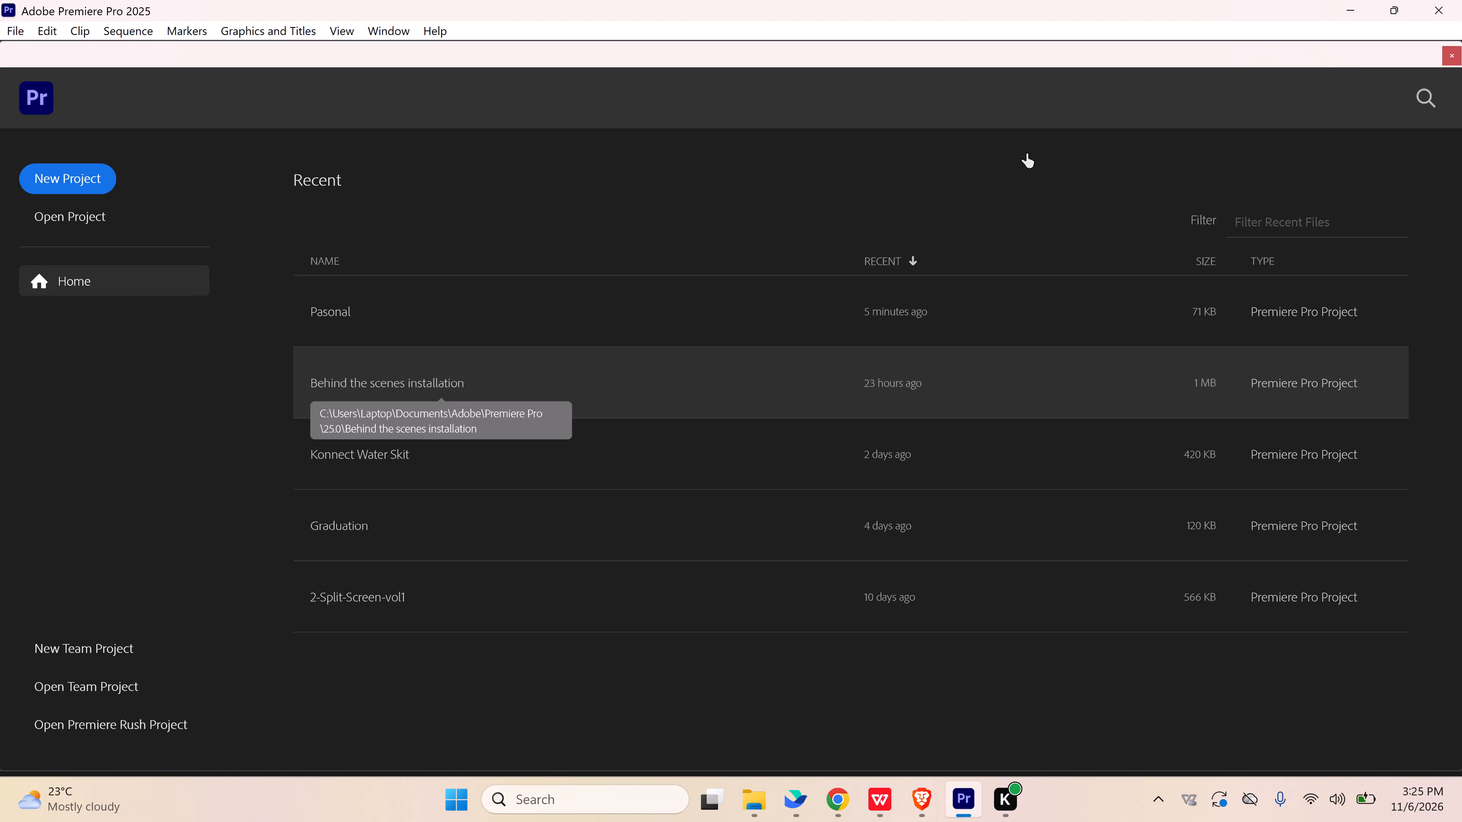
Open the recent project "Behind the scenes installation".
click(366, 383)
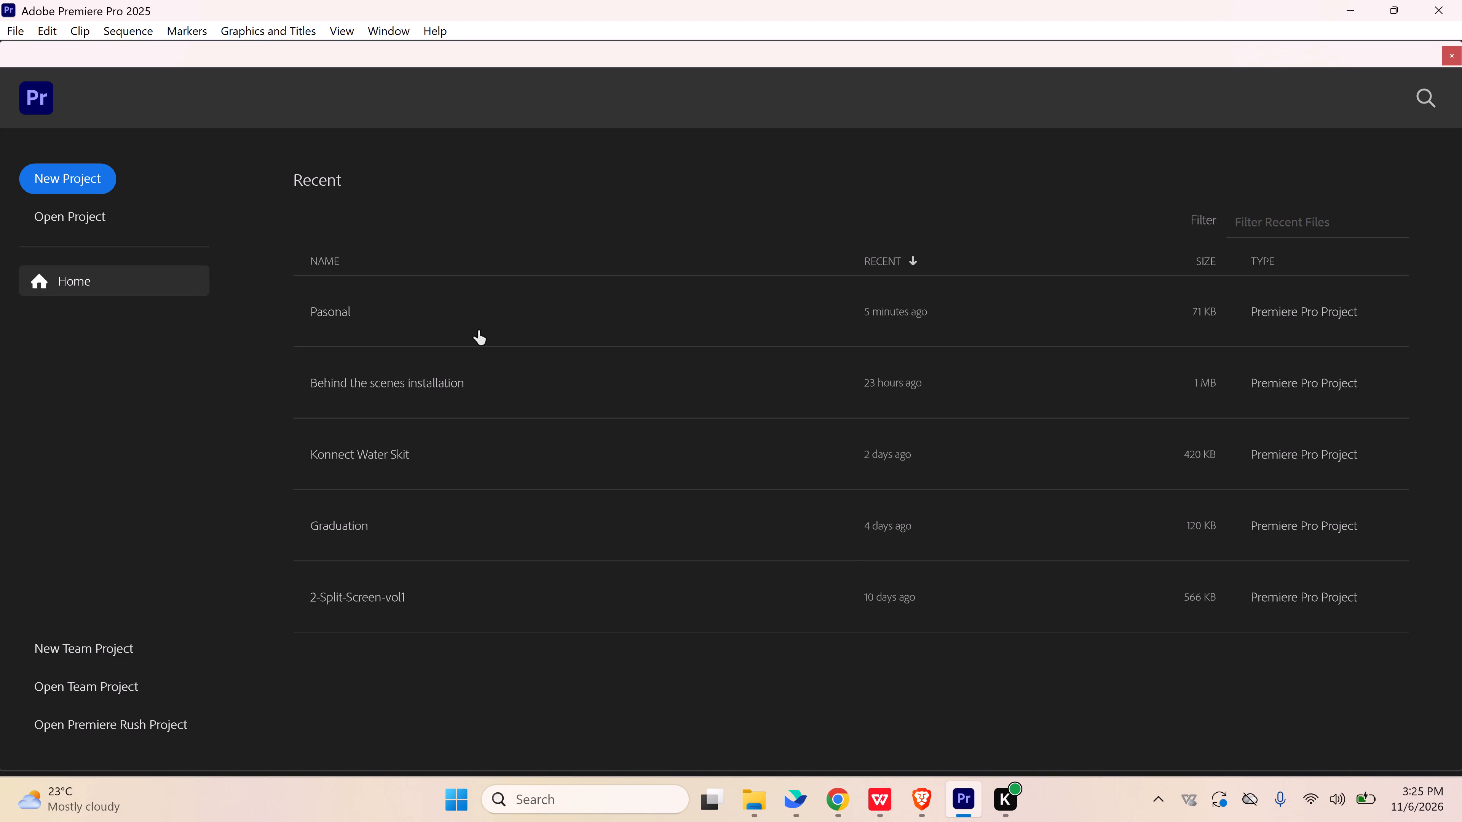
click(417, 395)
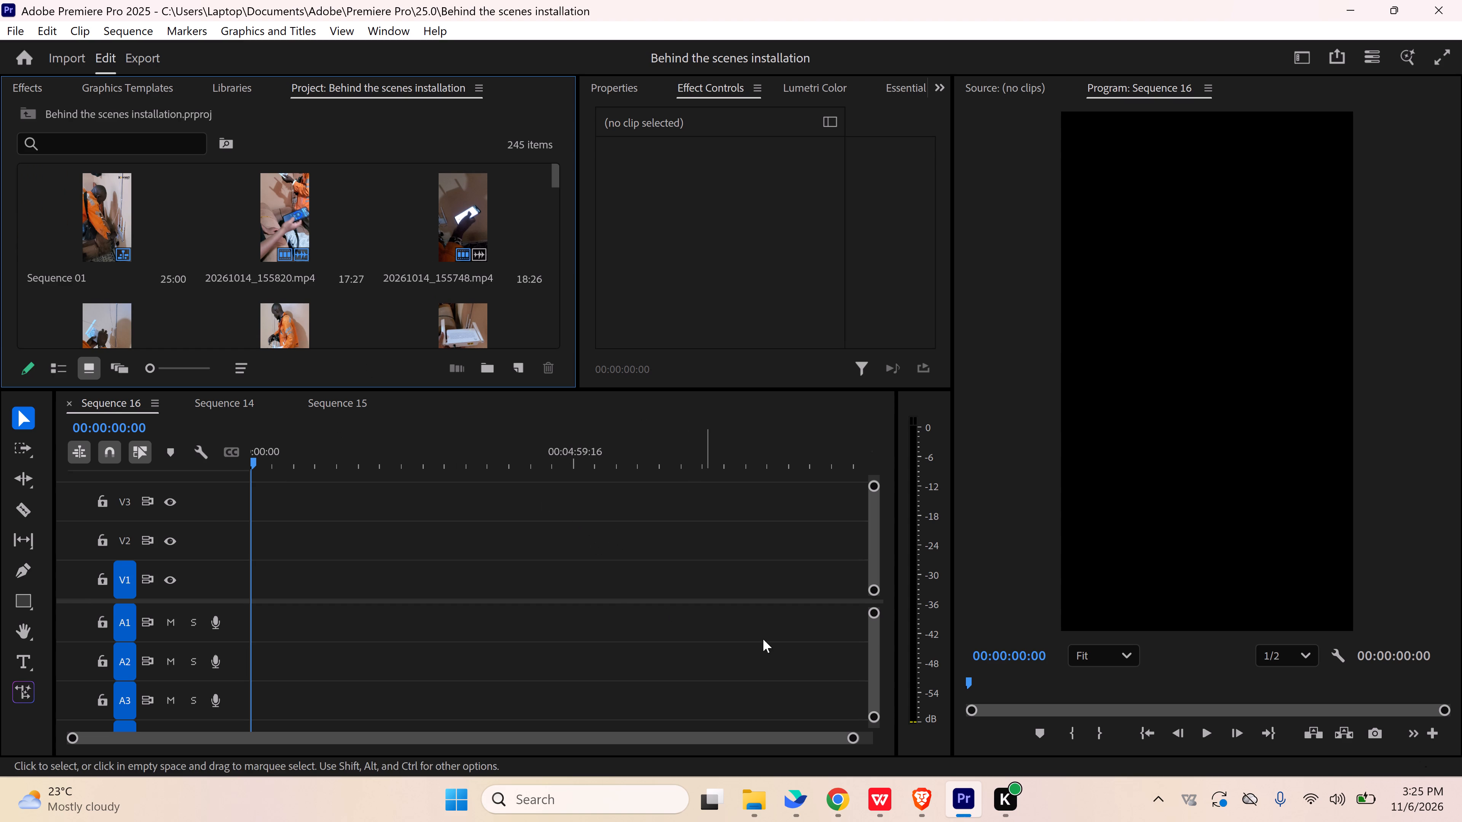
Reorder the open timelines so that Sequence 16 comes after Sequence 15, keeping Sequence 16 active.
click(393, 530)
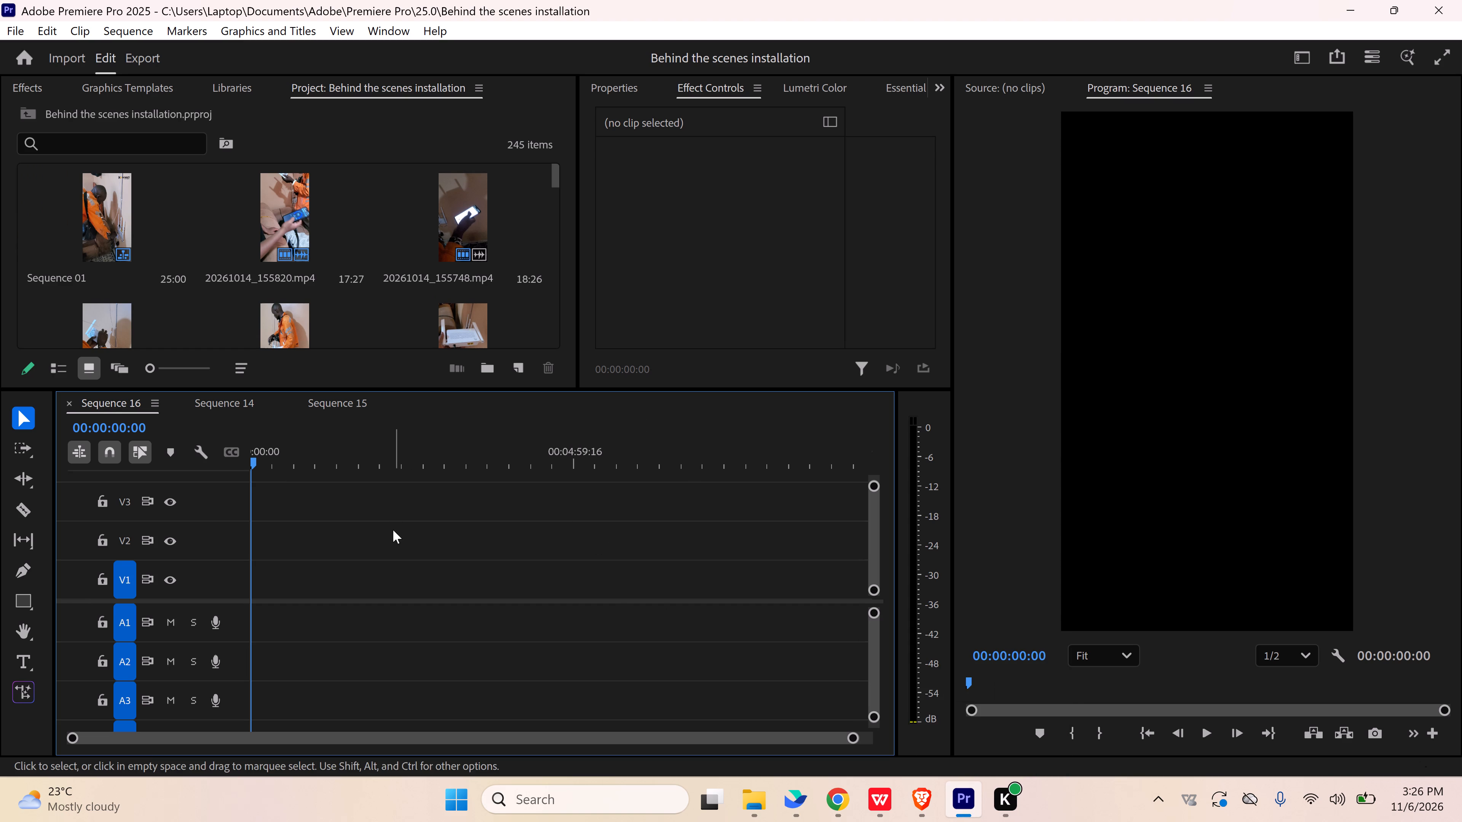
click(233, 401)
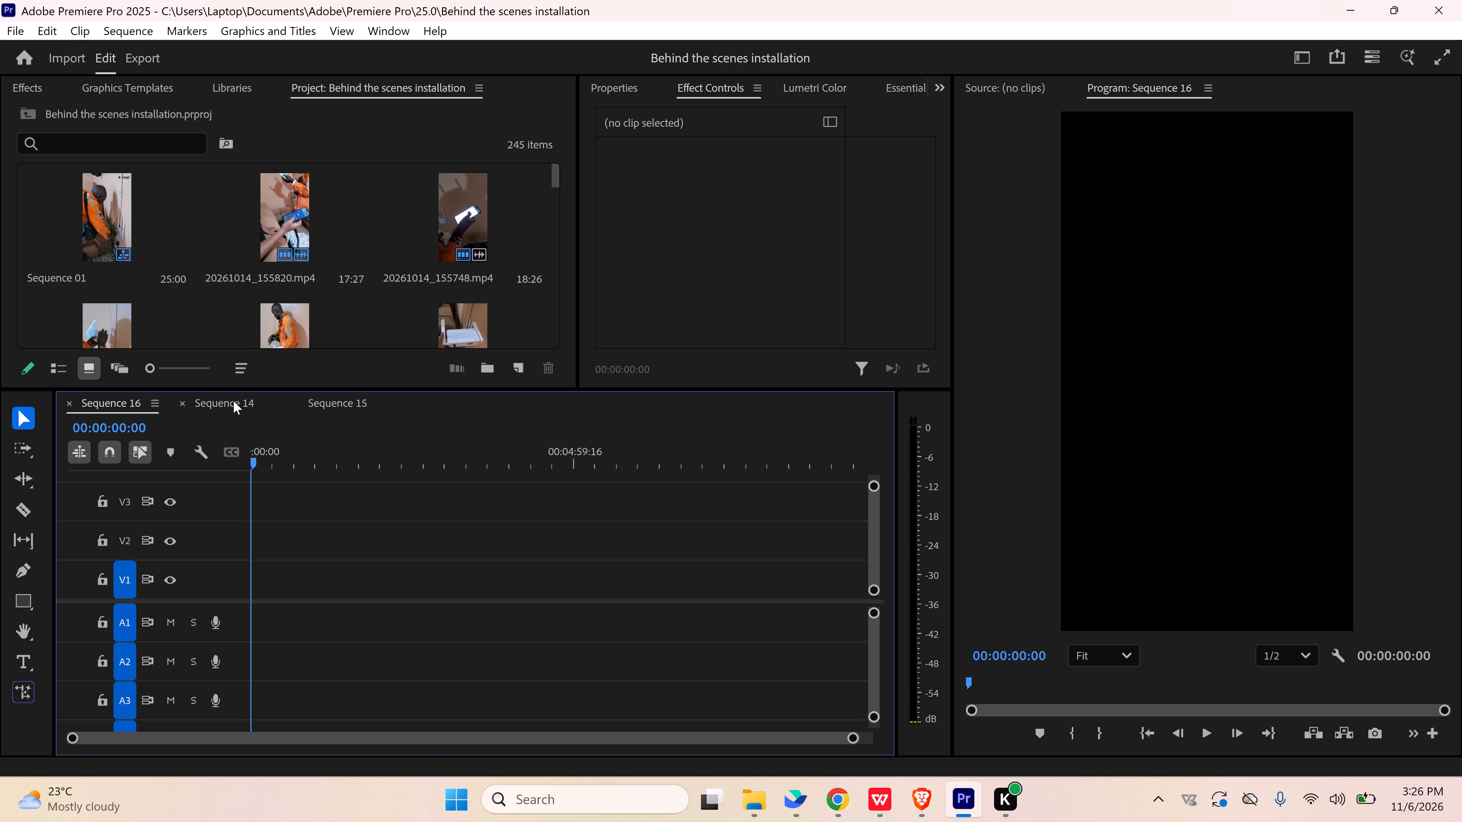
click(341, 403)
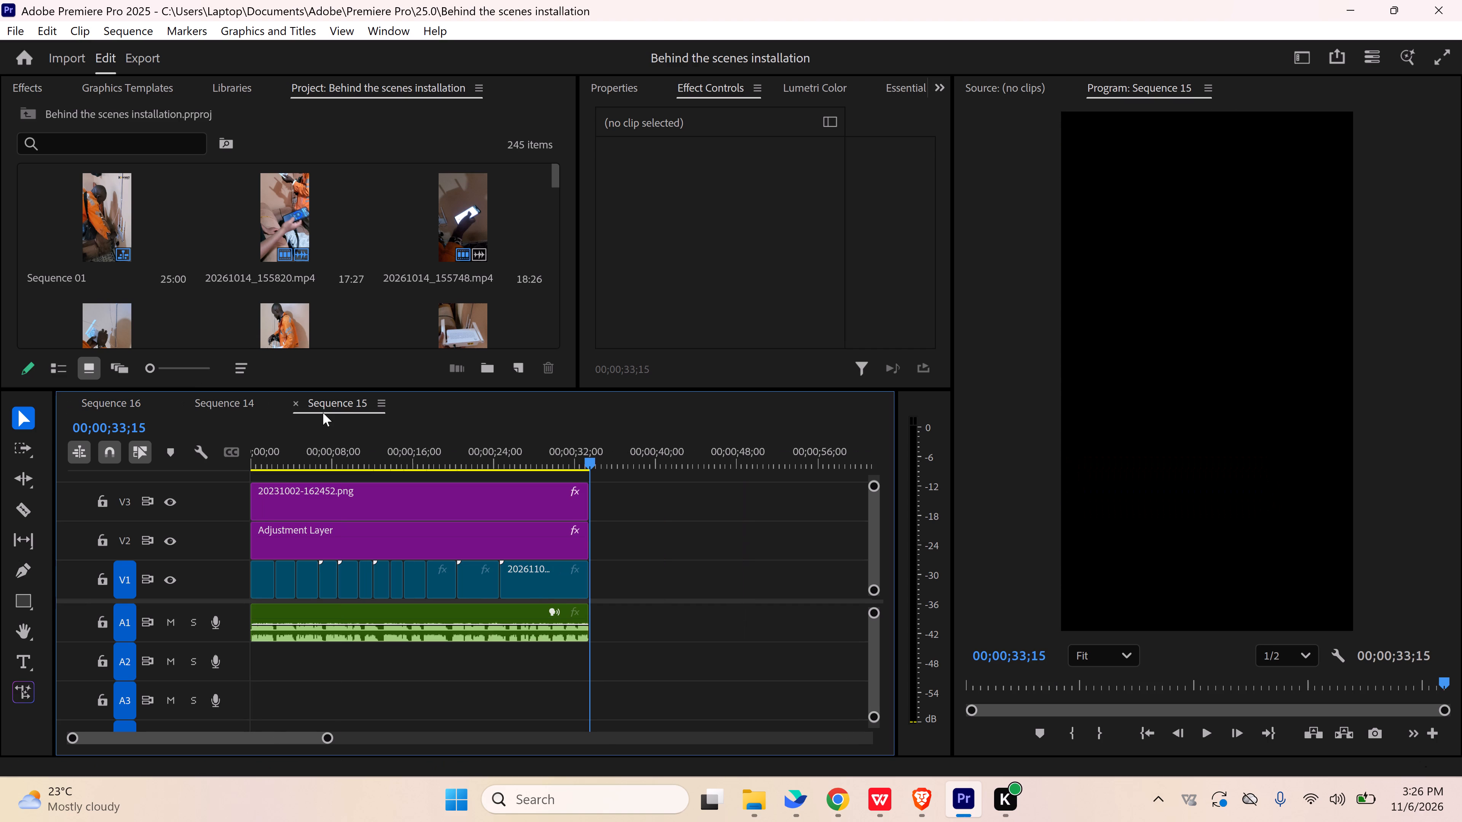
click(118, 405)
drag(106, 405, 198, 410)
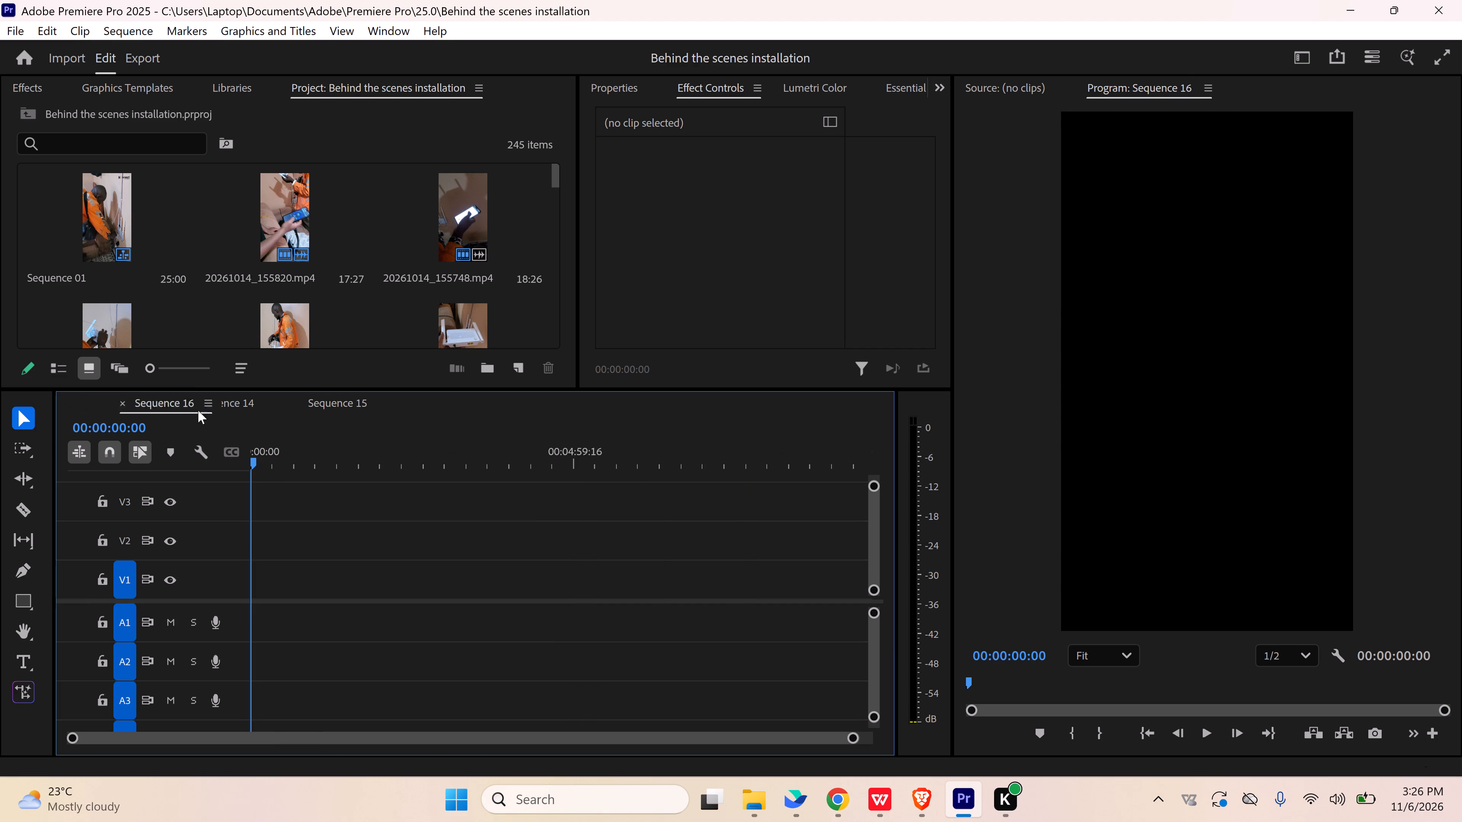
drag(198, 410, 424, 411)
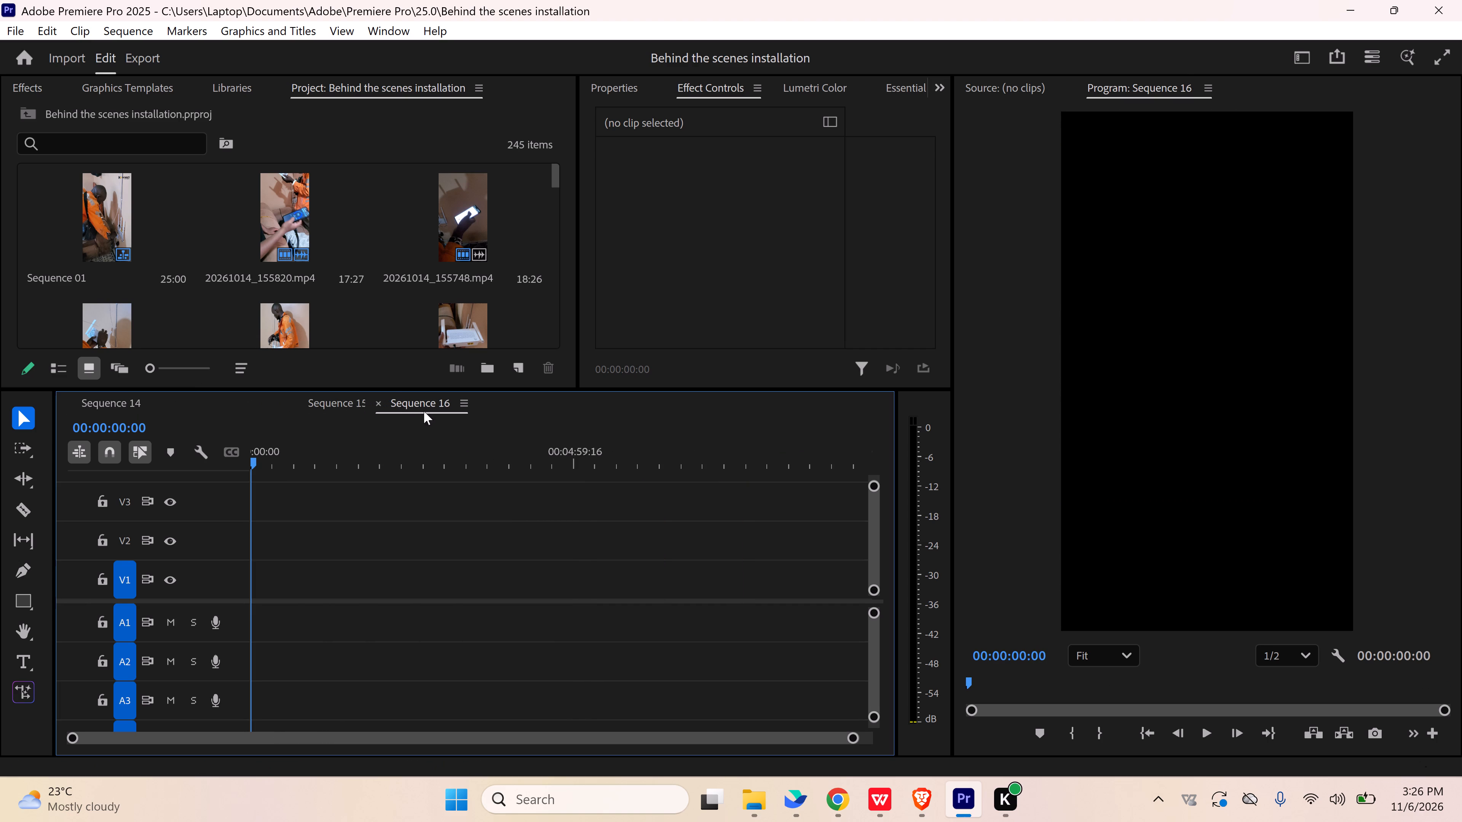
drag(424, 411, 444, 412)
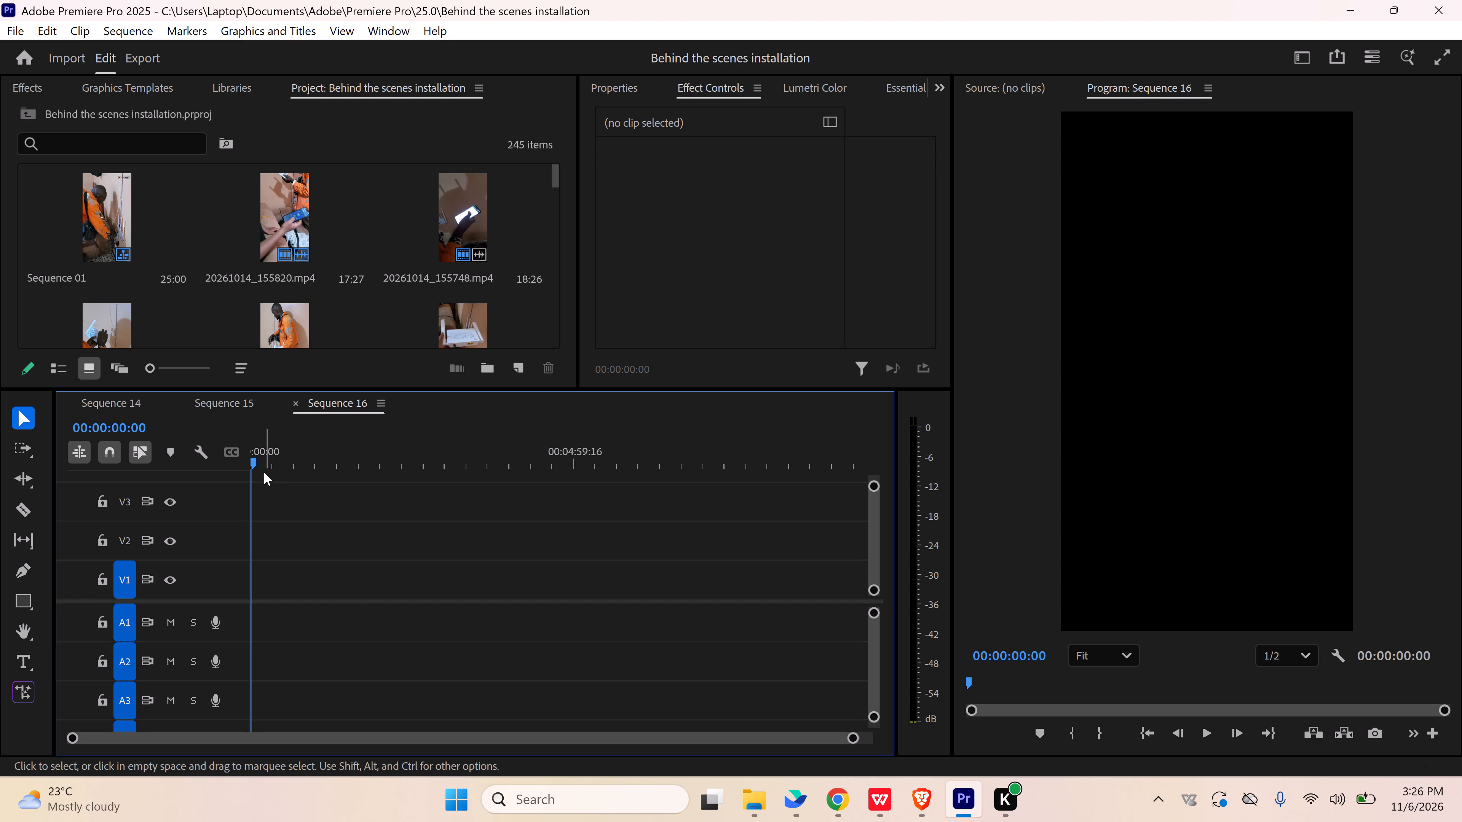
Switch to File Explorer and open the VoiceOver Sound folder on drive E.
click(751, 802)
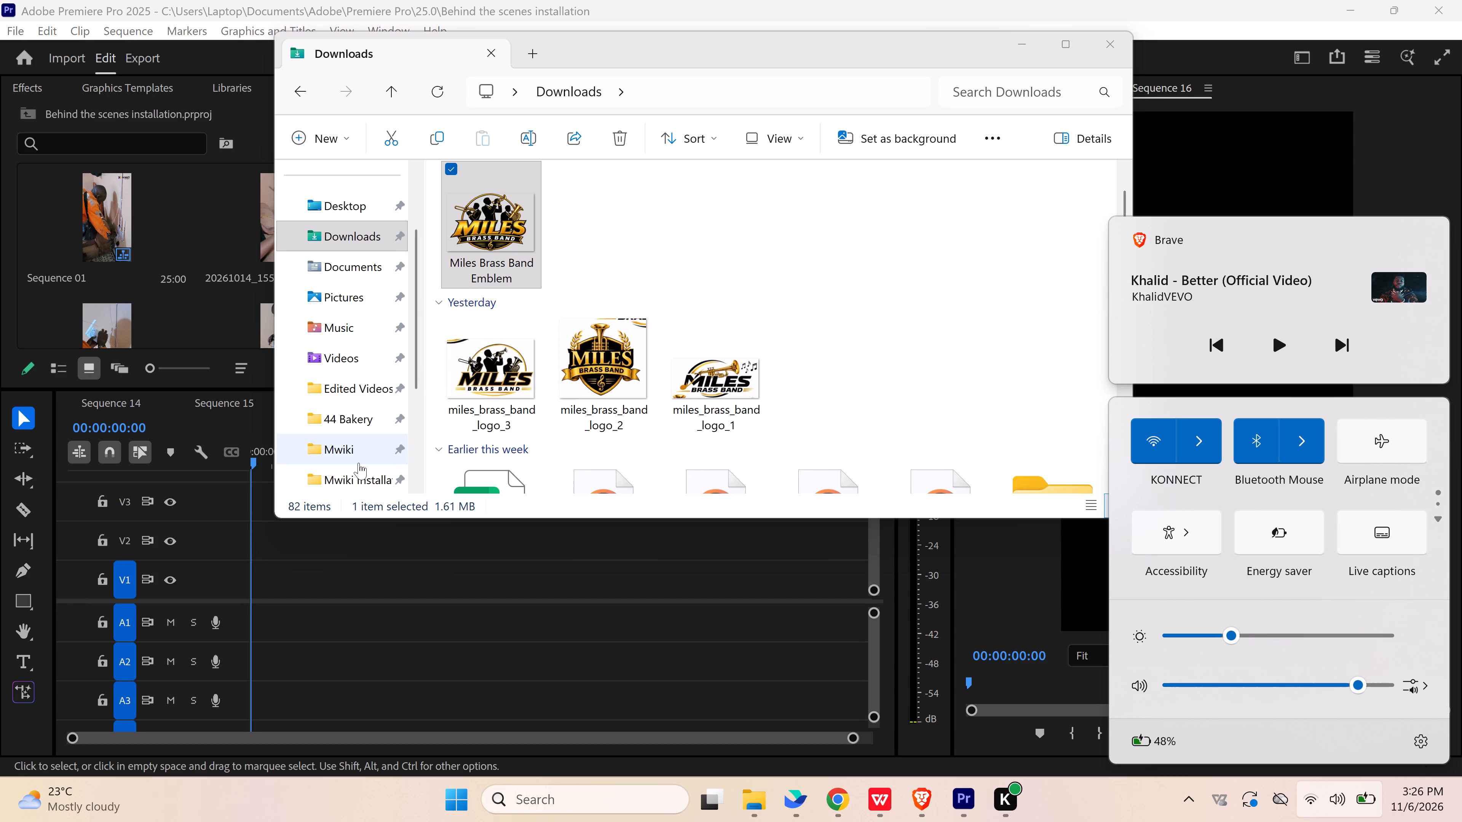
click(360, 479)
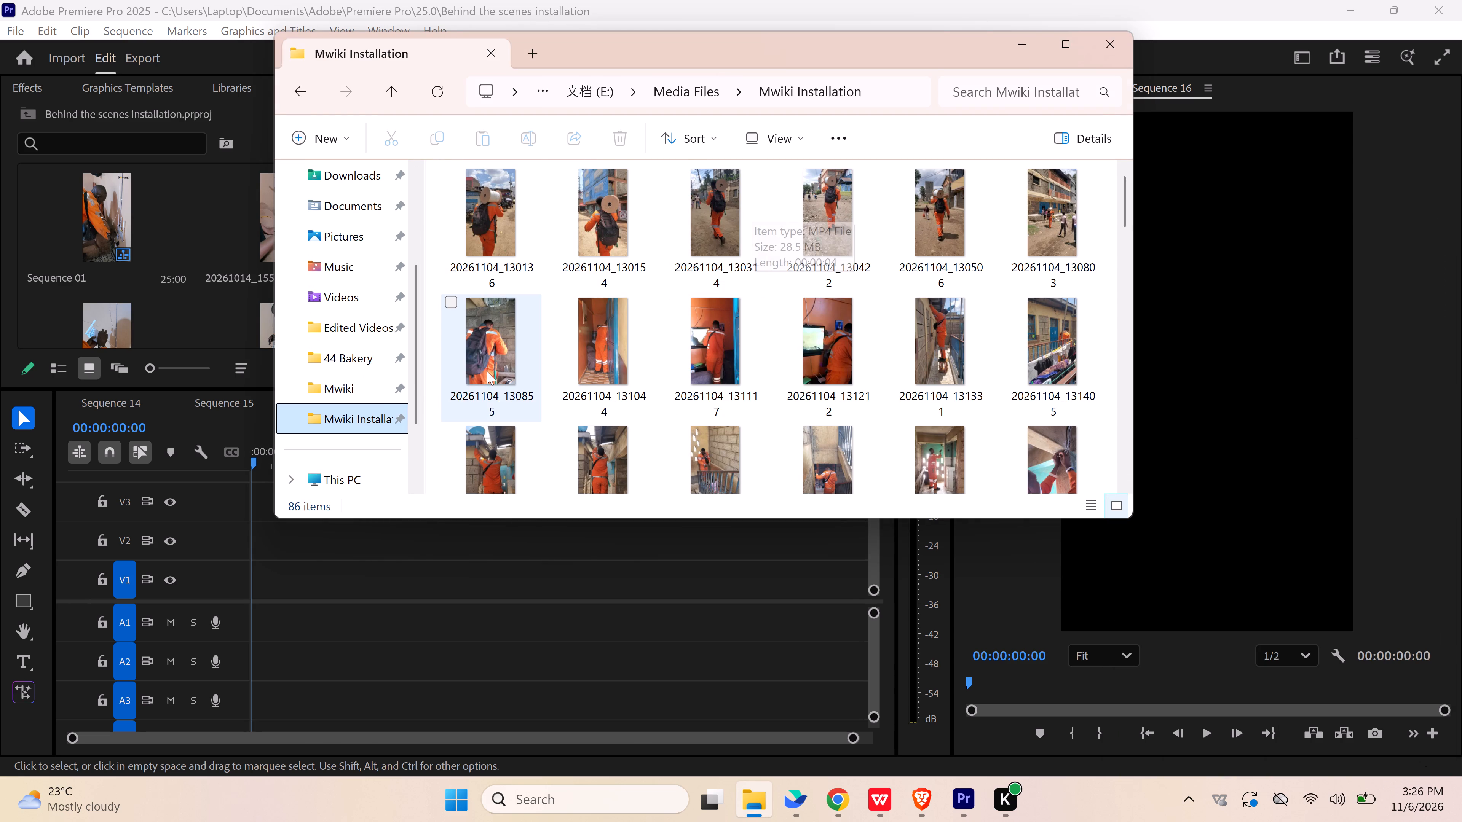
scroll(352, 323, down, 2)
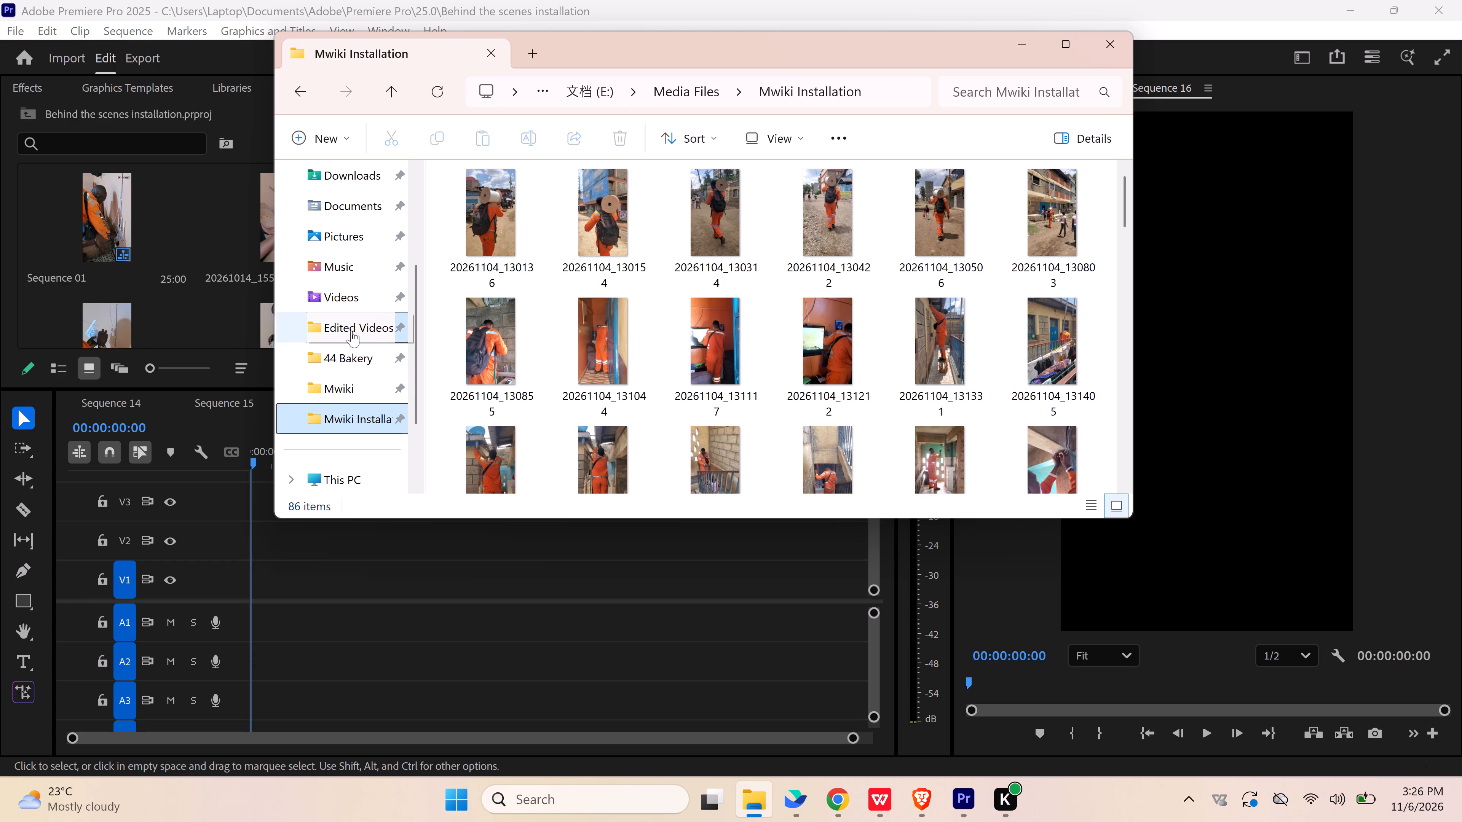
click(354, 382)
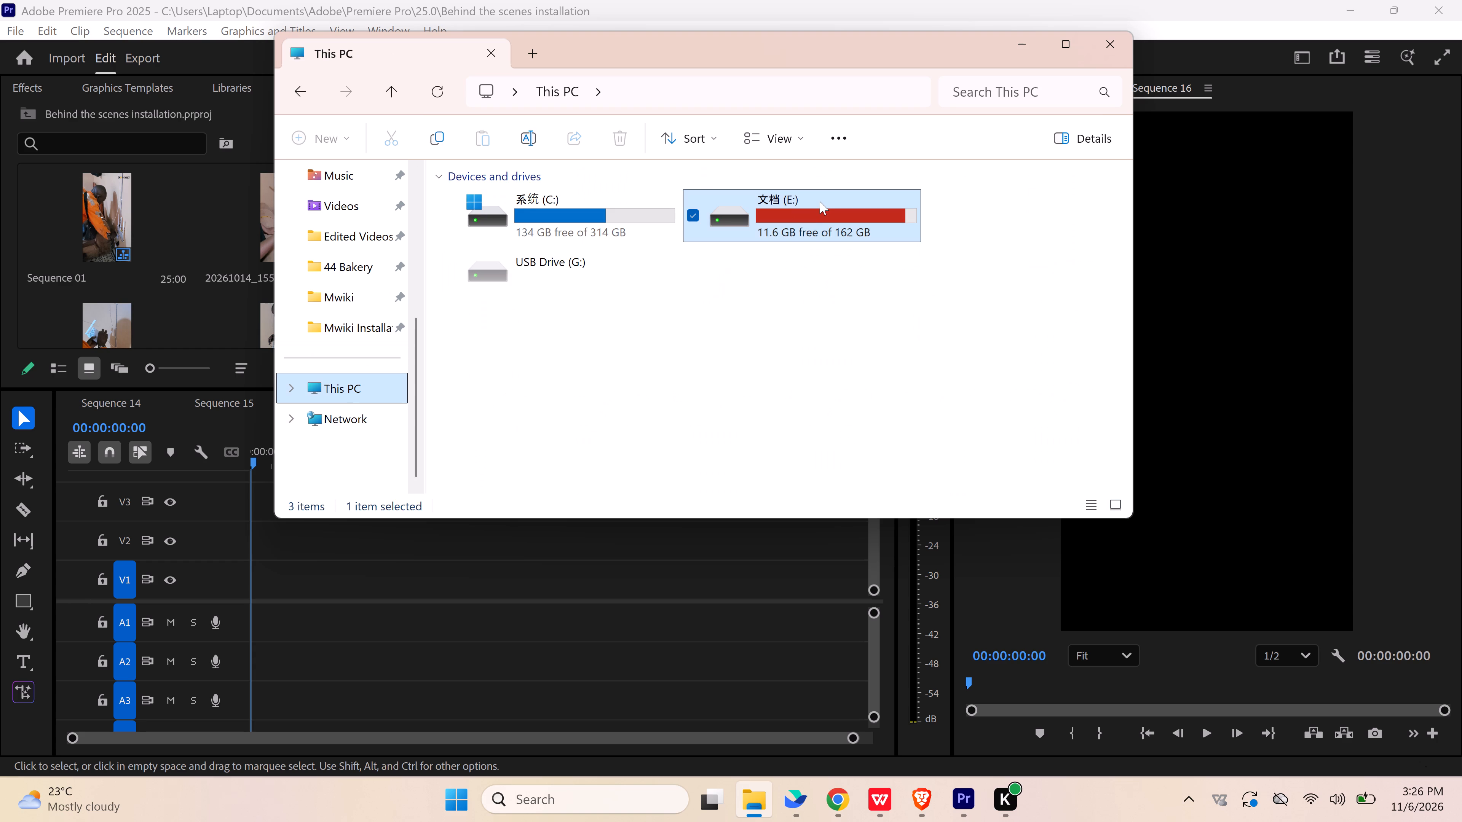
triple_click(820, 201)
scroll(603, 339, down, 13)
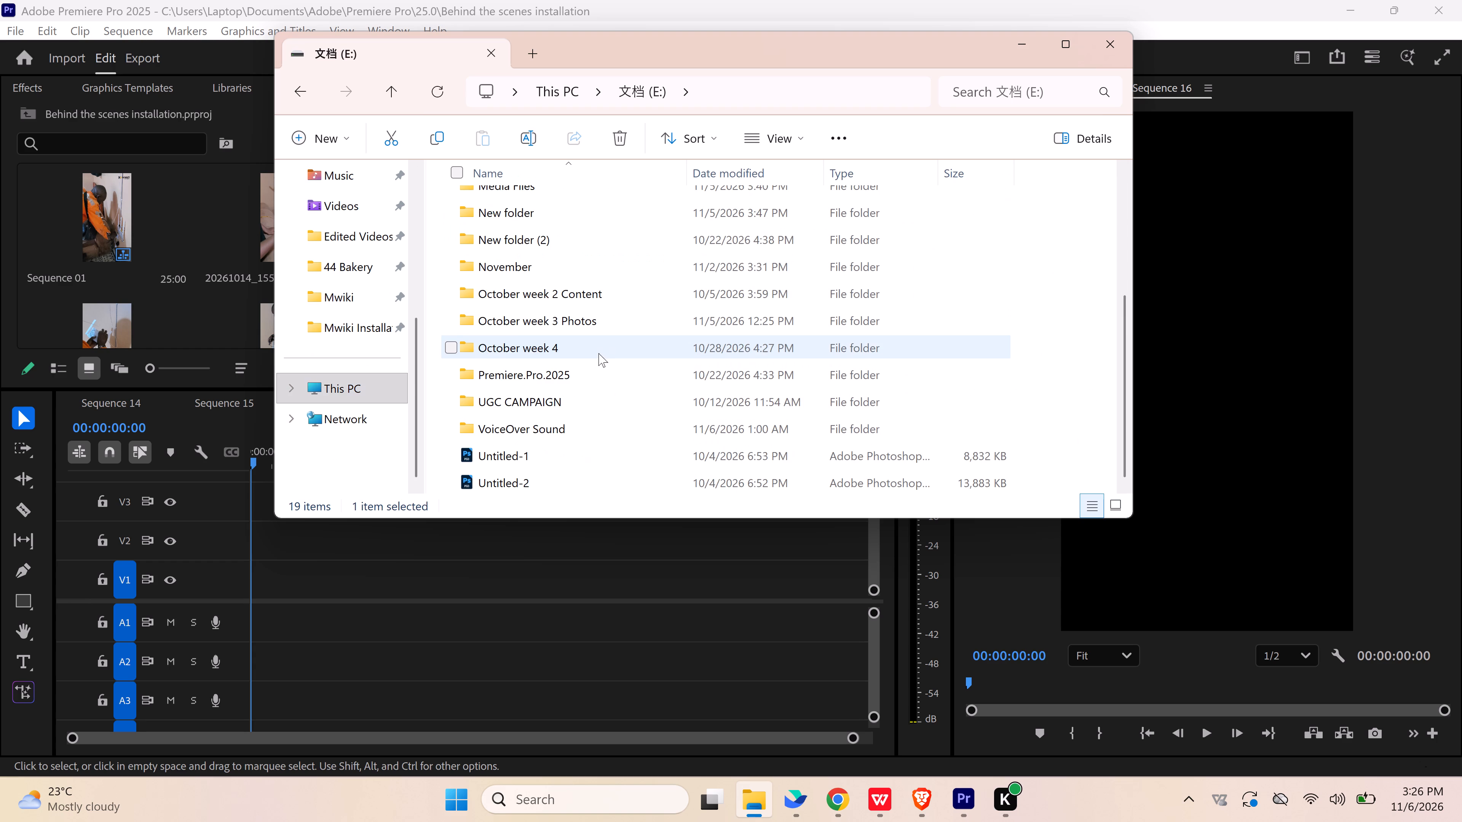
double_click(596, 433)
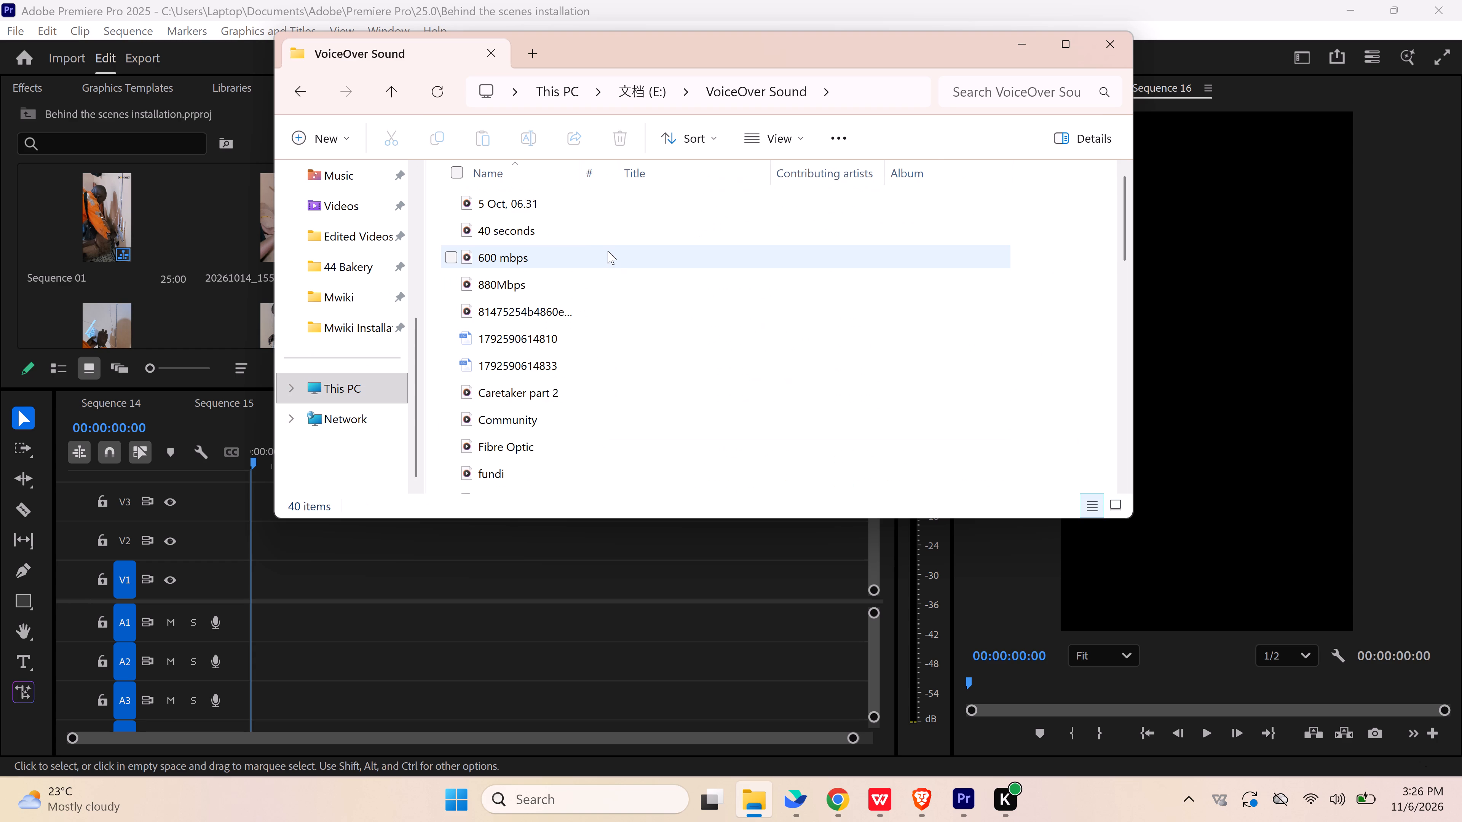
Look through the audio files in the VoiceOver Sound folder for the voiceover needed.
scroll(605, 355, down, 5)
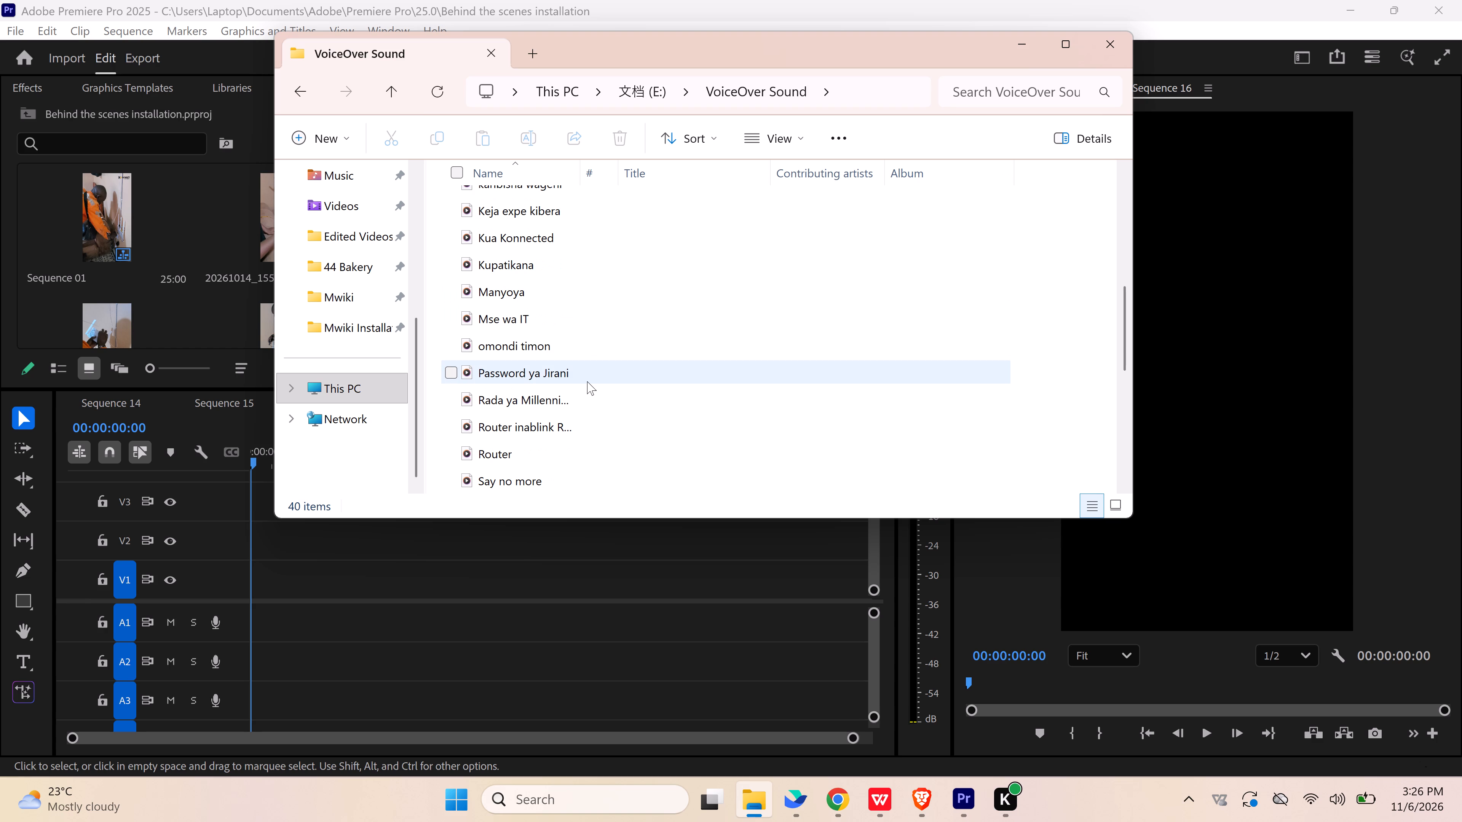
scroll(587, 381, down, 3)
scroll(594, 350, down, 4)
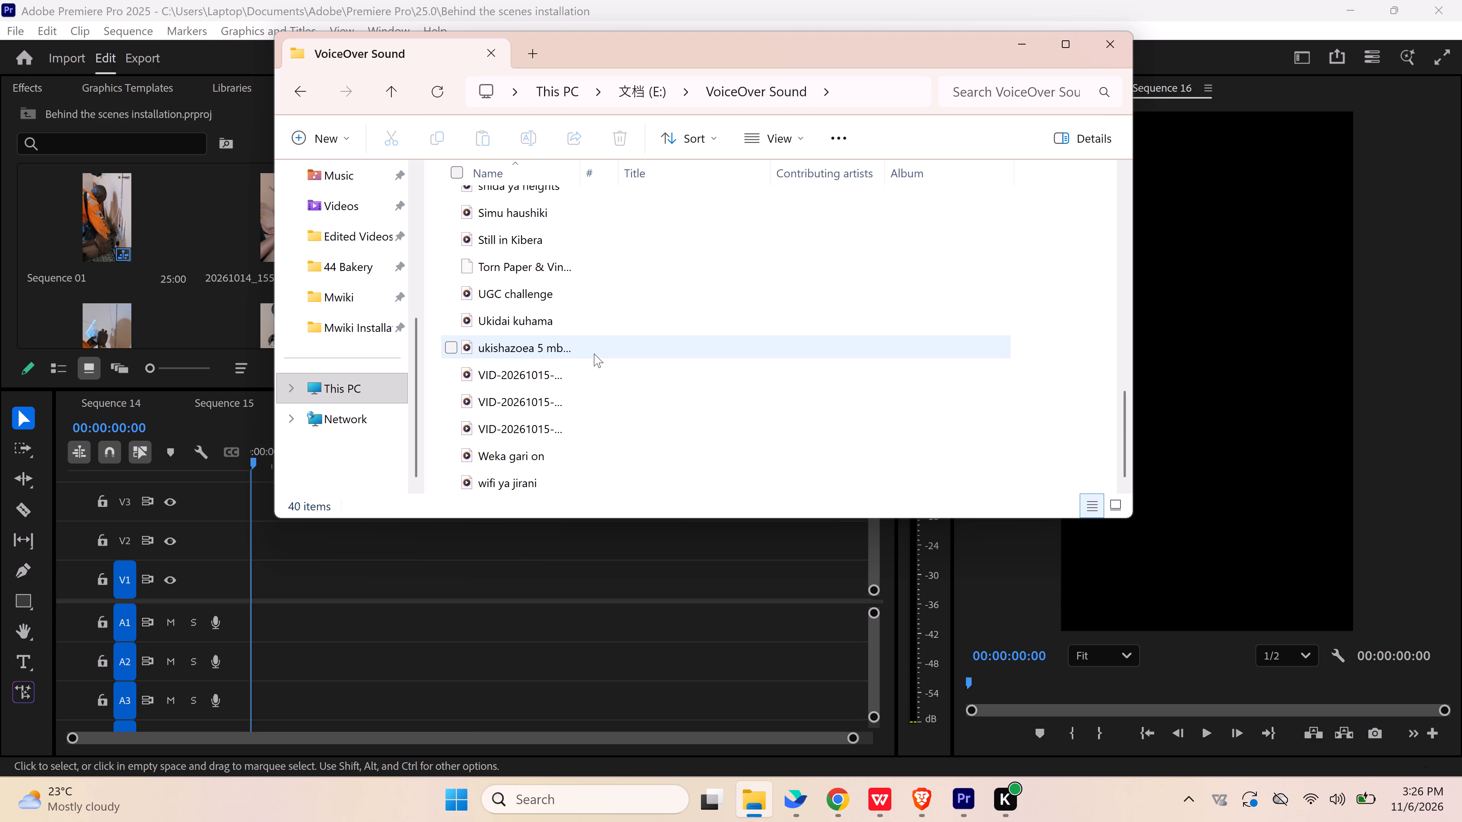
scroll(594, 354, down, 1)
scroll(604, 373, up, 4)
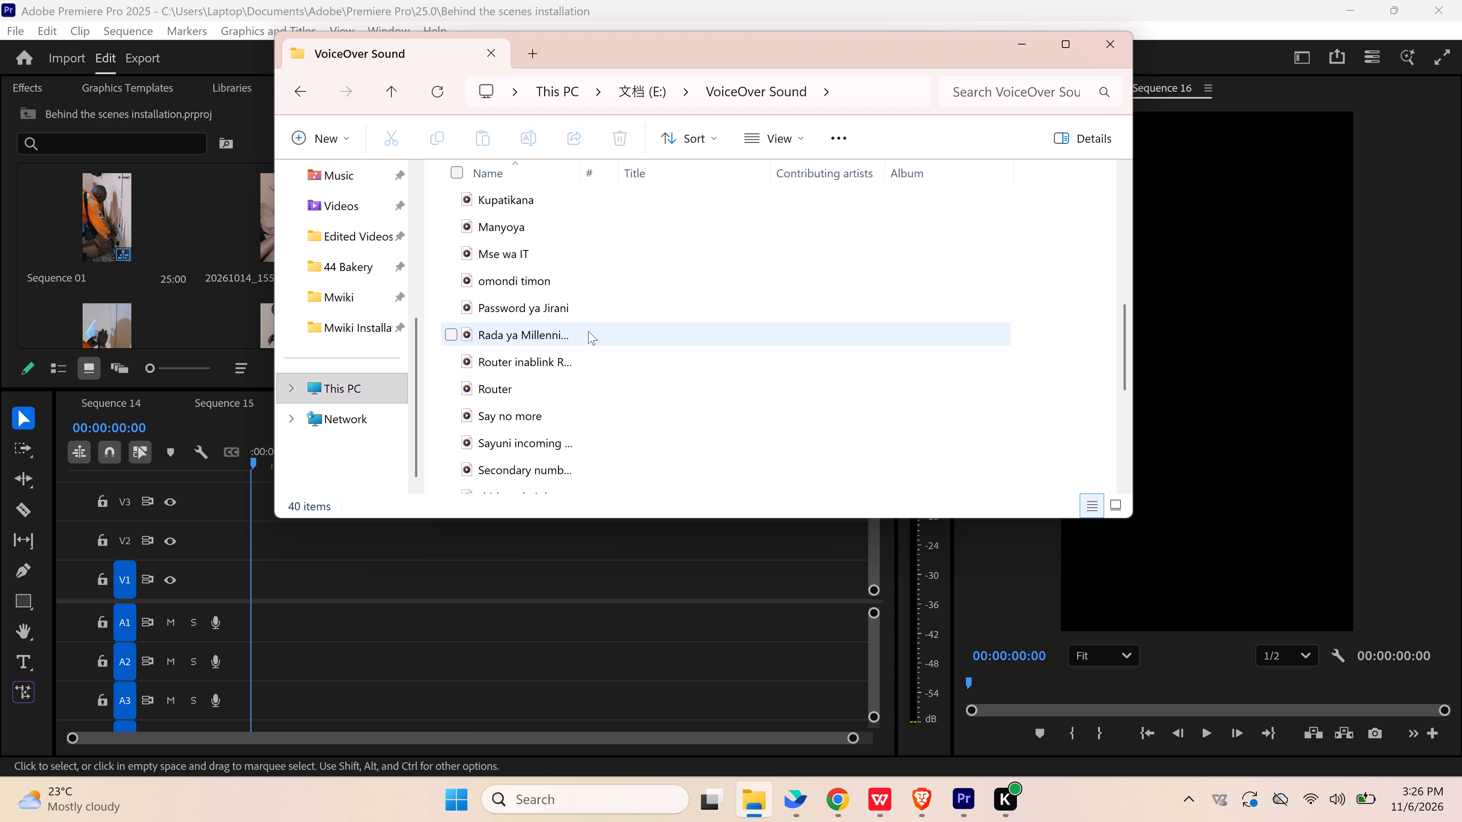
scroll(588, 331, up, 3)
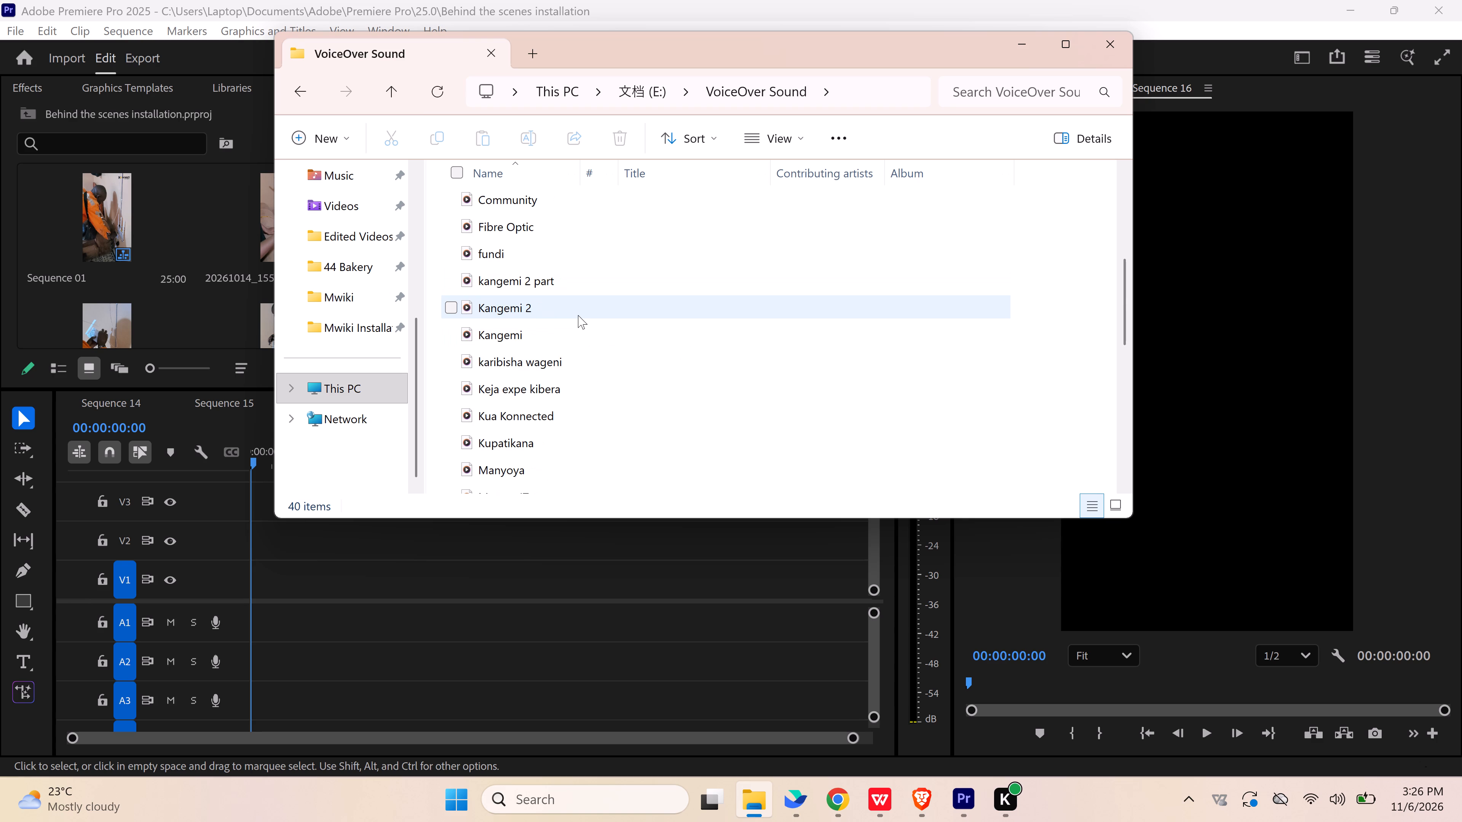
scroll(578, 315, up, 3)
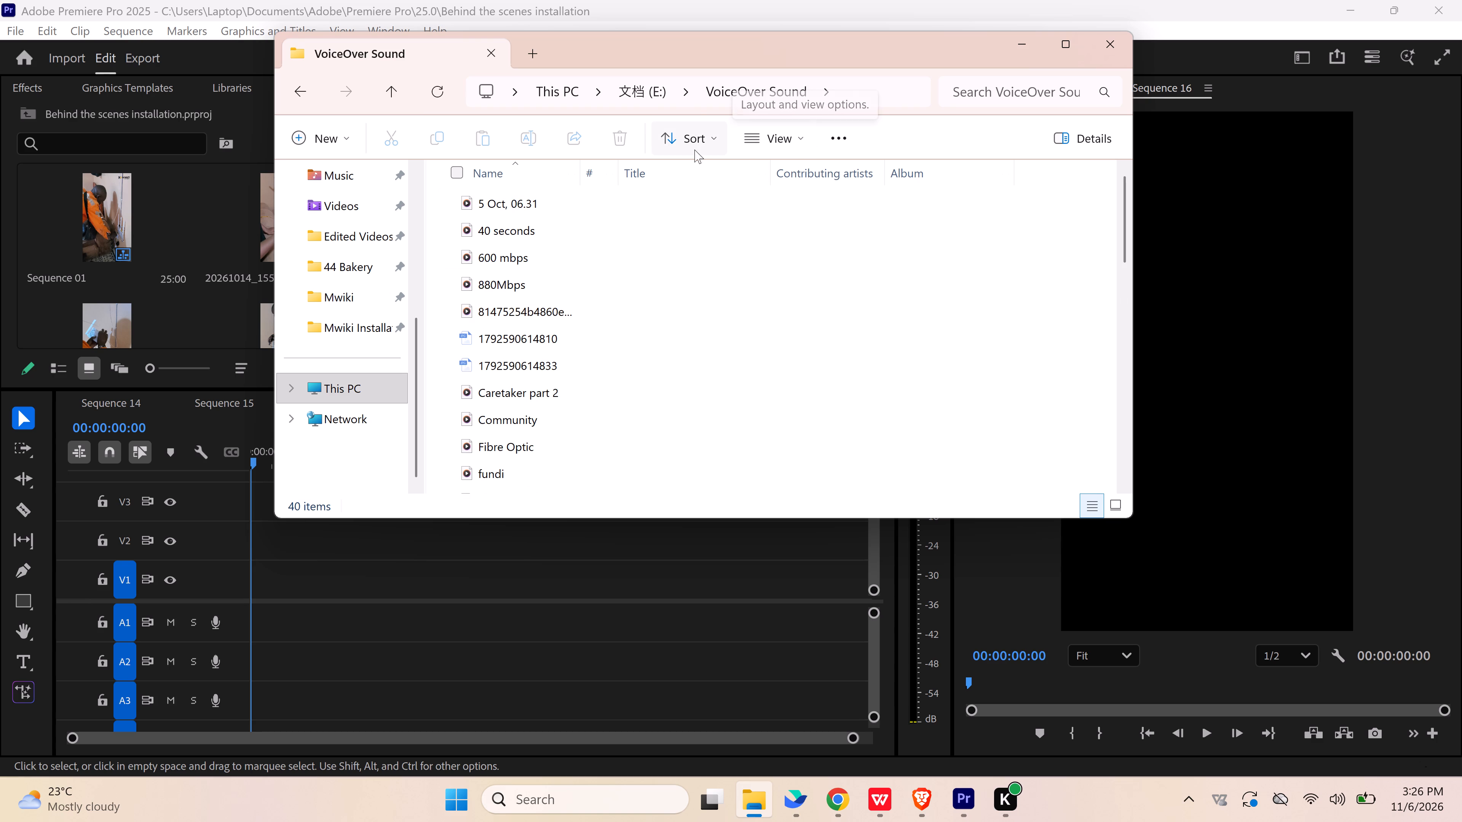
Sort the VoiceOver Sound folder by date created.
double_click(713, 141)
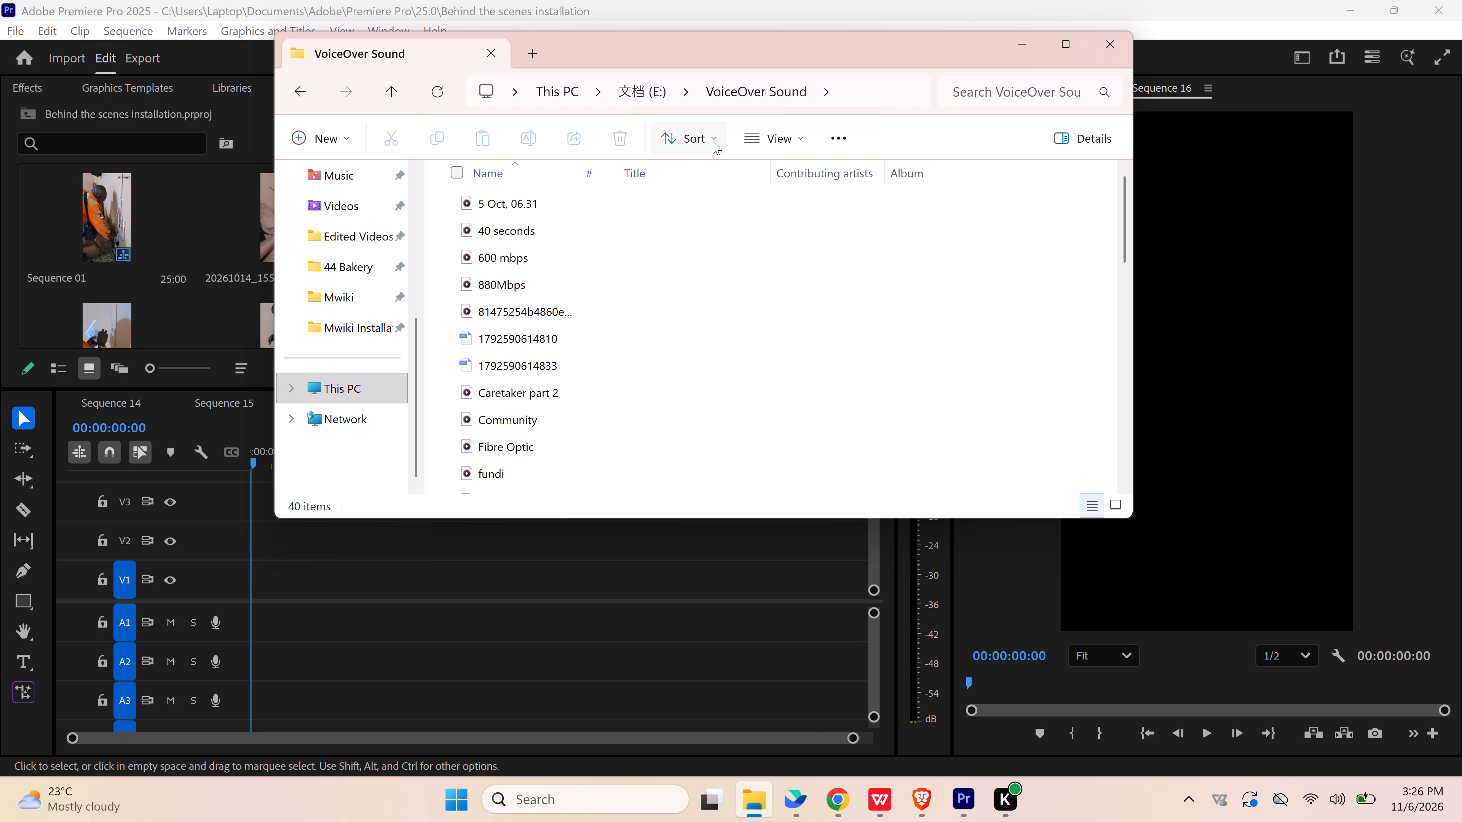
click(696, 143)
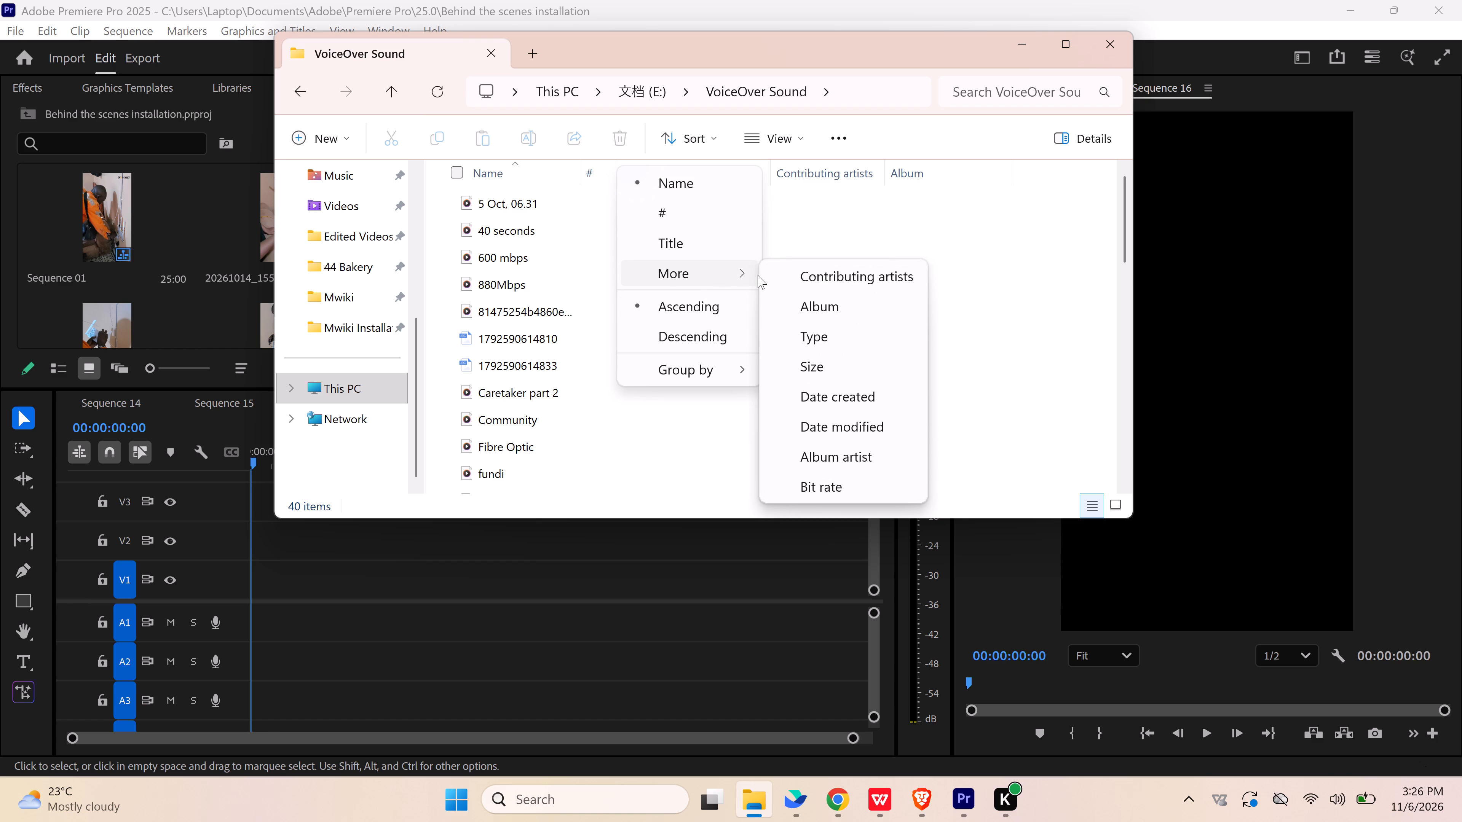
click(816, 393)
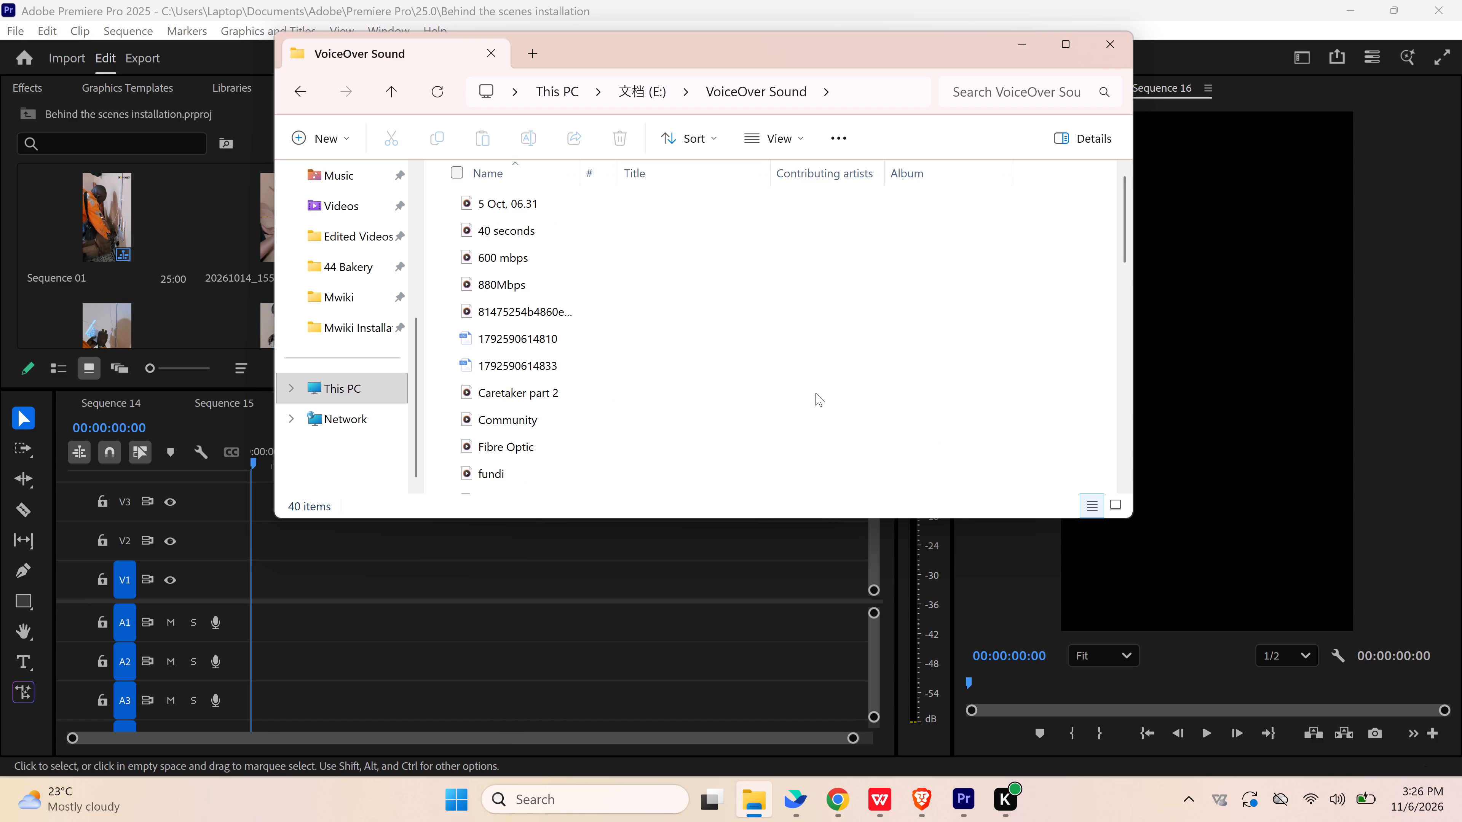
scroll(598, 305, up, 12)
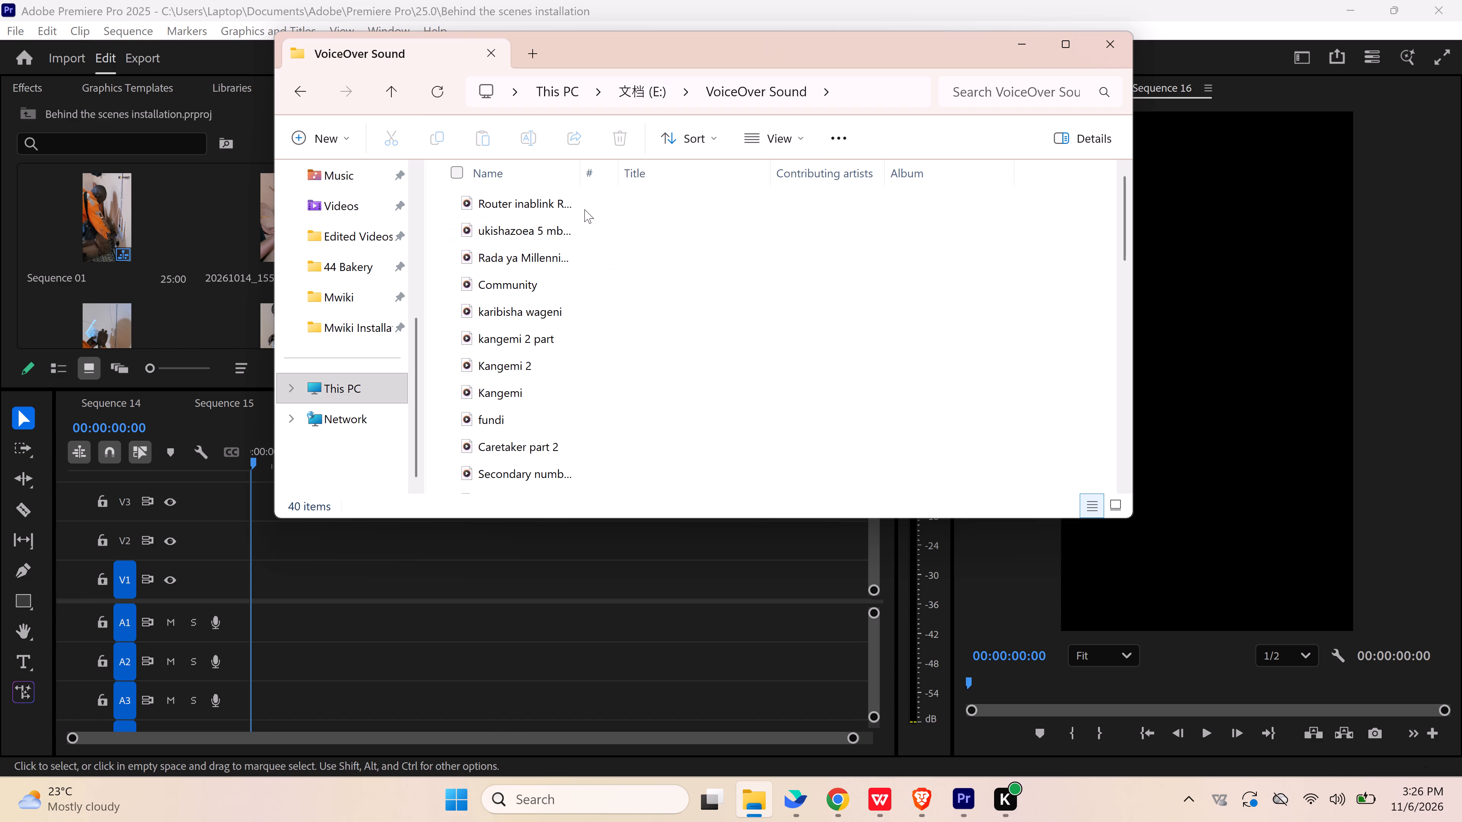
Place the "Router inablink Red…" voiceover file on track A1 at the start of Sequence 16 in Premiere Pro.
click(550, 205)
drag(508, 205, 579, 298)
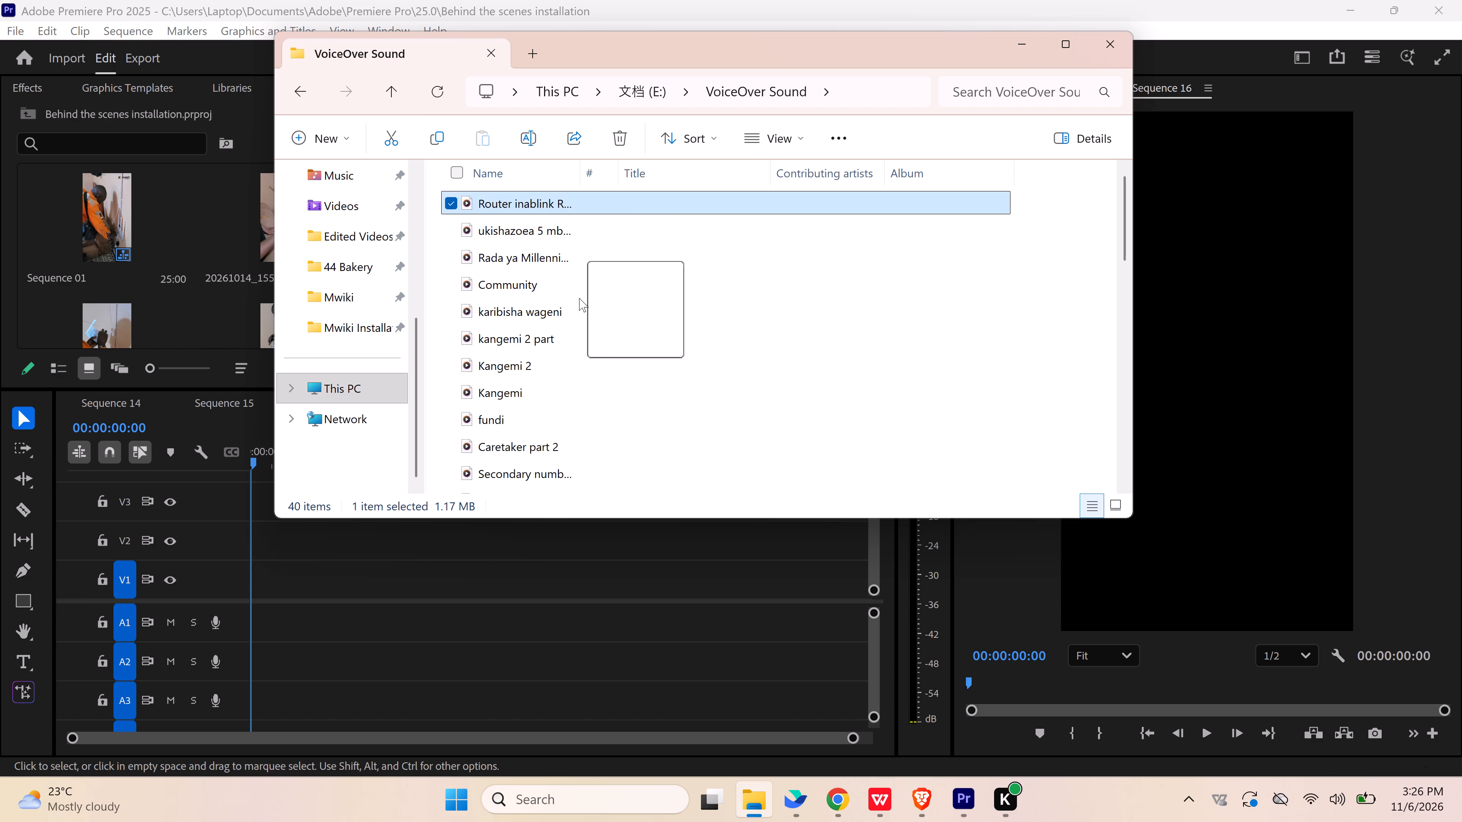
drag(579, 298, 244, 635)
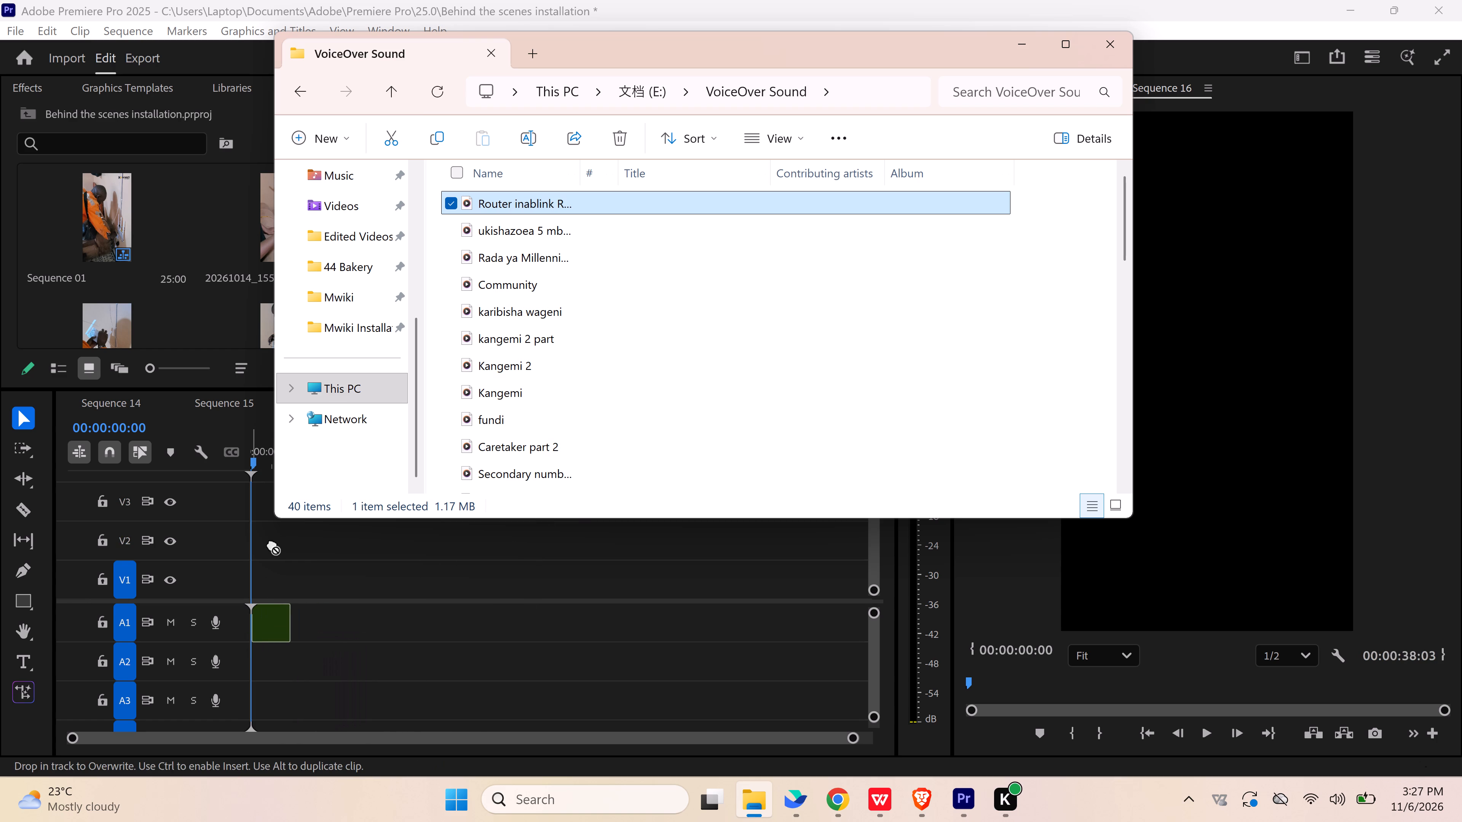
click(278, 546)
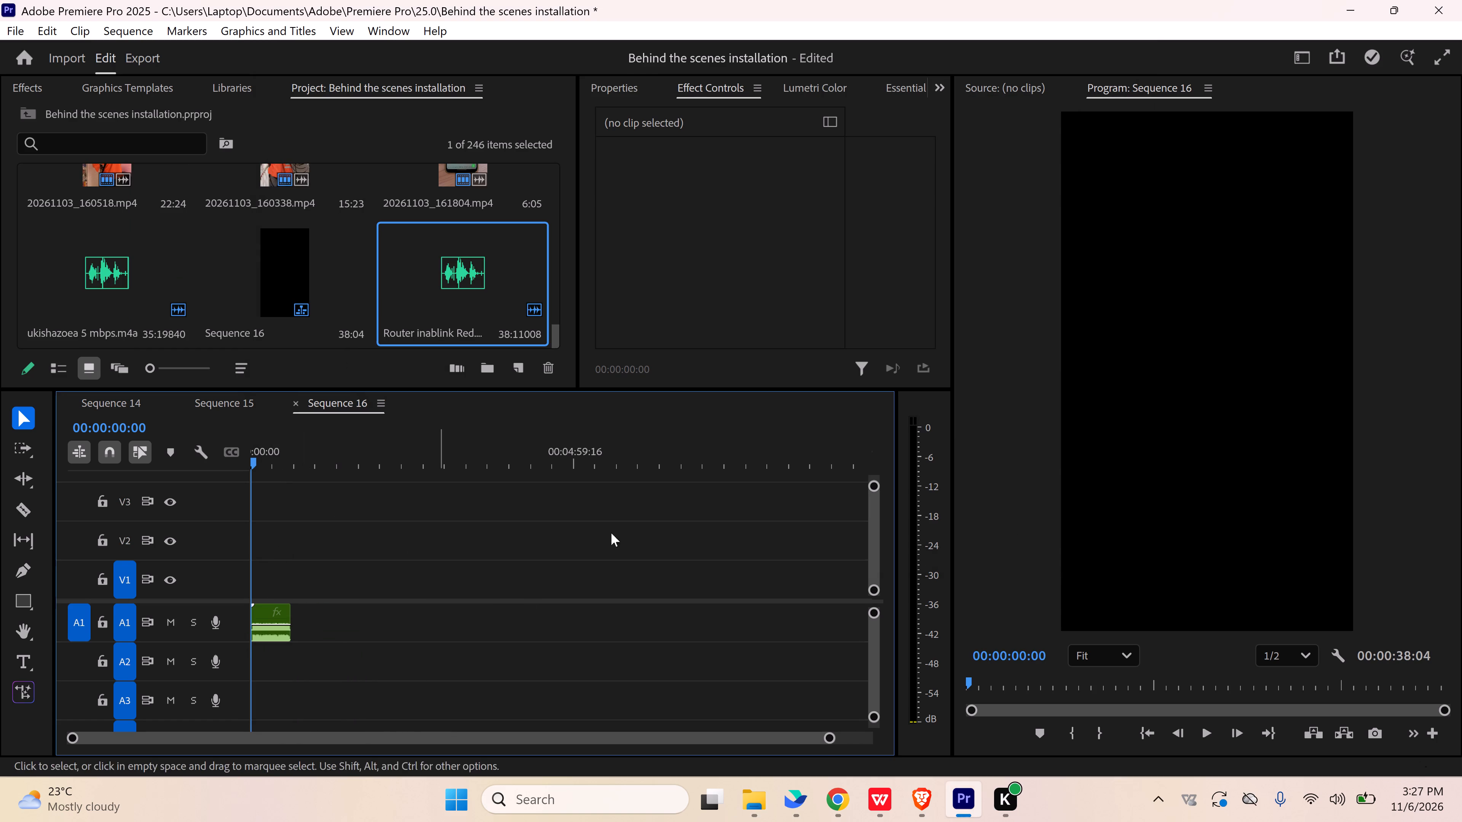
Split the voiceover clip on A1 at 00:00:02:06, where the speech begins, and delete the silent opening piece.
drag(833, 739, 780, 742)
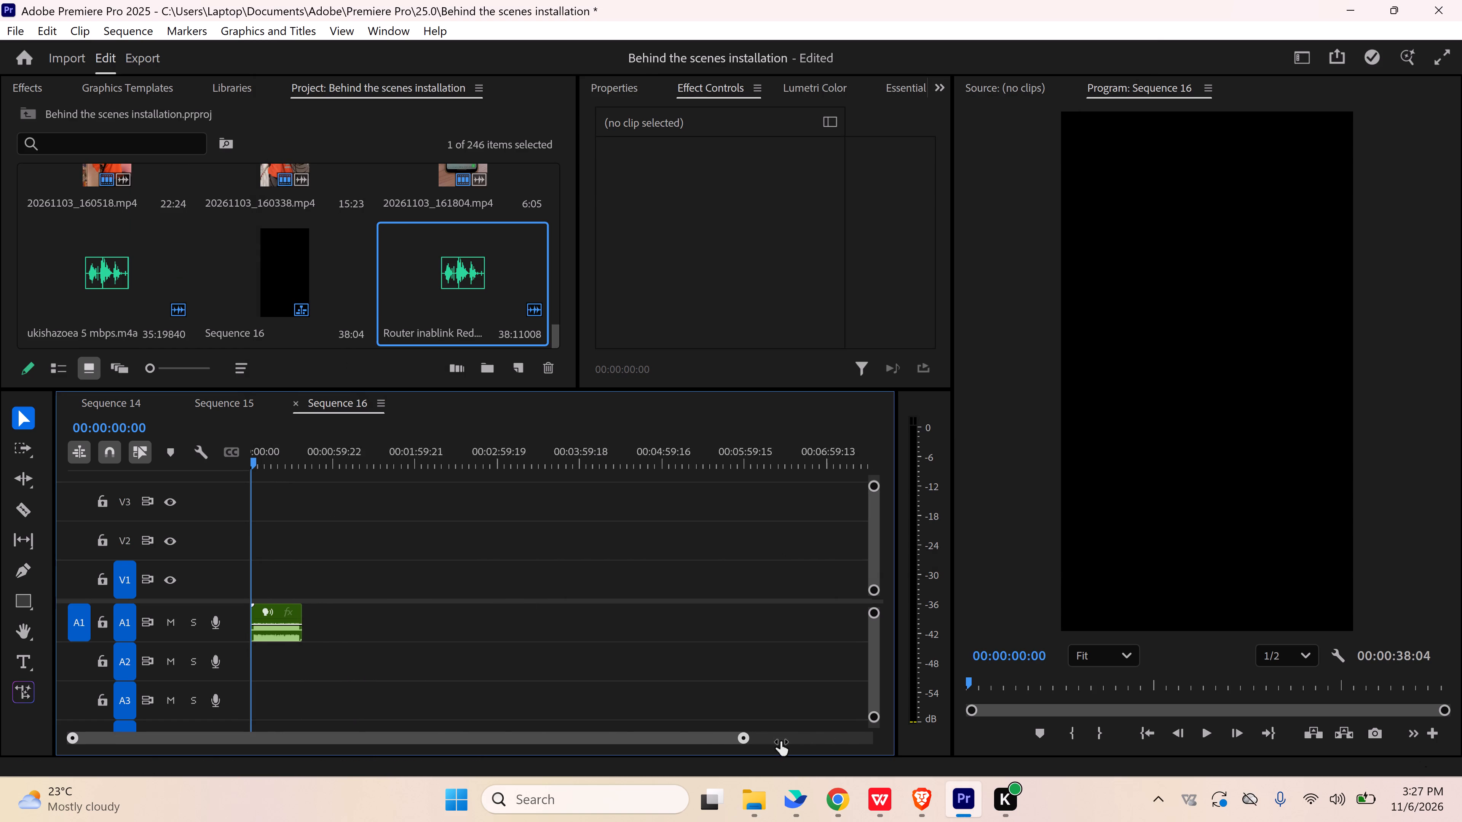
drag(780, 742, 555, 737)
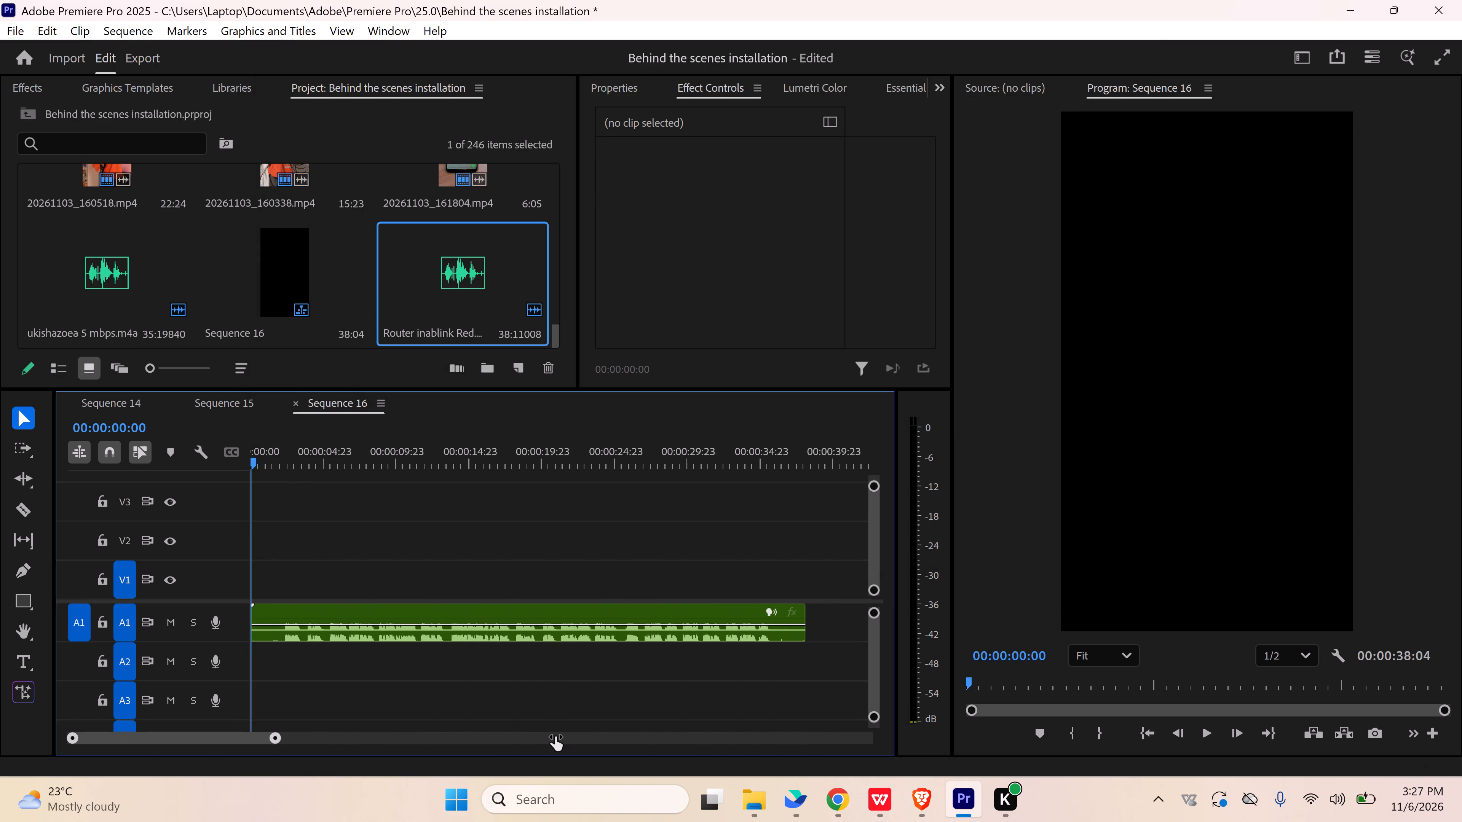
drag(555, 737, 554, 737)
key(space)
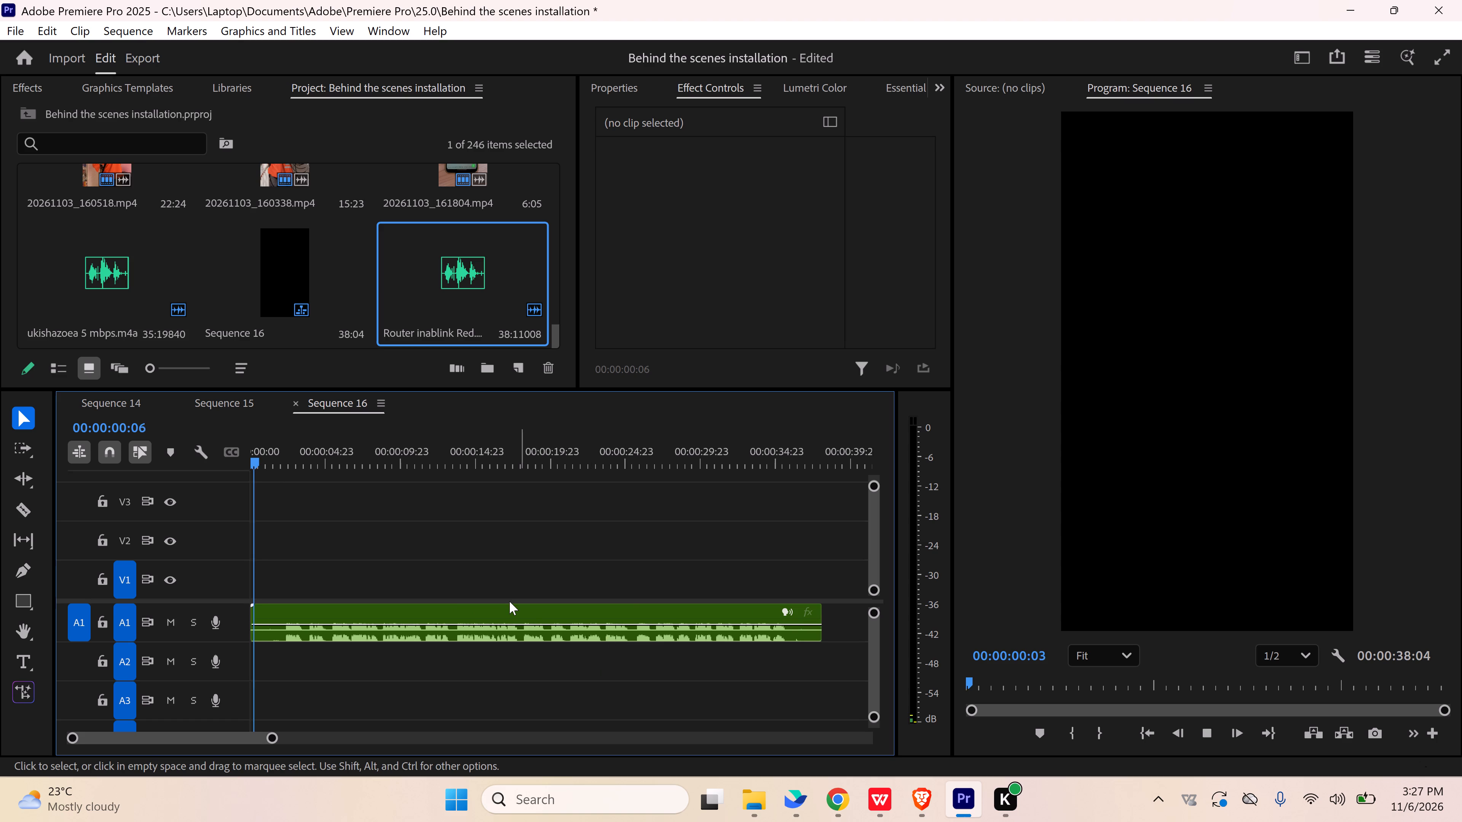
key(space)
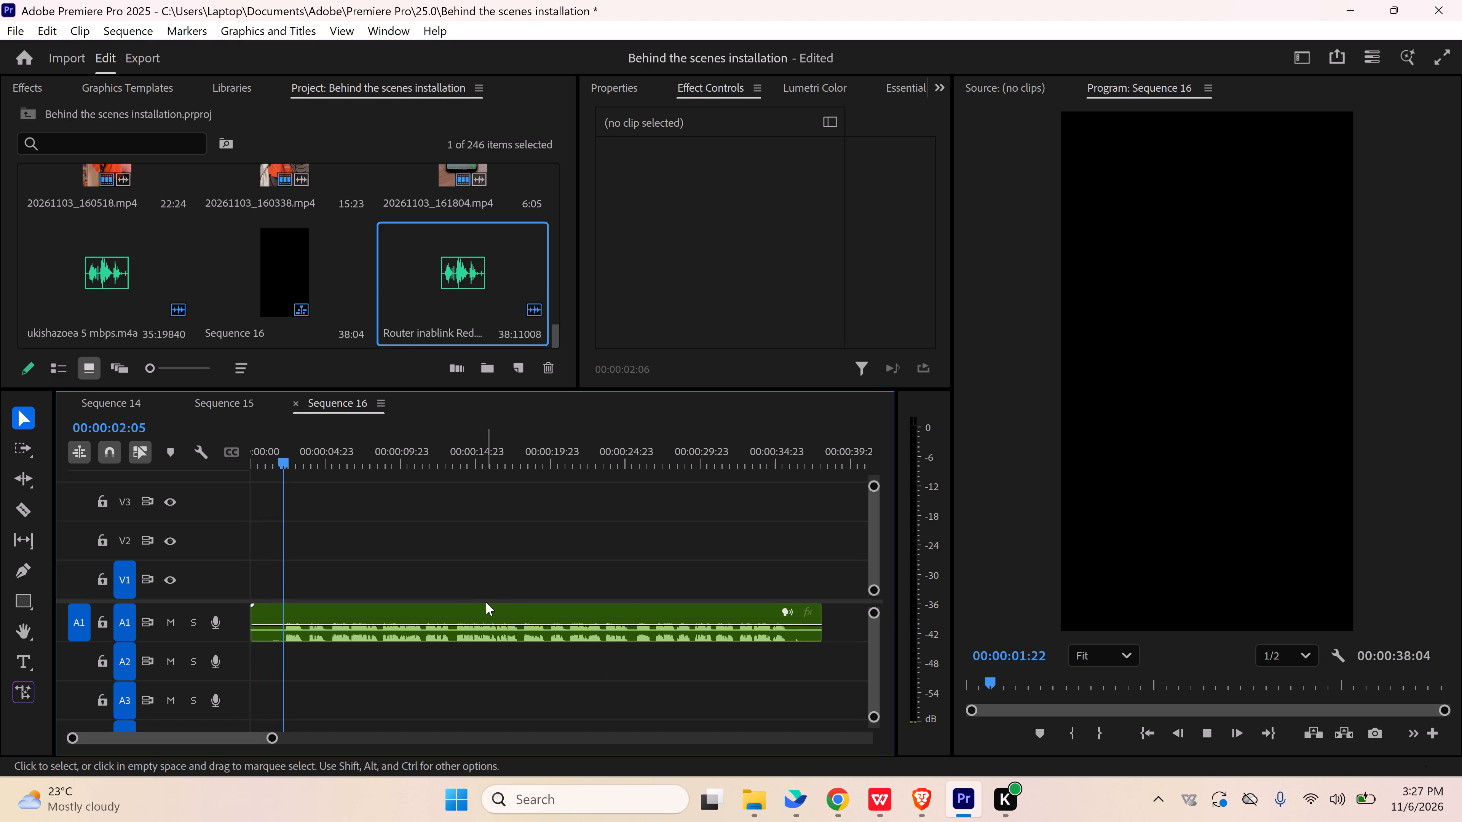
key(c)
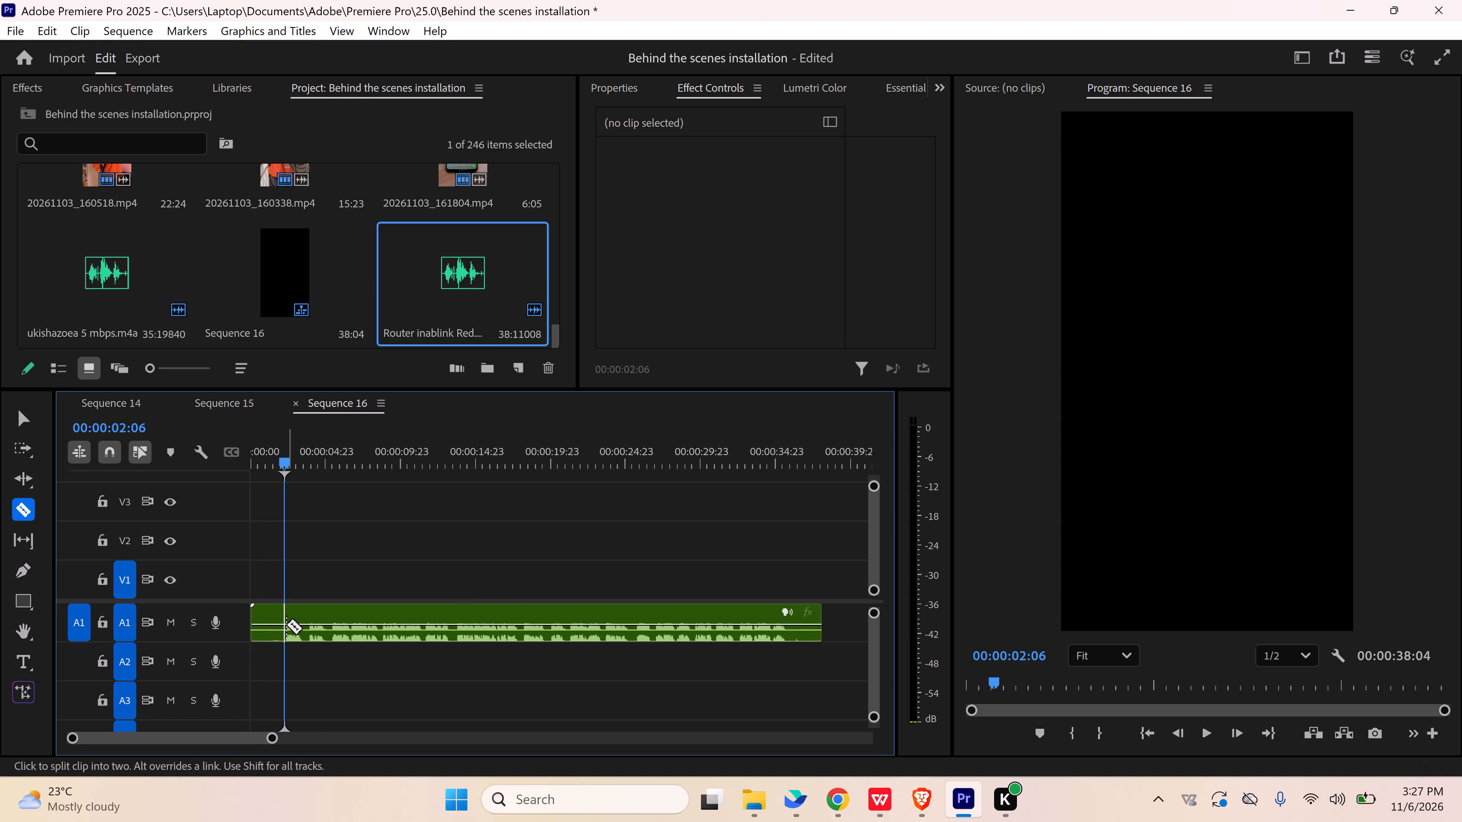
click(286, 624)
key(v)
click(264, 629)
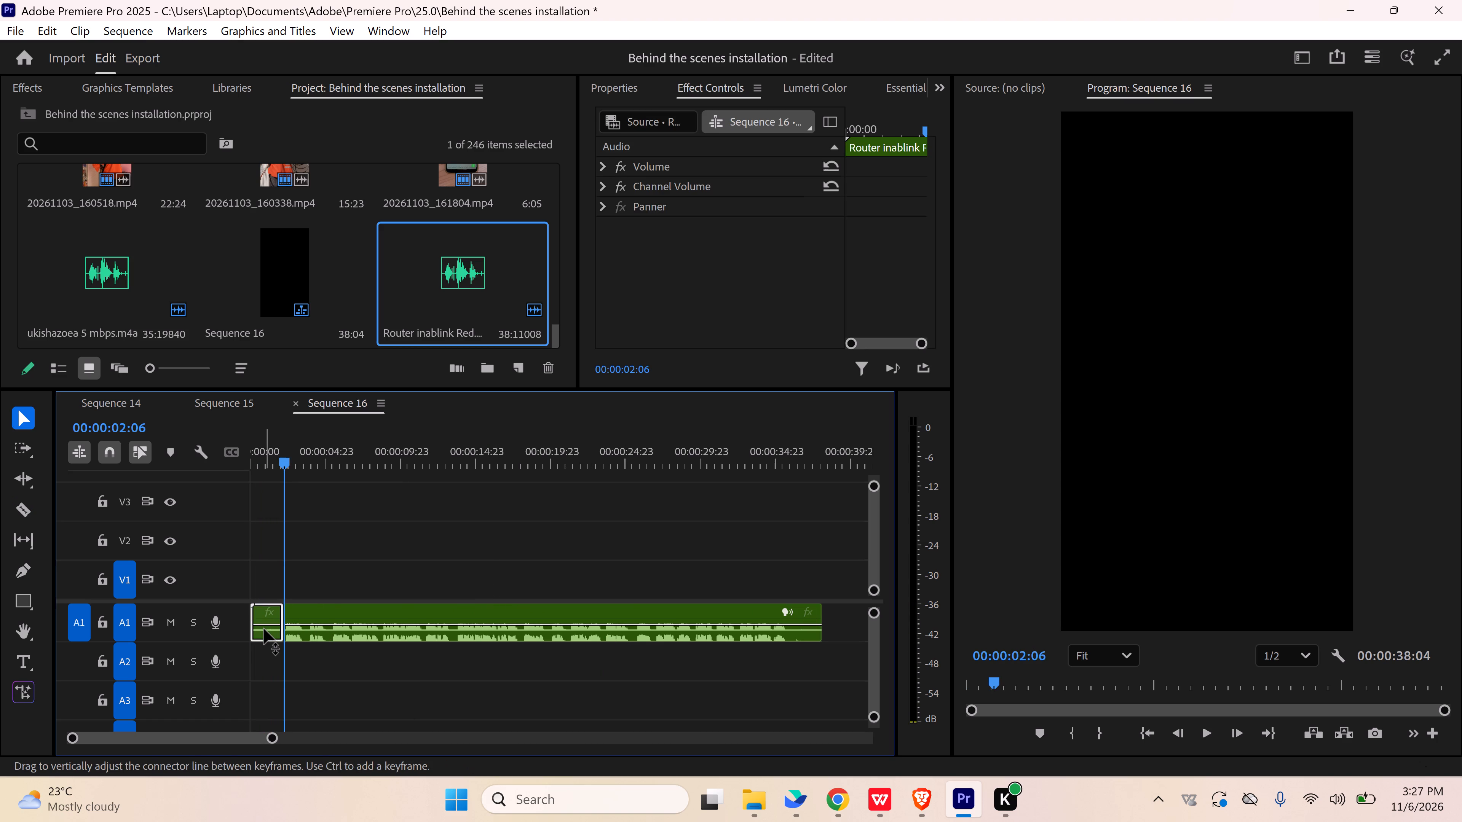
key(Delete)
Move the remaining voiceover clip on A1 back to the start of Sequence 16.
drag(392, 612, 364, 613)
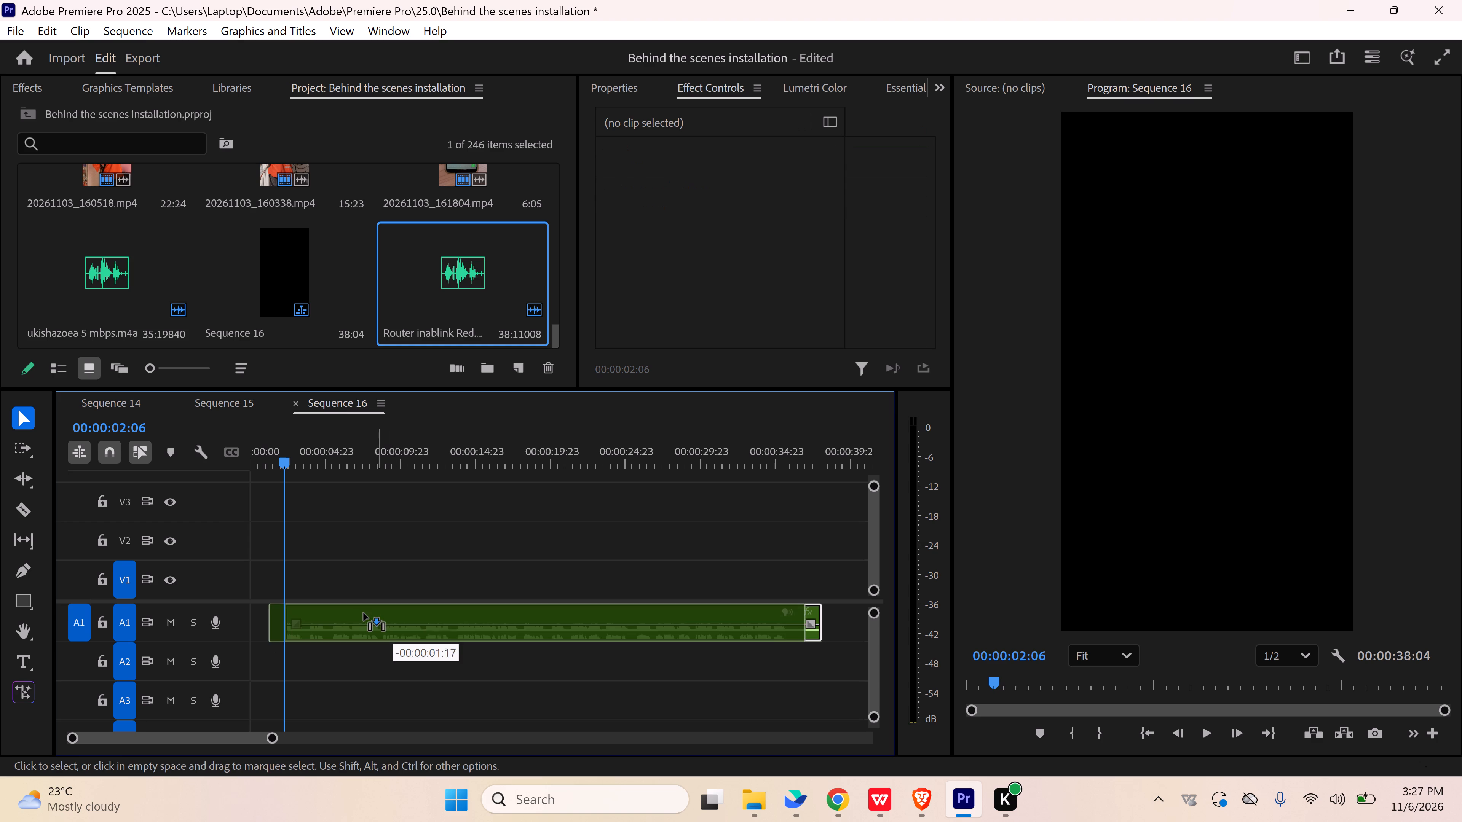
drag(364, 613, 344, 613)
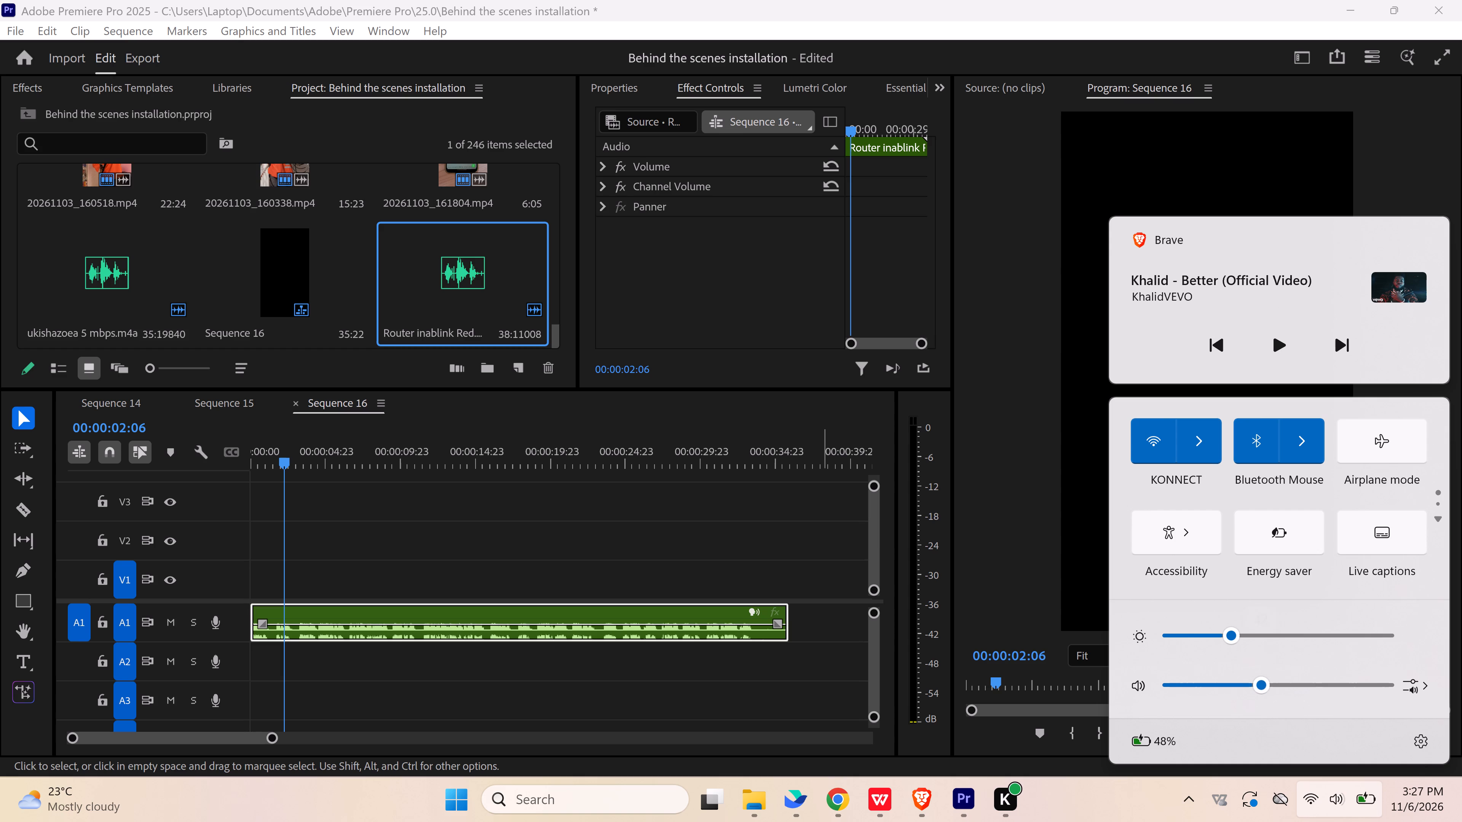
Play Sequence 16 from 00:00:00:00 to listen to the trimmed voiceover on A1.
drag(284, 464, 253, 468)
drag(257, 466, 229, 470)
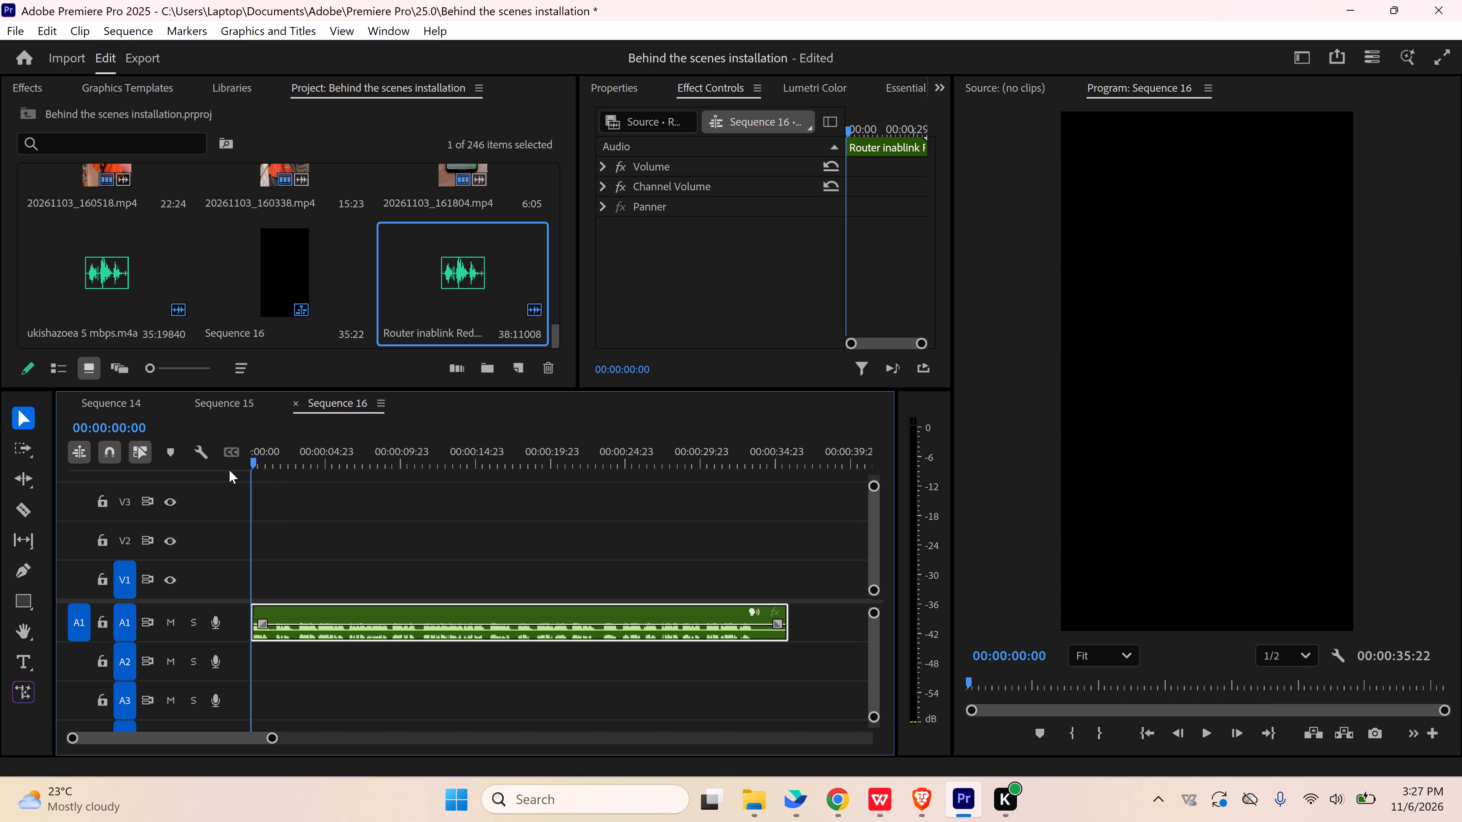
drag(229, 470, 229, 470)
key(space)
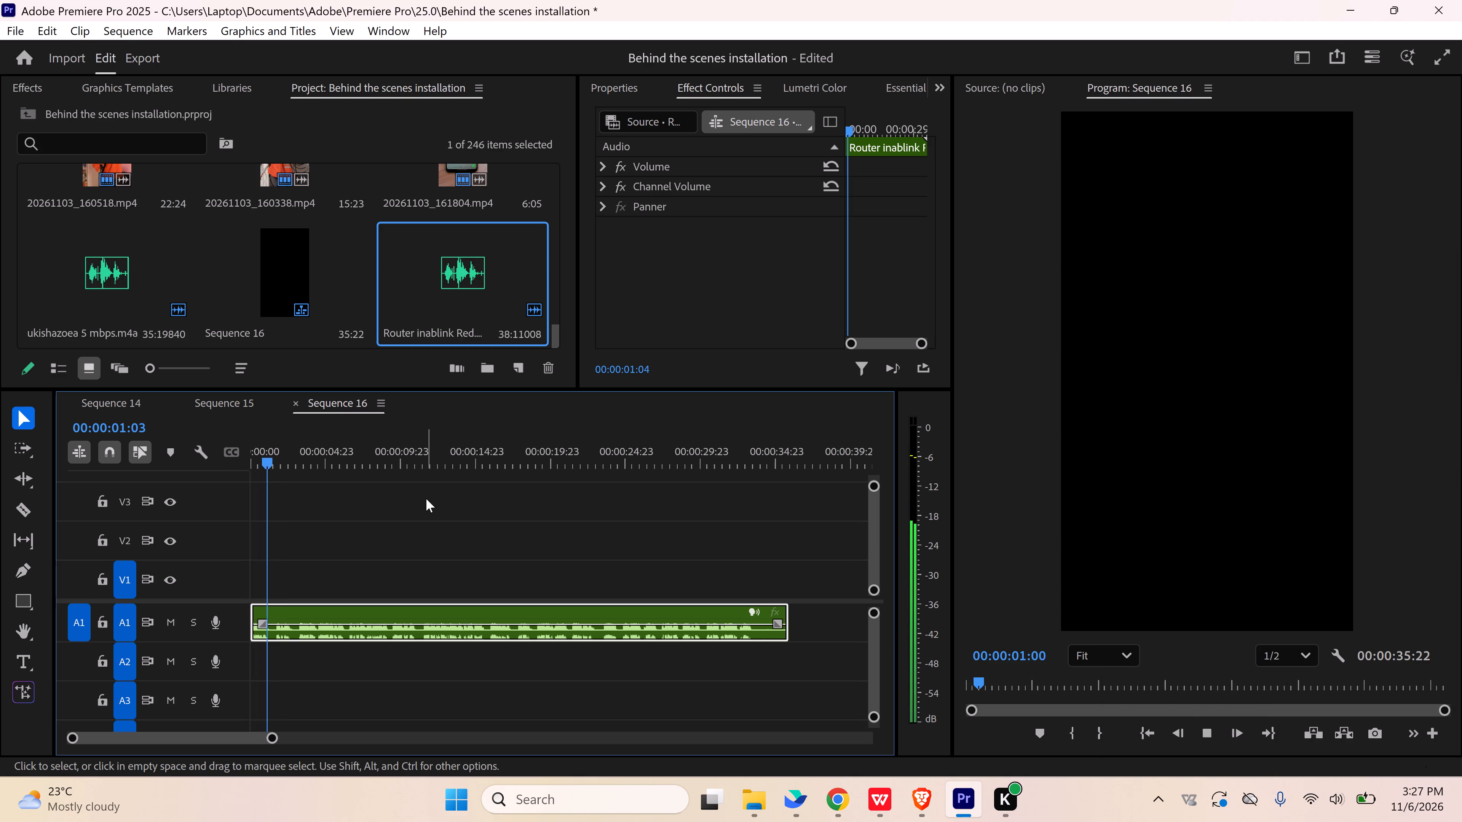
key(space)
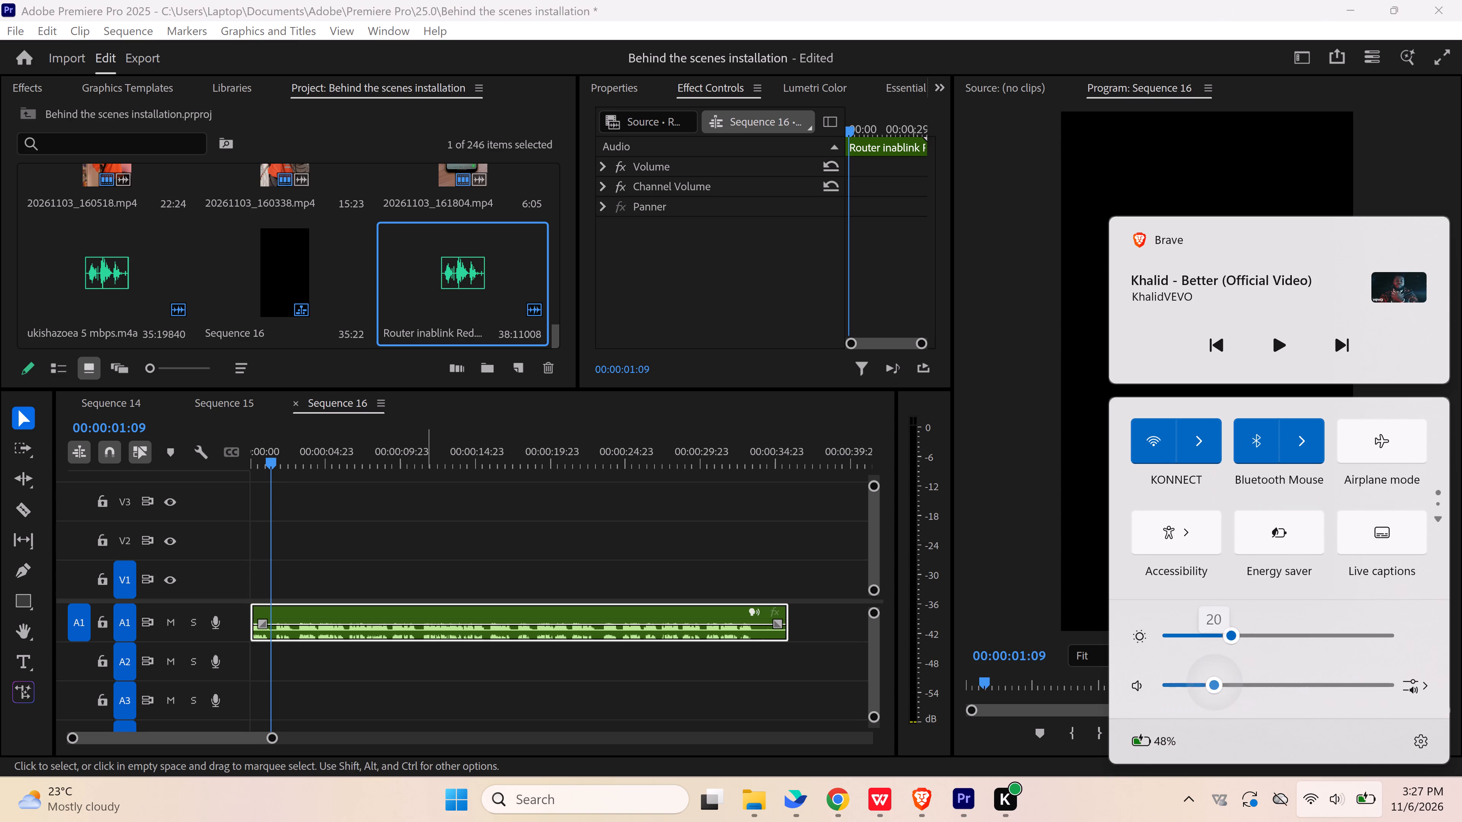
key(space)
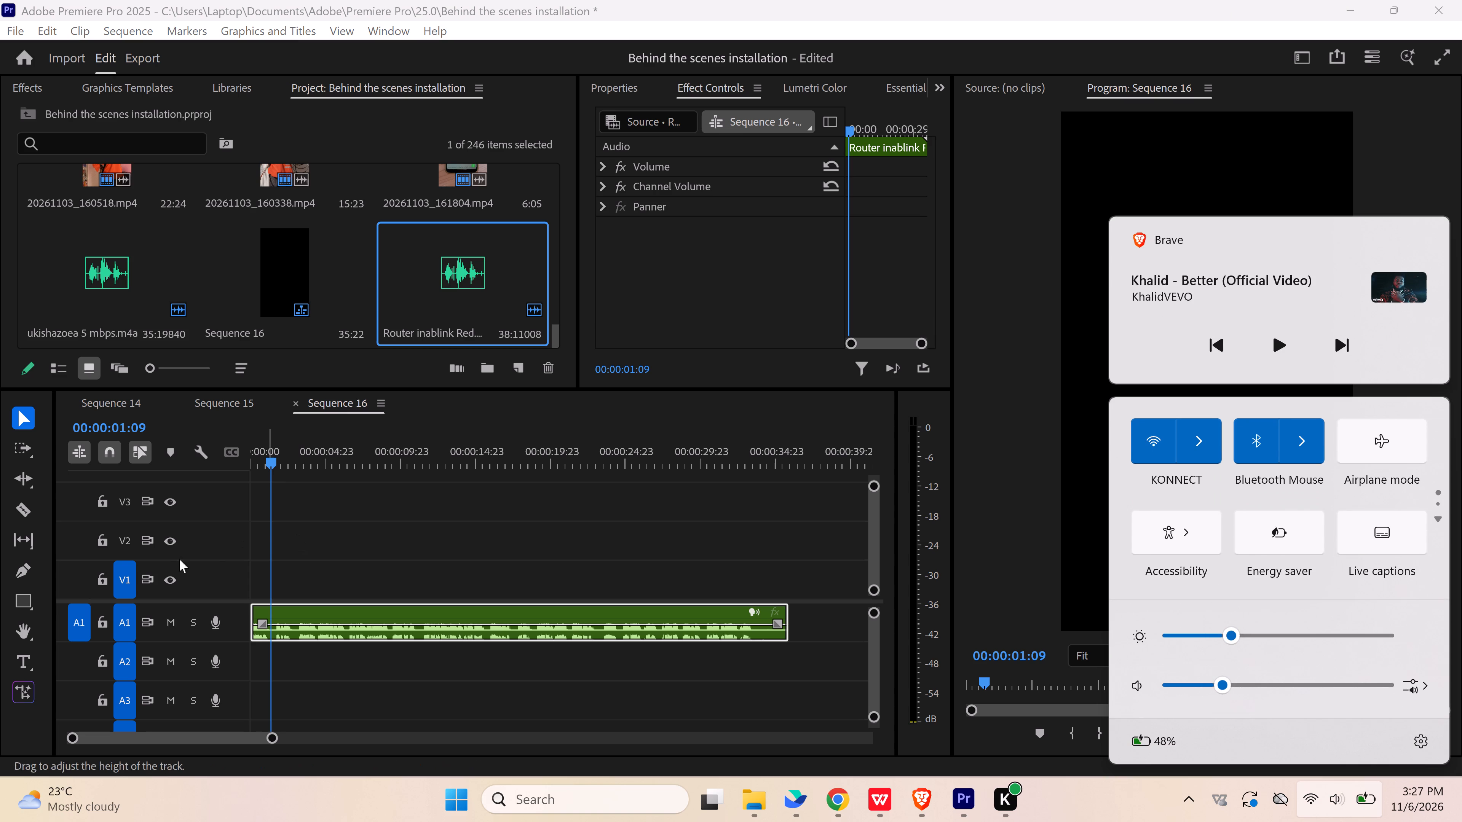
click(279, 525)
drag(271, 463, 233, 469)
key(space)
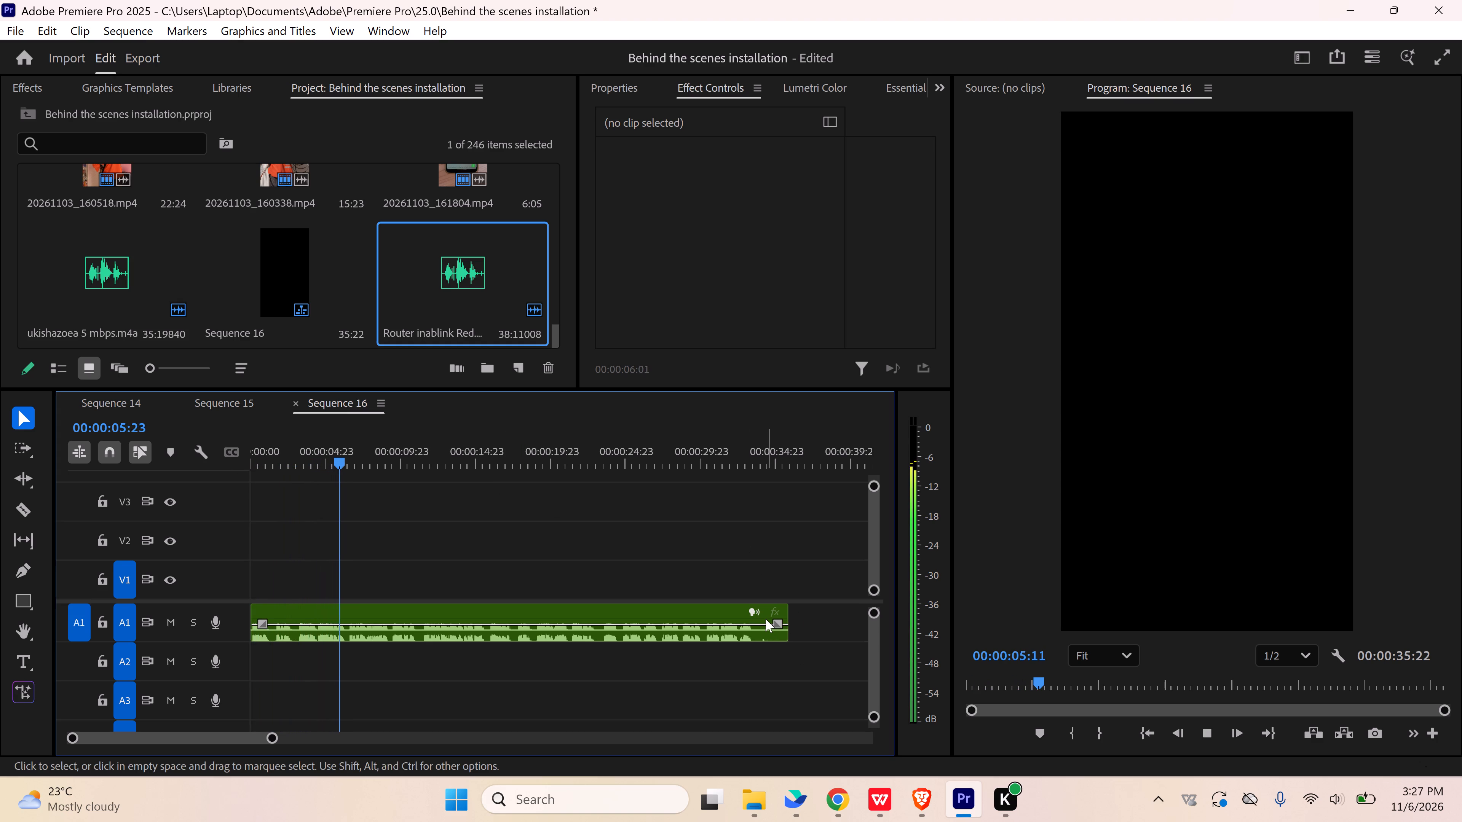
Split the voiceover clip on A1 at 00:00:33:13, where the speech ends, and delete the silent closing piece.
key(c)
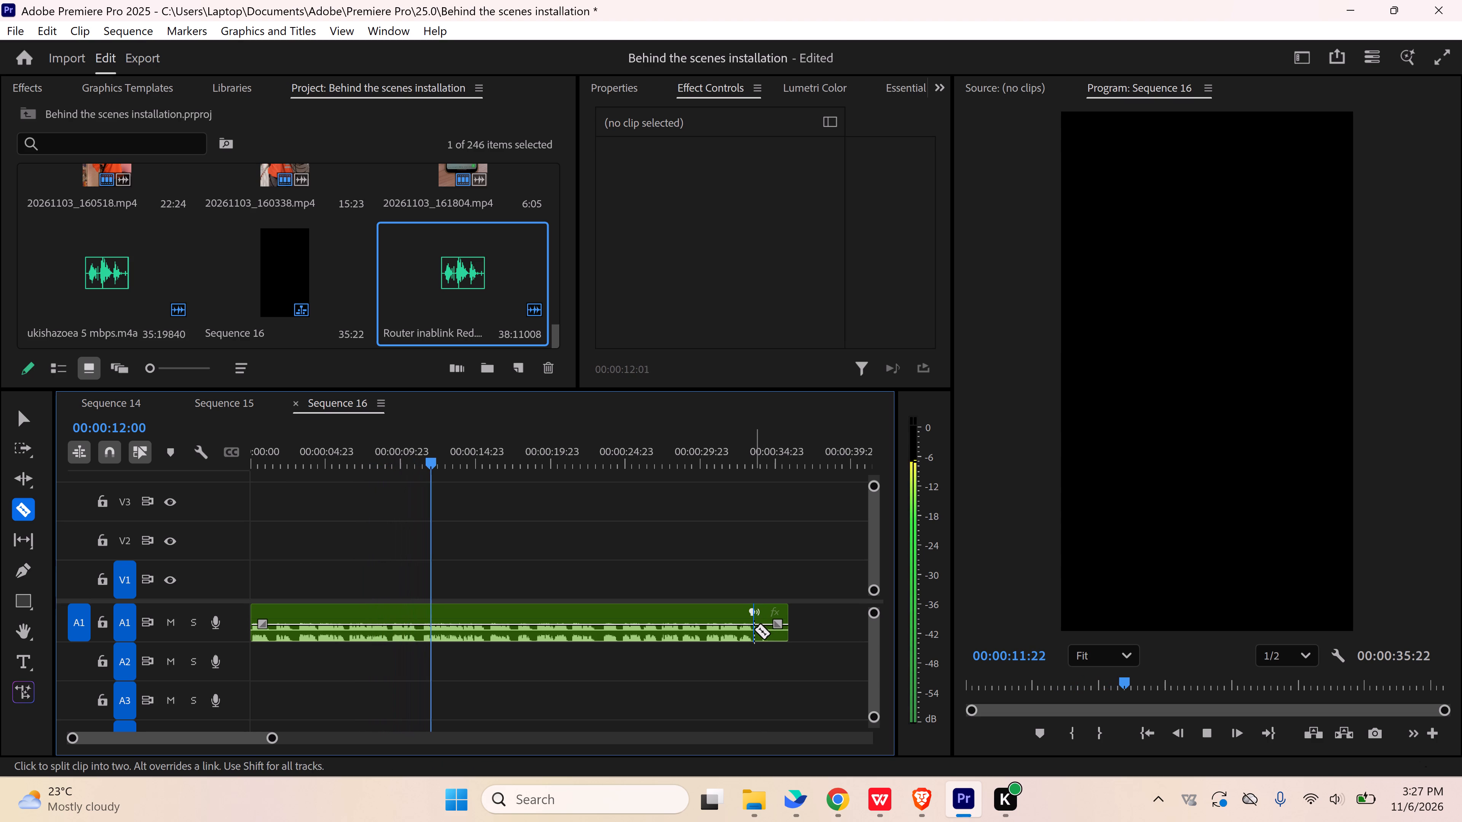
click(754, 629)
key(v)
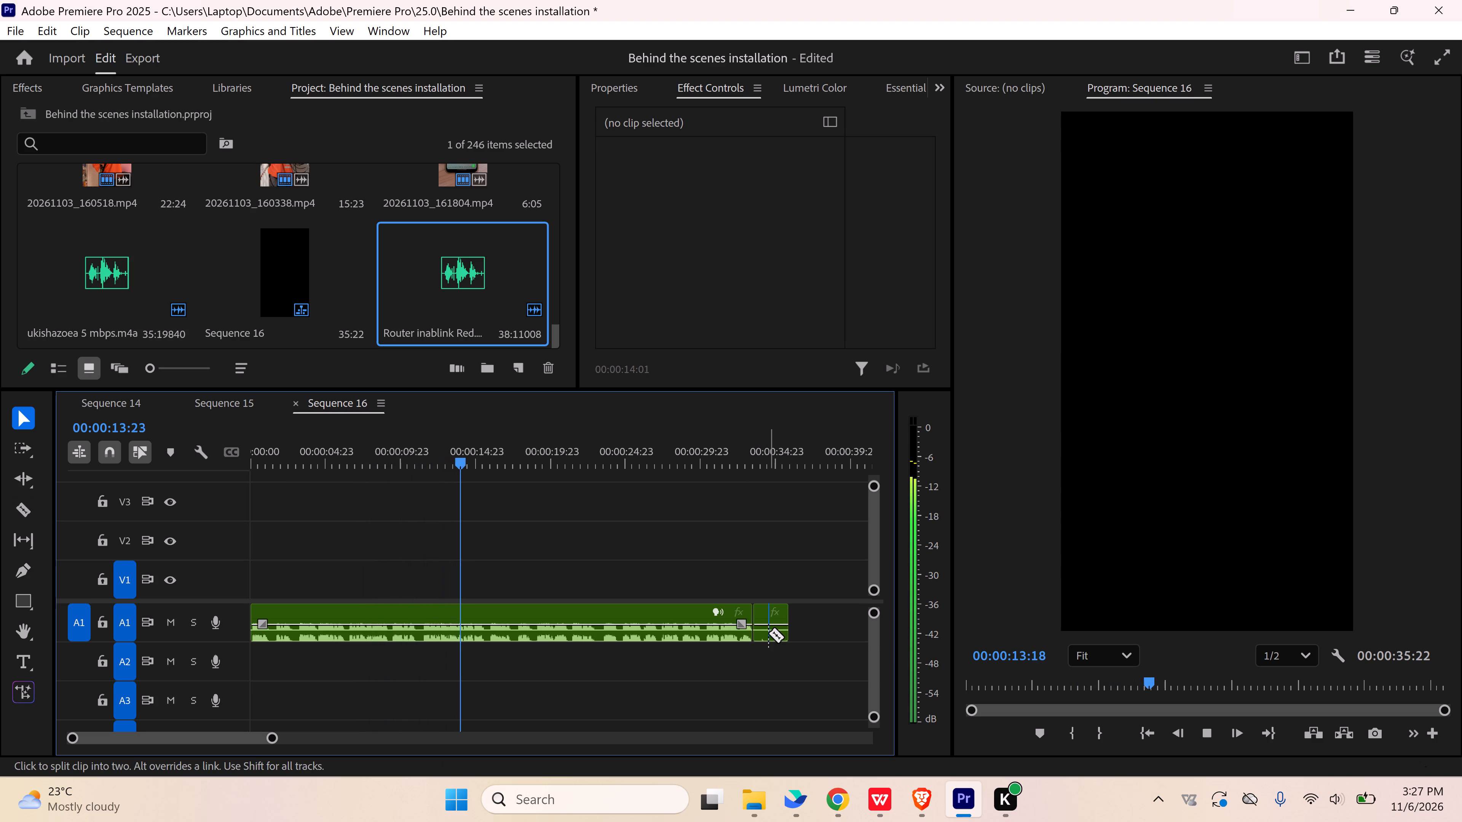
double_click(774, 614)
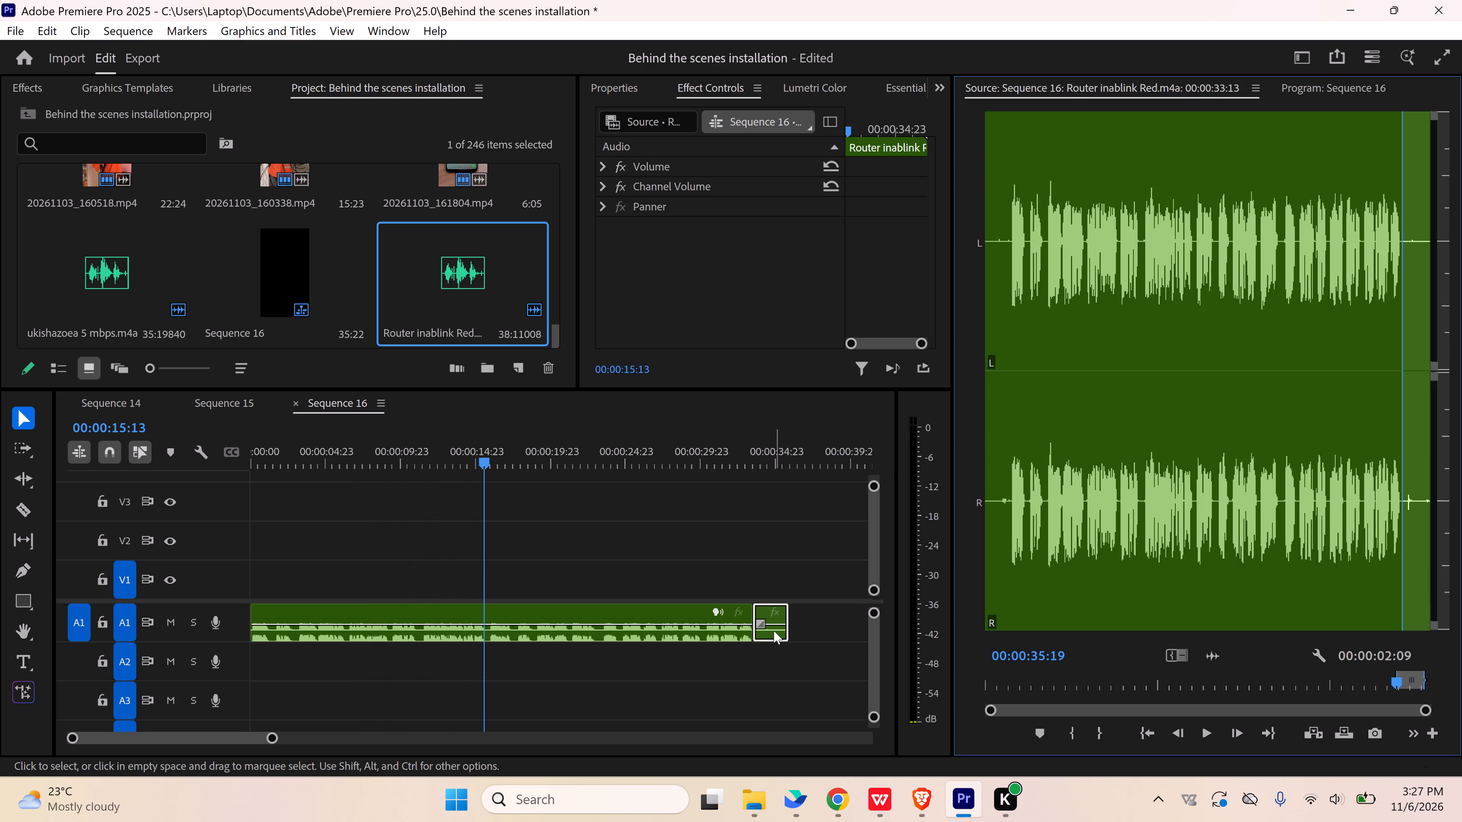
key(Delete)
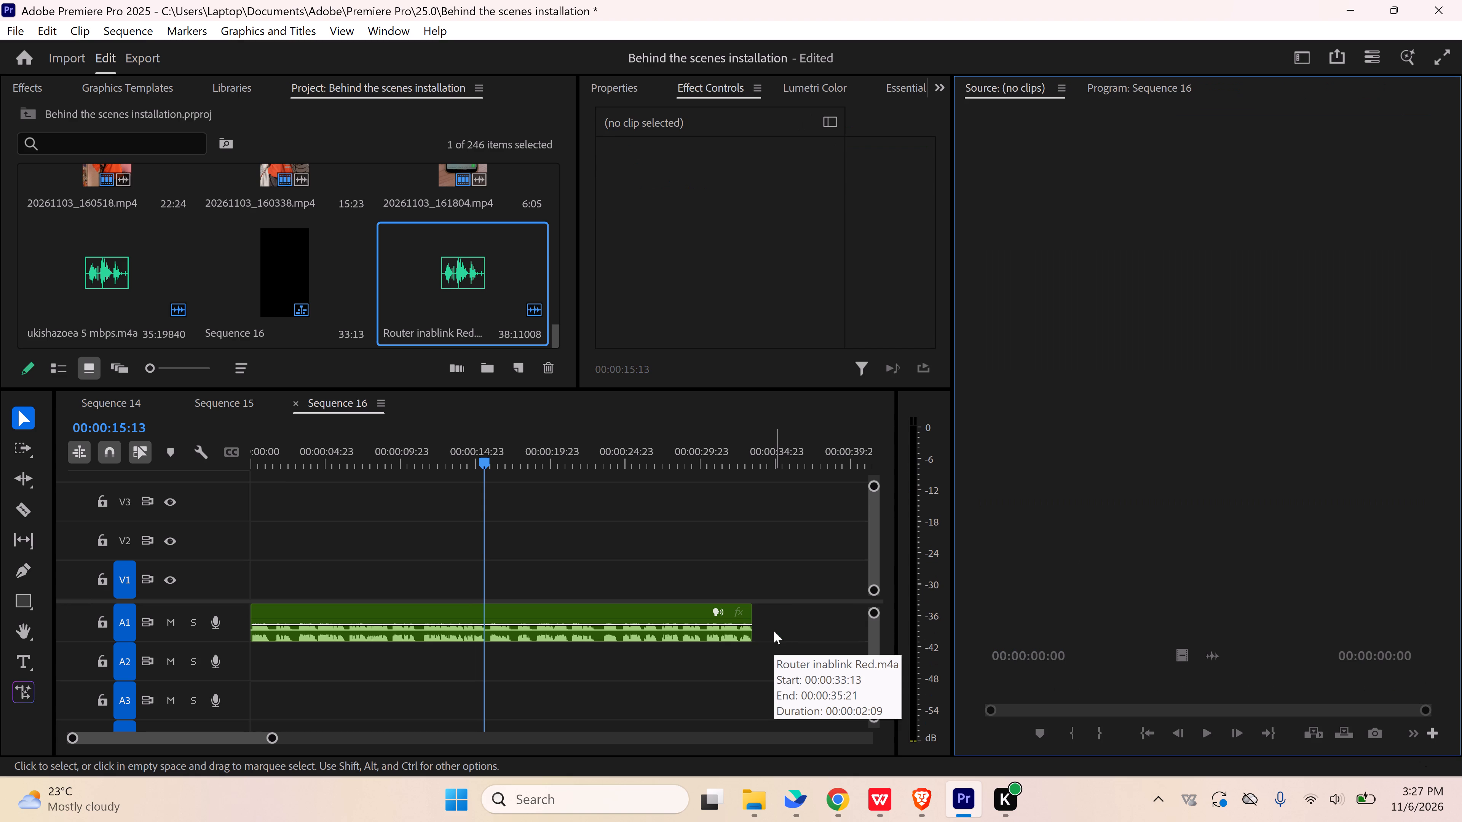
Play the trimmed voiceover through to its end, and replay its opening seconds from the start of Sequence 16.
key(space)
click(570, 551)
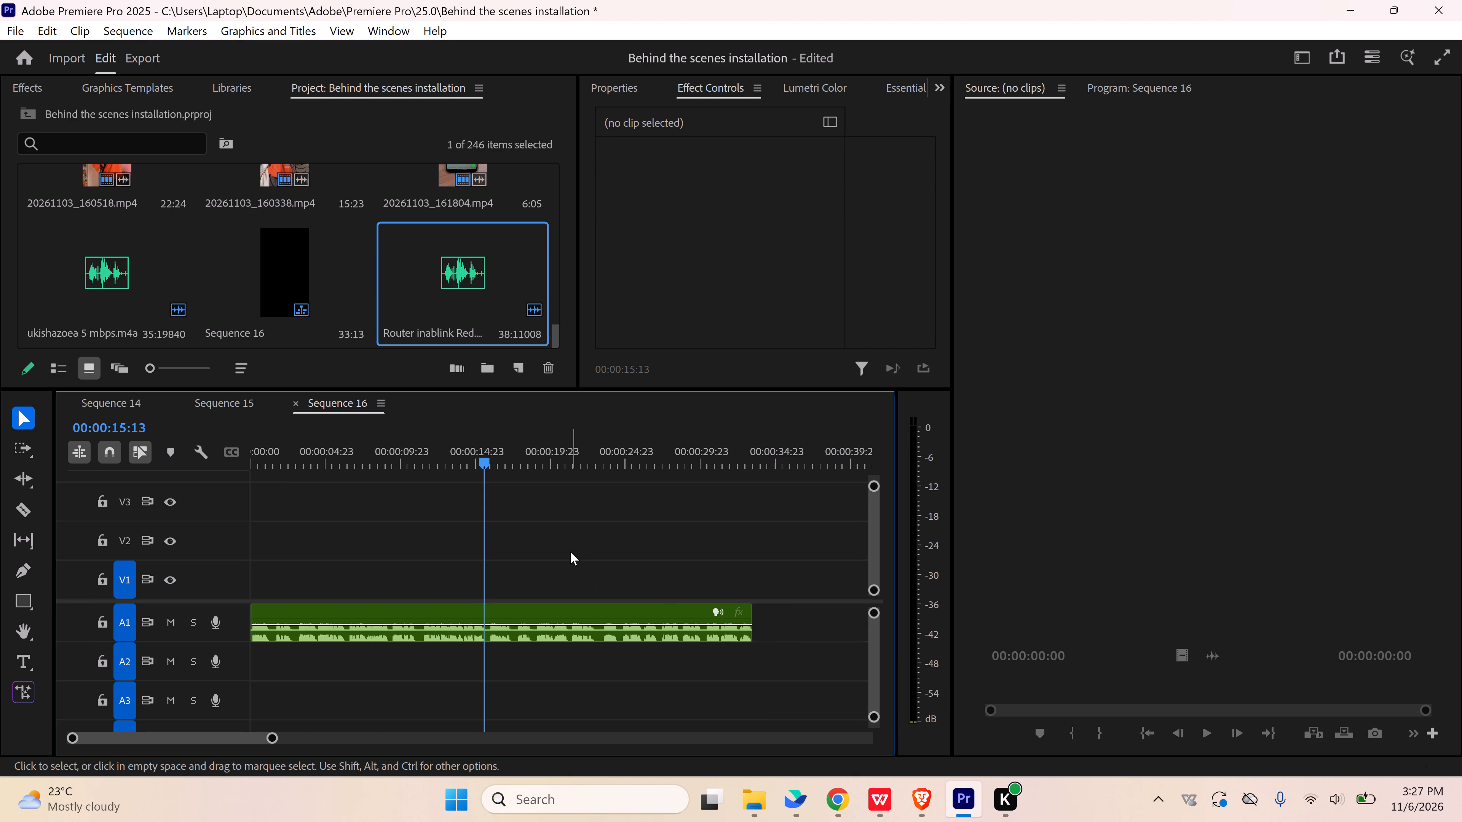
key(space)
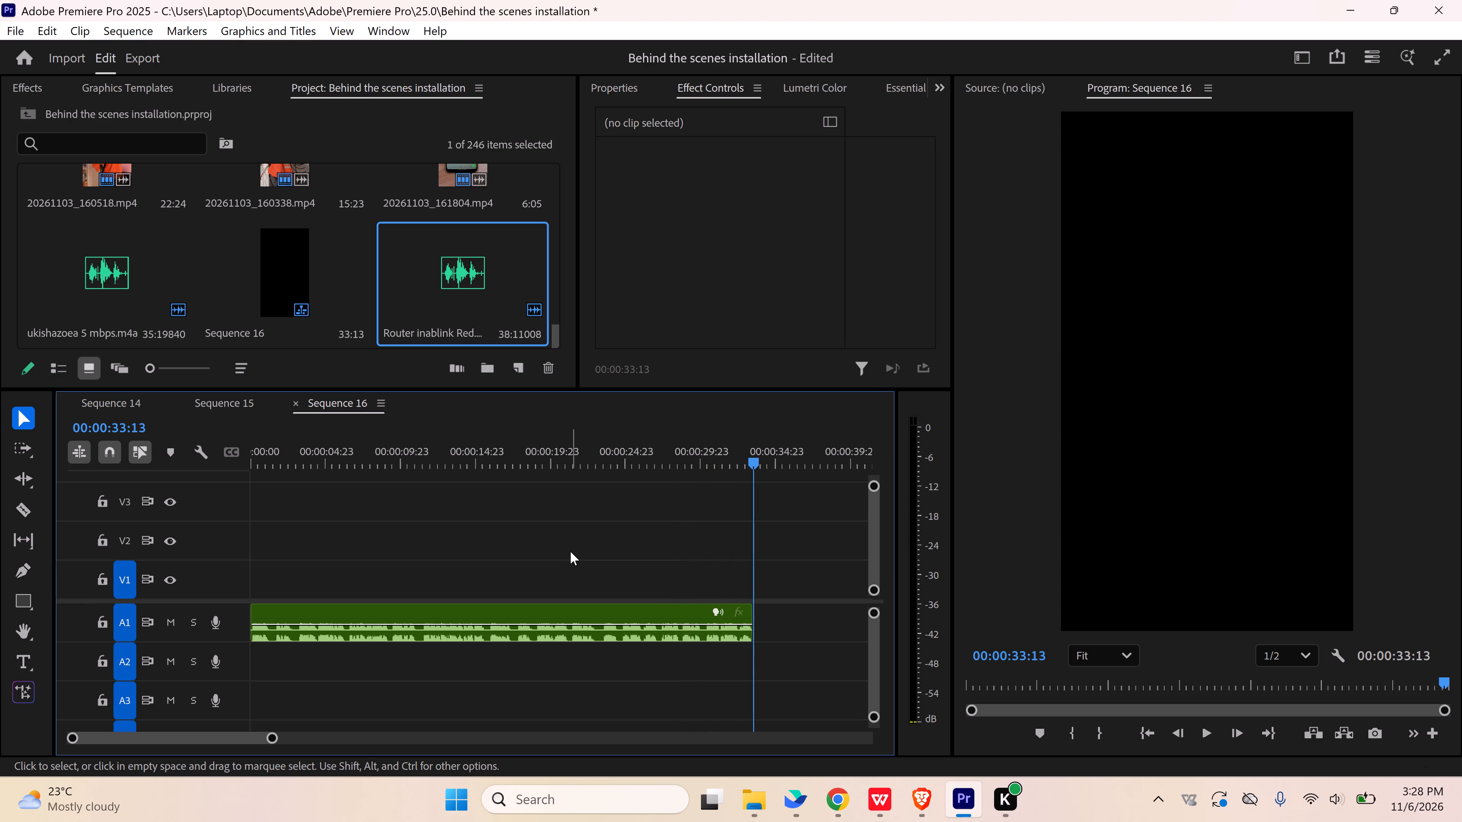
key(Home)
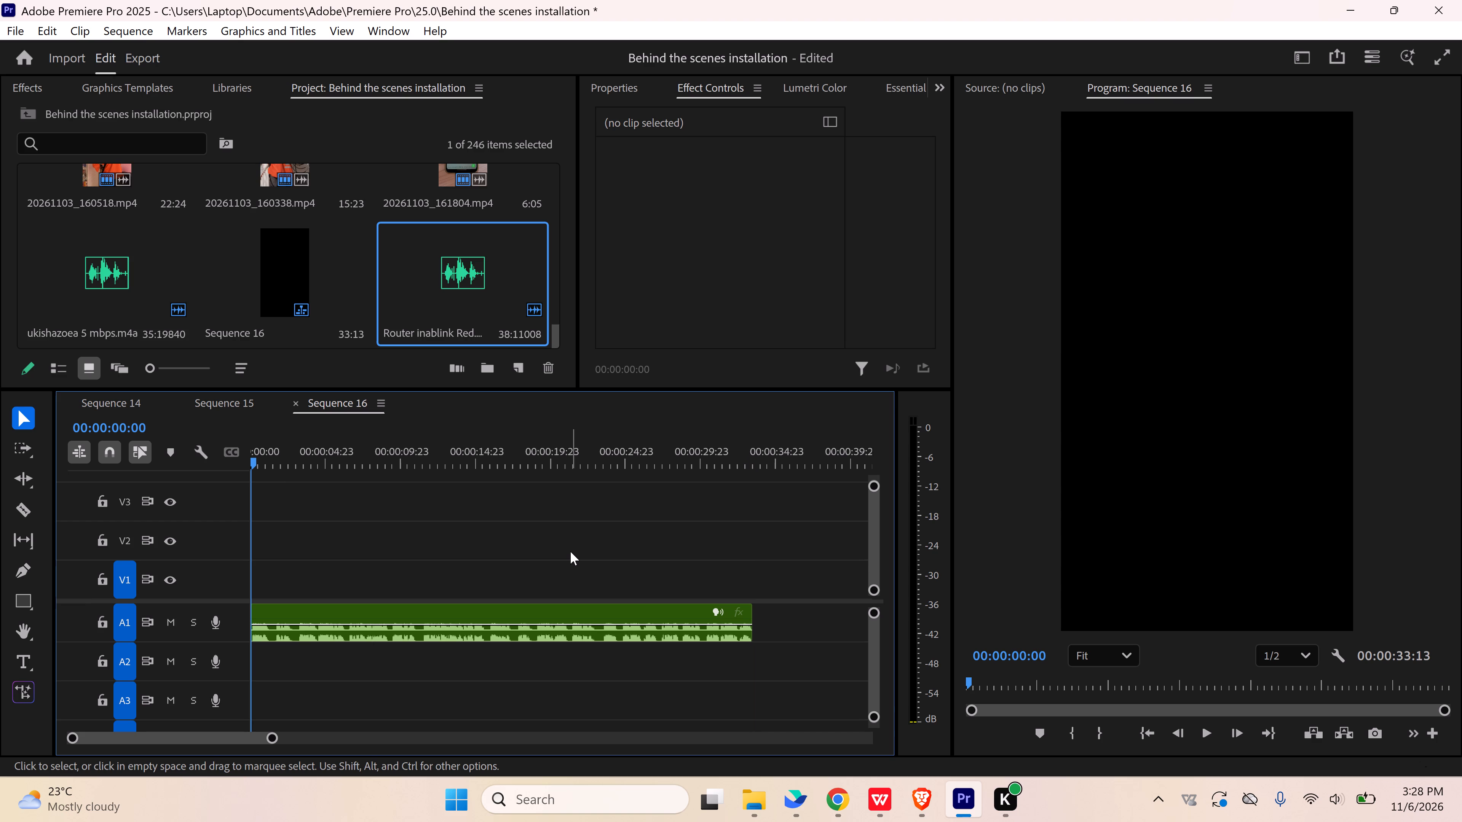
key(space)
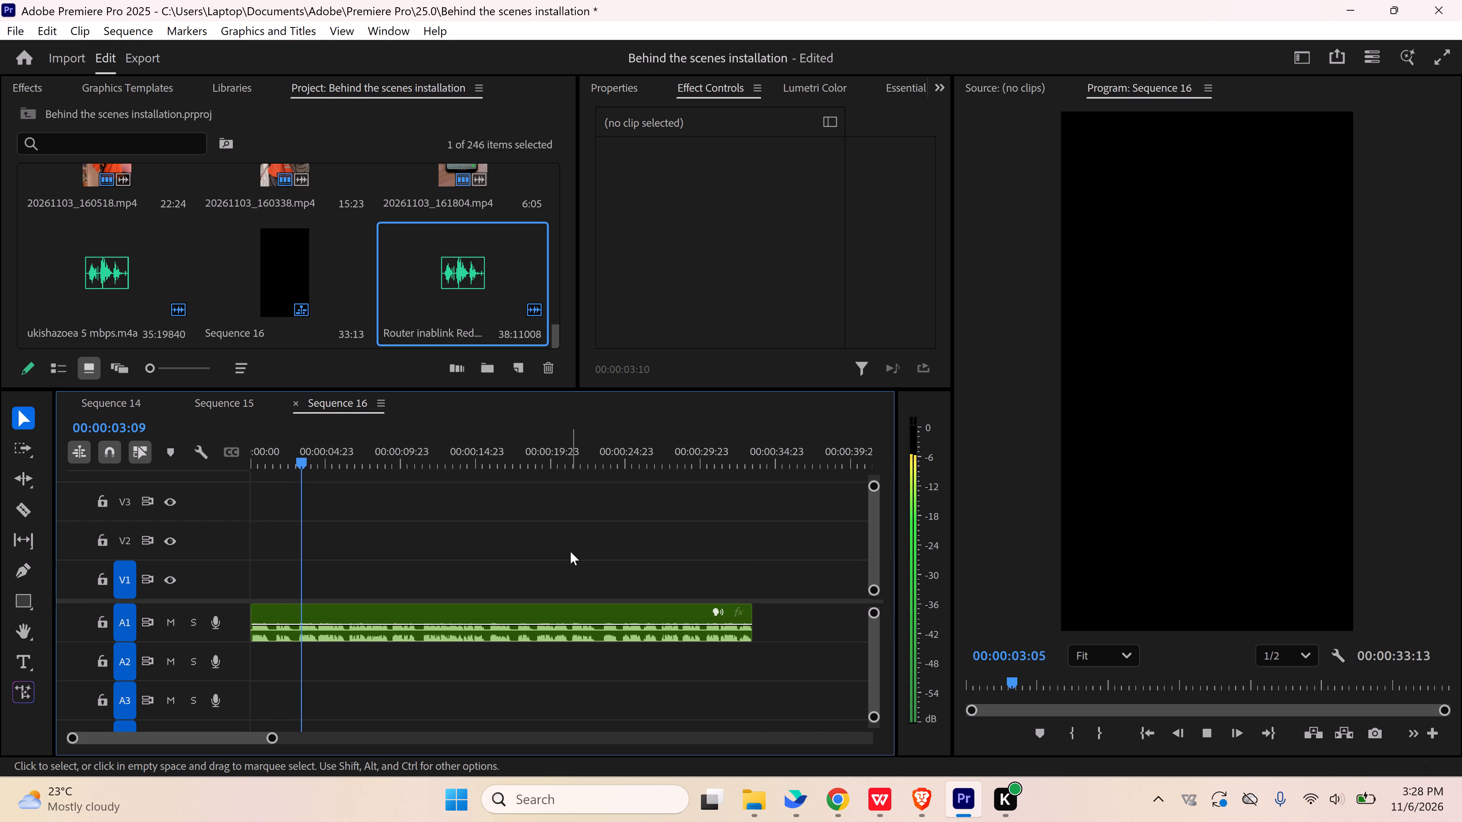
key(space)
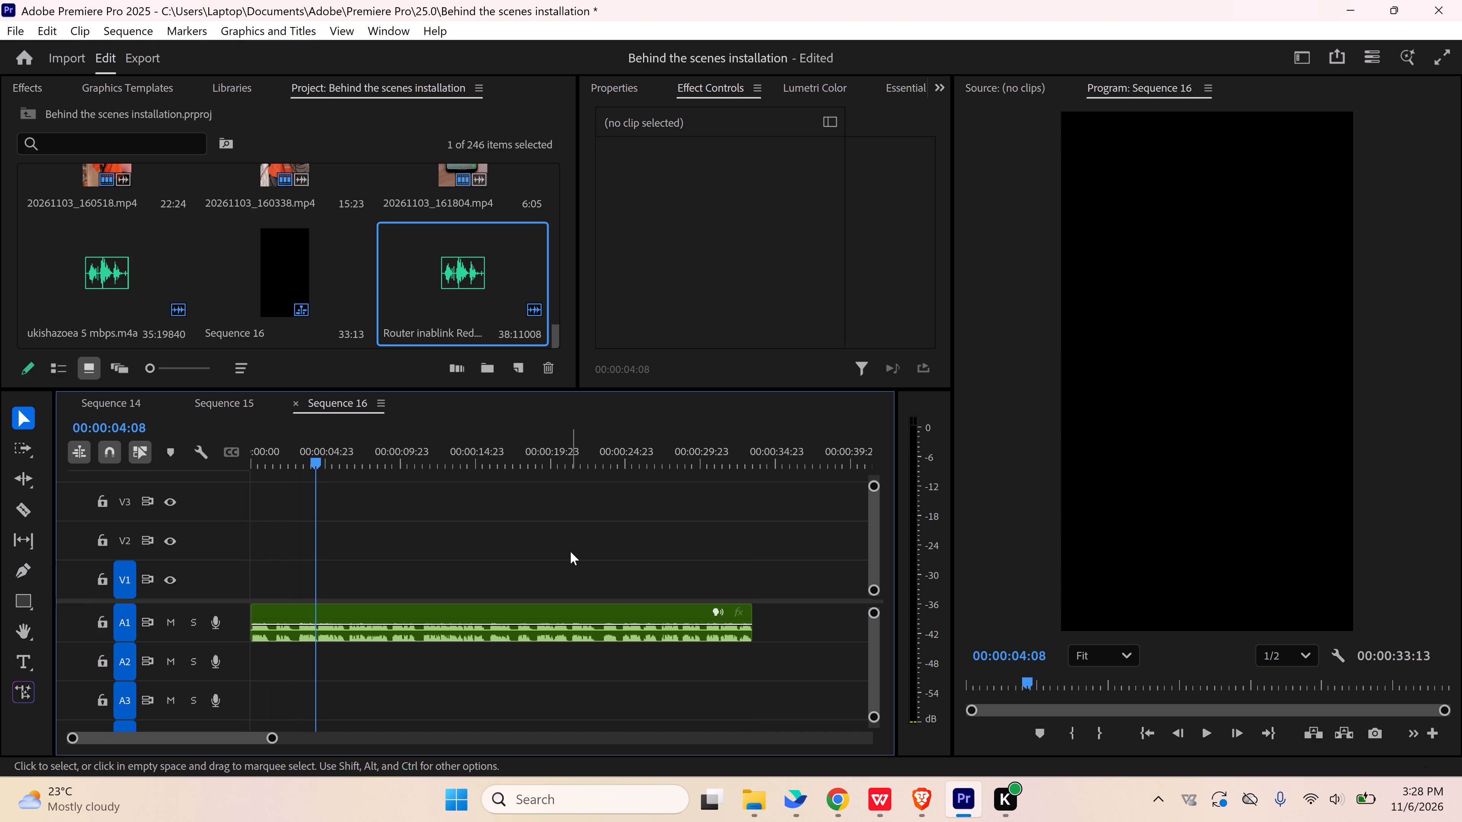
Switch to File Explorer, open the Mwiki Installation folder and preview the video 20261104_130855.
click(761, 795)
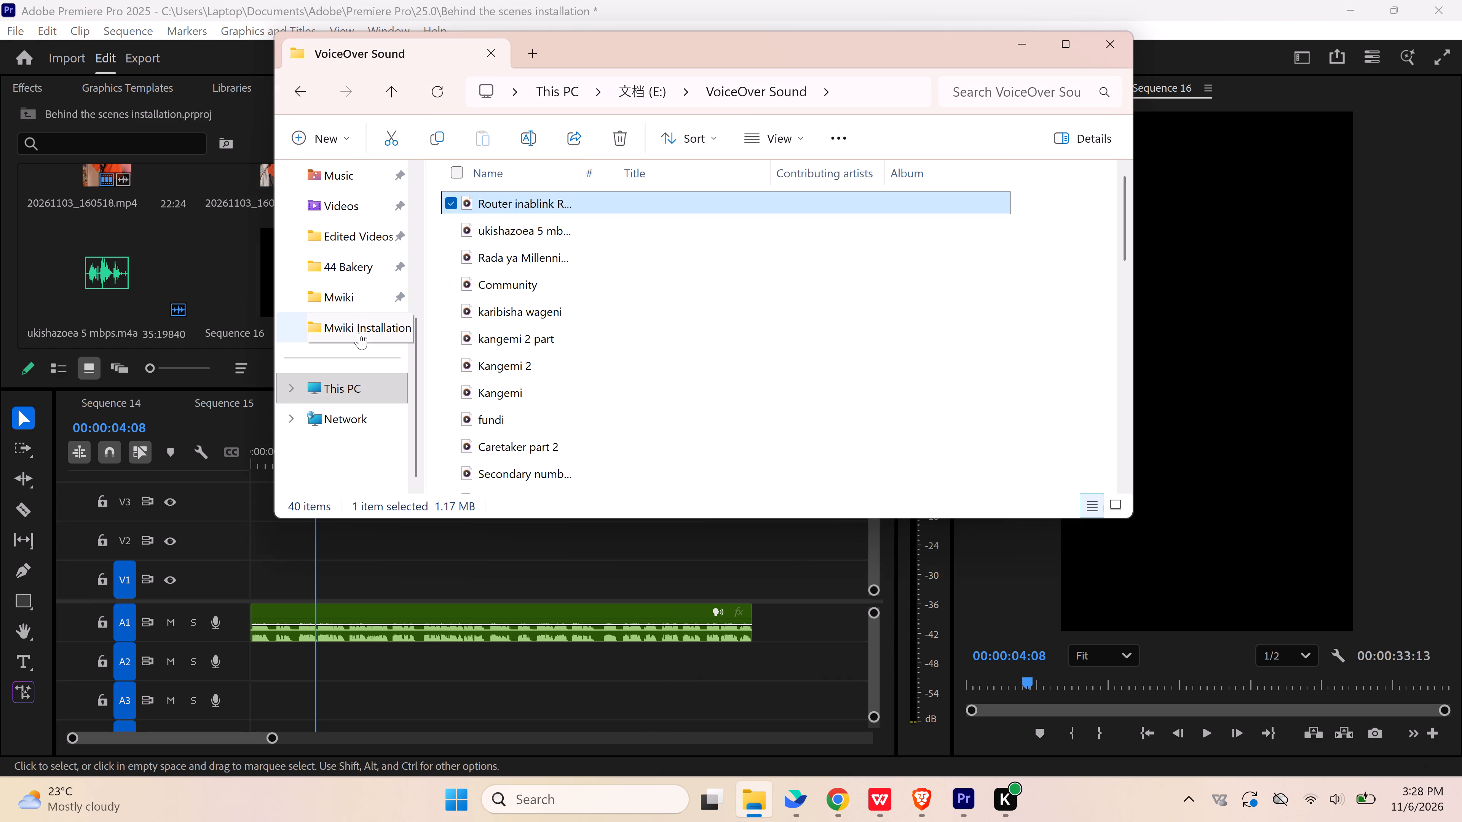
click(359, 333)
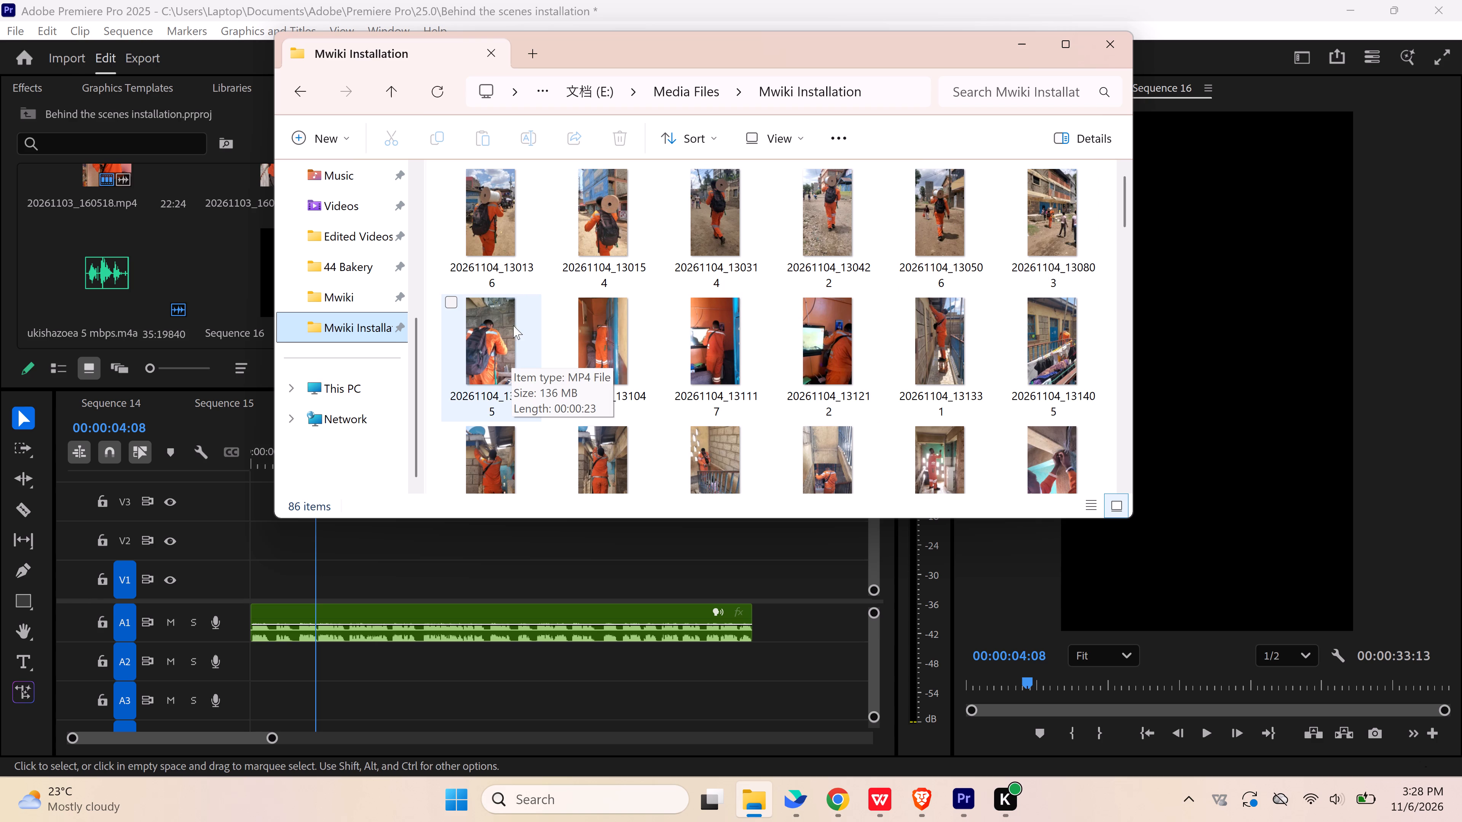
double_click(500, 346)
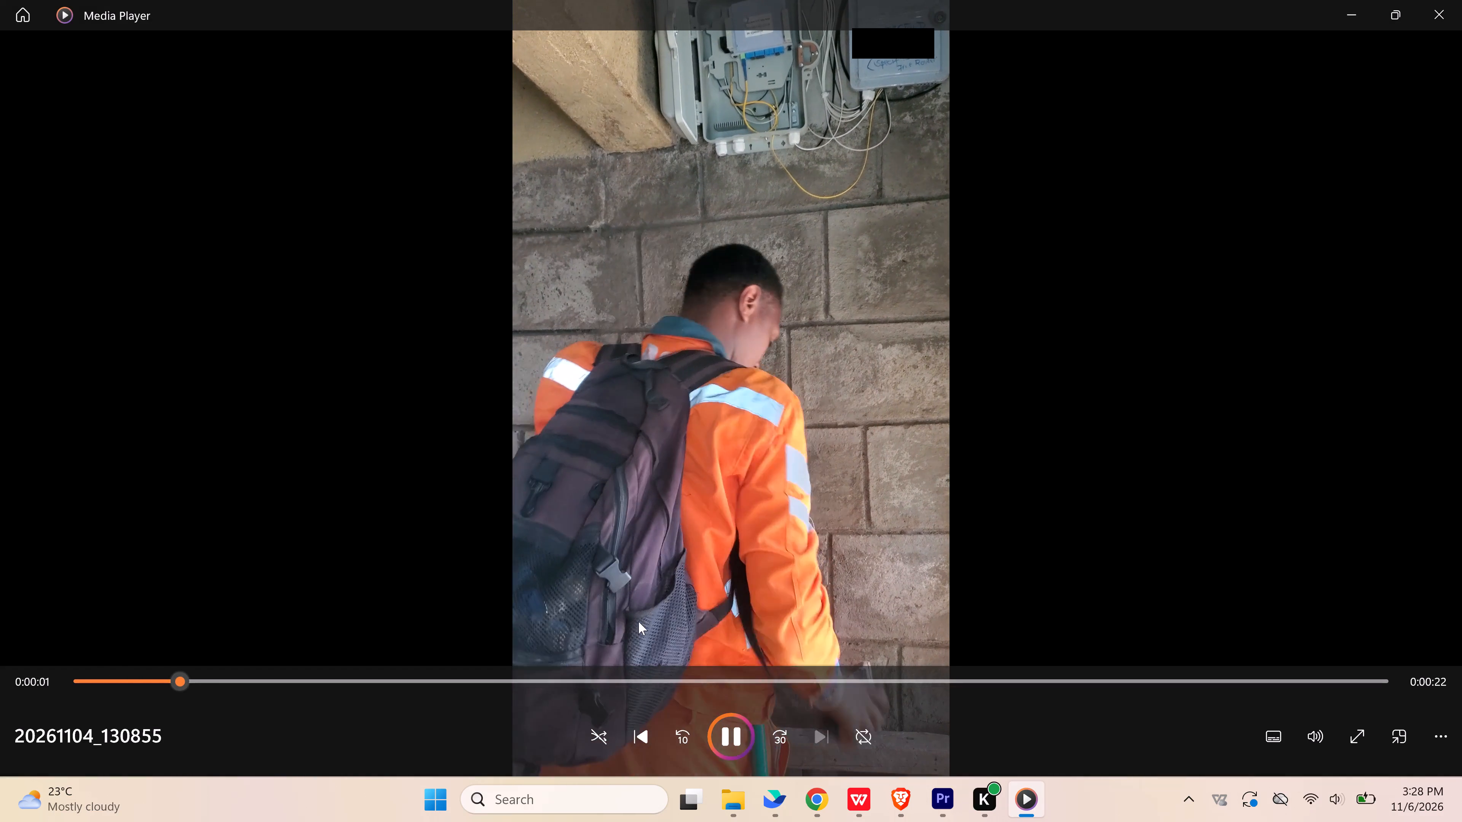
click(500, 682)
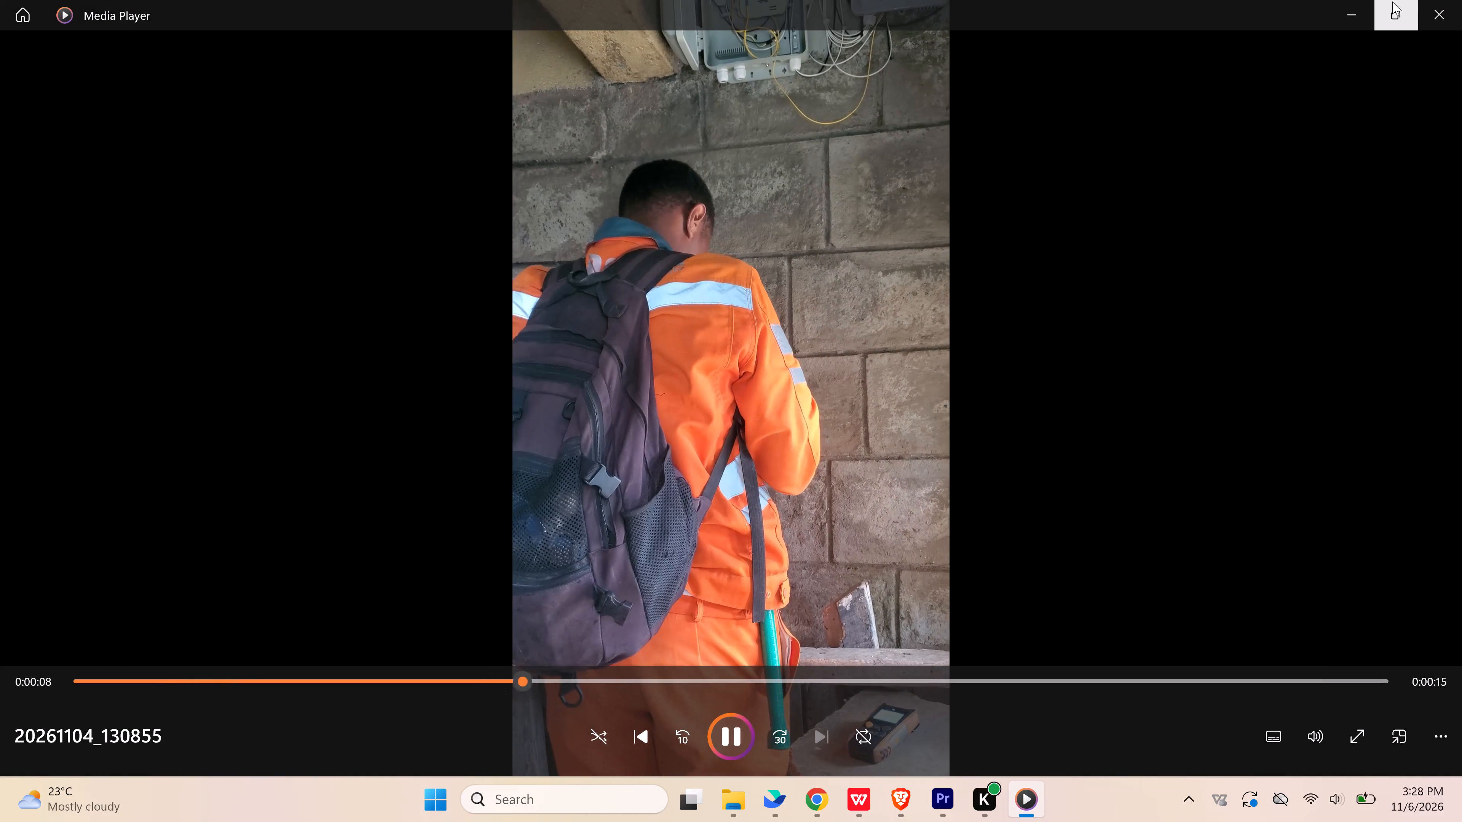
click(1427, 27)
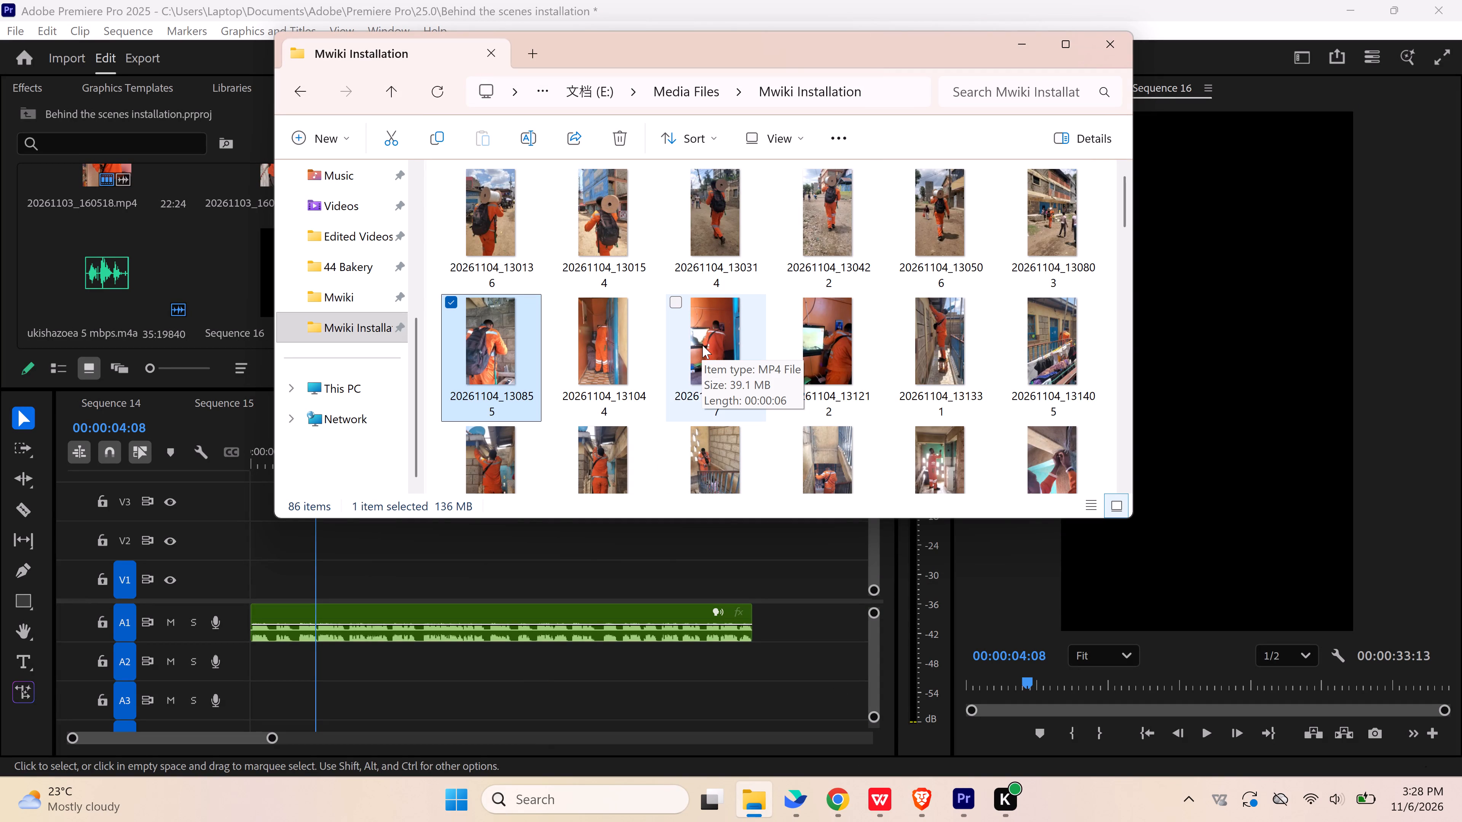
Browse the Mwiki Installation footage and preview the videos 20261104_132150, 20261104_132334 and 20261104_132407.
scroll(702, 345, down, 1)
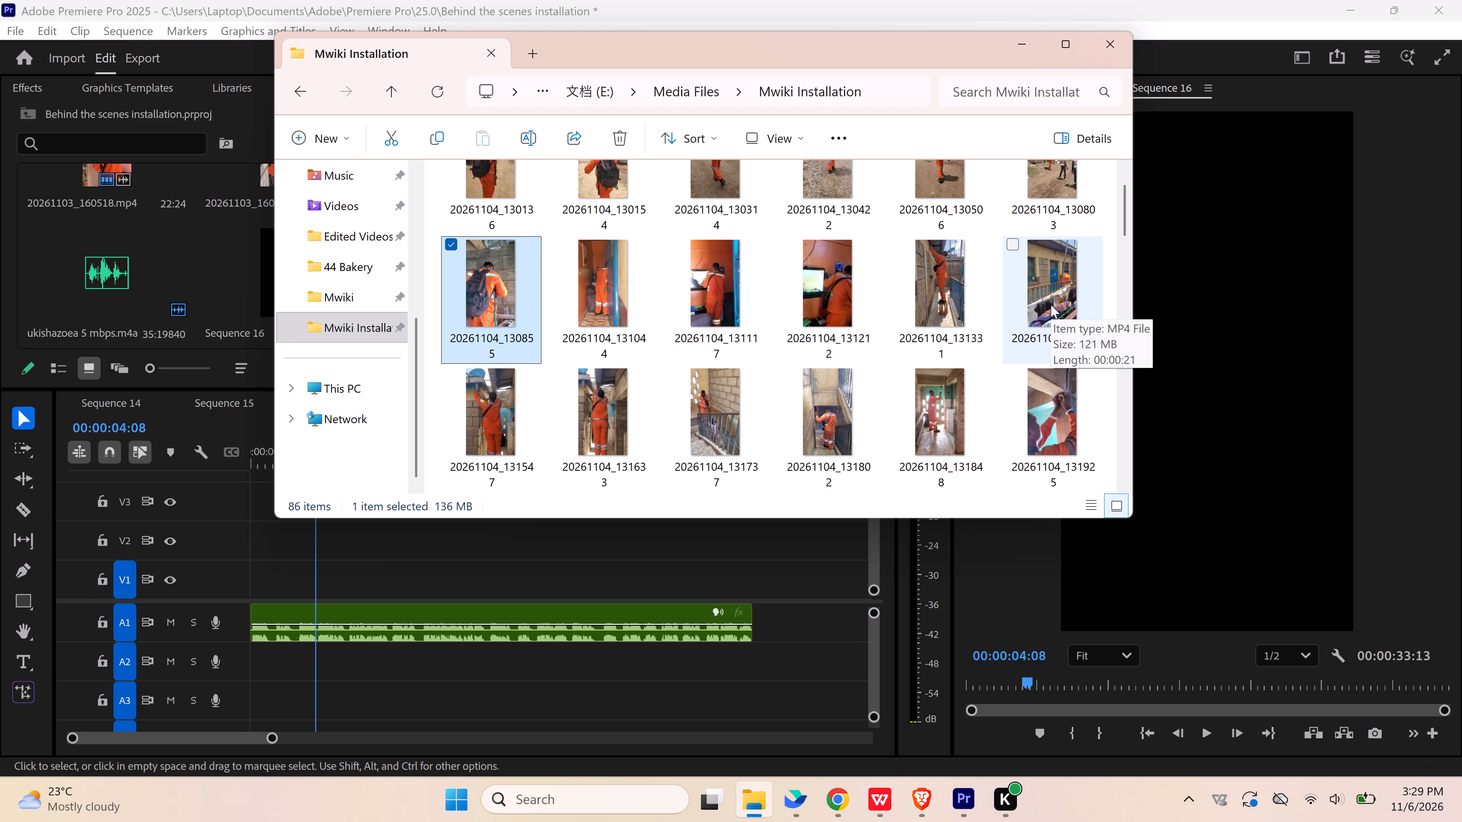
scroll(960, 401, down, 1)
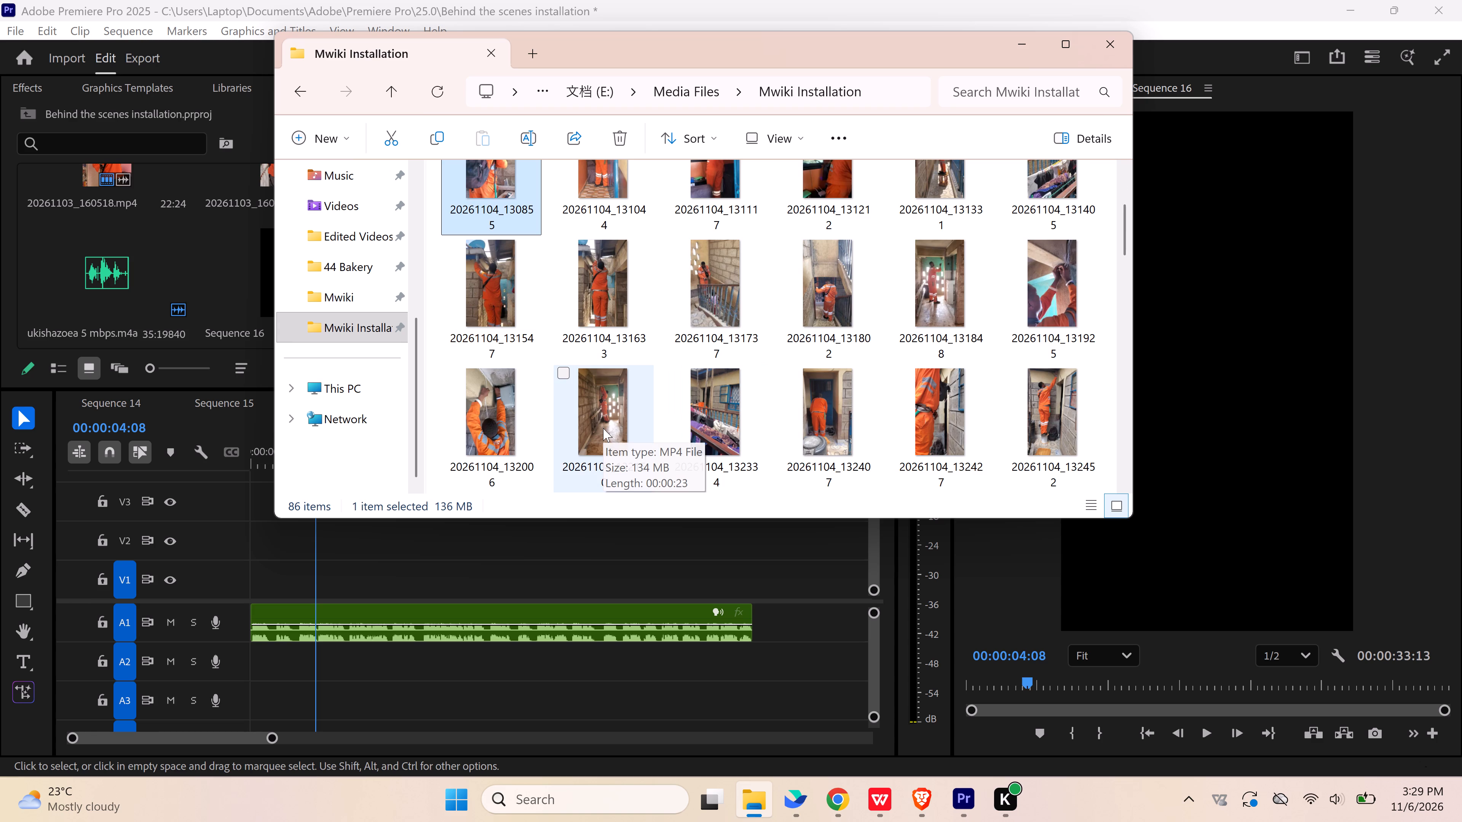
scroll(603, 428, up, 1)
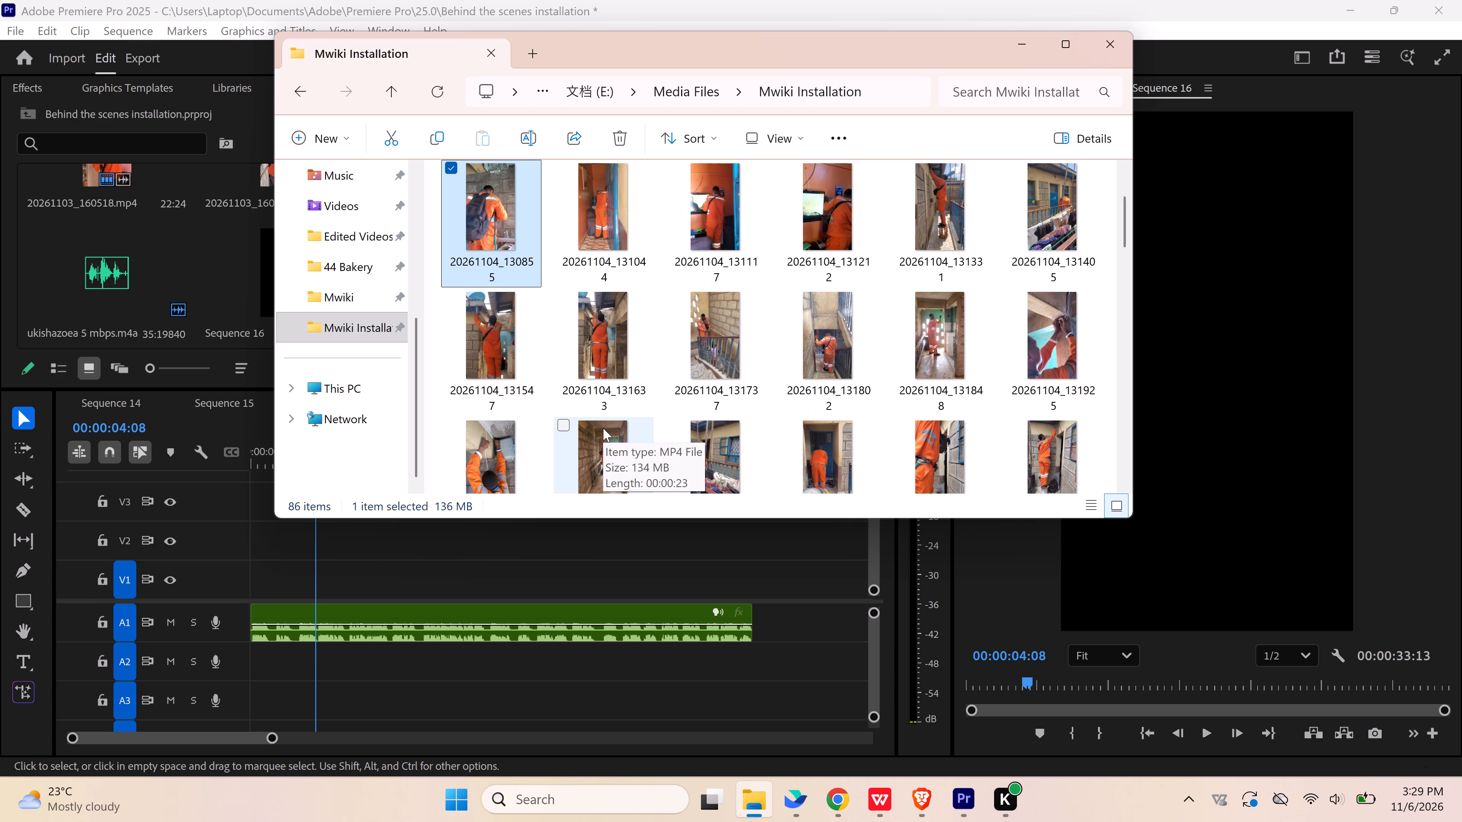
scroll(603, 428, down, 1)
scroll(603, 428, up, 1)
scroll(603, 428, down, 1)
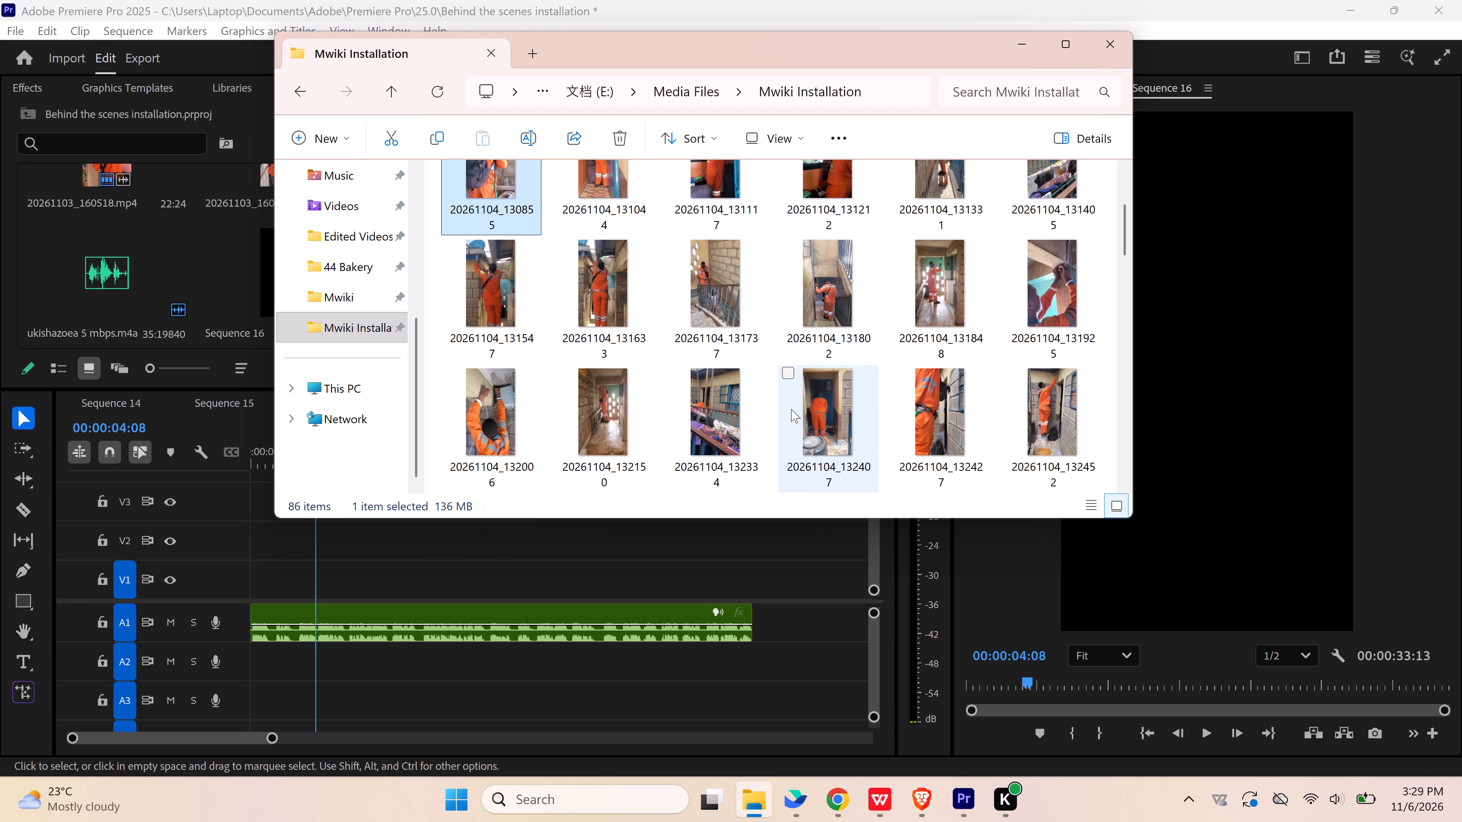
double_click(608, 410)
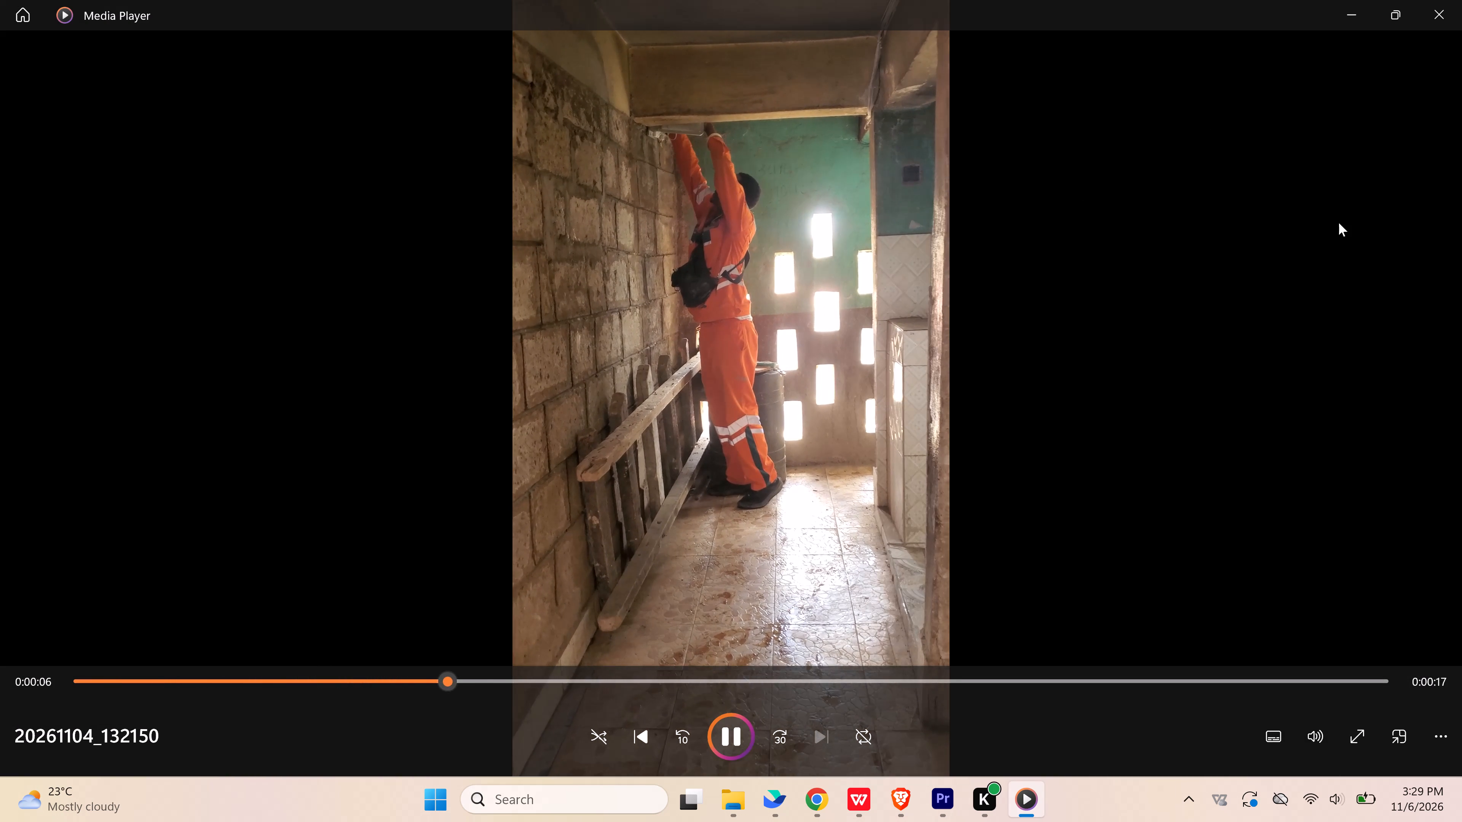
click(1438, 19)
double_click(713, 415)
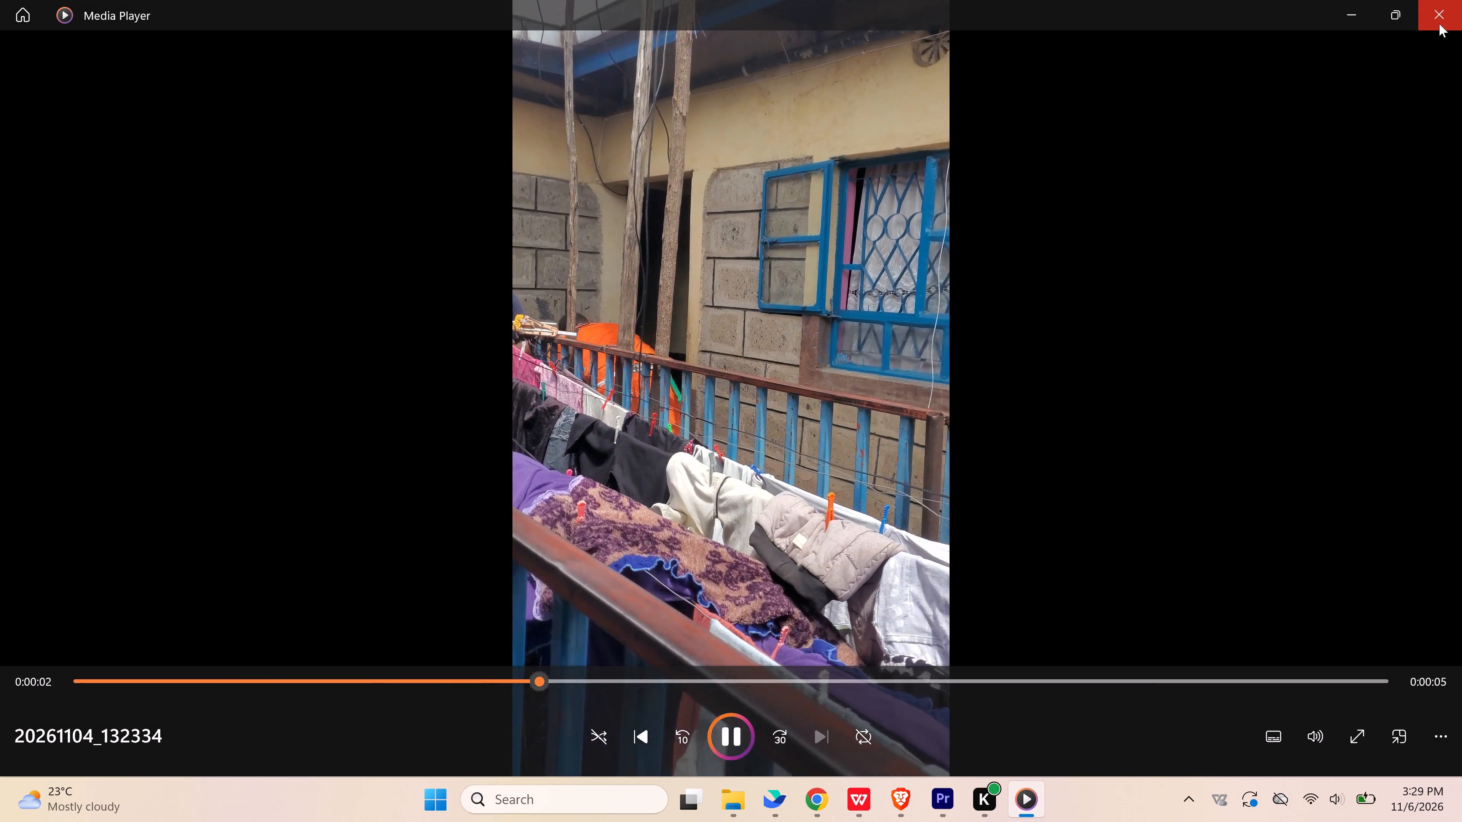
click(1439, 24)
double_click(825, 430)
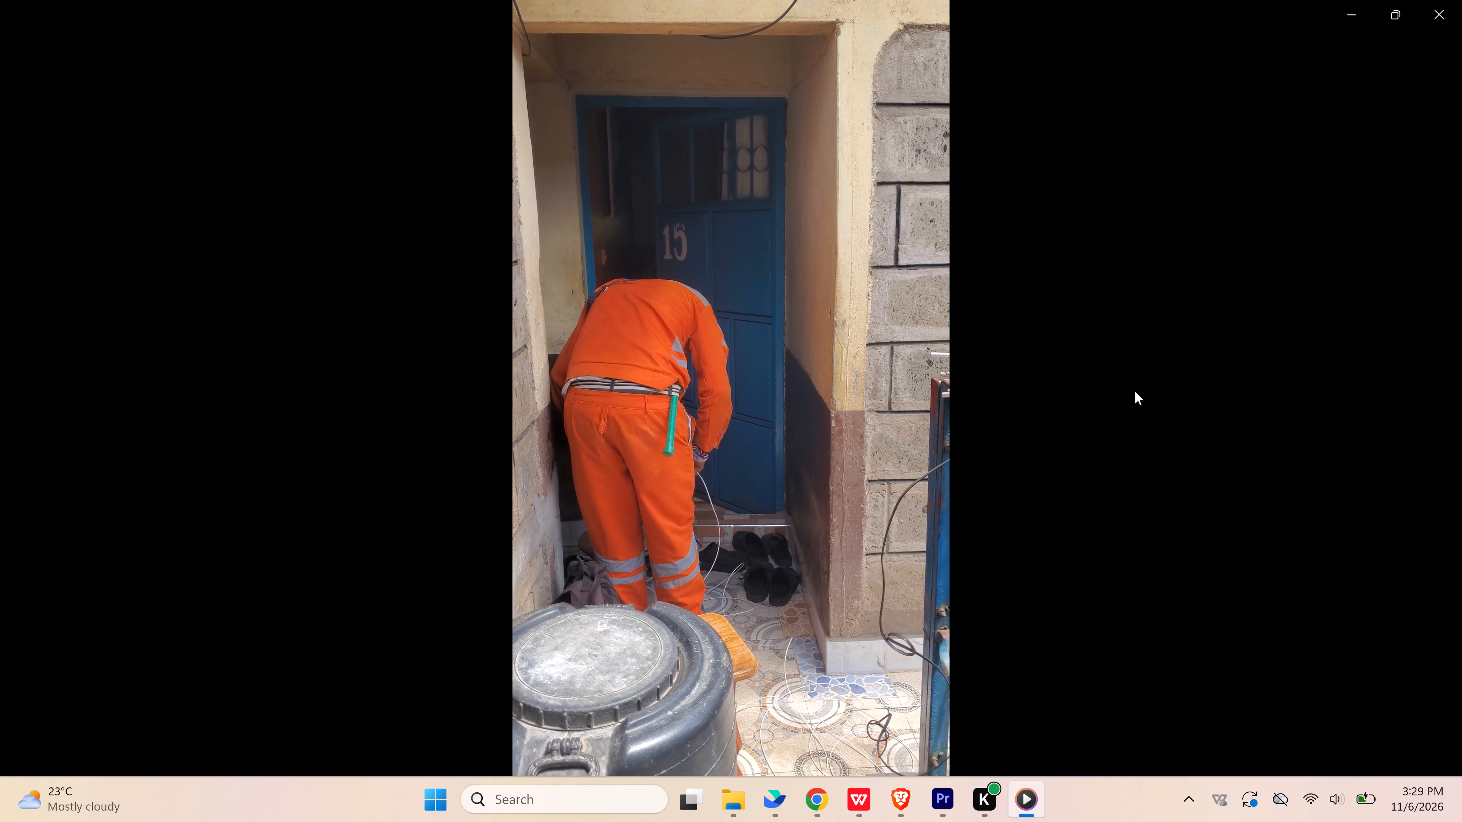
click(1425, 14)
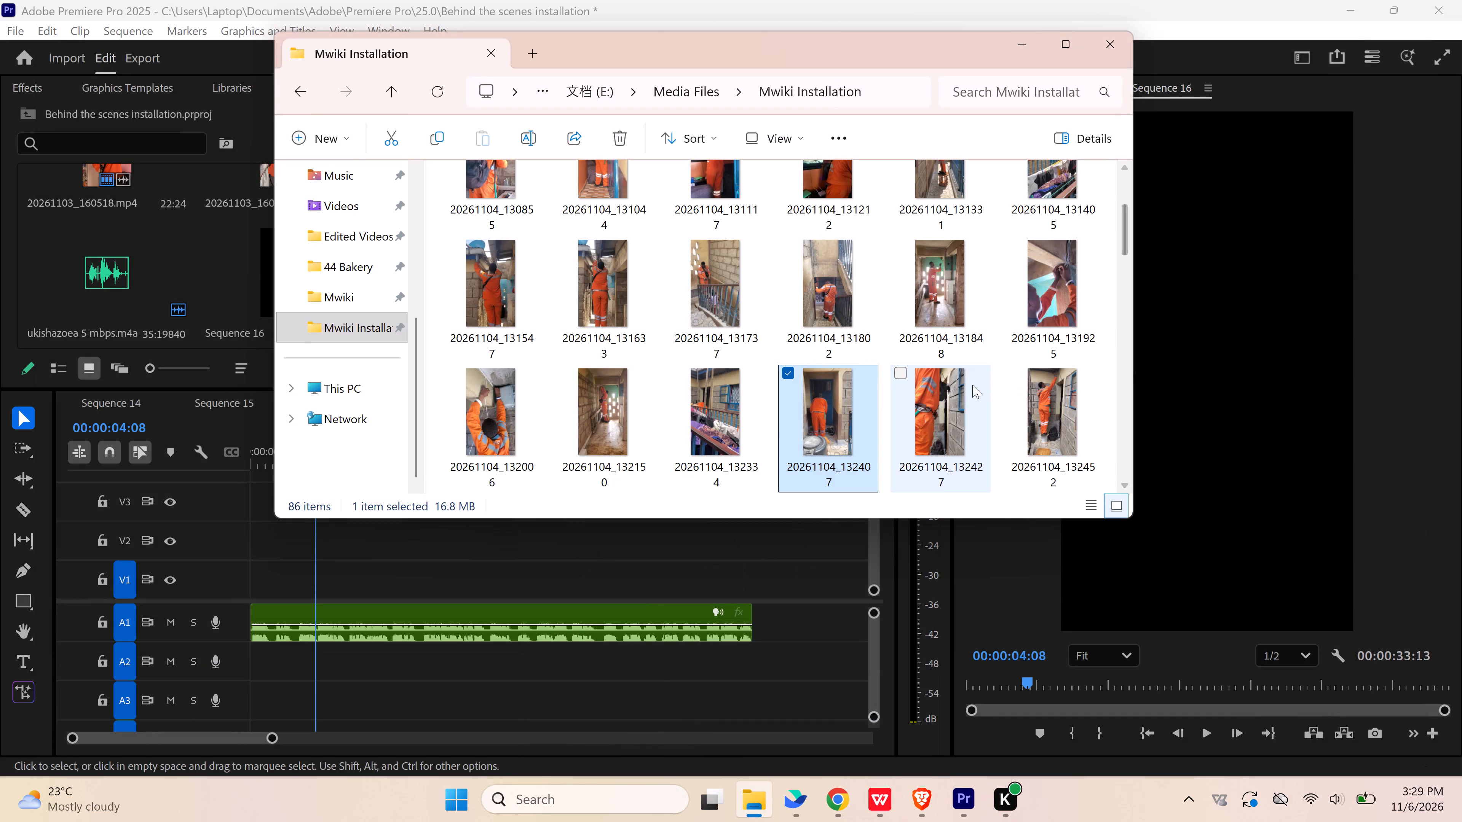
Examine further Mwiki Installation footage and preview the street-walking videos 20261104_130506 and 20261104_130803 as candidates for the sequence.
scroll(994, 392, down, 1)
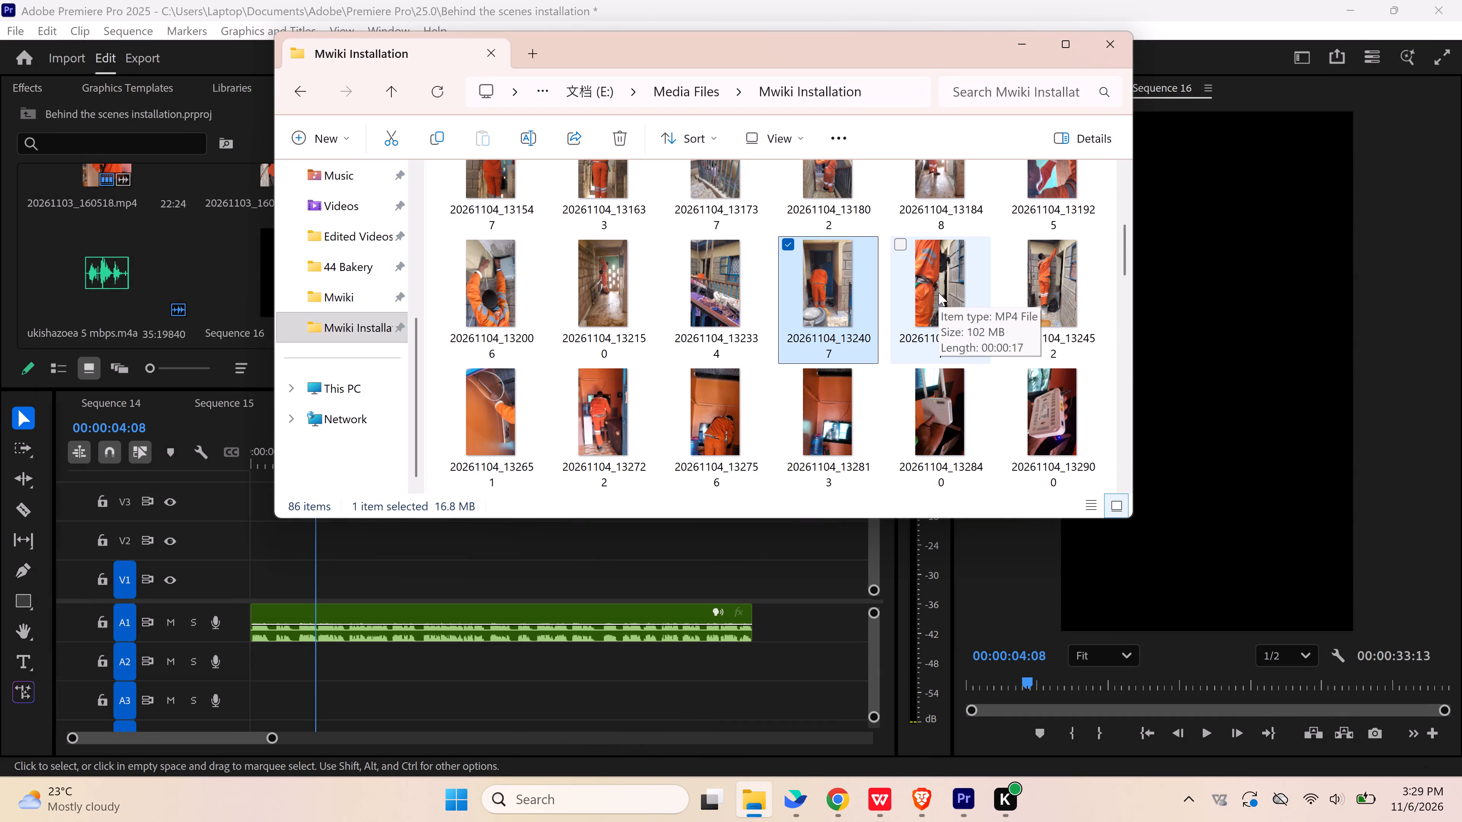
scroll(938, 293, down, 1)
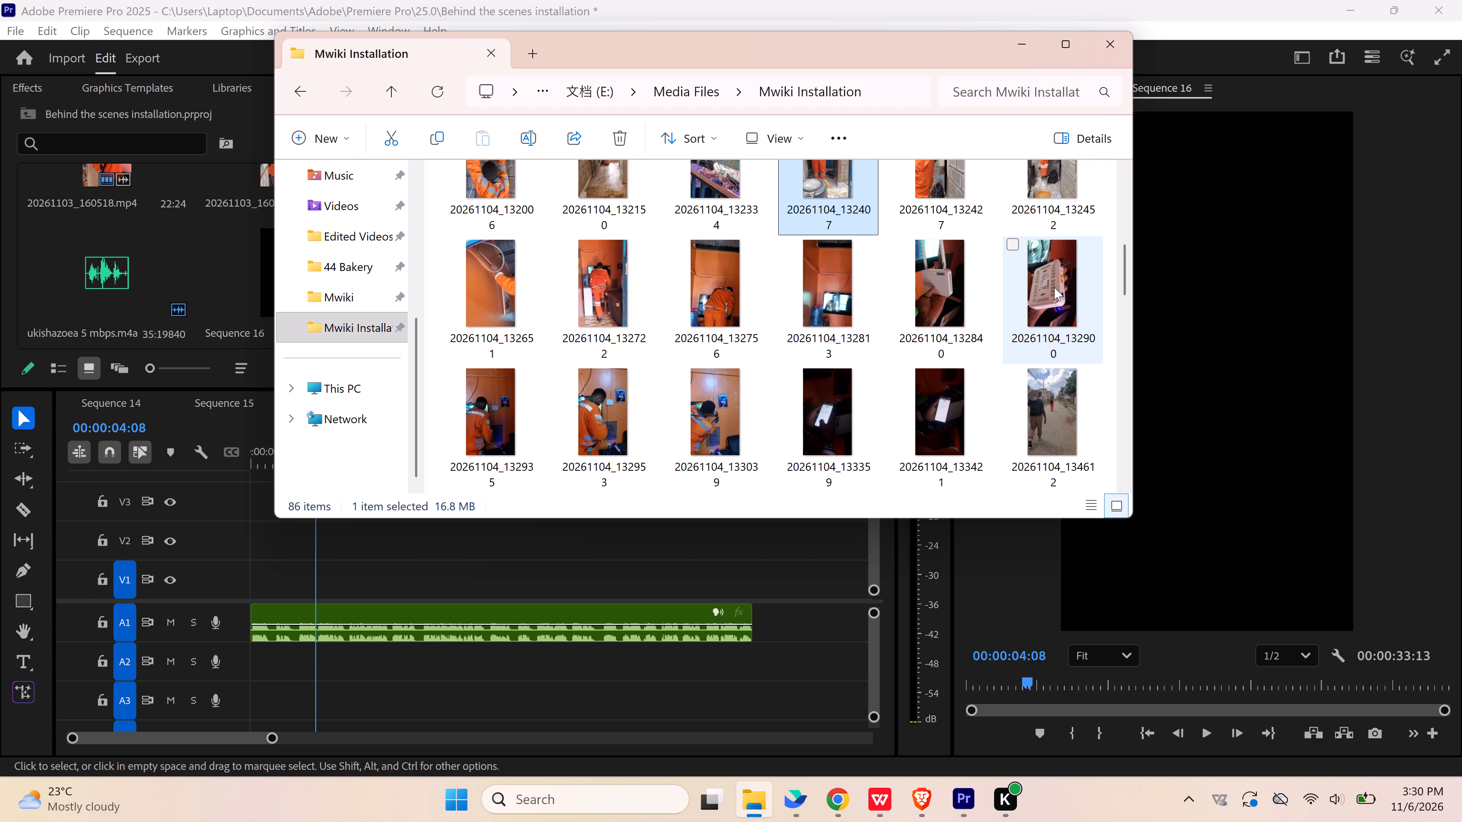
click(944, 401)
scroll(944, 401, down, 1)
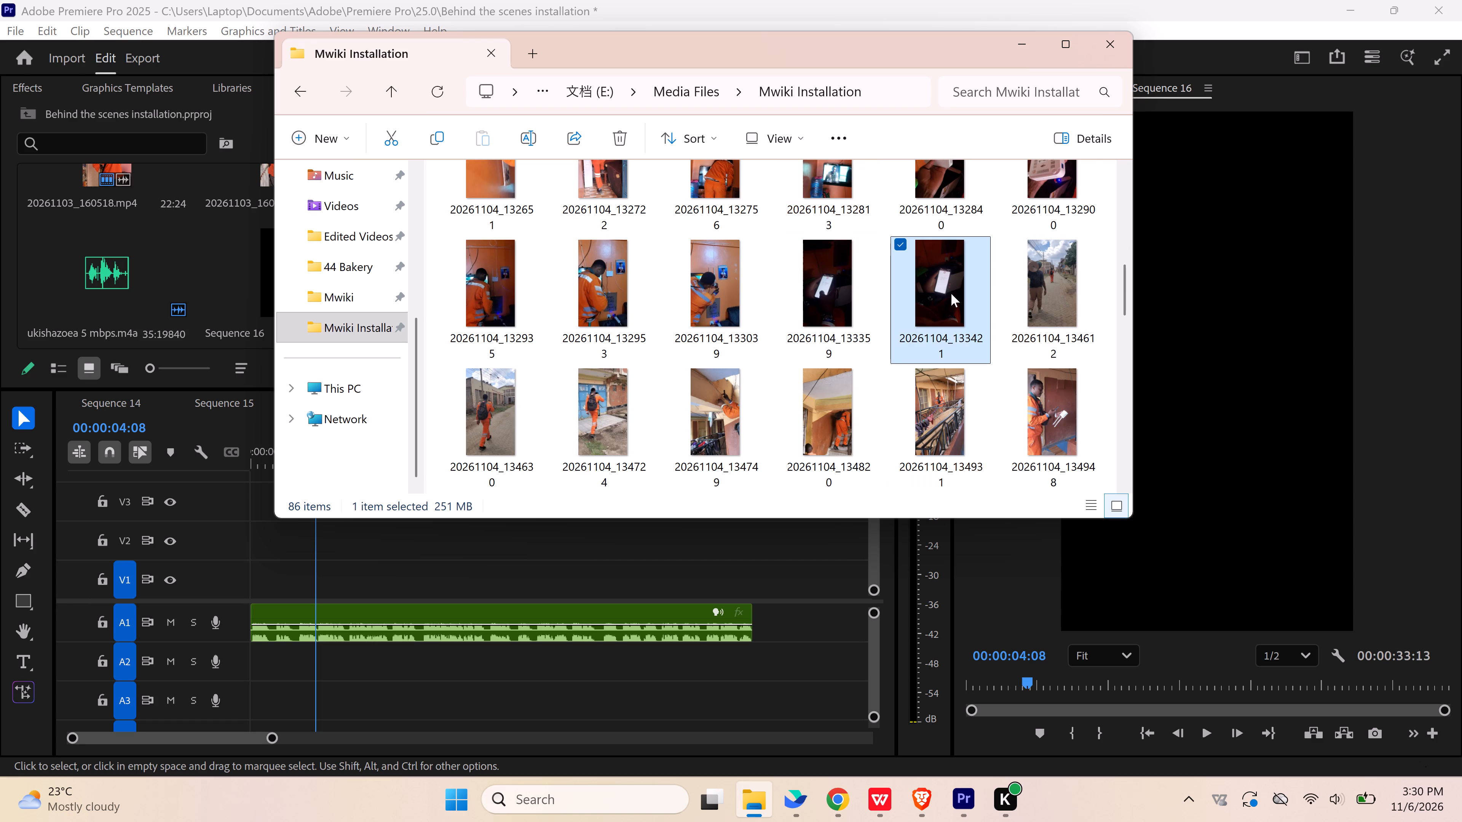
scroll(951, 292, up, 6)
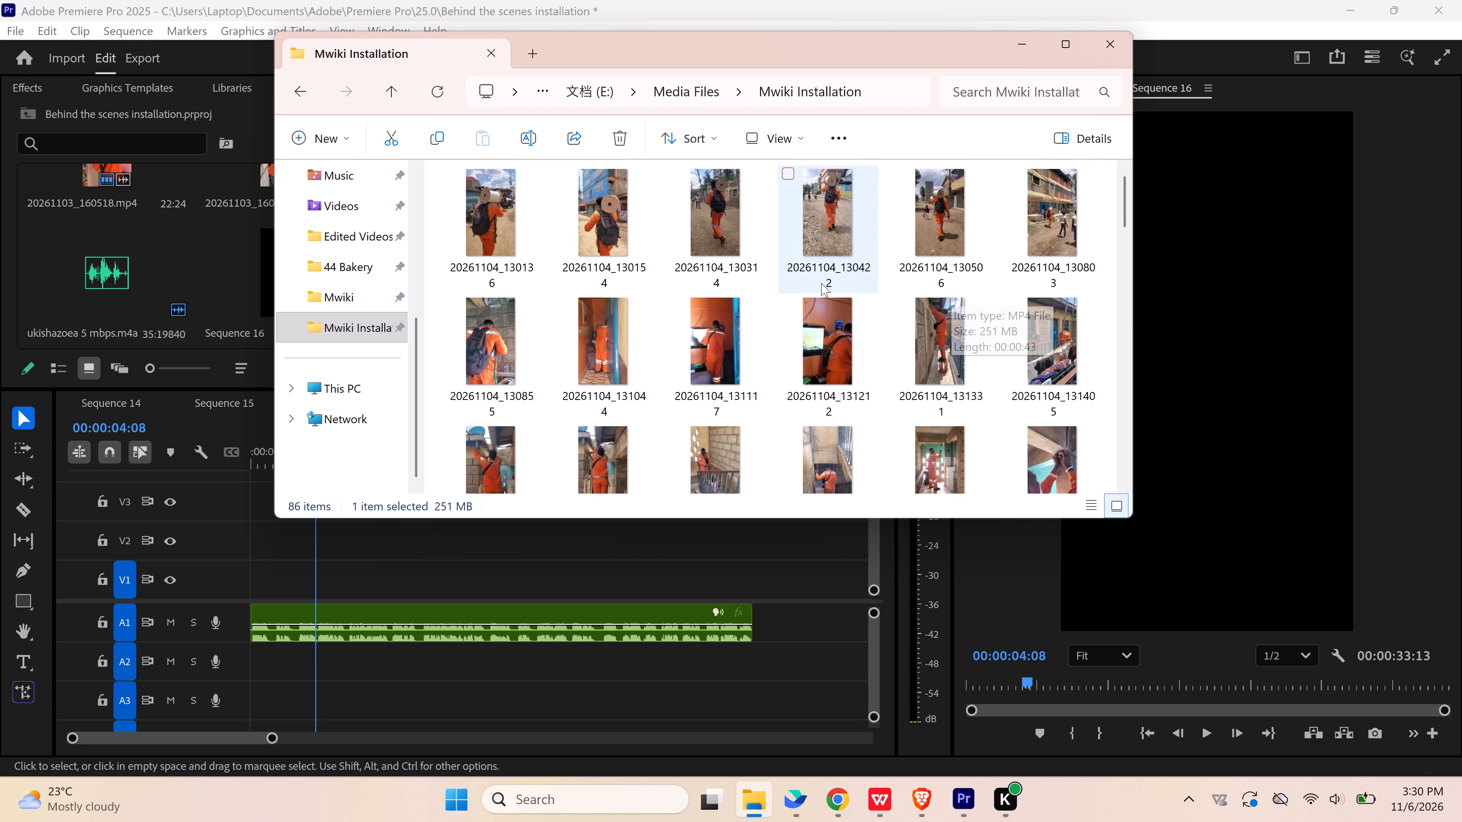
scroll(821, 283, up, 4)
click(496, 217)
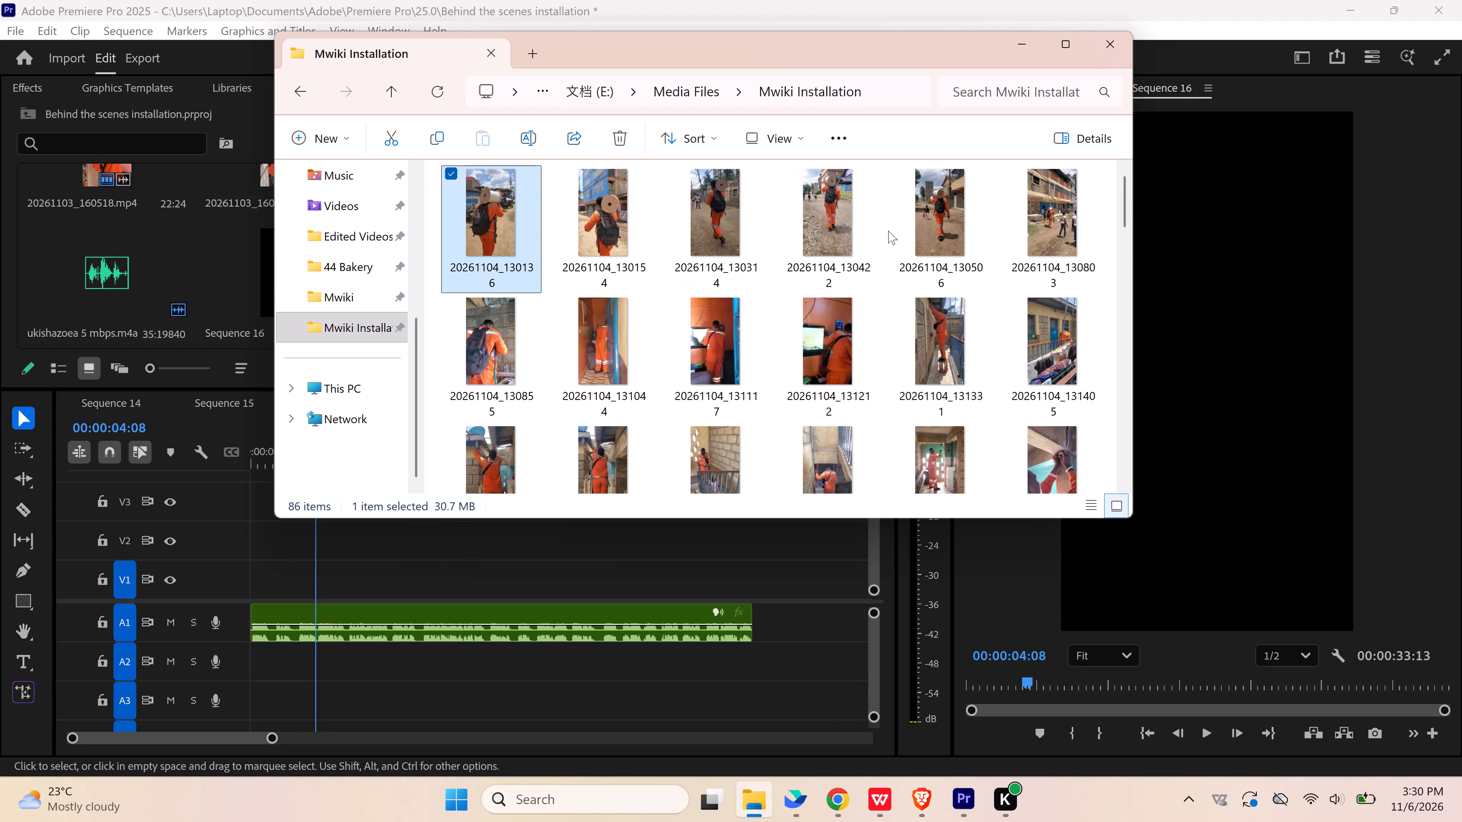
click(940, 220)
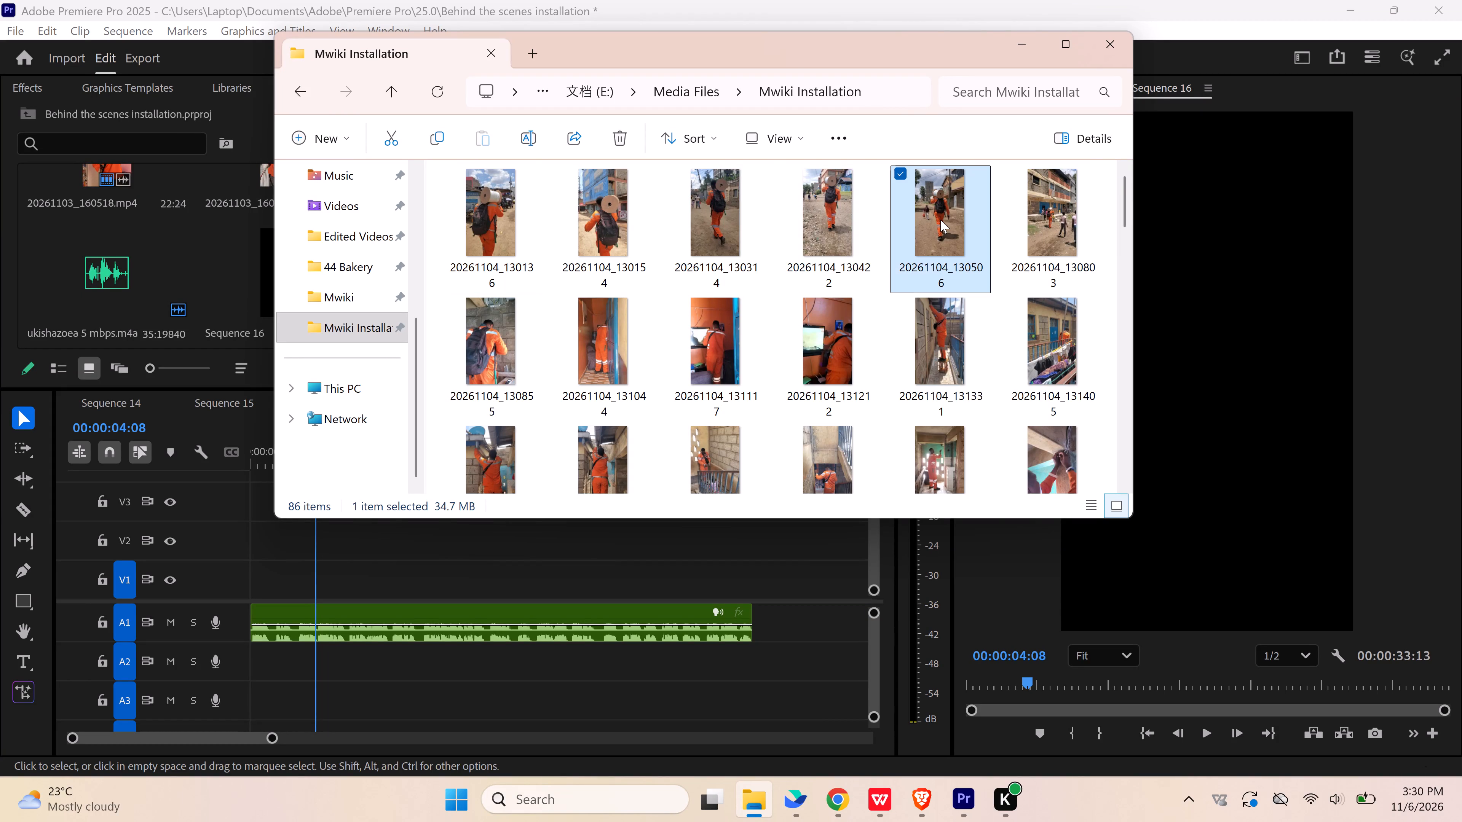
click(1063, 217)
double_click(948, 226)
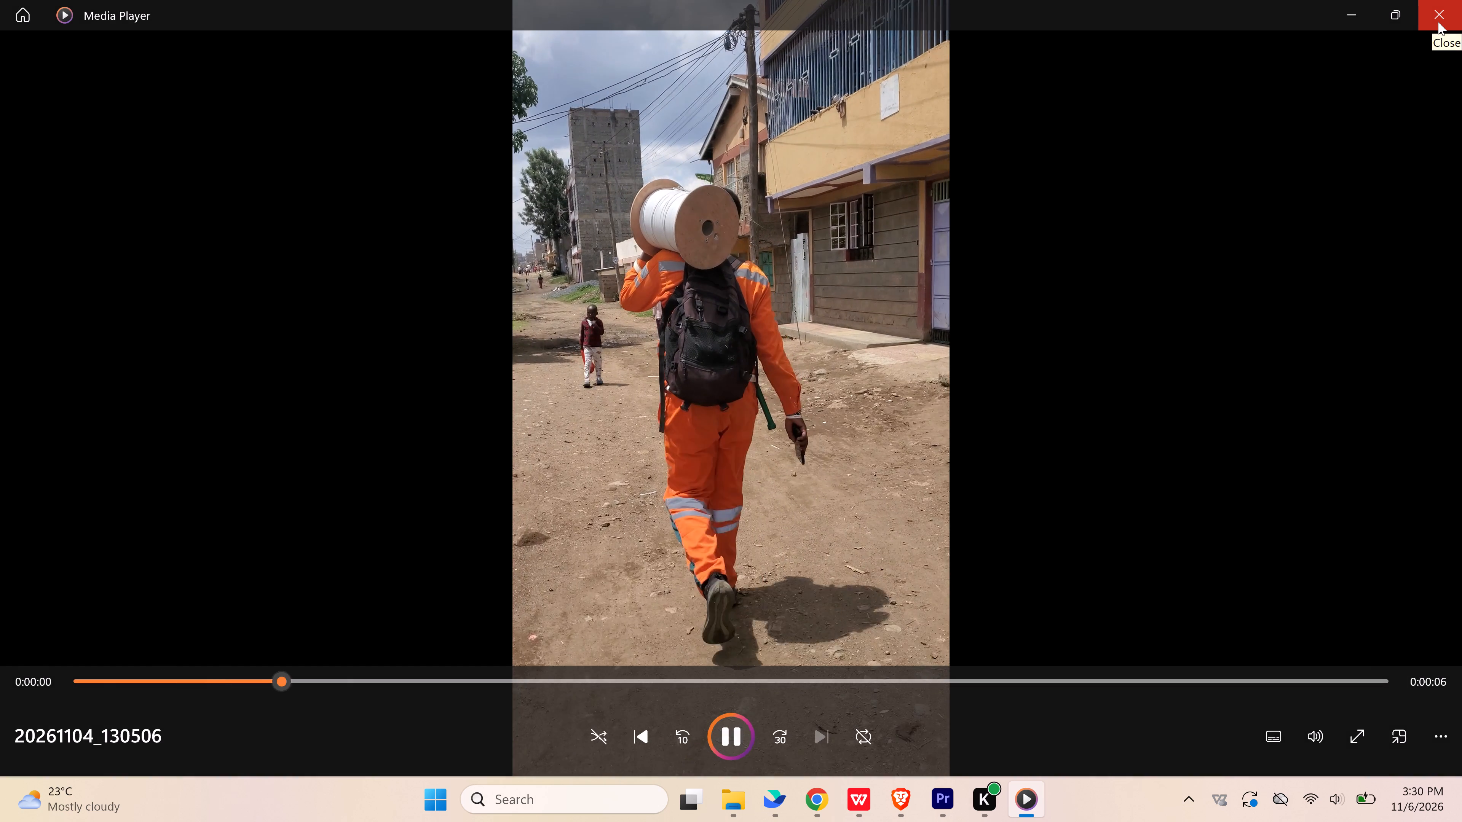
click(1438, 22)
double_click(1047, 211)
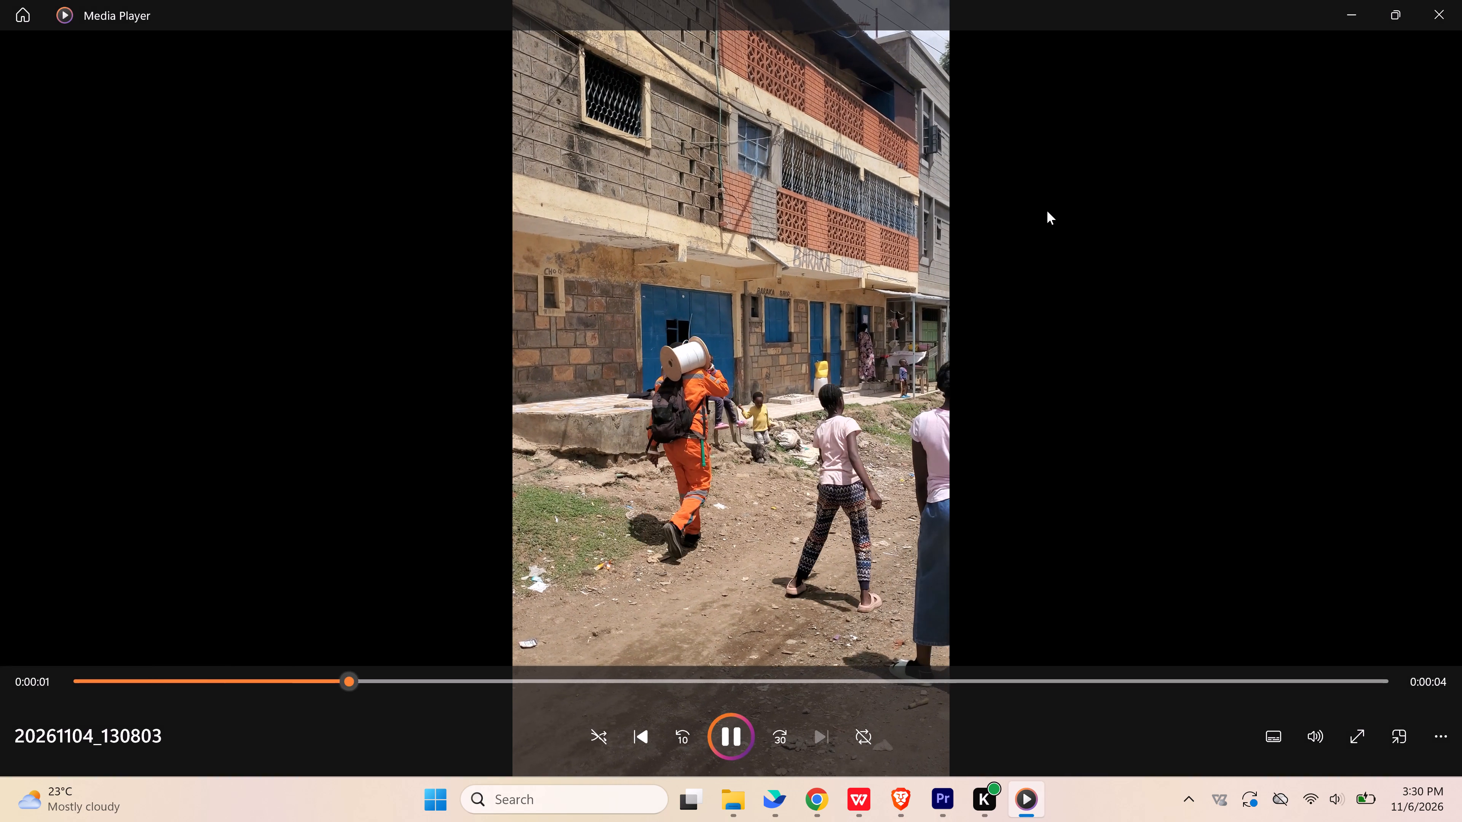
click(1428, 22)
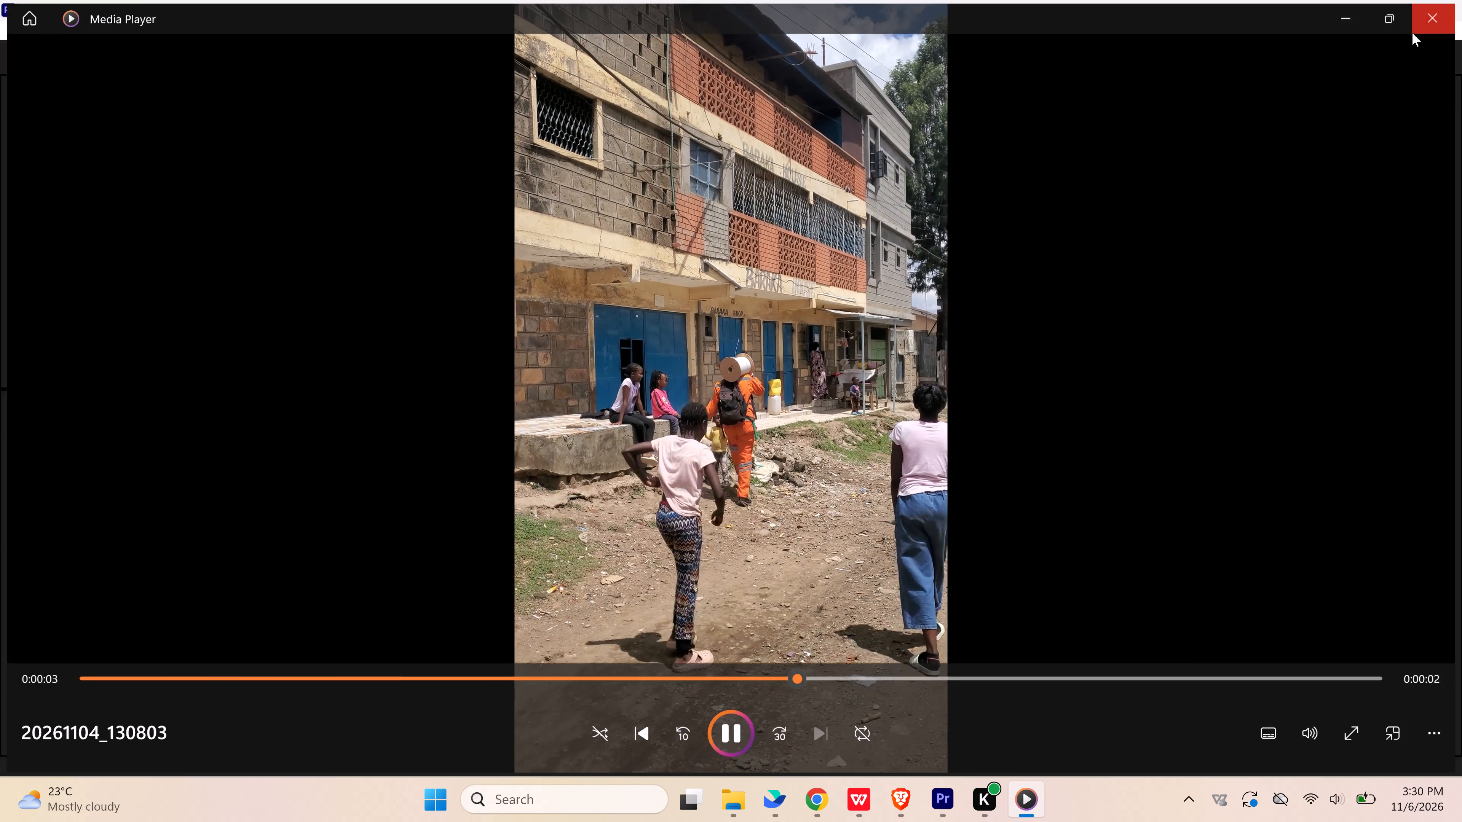
double_click(935, 237)
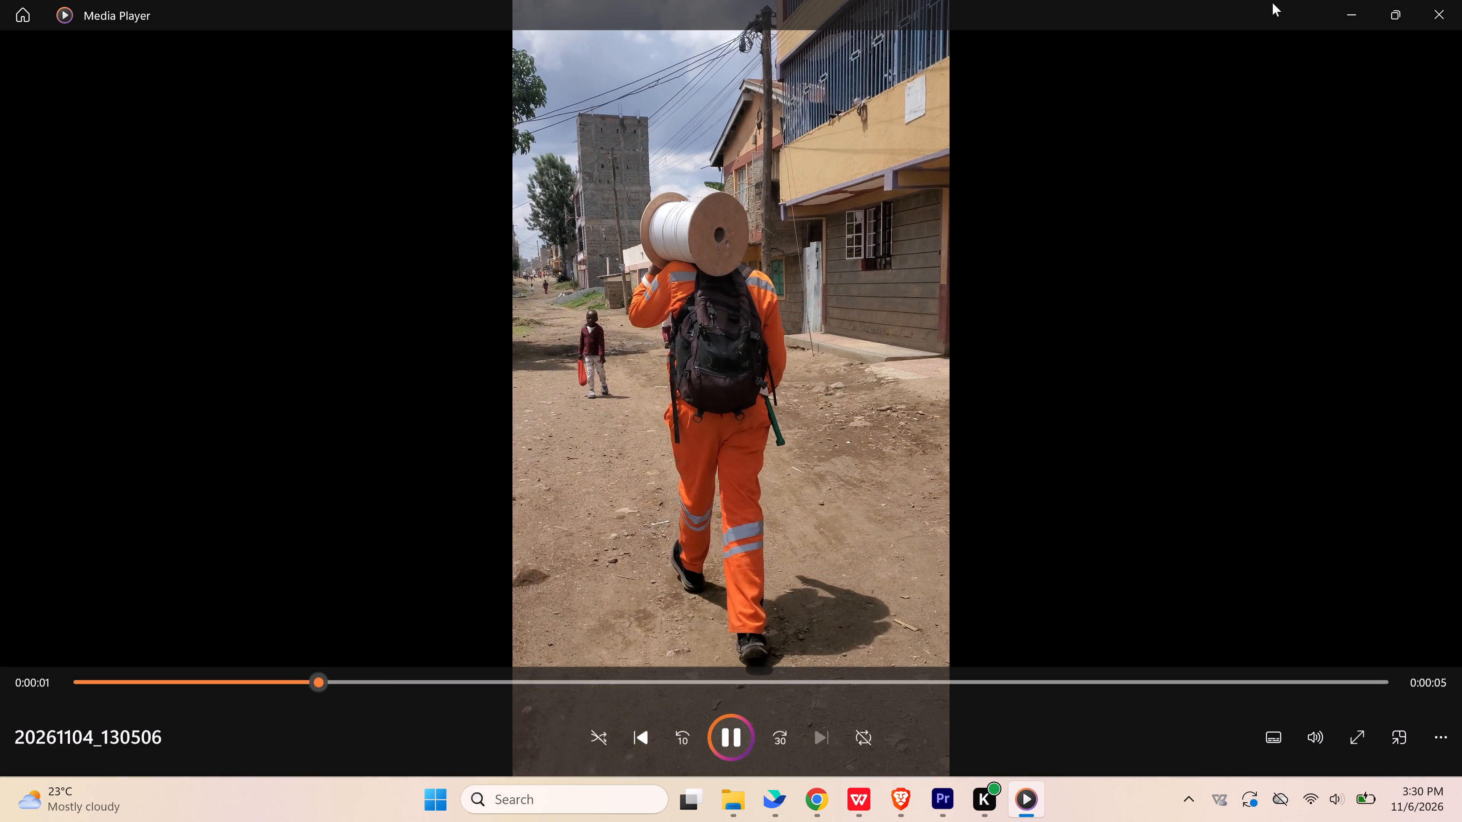
click(1431, 19)
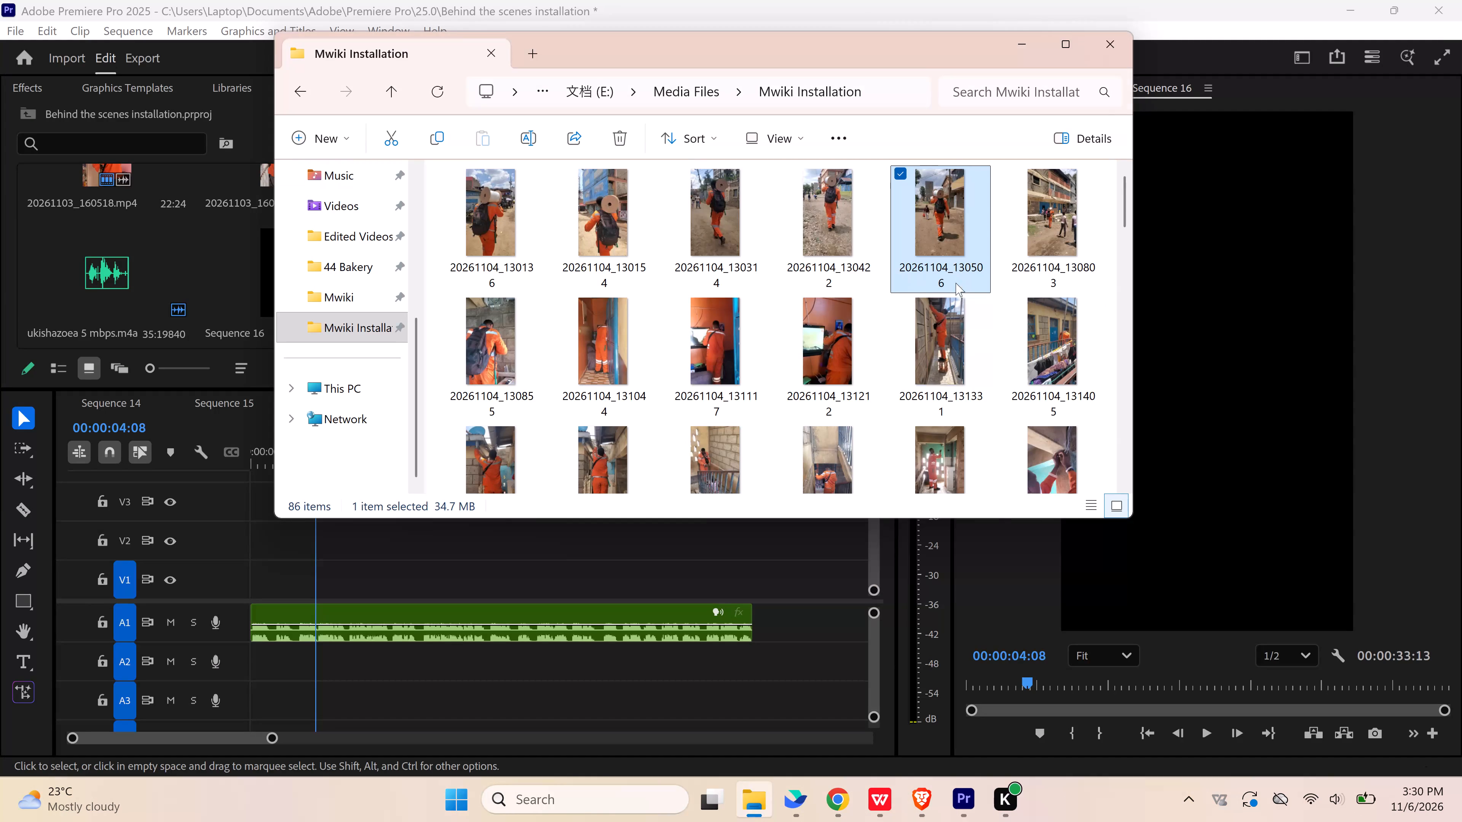
Place the Mwiki Installation videos from 20261104_130506 through 20261104_133421 on track V1 of Sequence 16, just past the voiceover's end.
scroll(927, 390, down, 3)
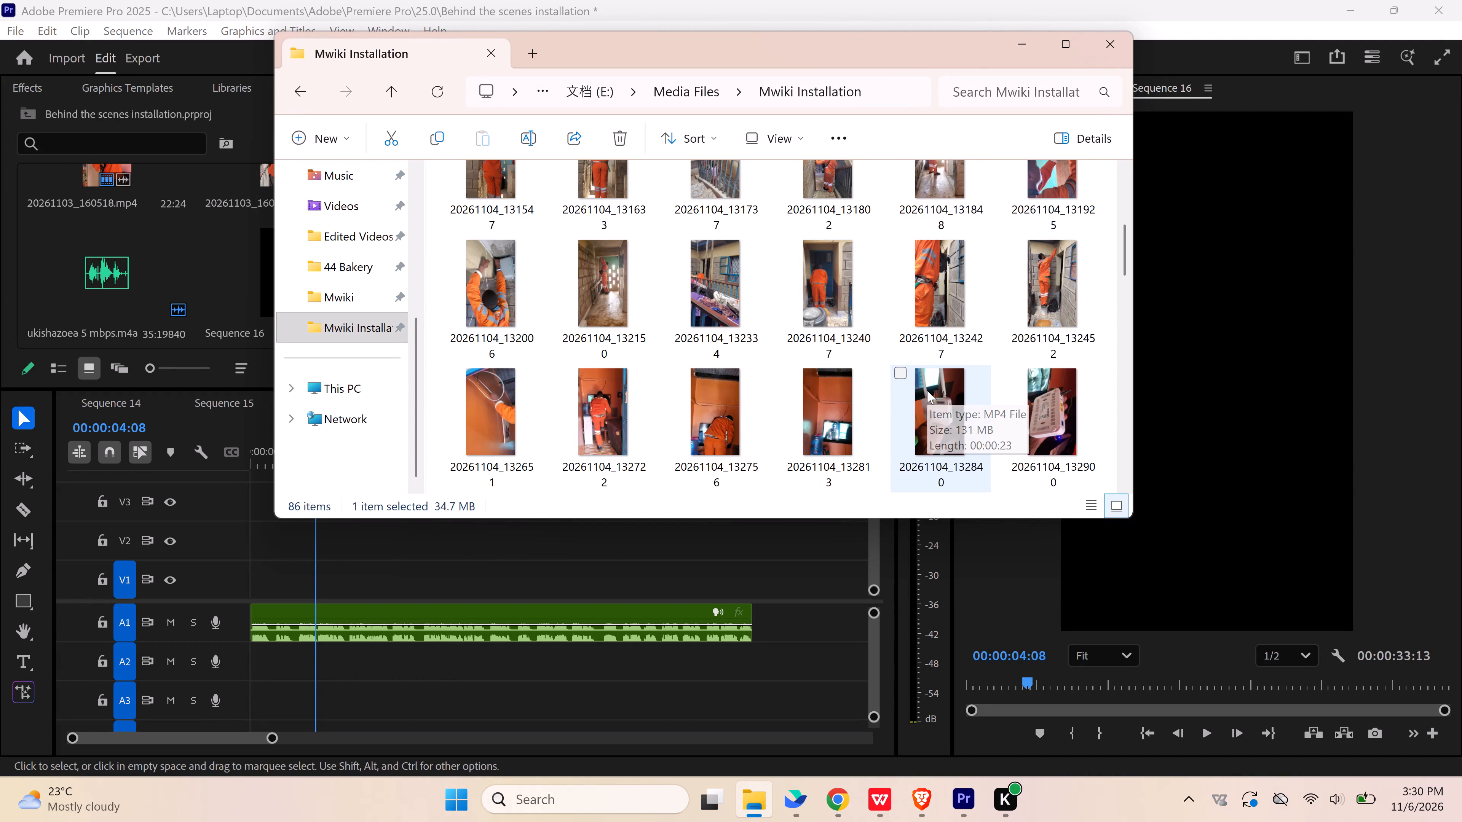
scroll(927, 390, down, 1)
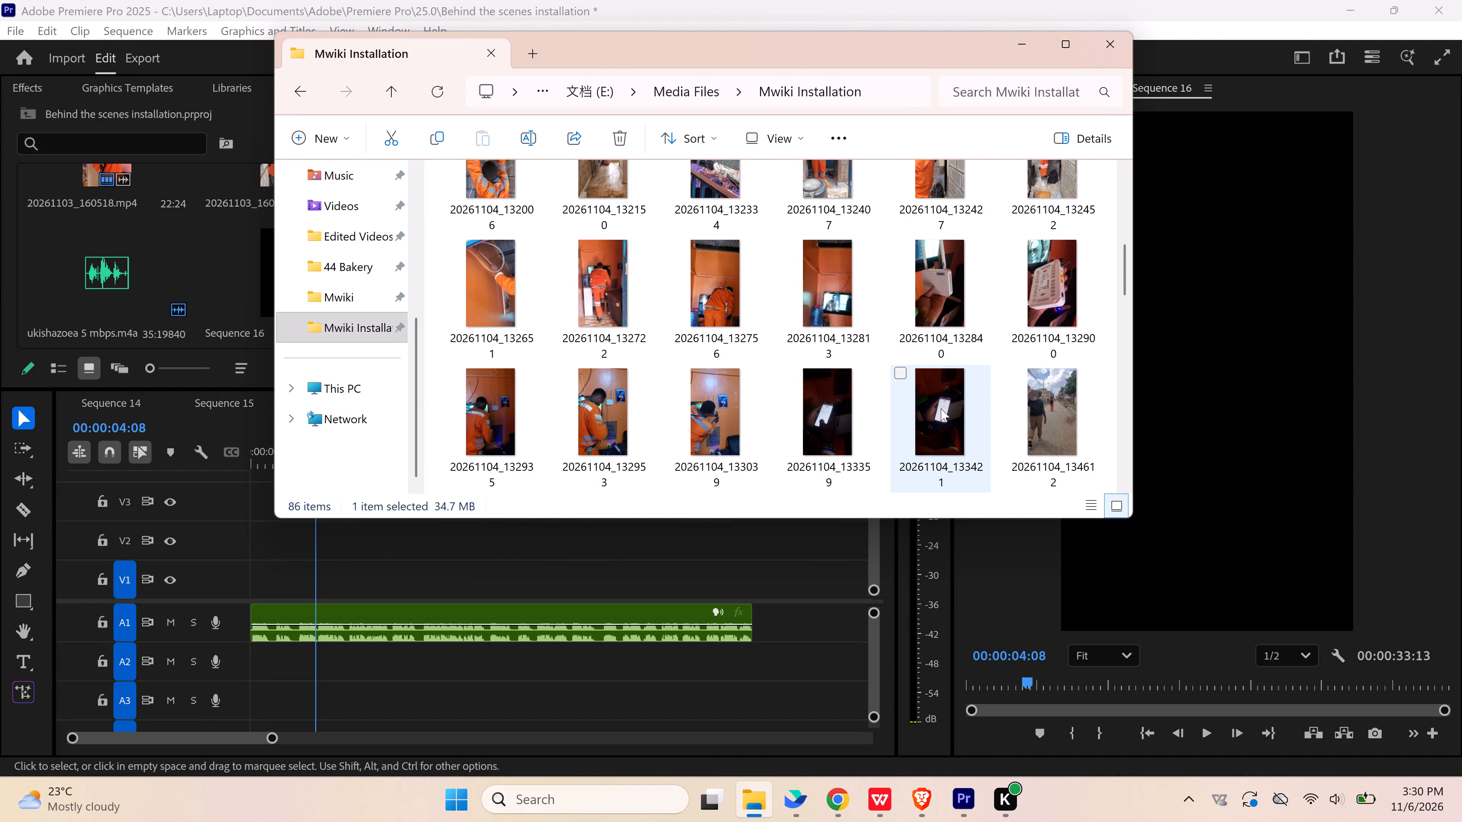
shift+click(941, 408)
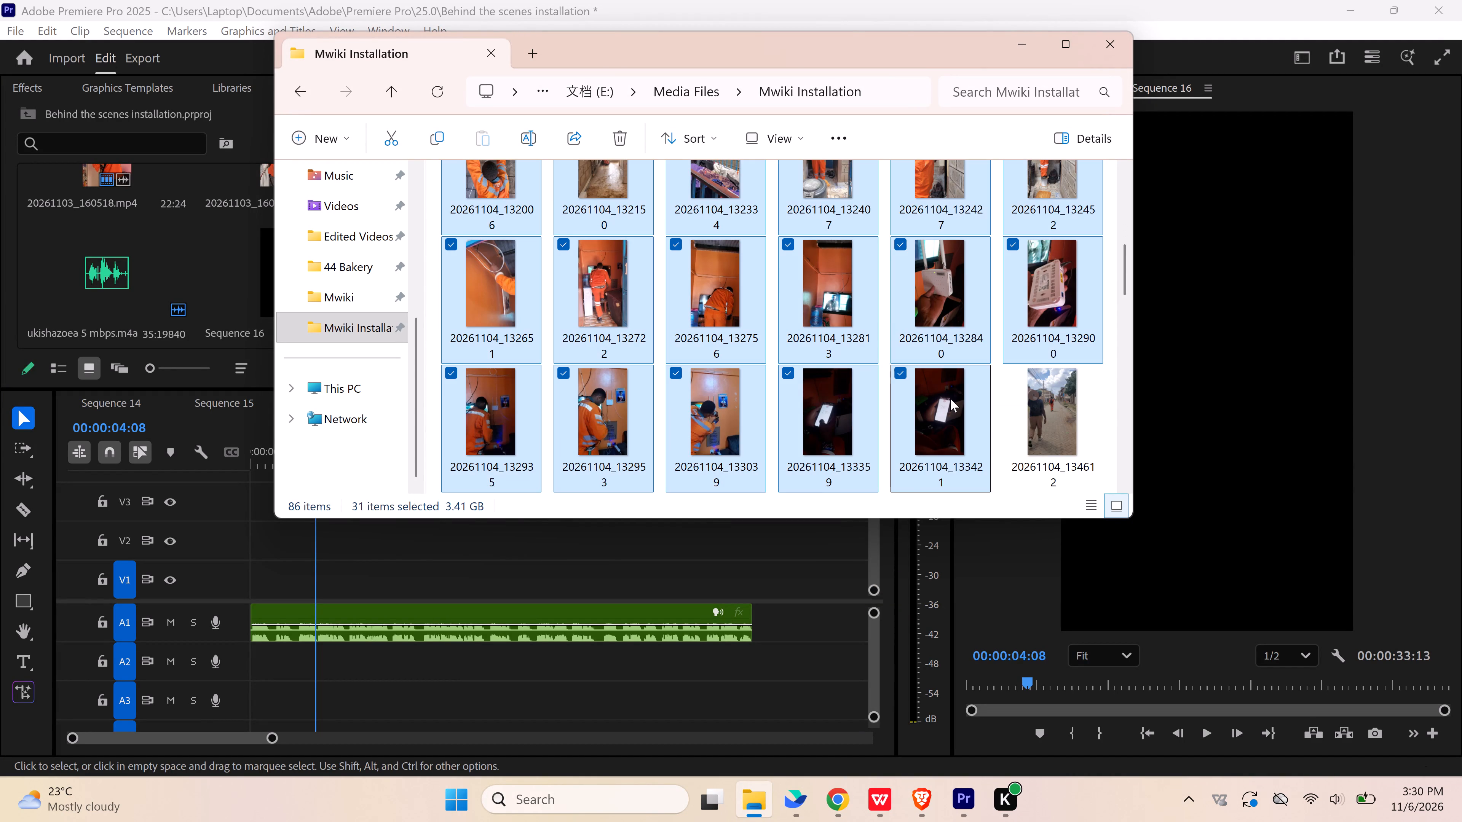
scroll(950, 398, up, 5)
drag(941, 209, 940, 209)
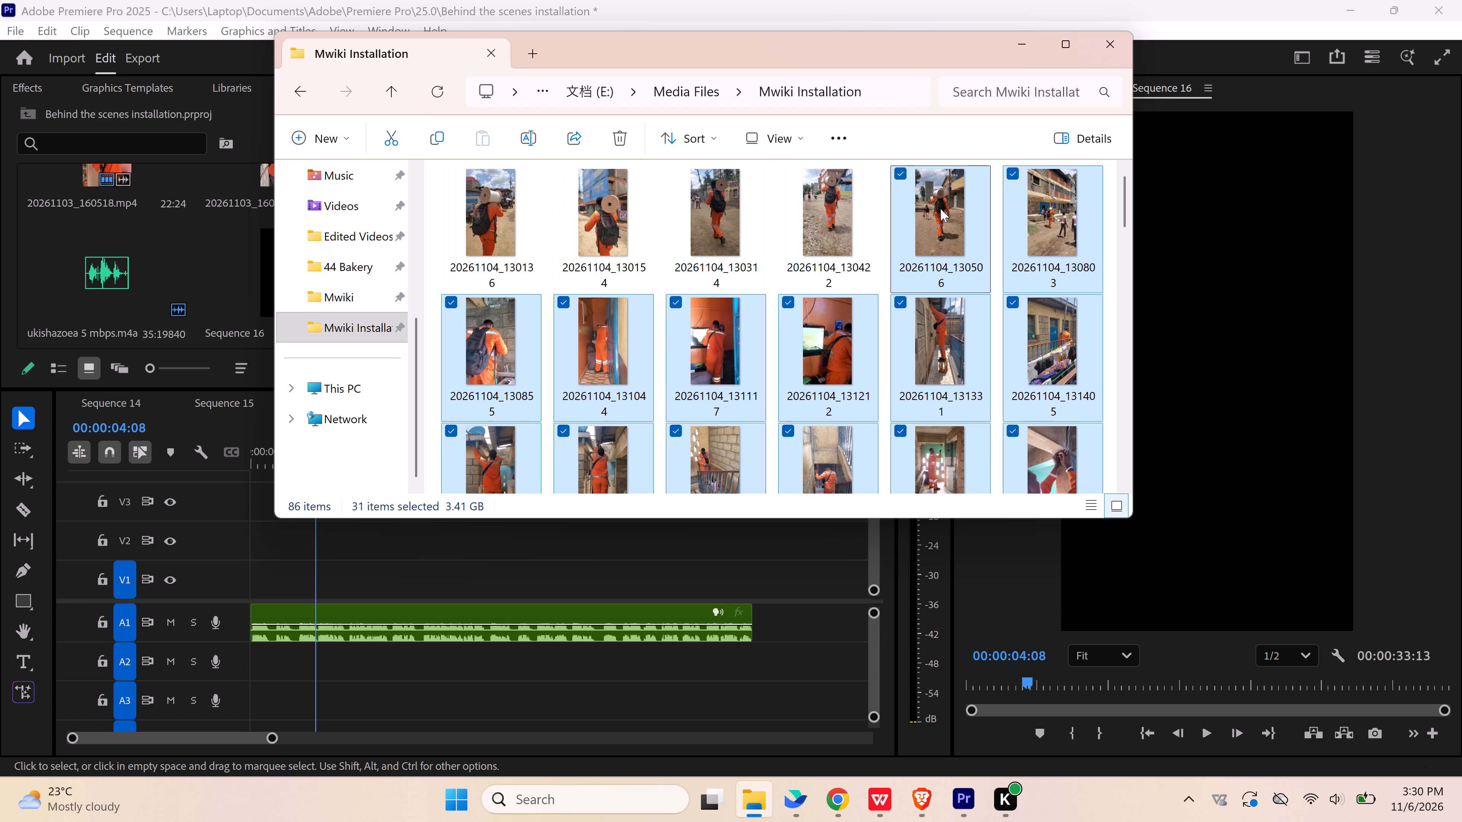
drag(940, 209, 752, 560)
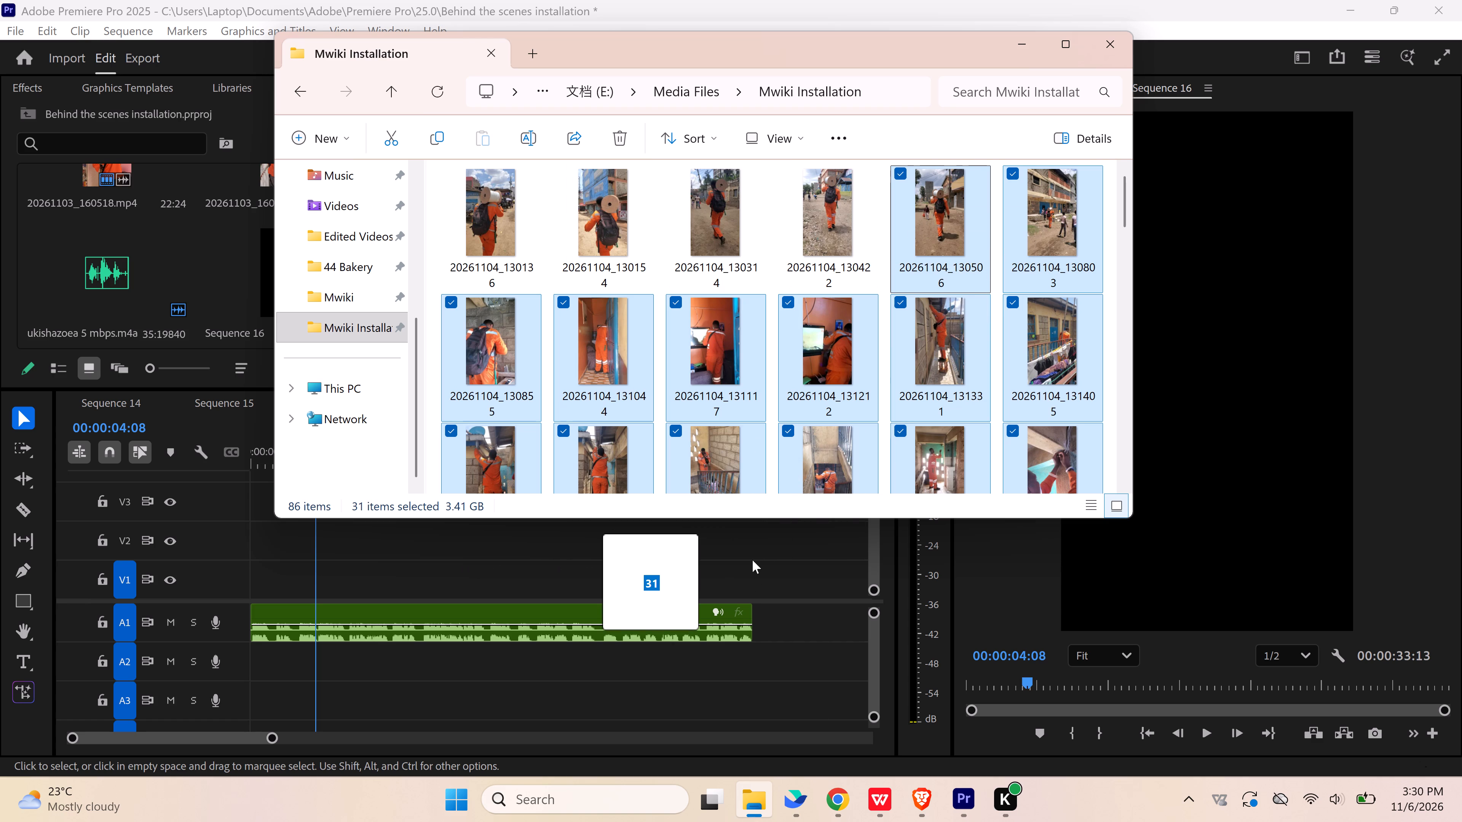
drag(752, 560, 783, 580)
drag(783, 580, 771, 583)
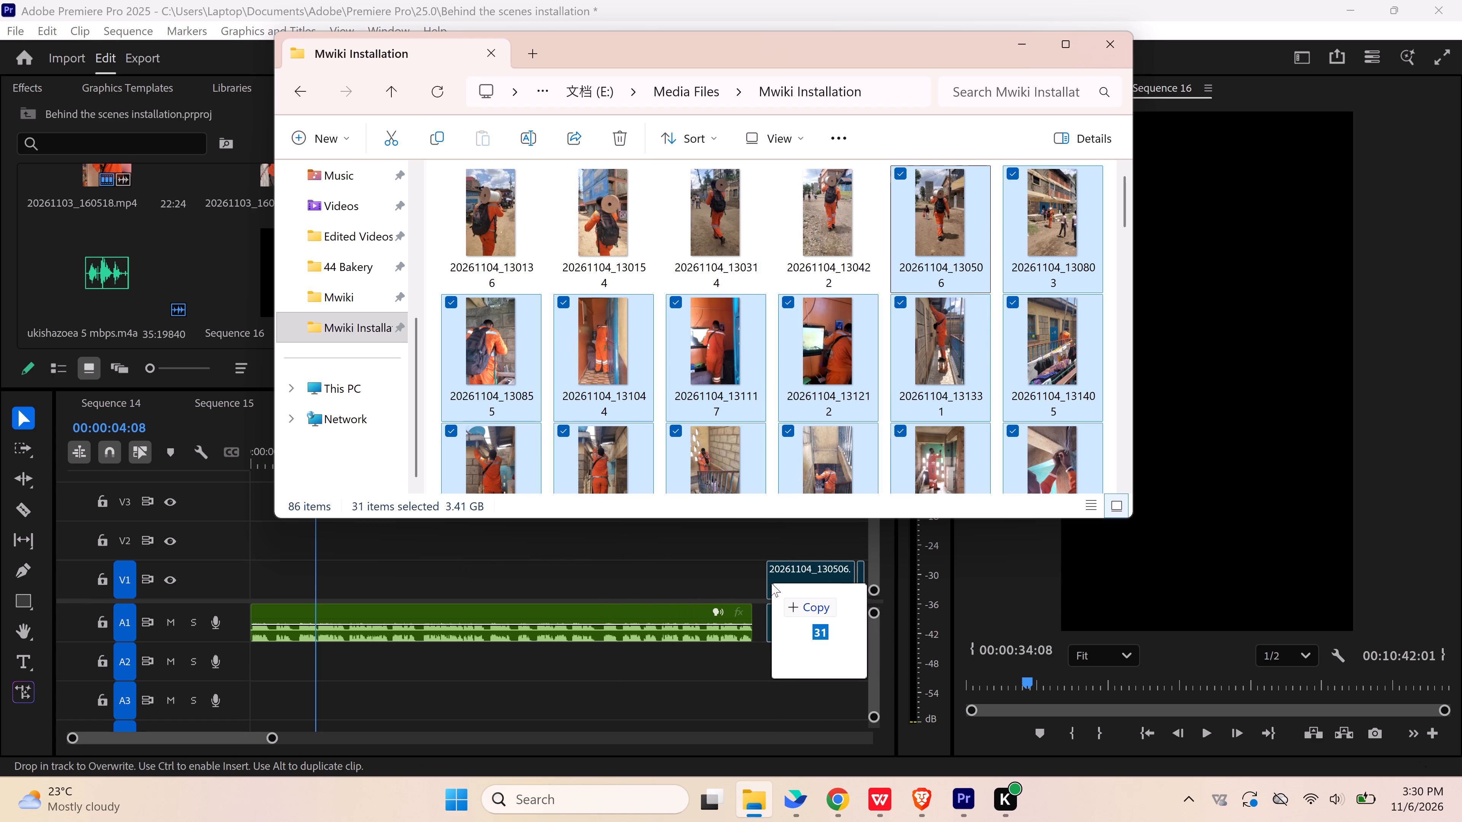
drag(771, 583, 768, 583)
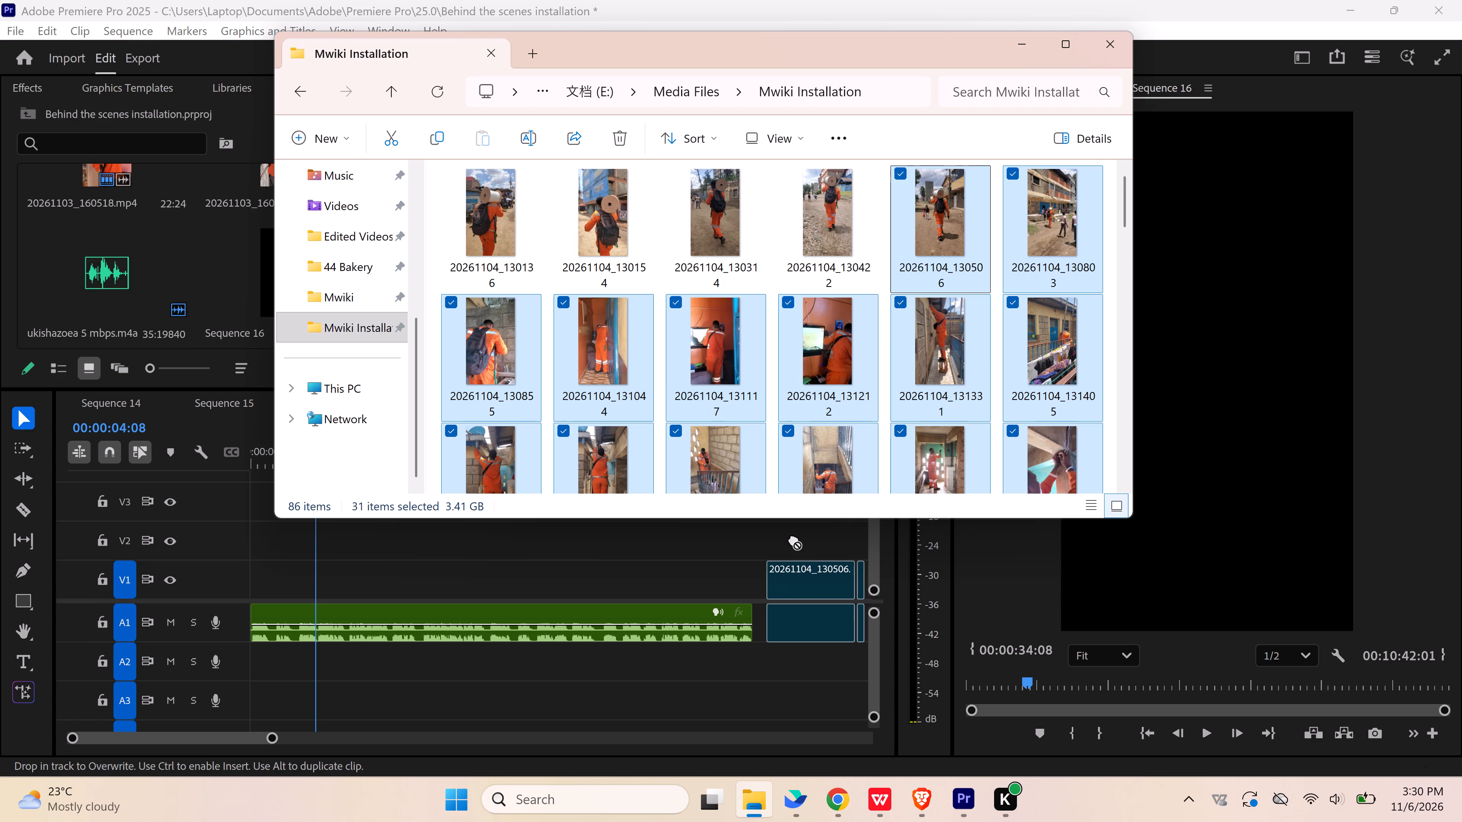
double_click(798, 539)
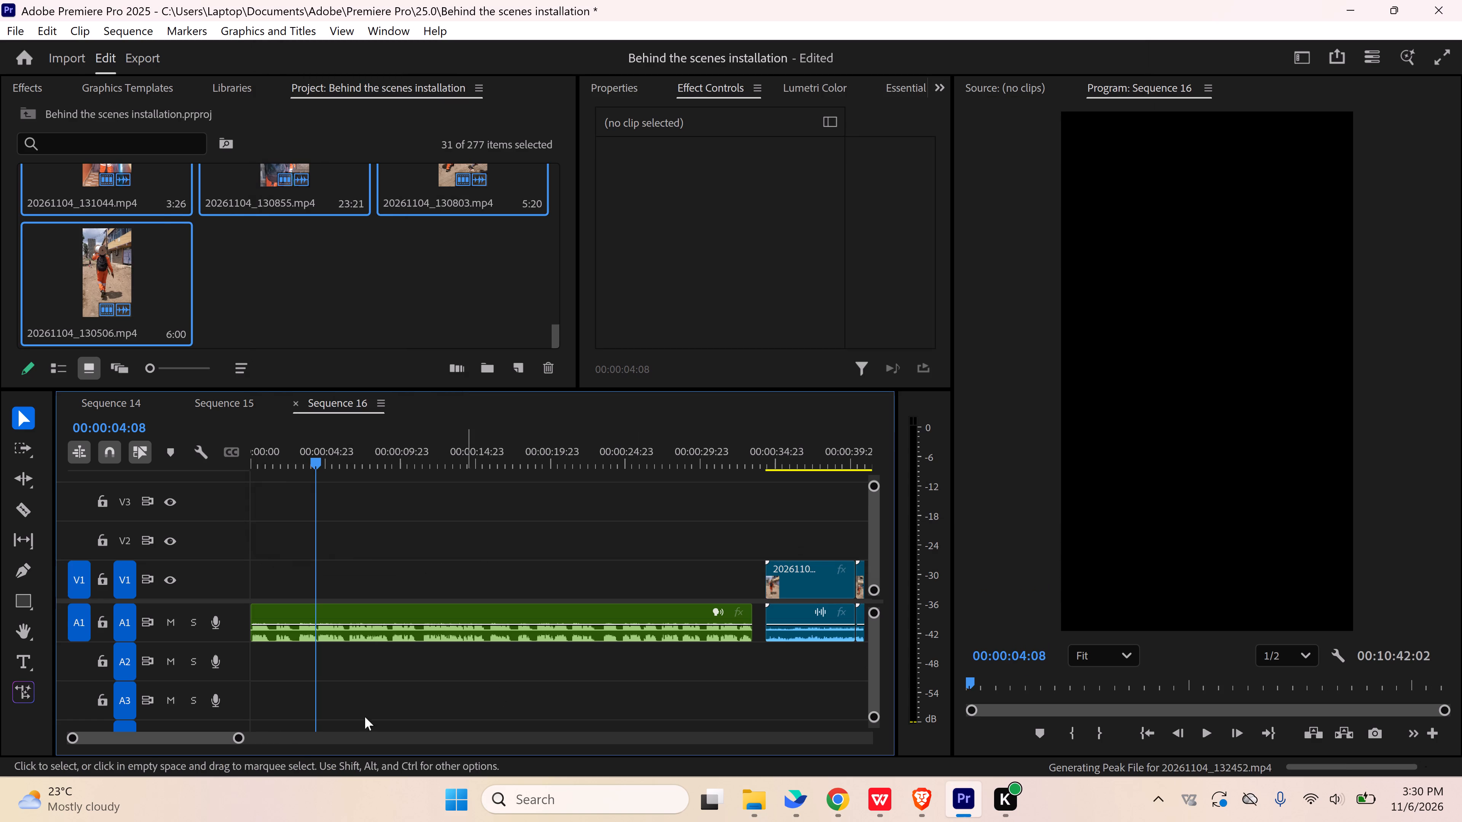
Unlink the audio from the video of all the newly added footage clips in Sequence 16.
drag(238, 738, 279, 738)
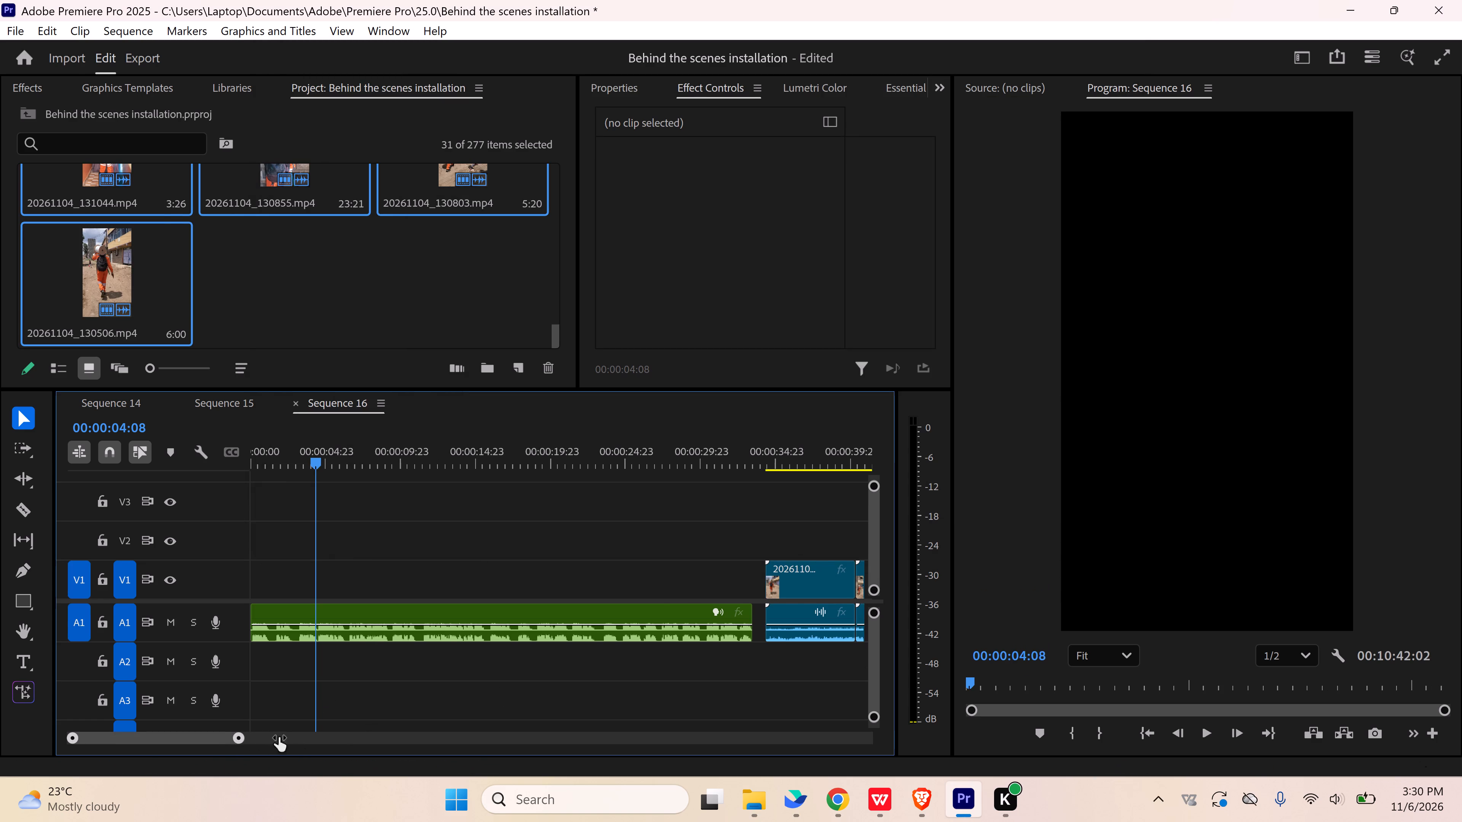
drag(279, 738, 446, 722)
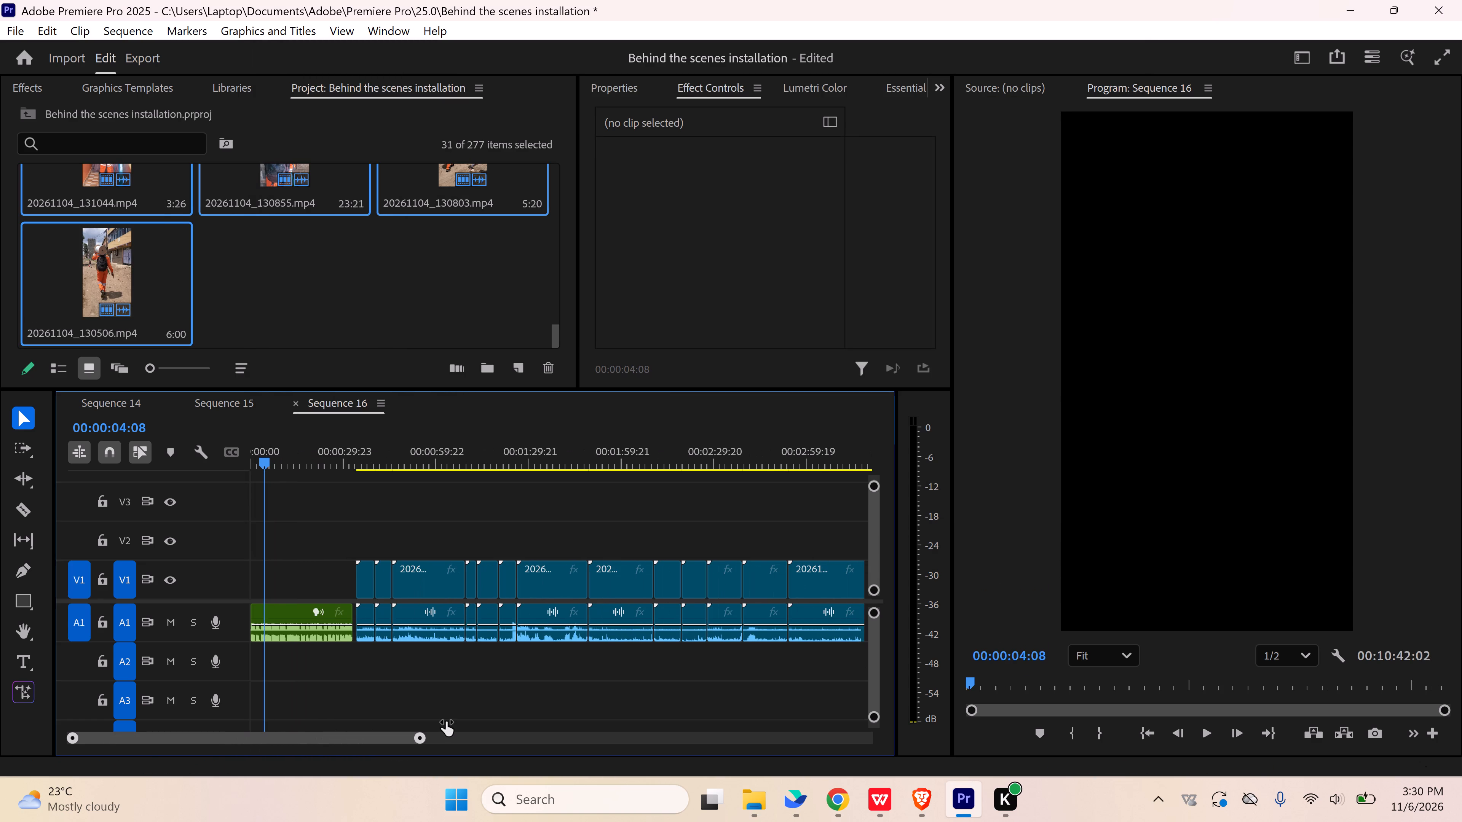
drag(446, 722, 526, 713)
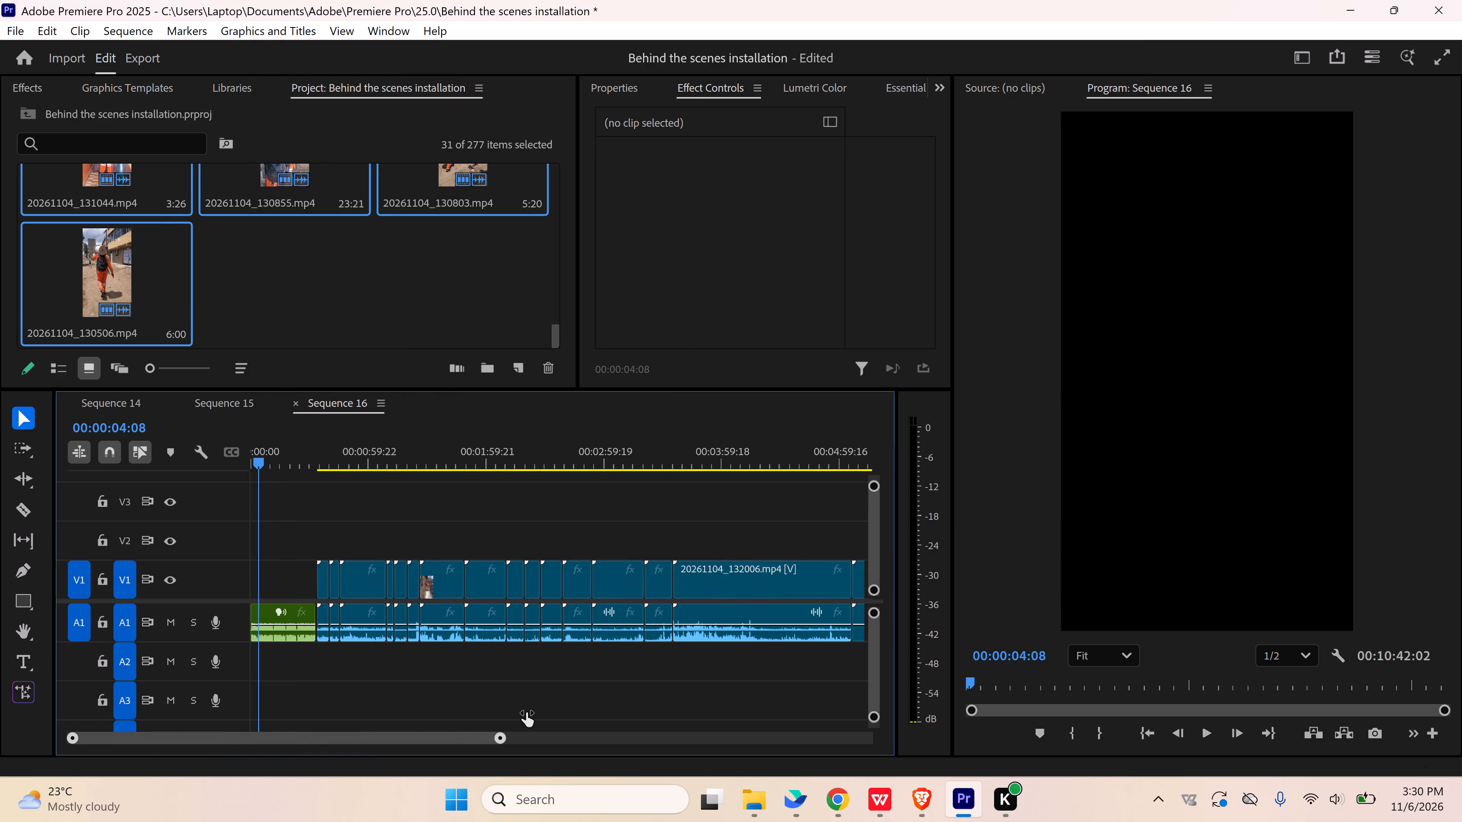
drag(526, 713, 563, 712)
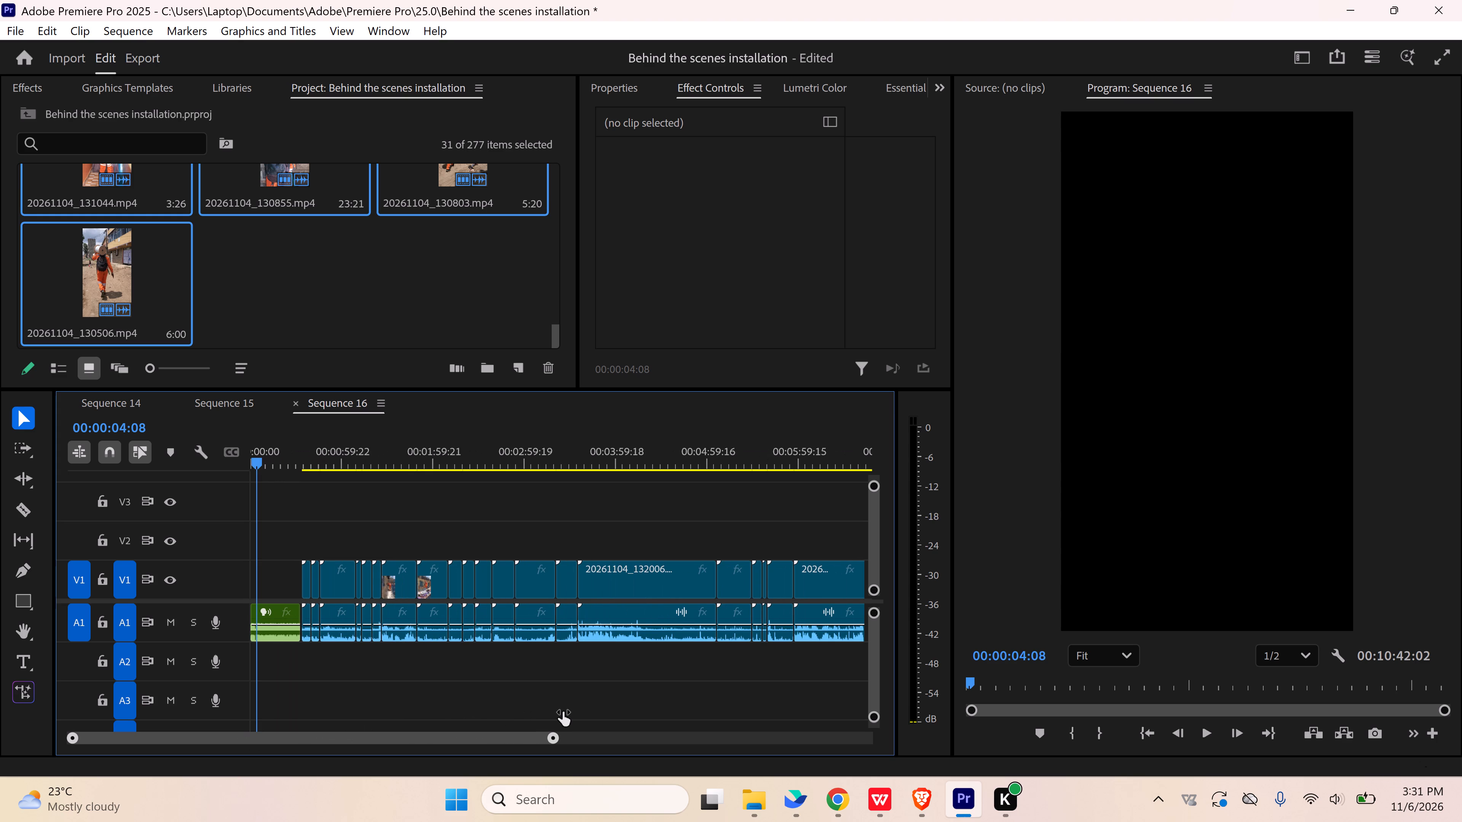
drag(563, 712, 653, 705)
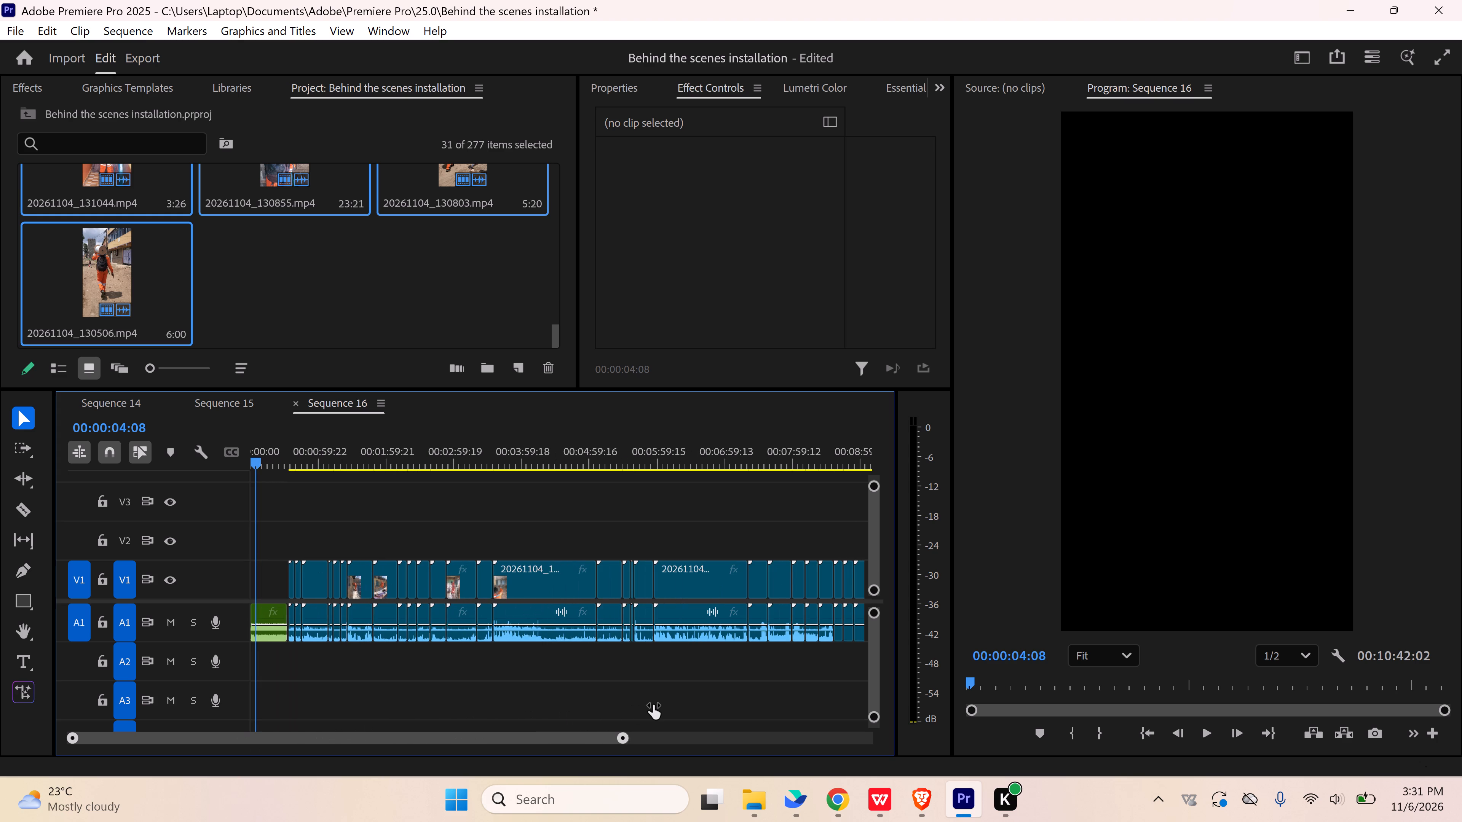
drag(653, 705, 704, 720)
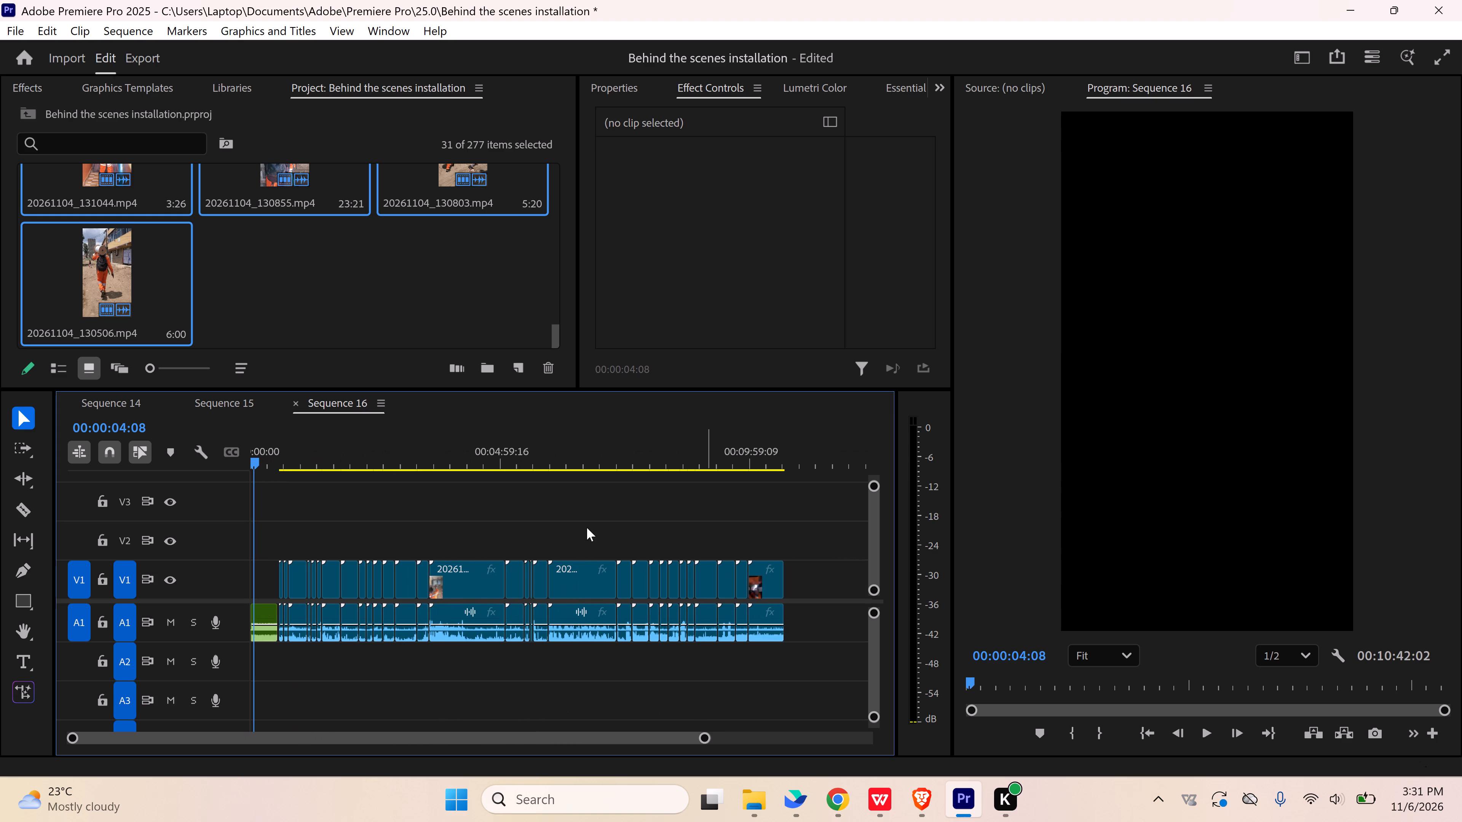
drag(820, 529, 406, 641)
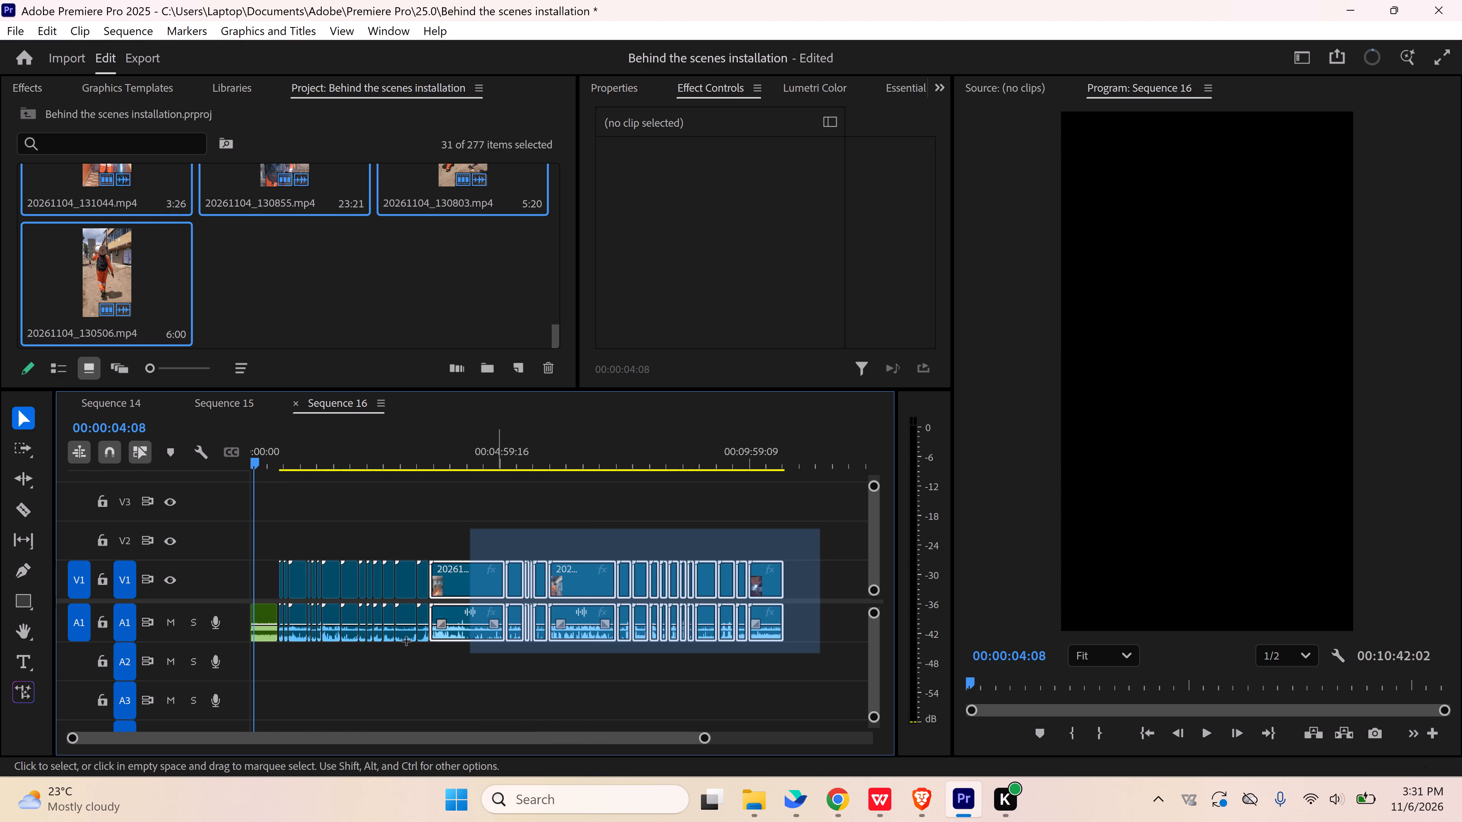
drag(406, 641, 282, 650)
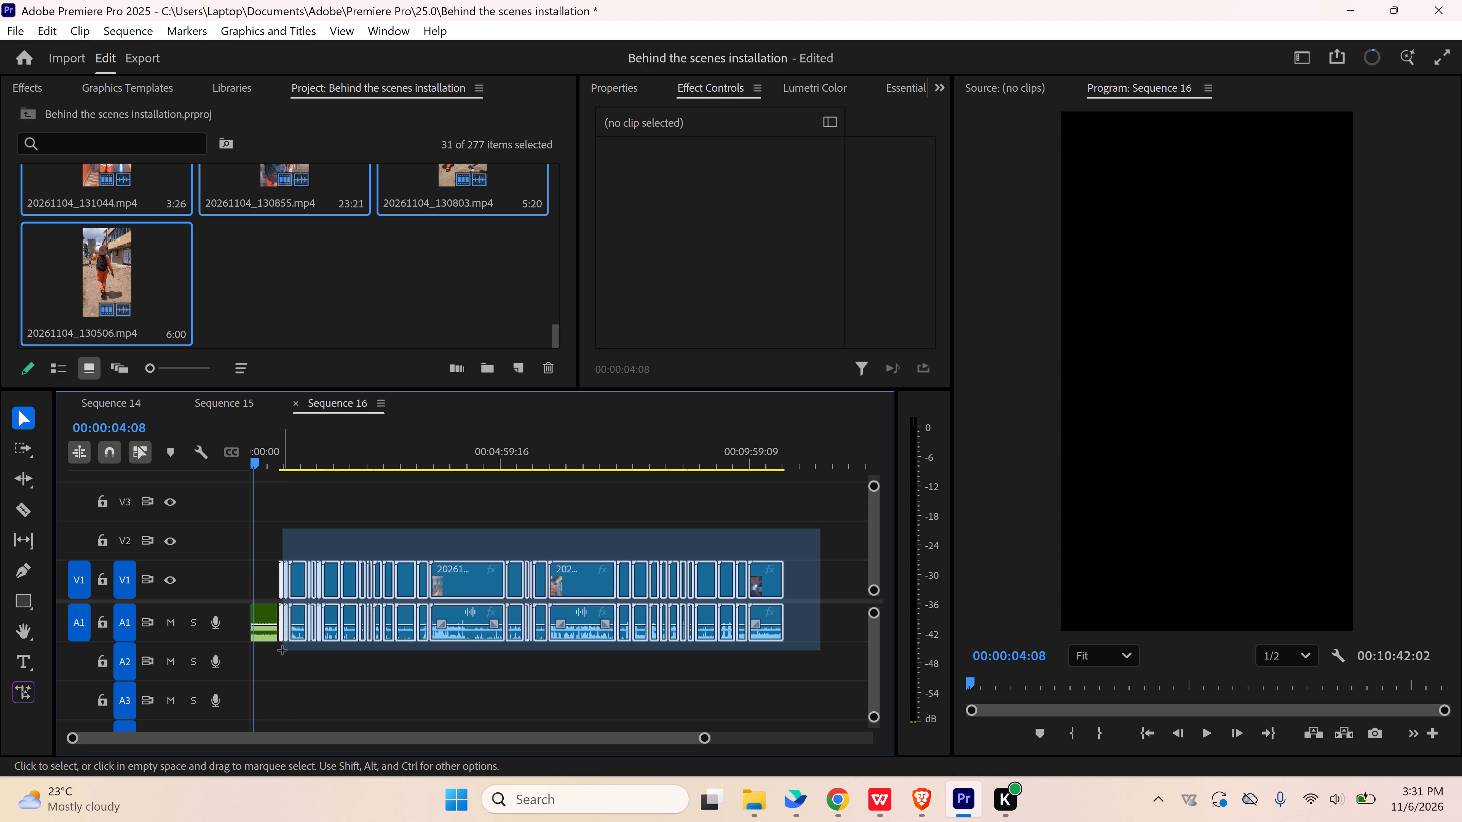
drag(282, 650, 278, 650)
drag(278, 650, 281, 650)
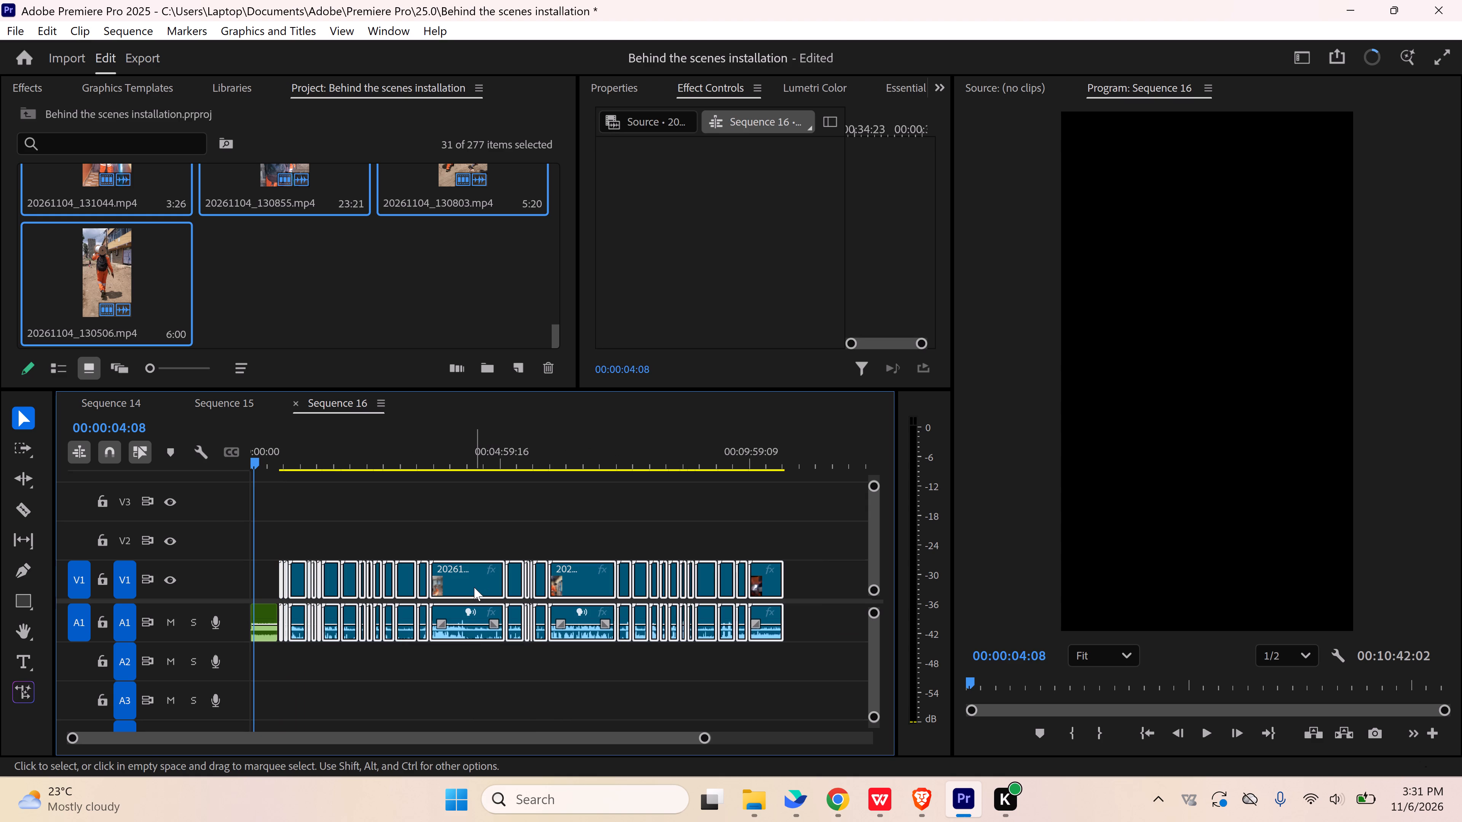
right_click(474, 587)
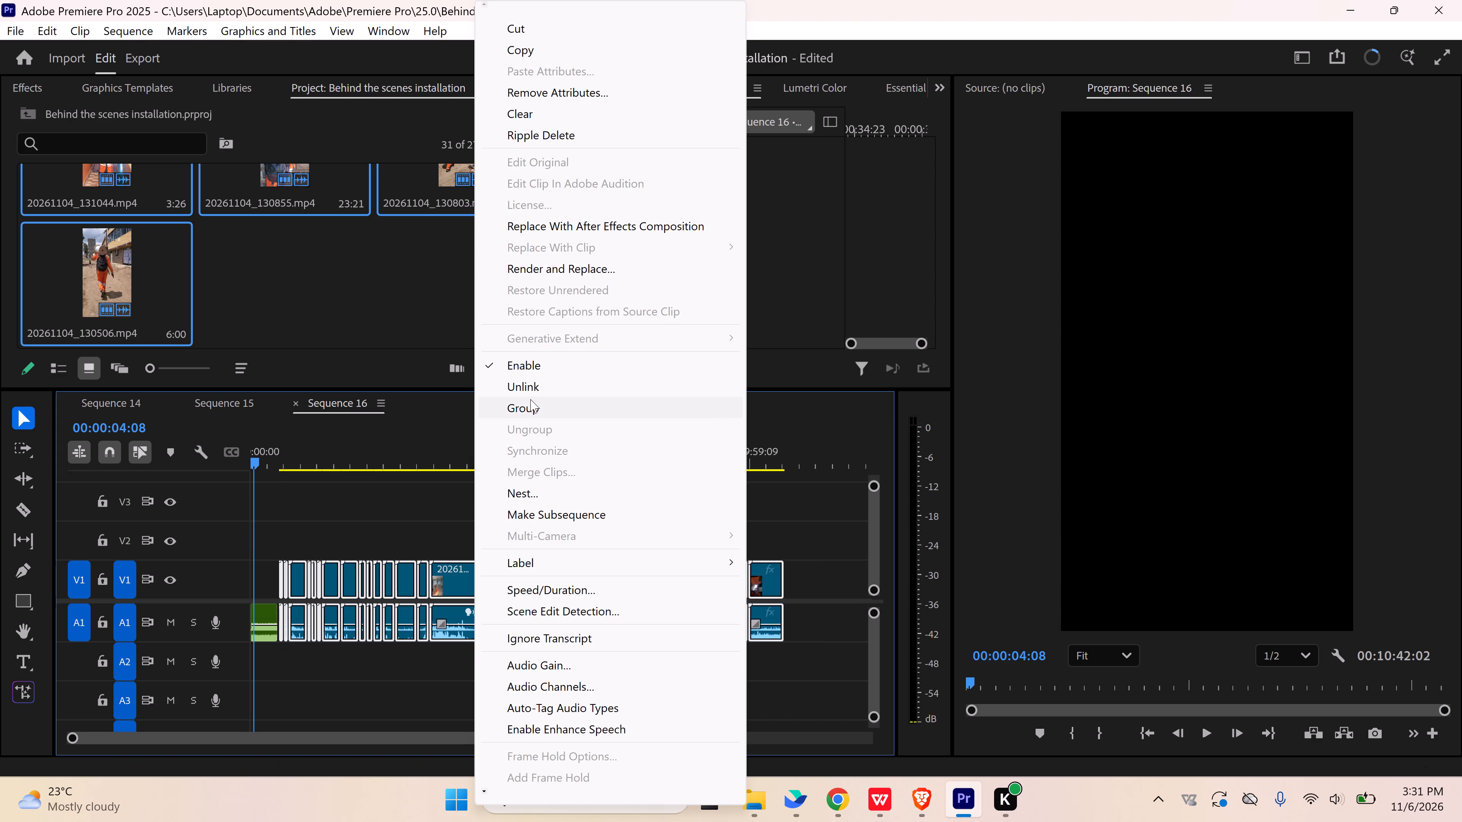
click(536, 391)
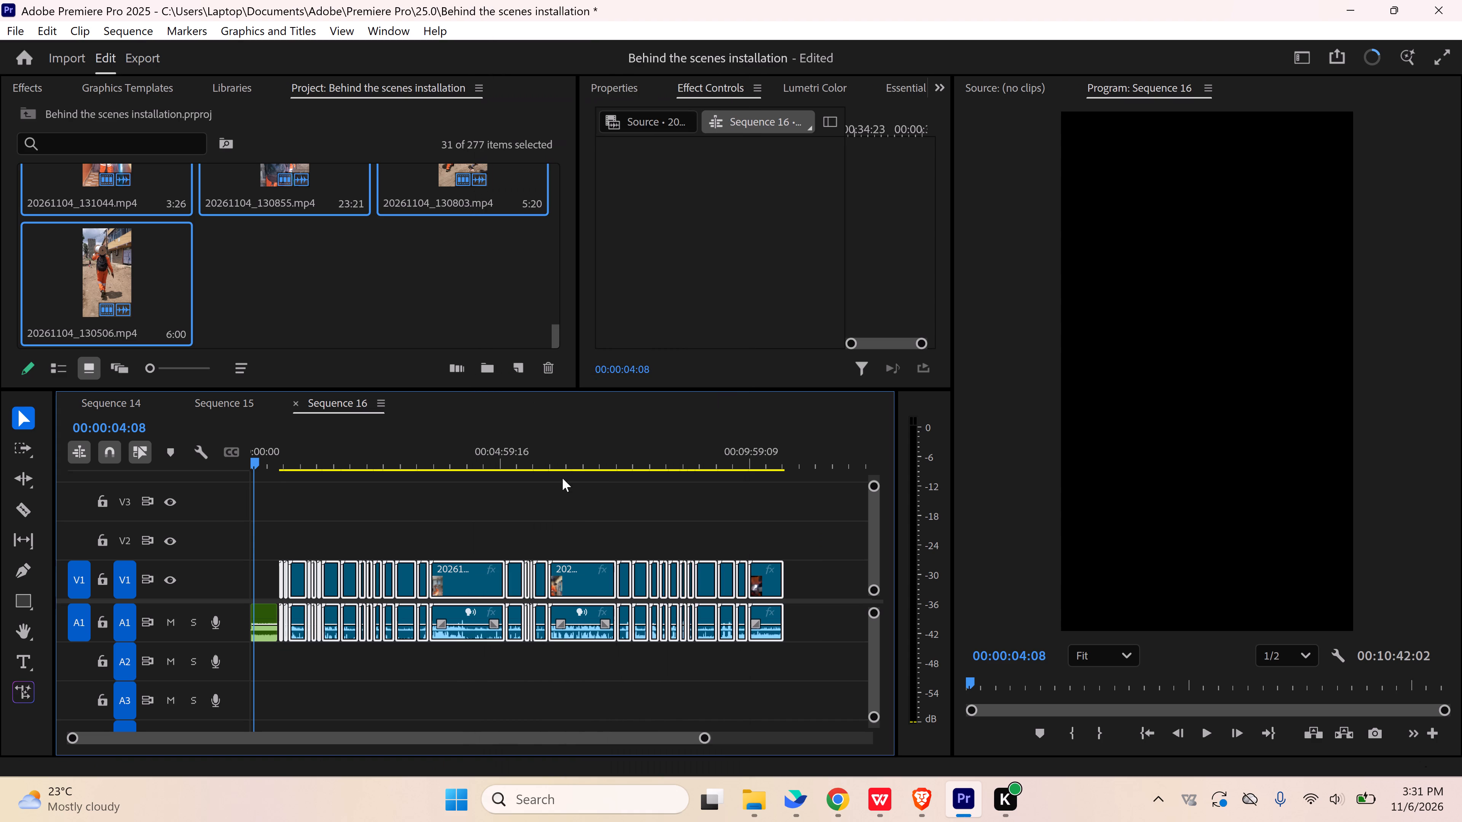
click(696, 524)
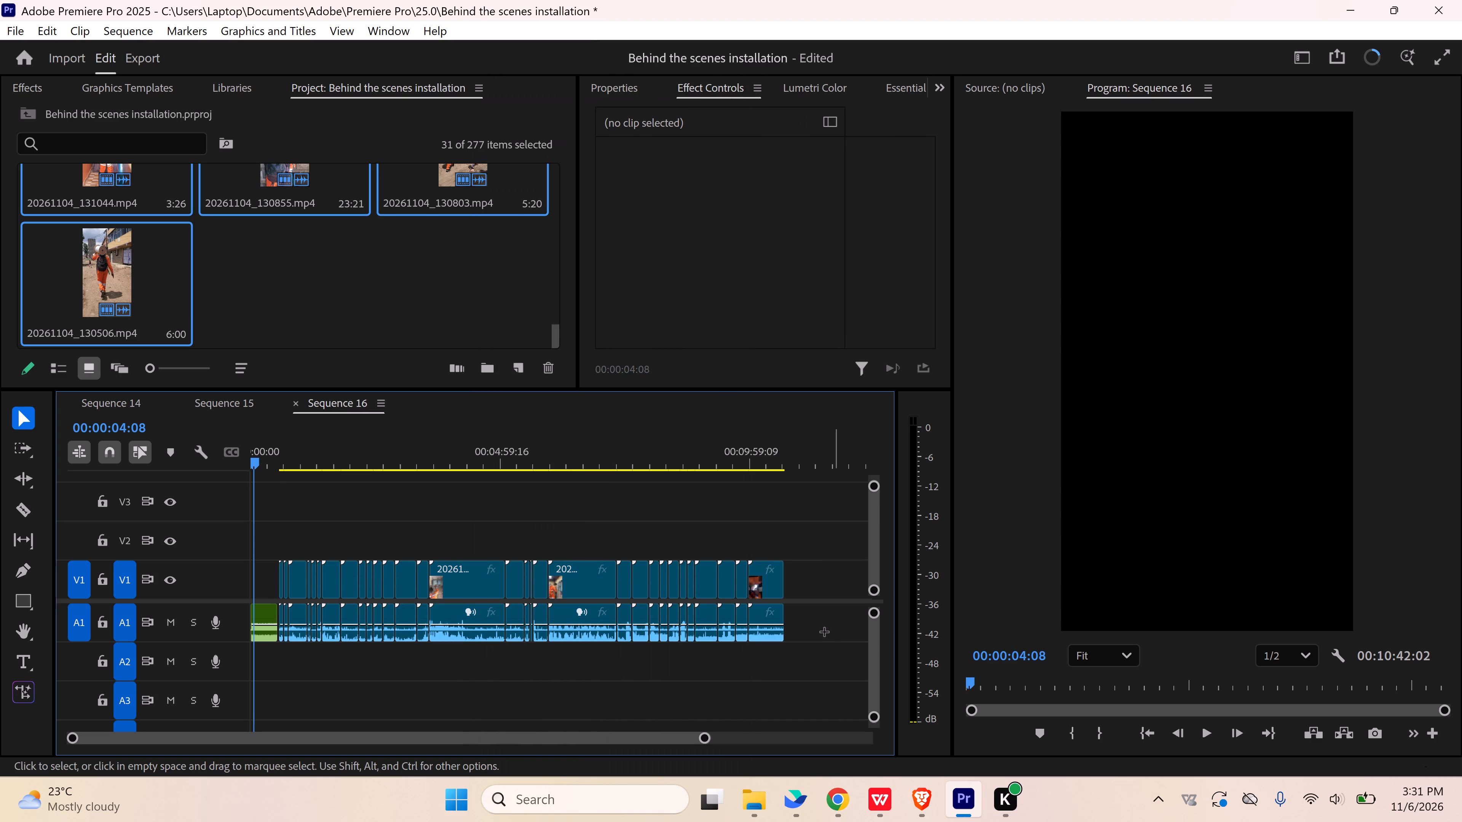
Delete the footage clips' original audio from track A1, keeping the voiceover.
drag(833, 626, 302, 642)
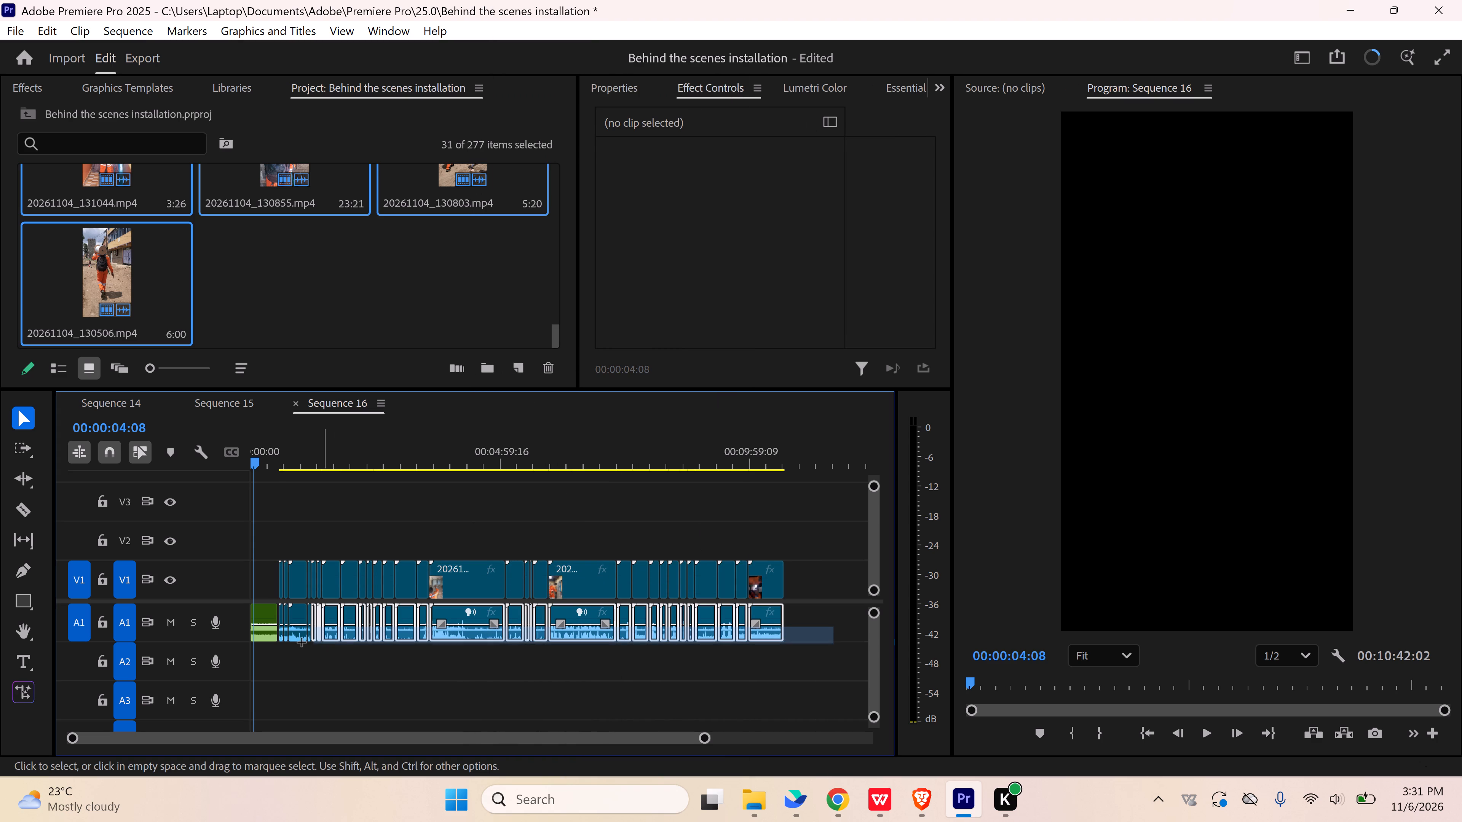
drag(302, 642, 284, 639)
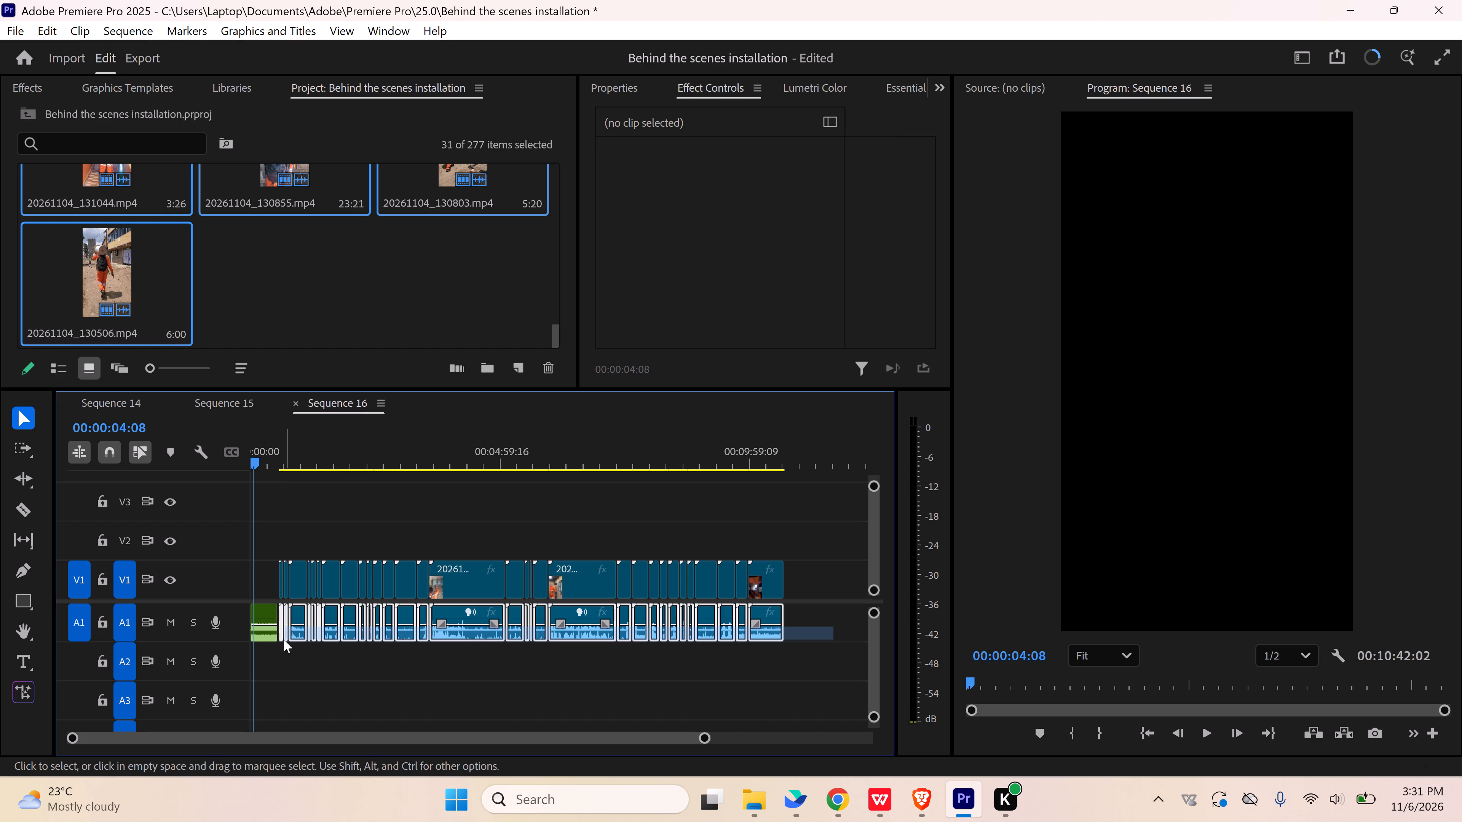
key(Delete)
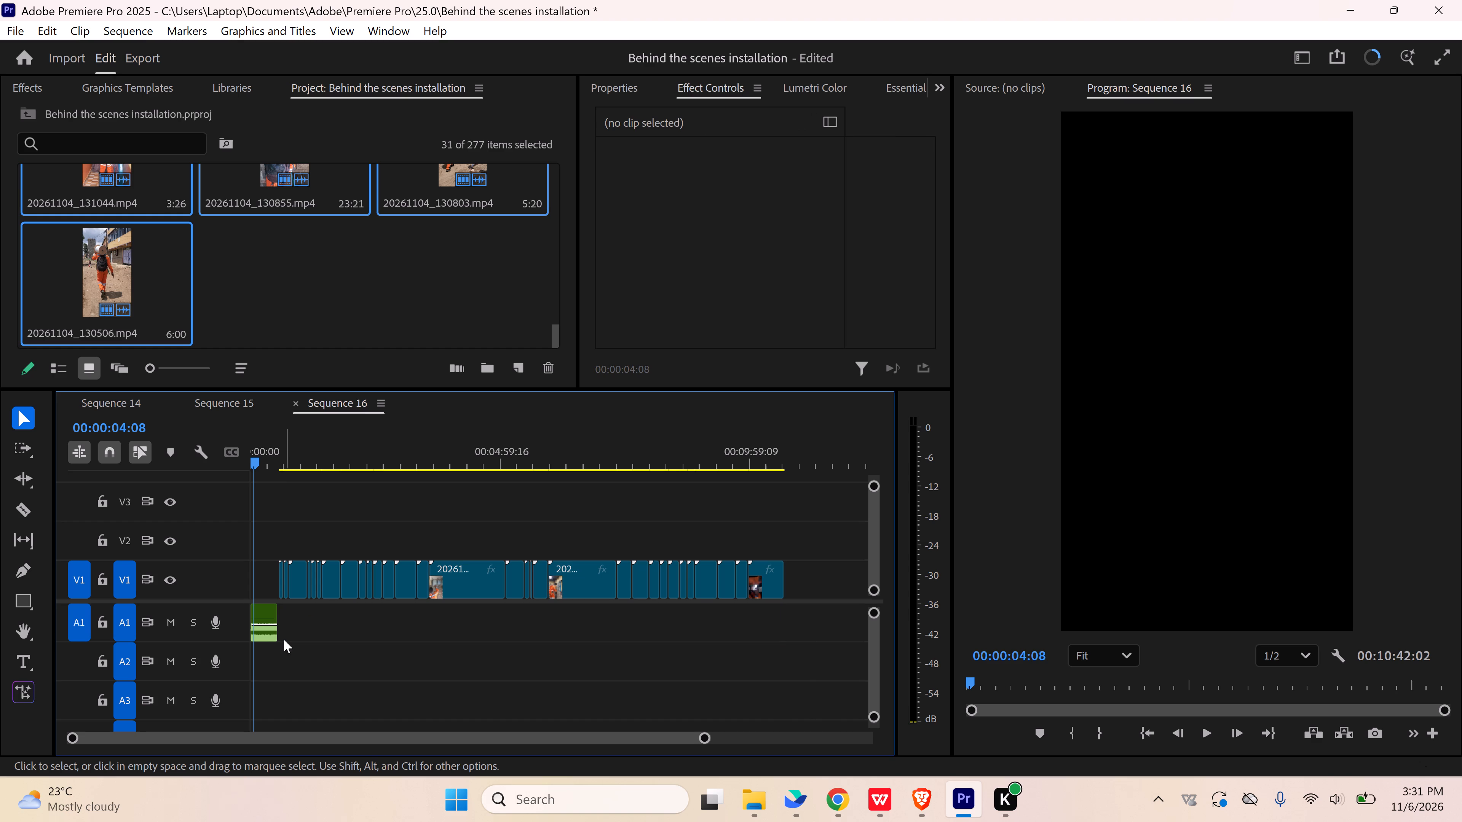
Move all the video clips on V1 together to the start of Sequence 16, above the voiceover.
drag(265, 540, 345, 563)
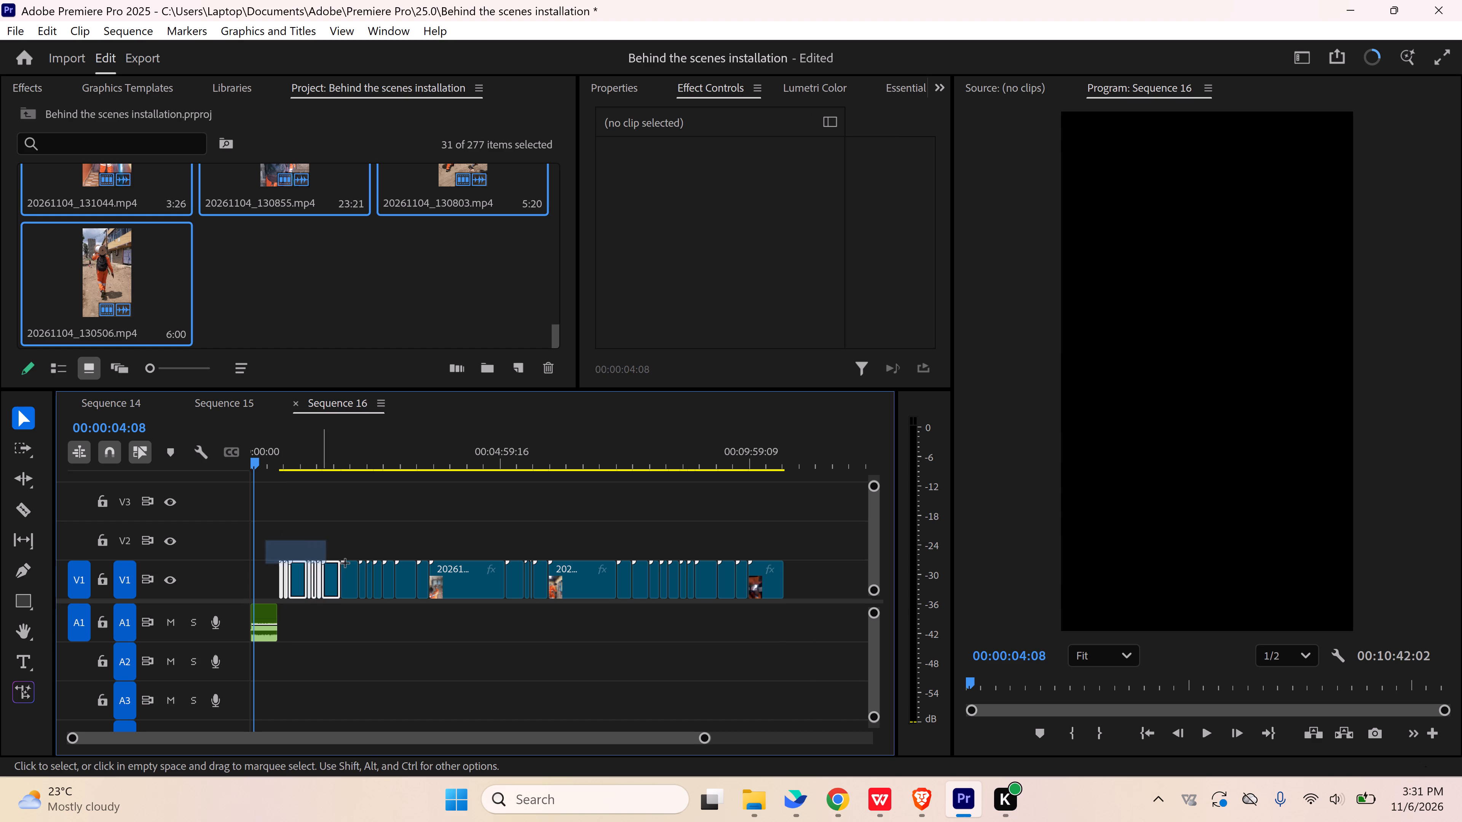
drag(345, 563, 792, 575)
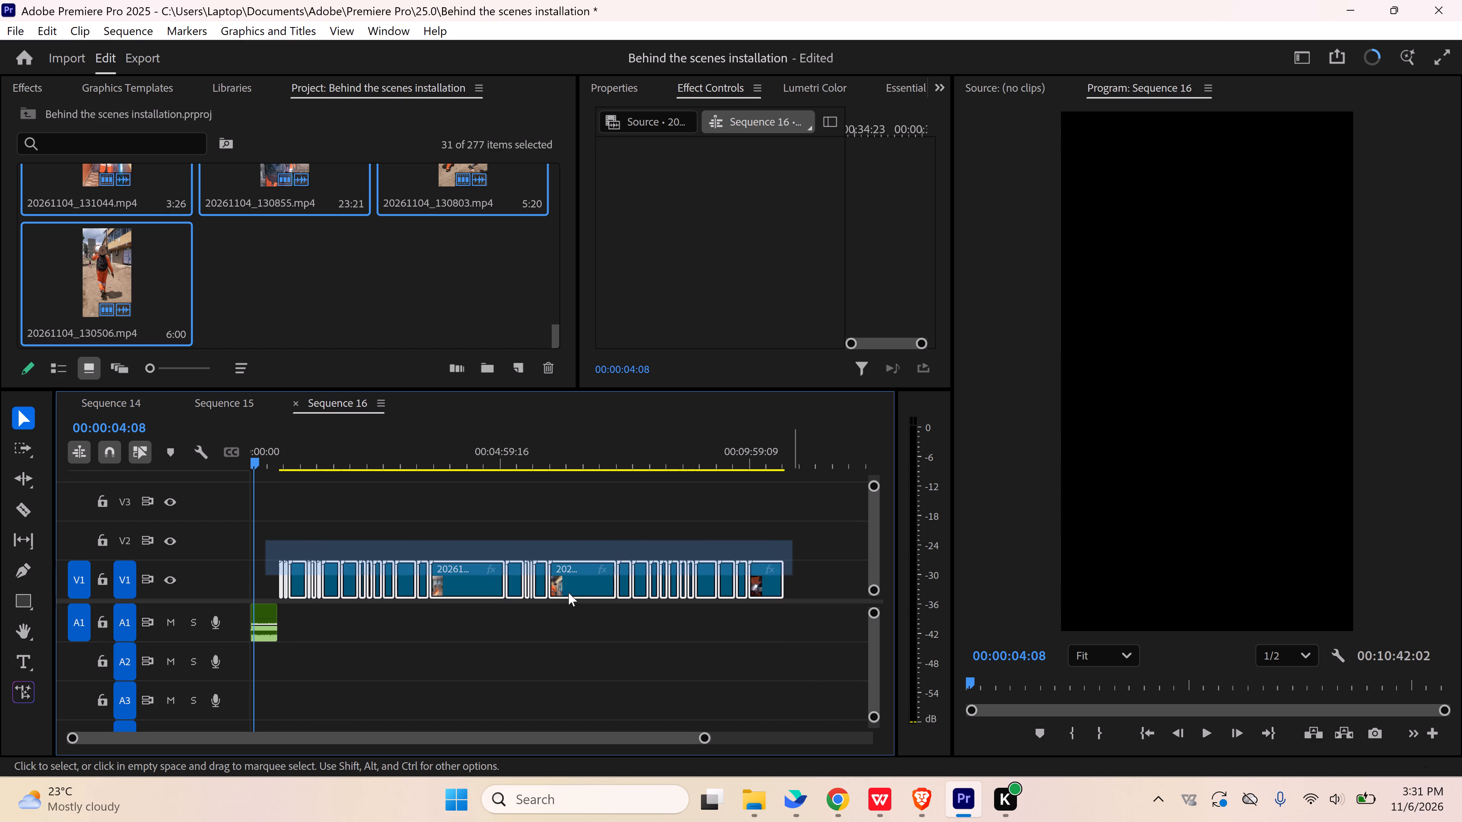
drag(584, 587, 542, 590)
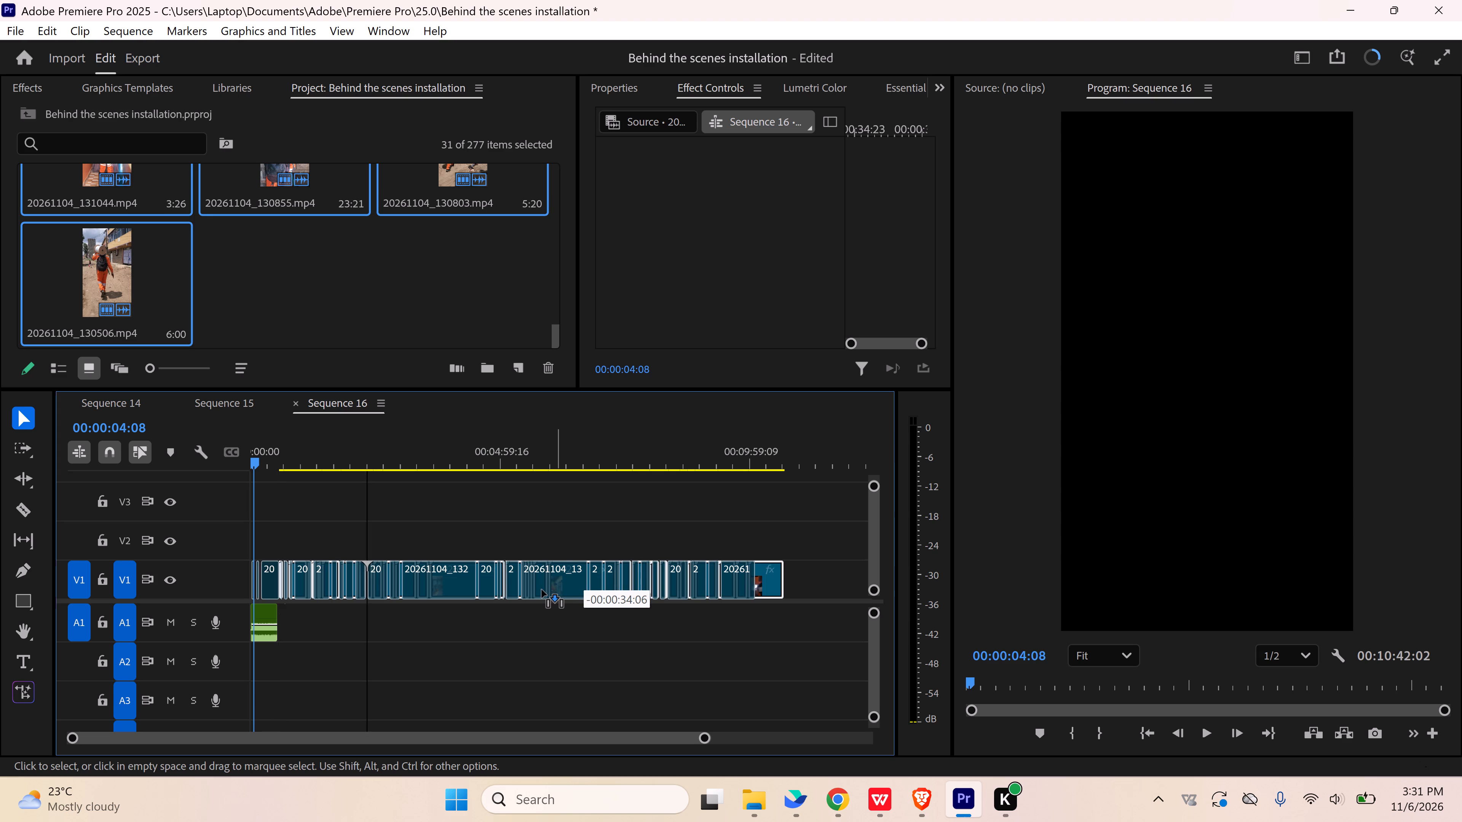
drag(542, 590, 531, 590)
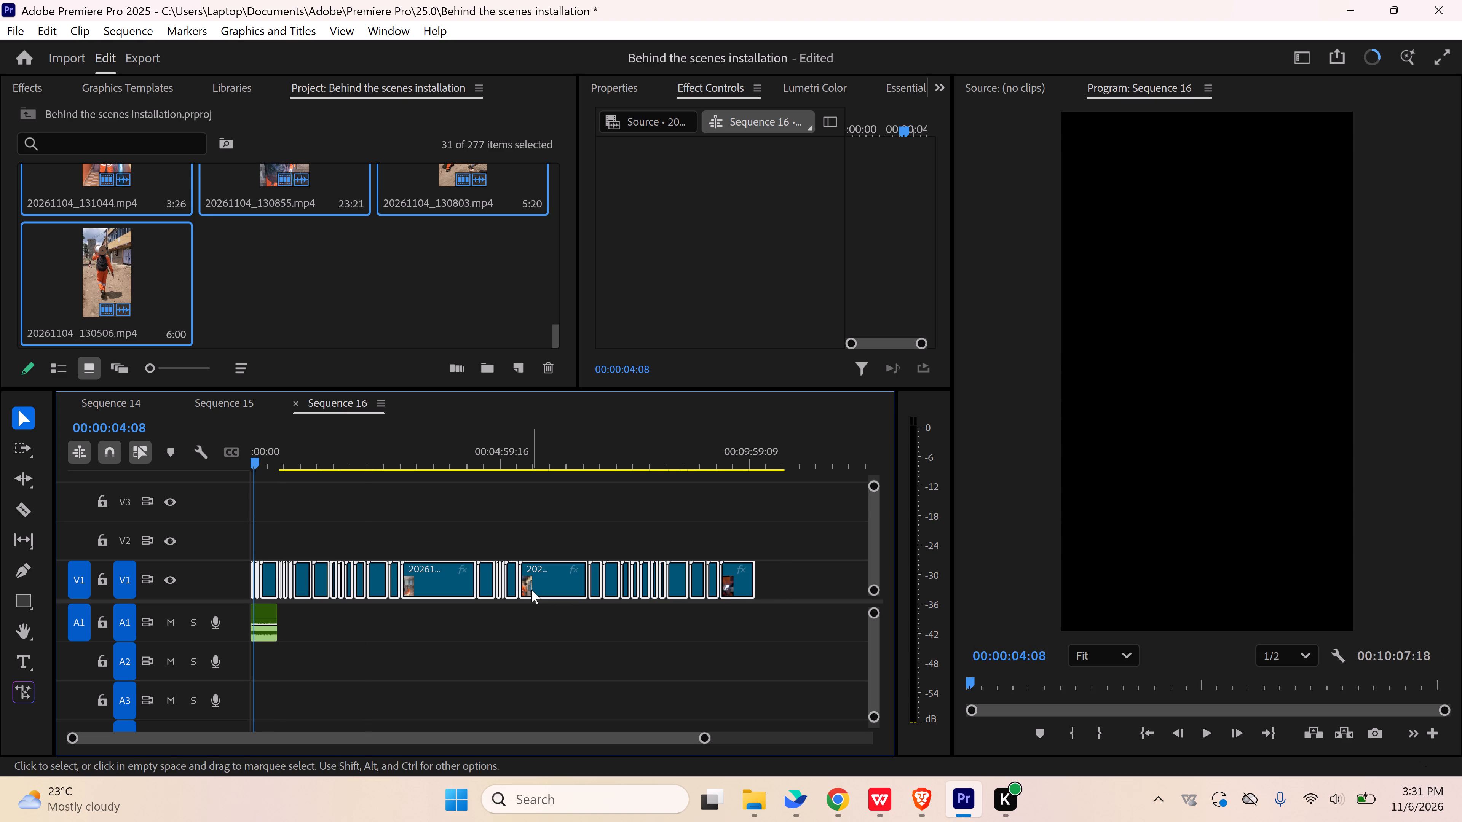
Apply Scale to Frame Size to all the footage clips on V1, with the playhead at the sequence start.
key(Home)
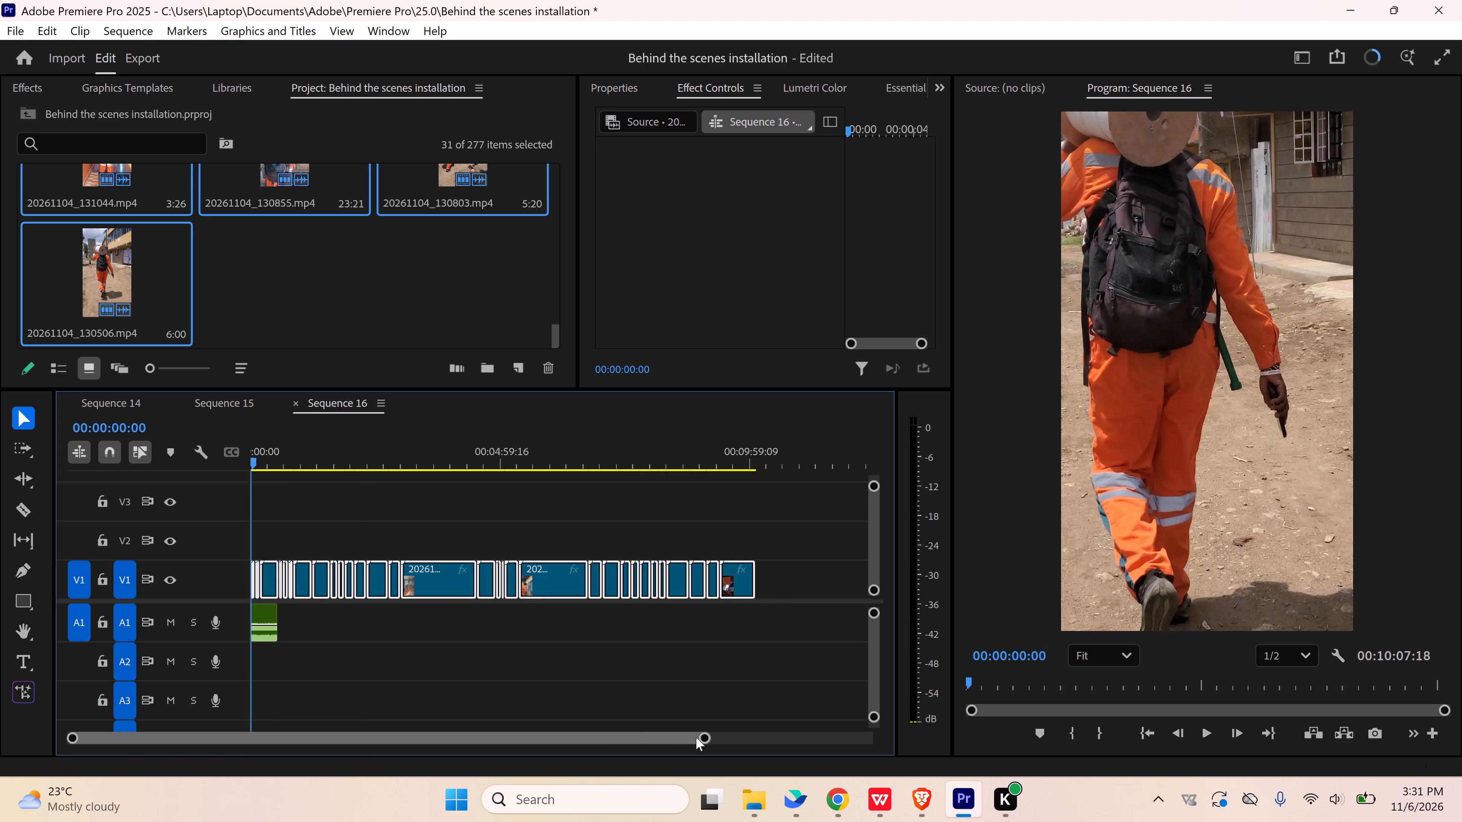
right_click(560, 586)
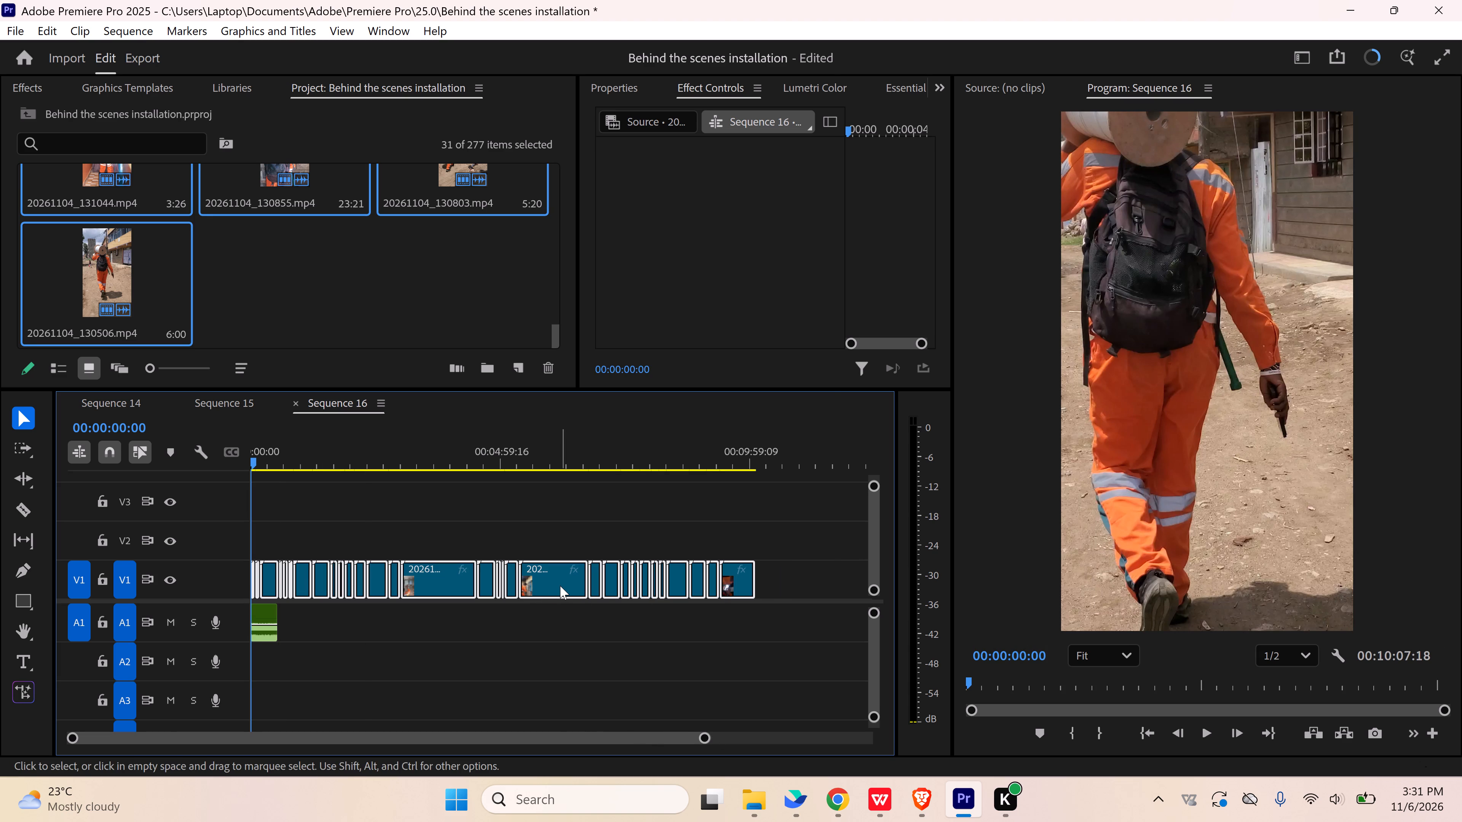
click(602, 768)
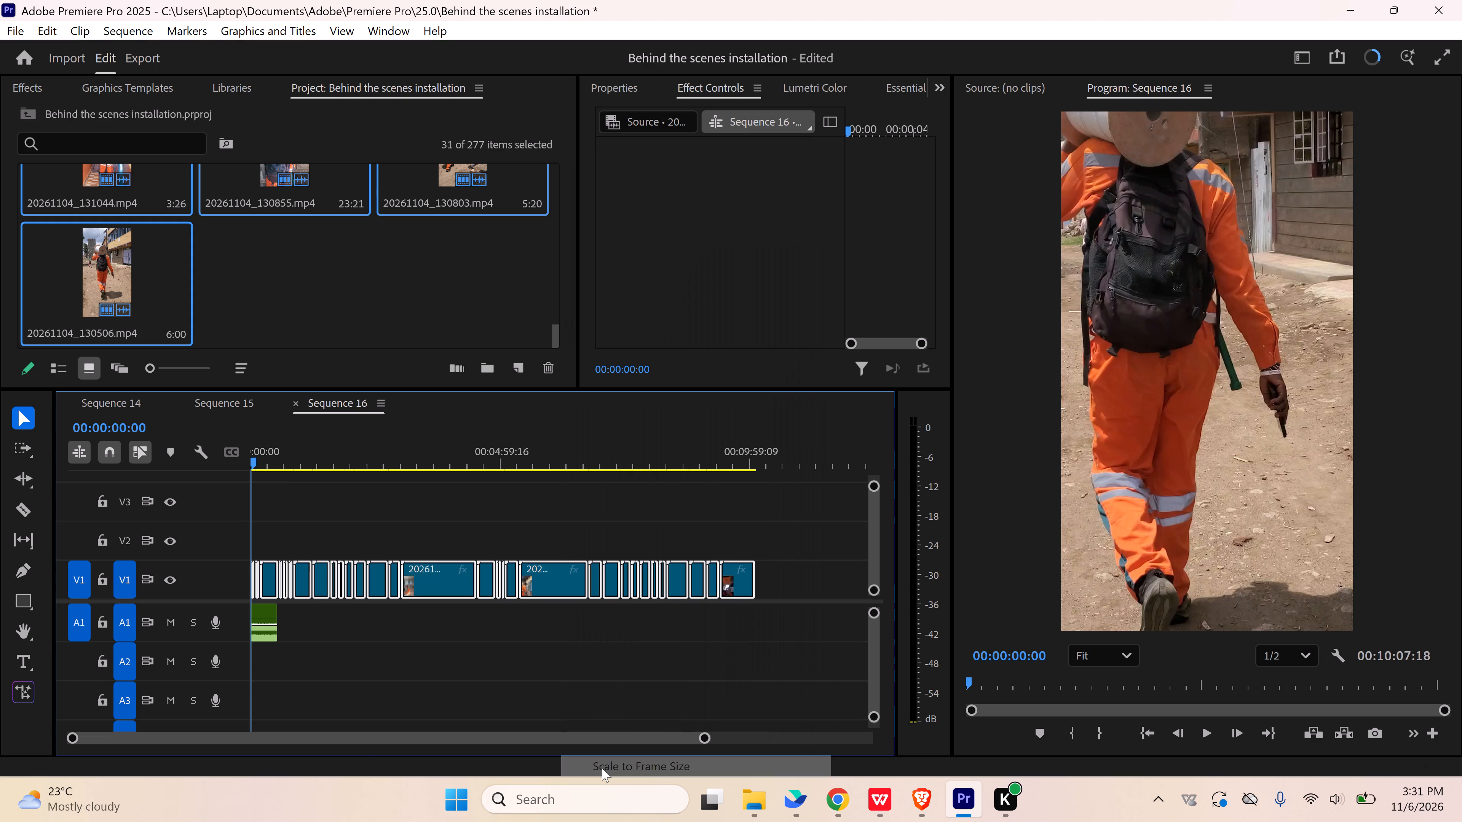
click(399, 529)
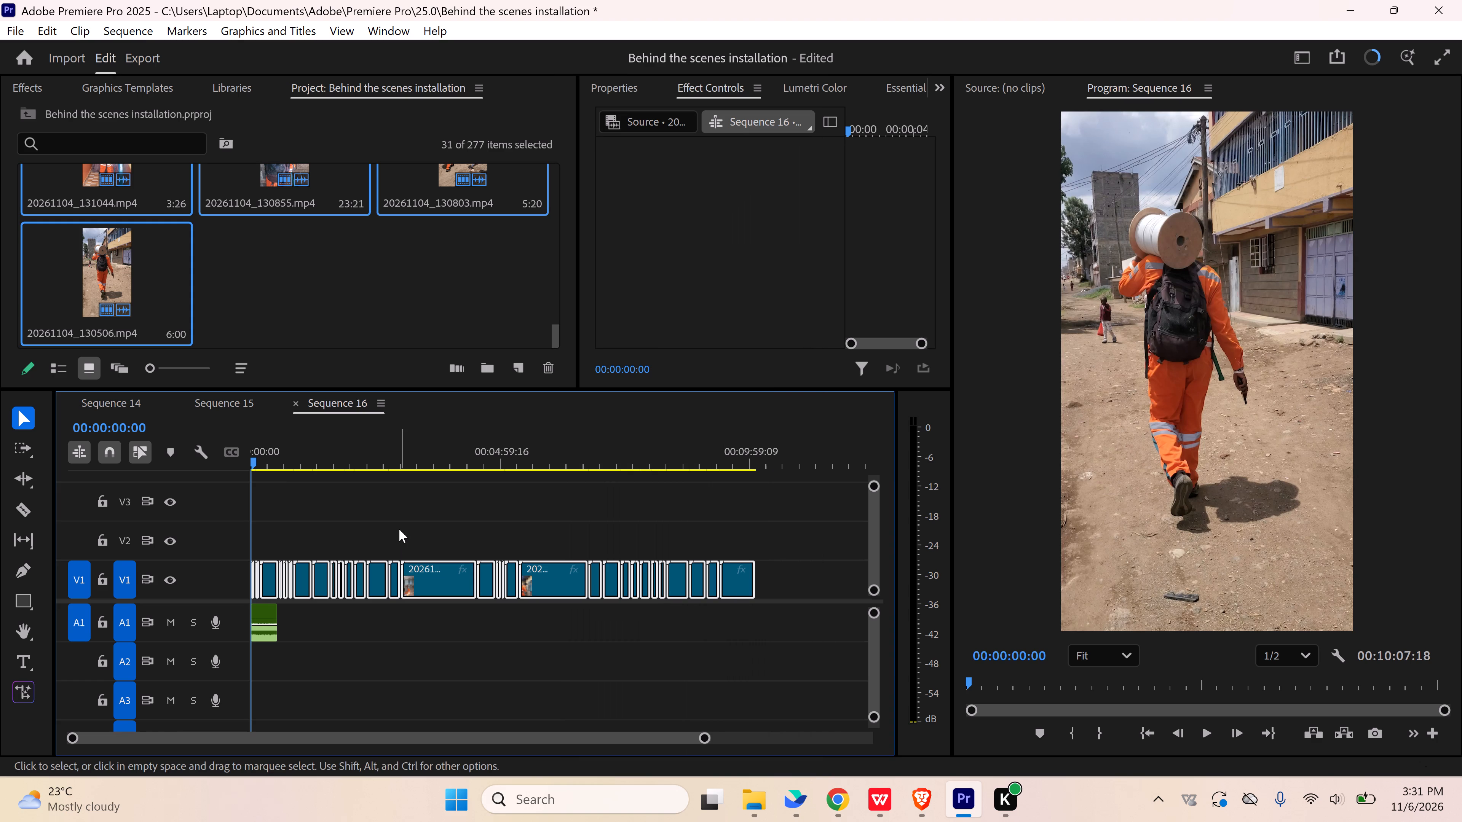
Save the project.
key(ctrl+s)
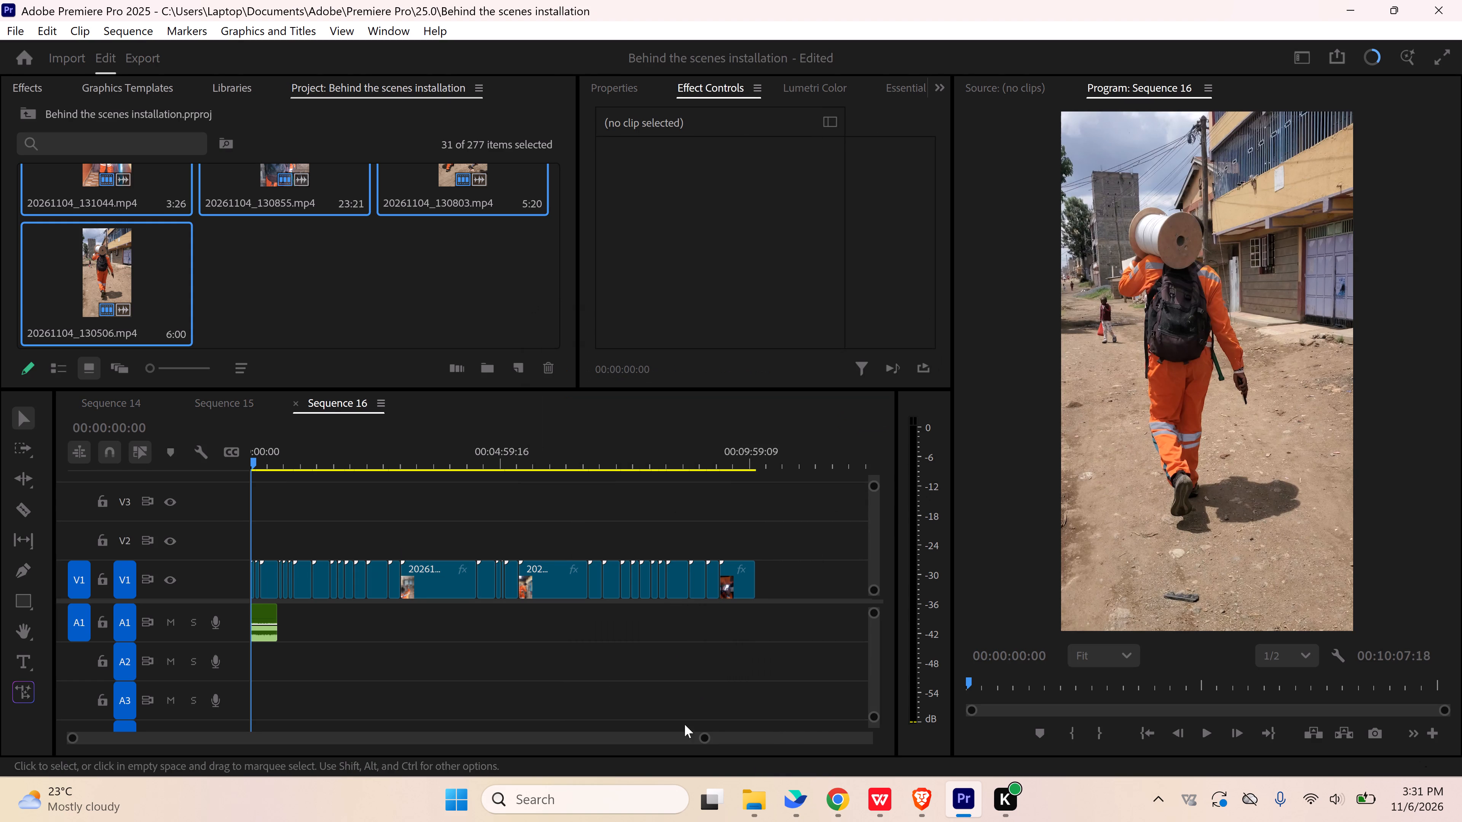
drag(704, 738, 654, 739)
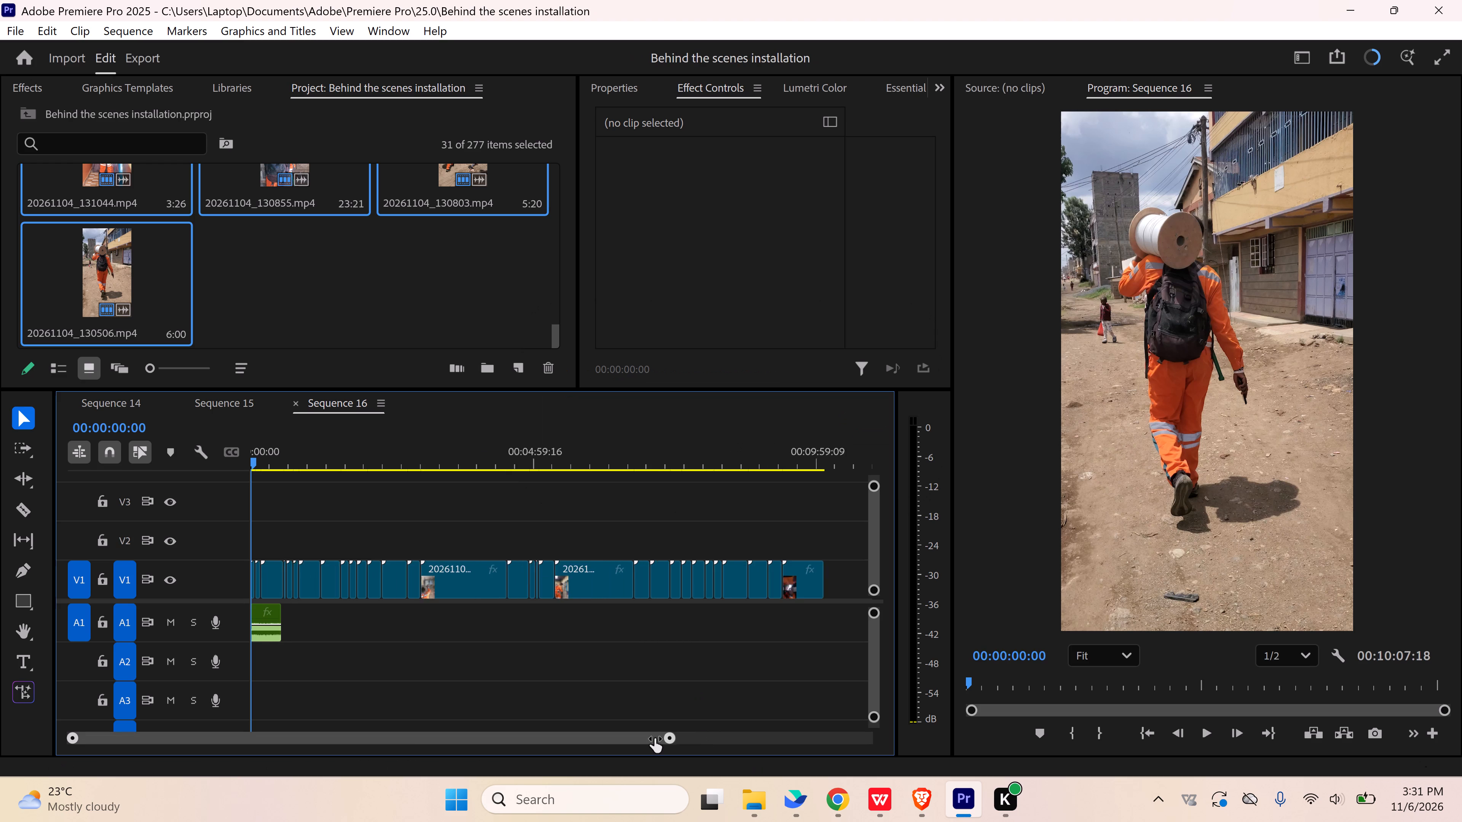
Split the first clip on V1, 20261104_130506.mp4, at 00:00:01:05 to match the opening of the voiceover.
drag(654, 739, 535, 744)
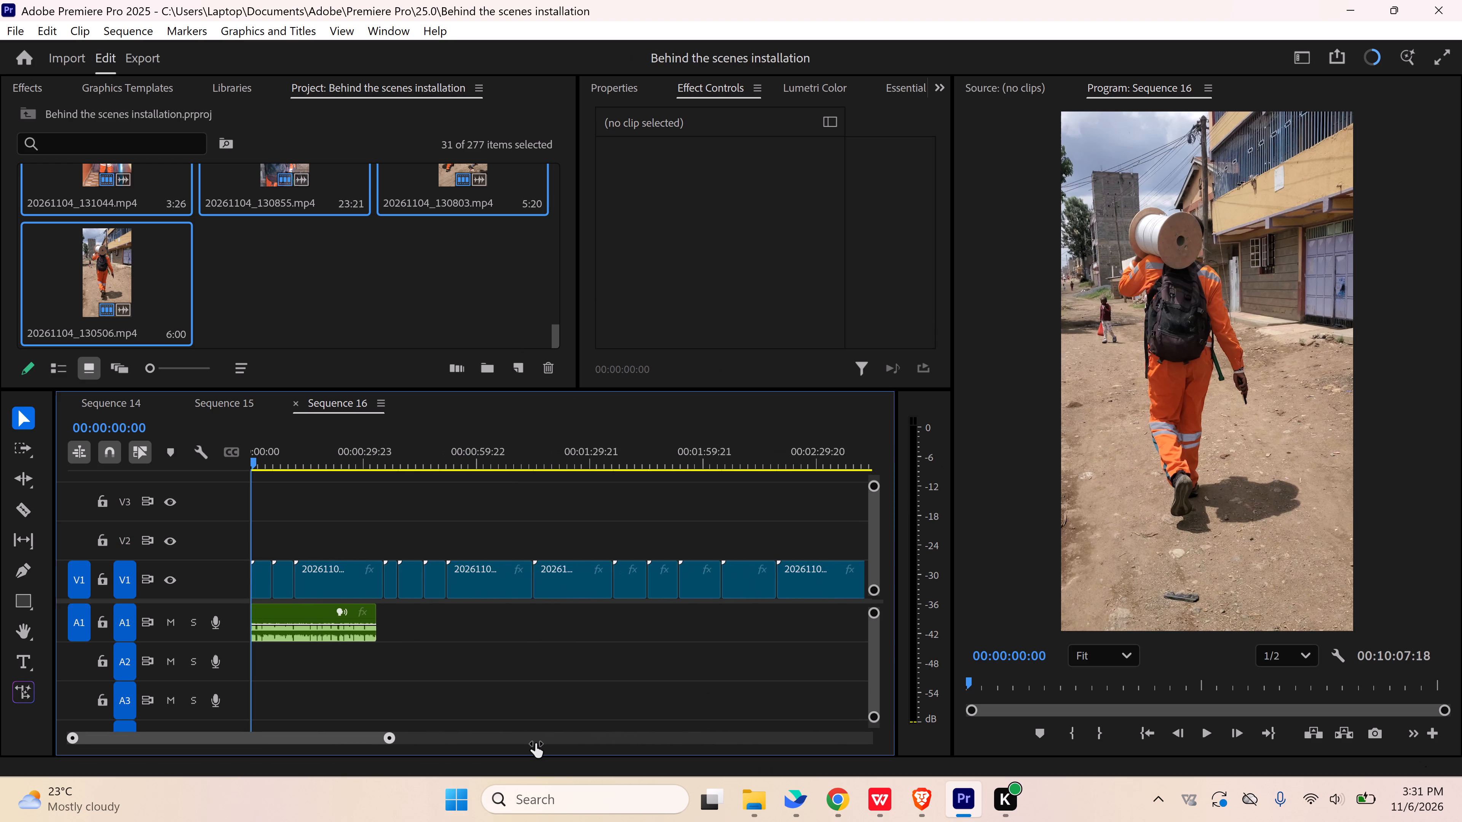
drag(535, 744, 485, 751)
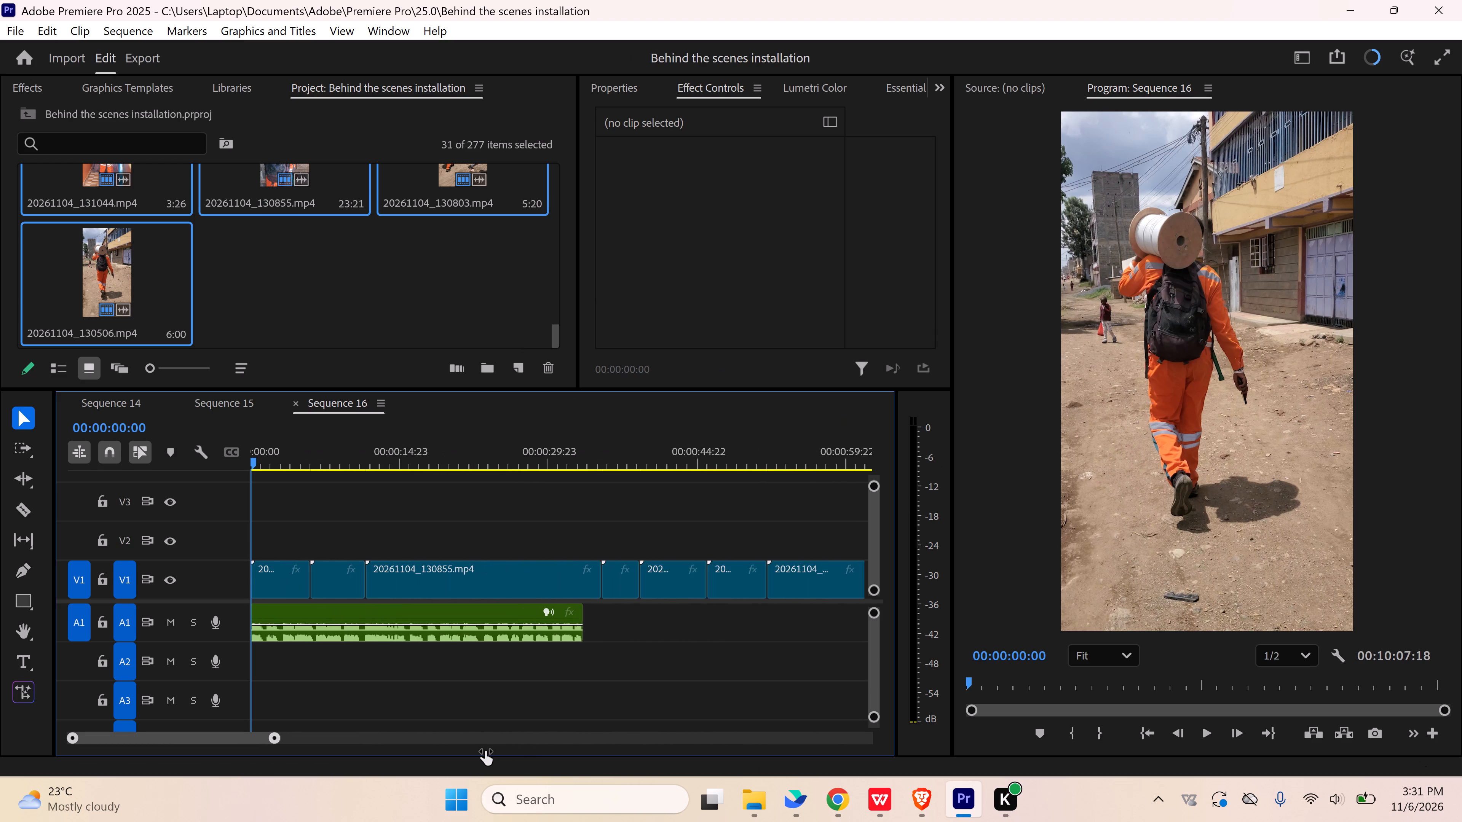
drag(485, 751, 474, 752)
key(space)
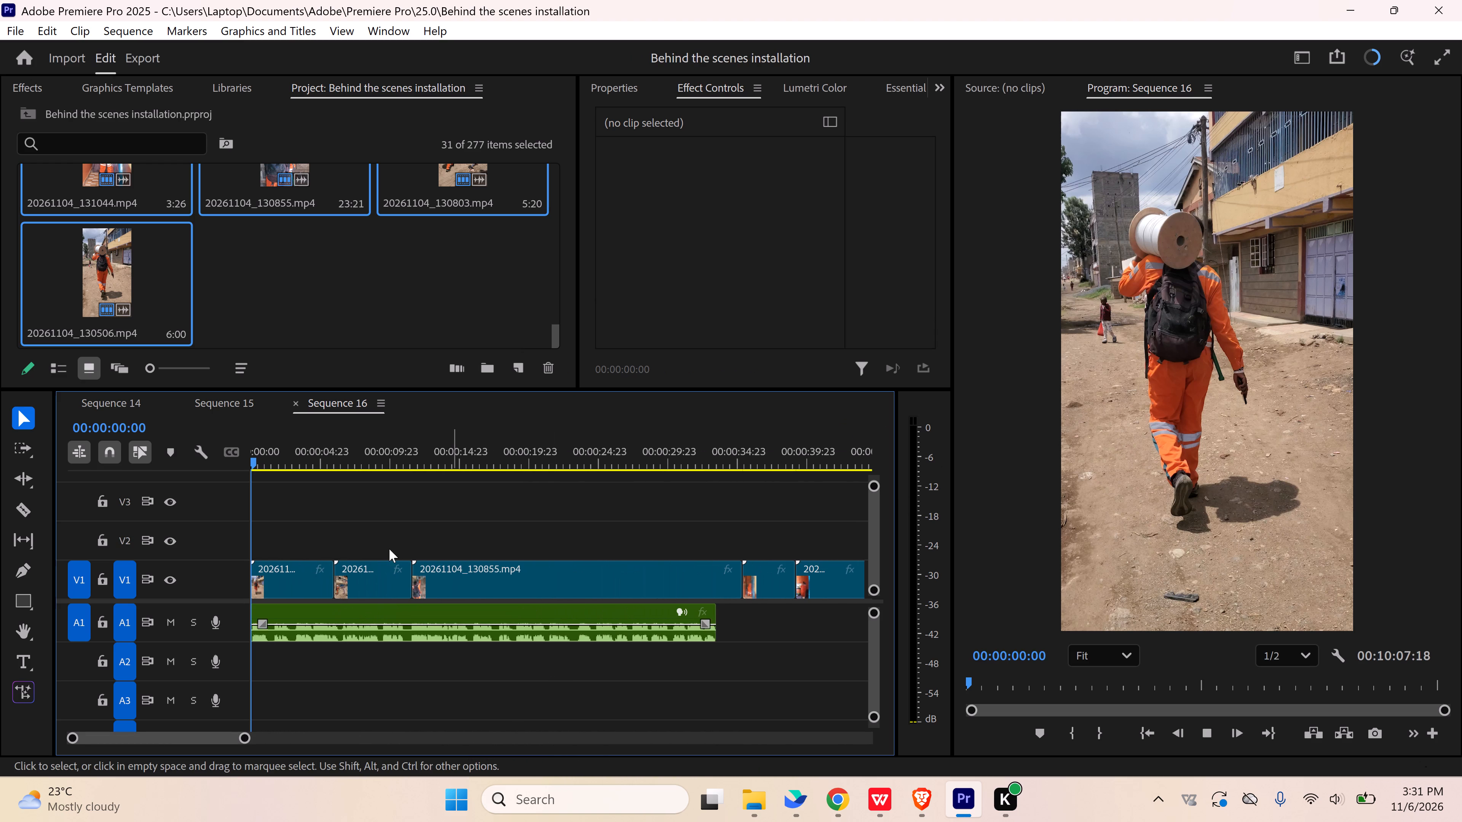
key(space)
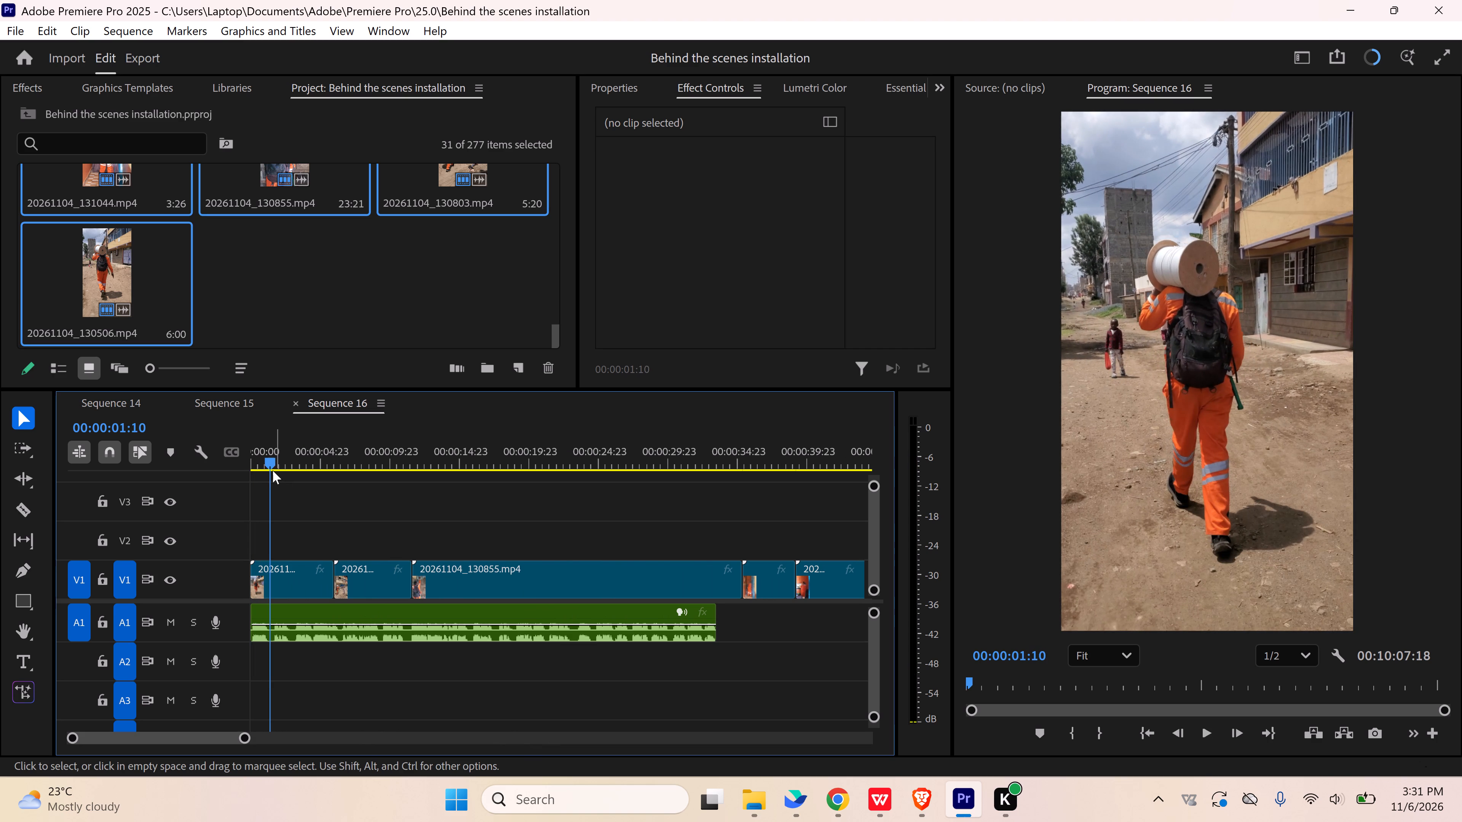
drag(270, 463, 238, 470)
key(space)
key(space)
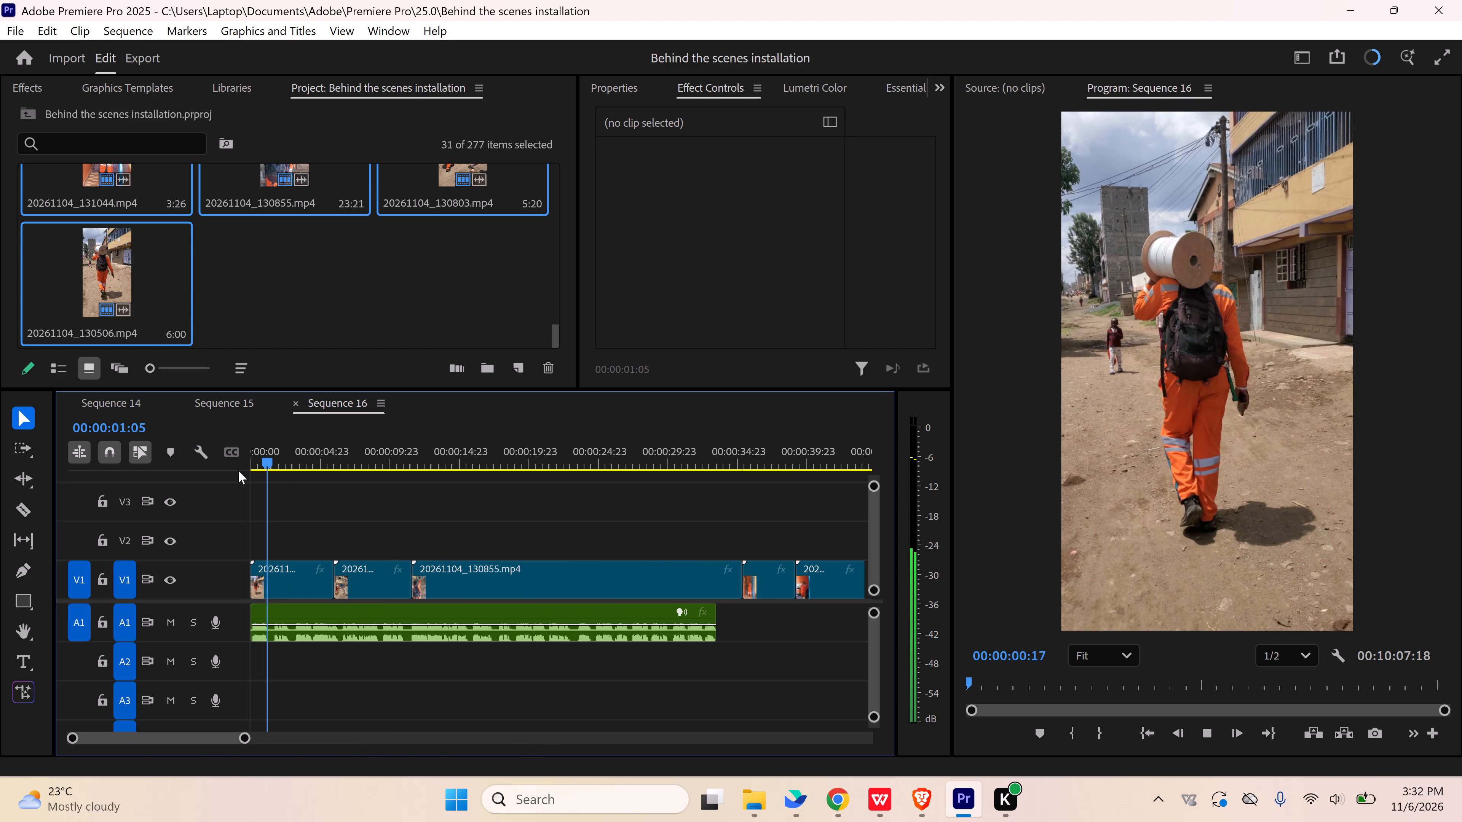
key(c)
click(269, 573)
text(v)
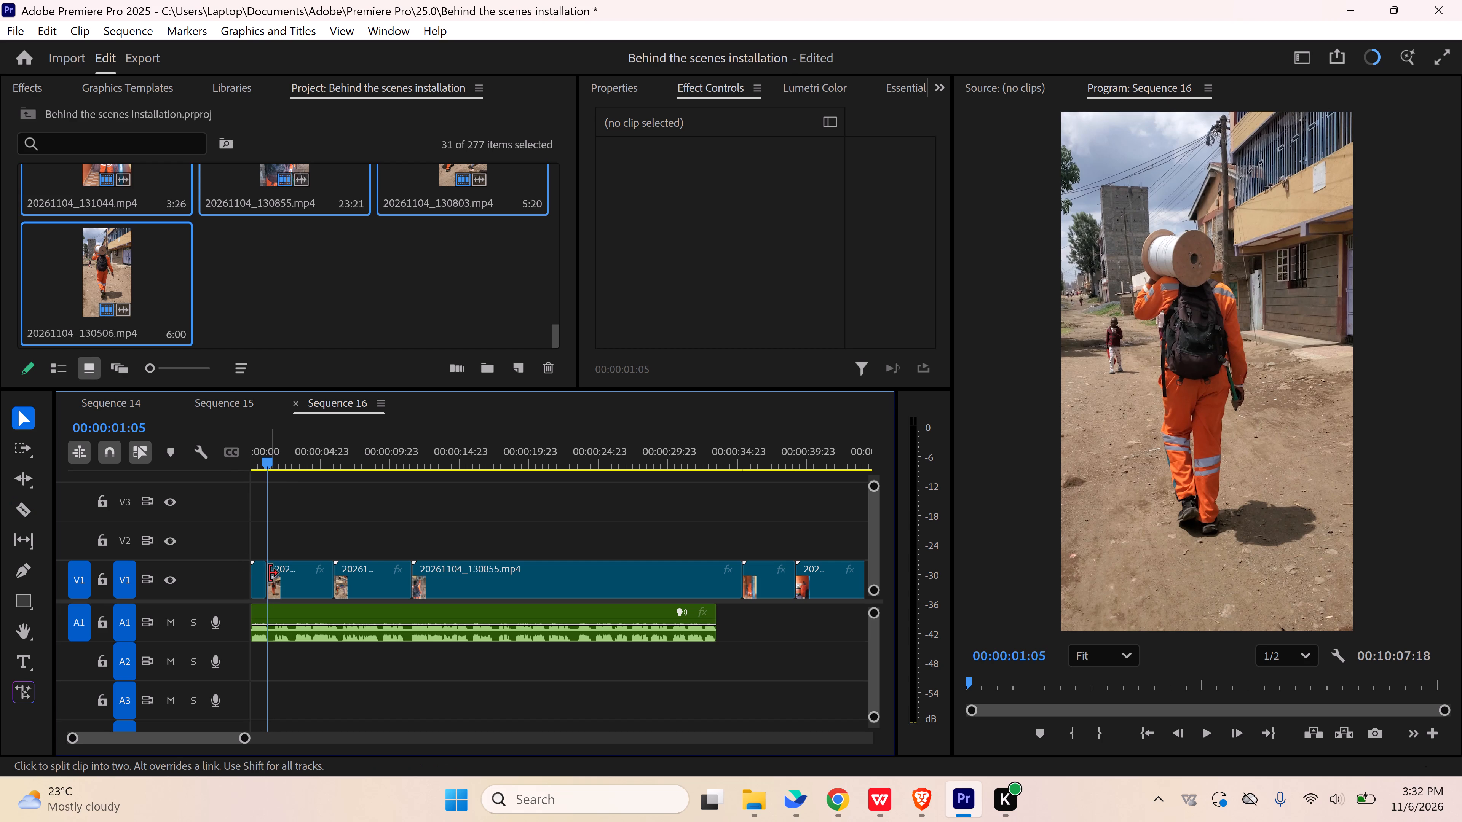
Preview the opening against the voiceover and delete the rest of 20261104_130506.mp4 after the cut, leaving a gap.
key(space)
drag(274, 463, 309, 466)
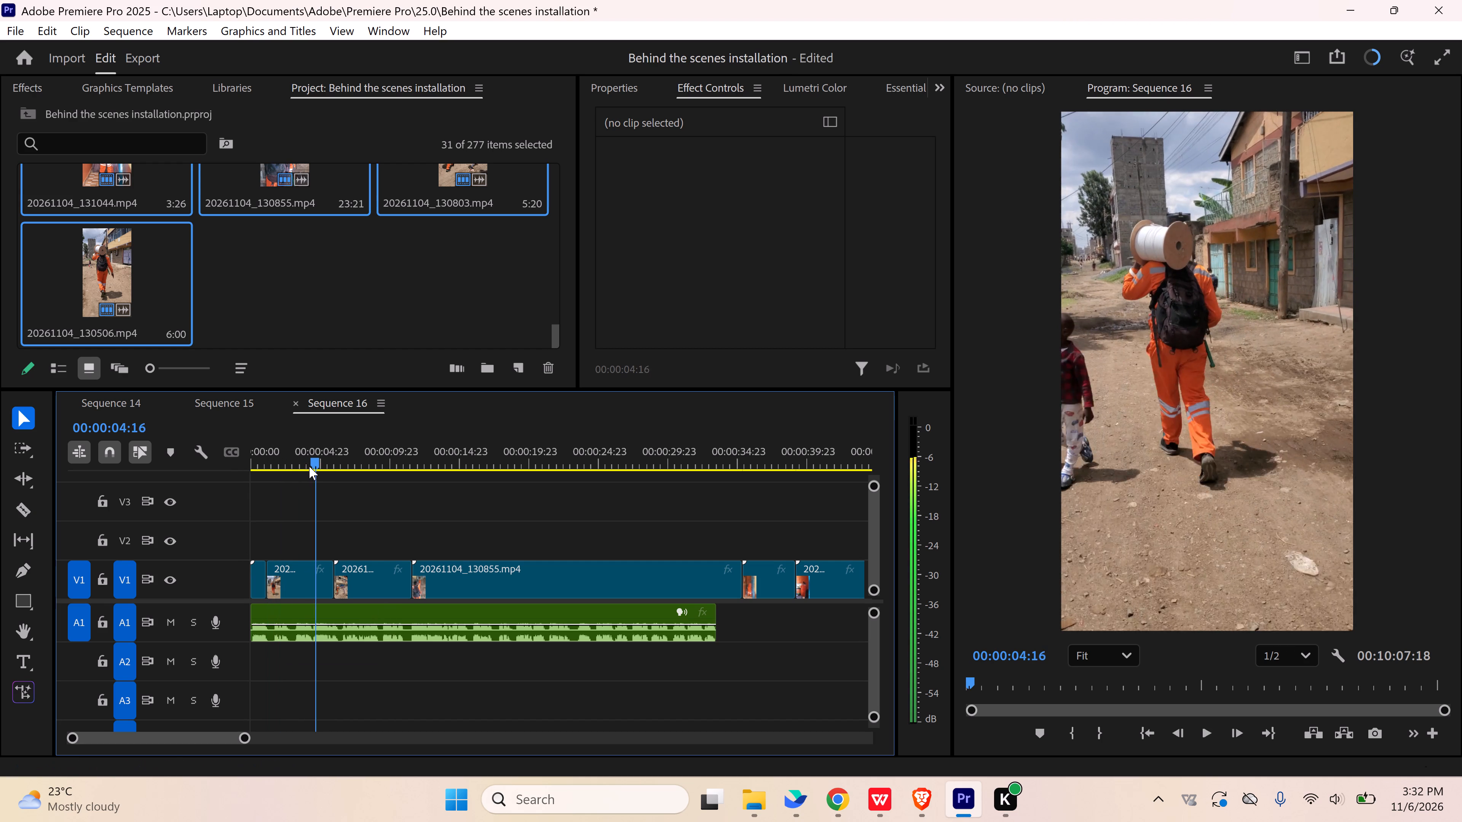
drag(309, 466, 293, 473)
key(space)
key(space)
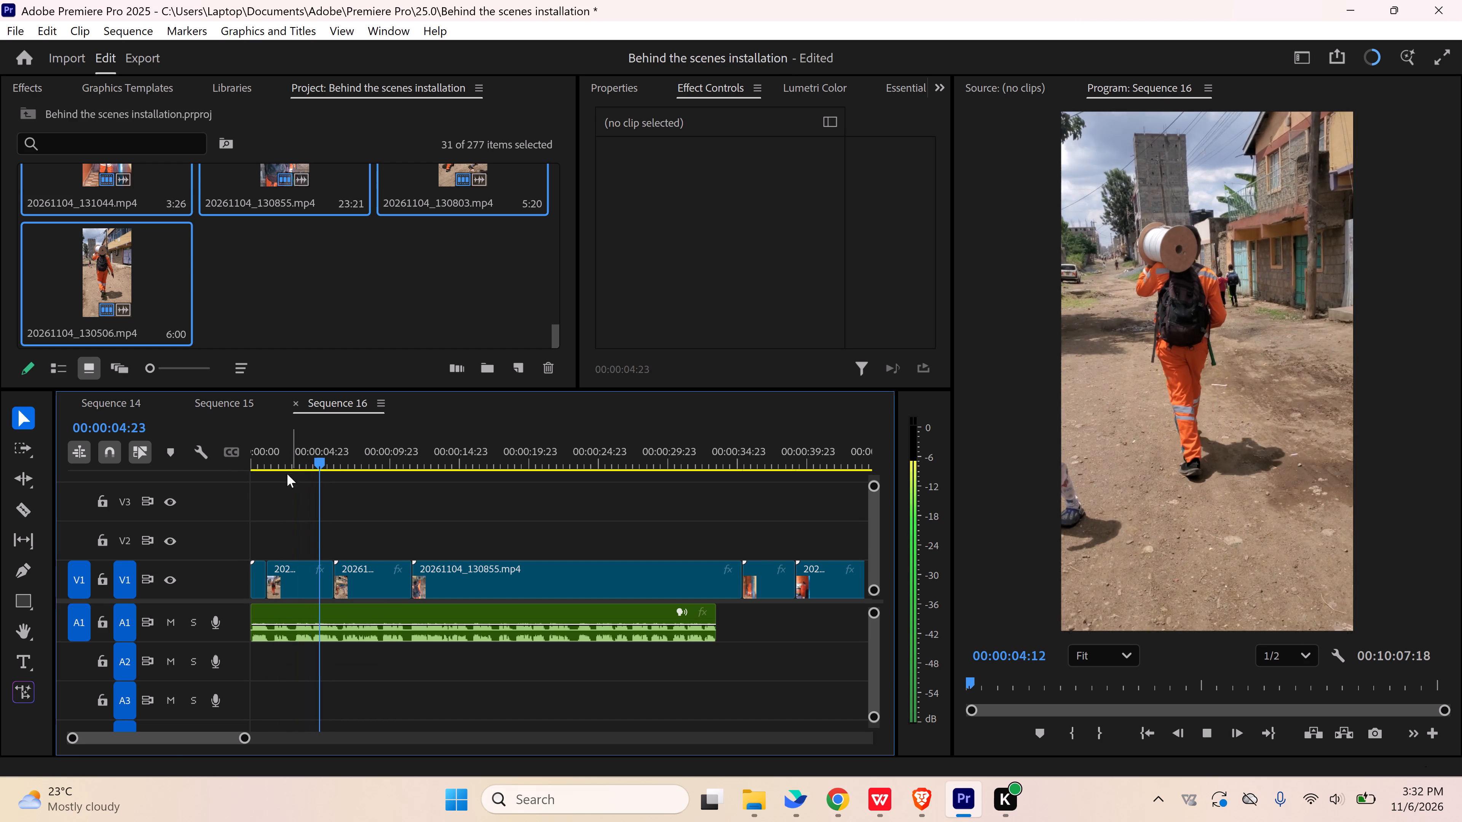
drag(266, 457, 235, 462)
key(space)
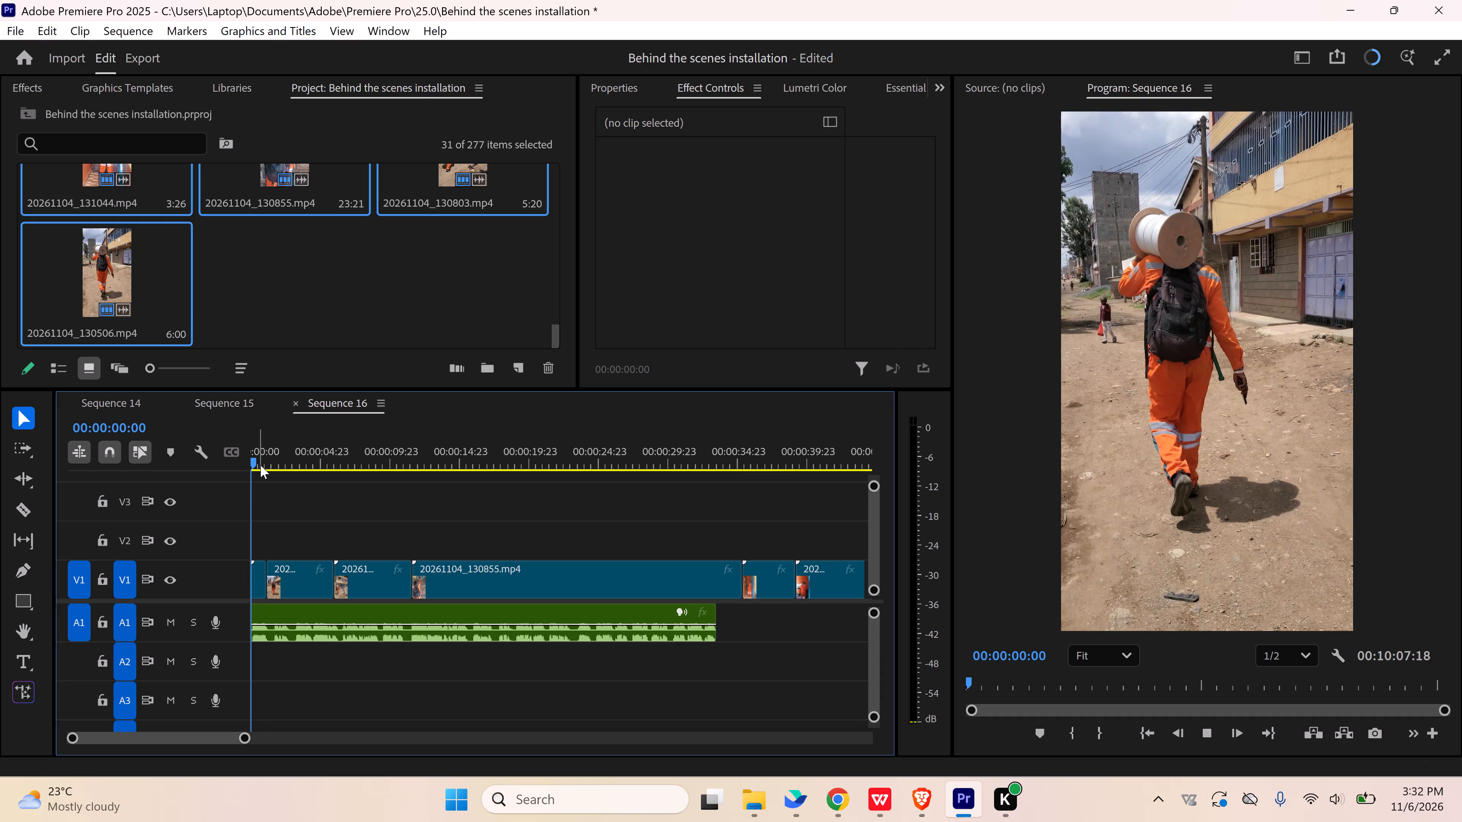
key(space)
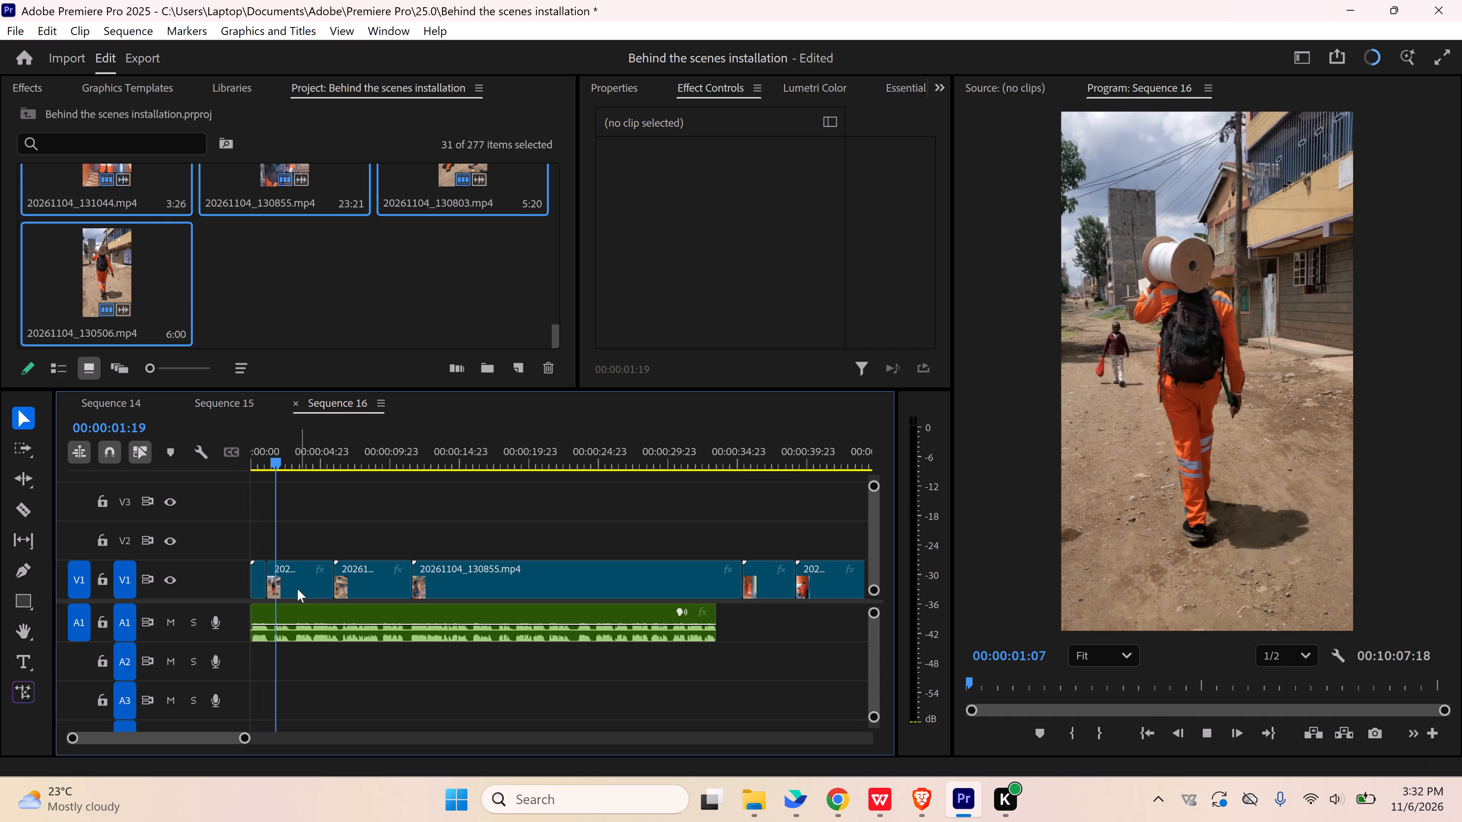
click(307, 588)
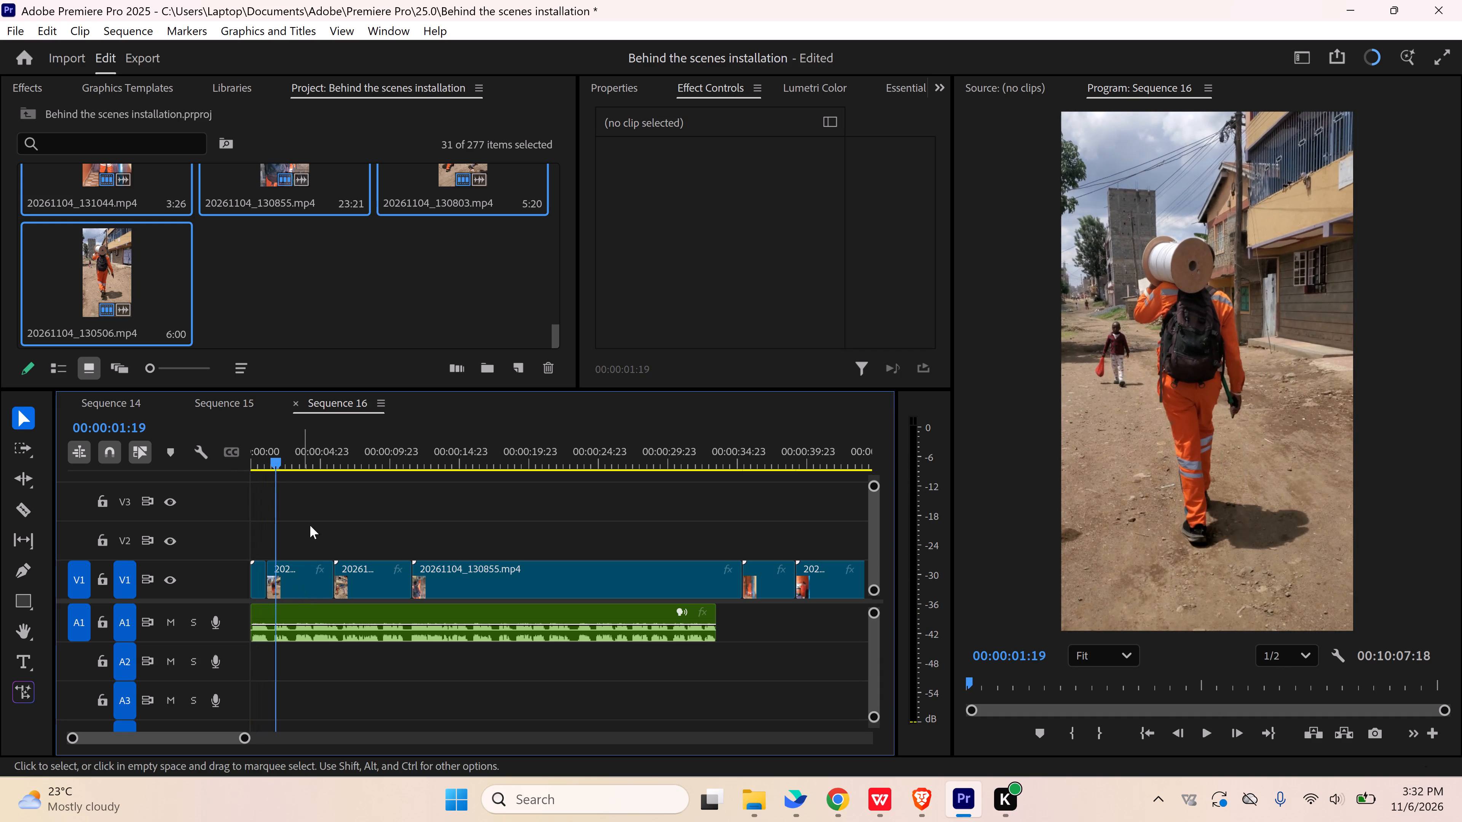
click(316, 526)
click(301, 585)
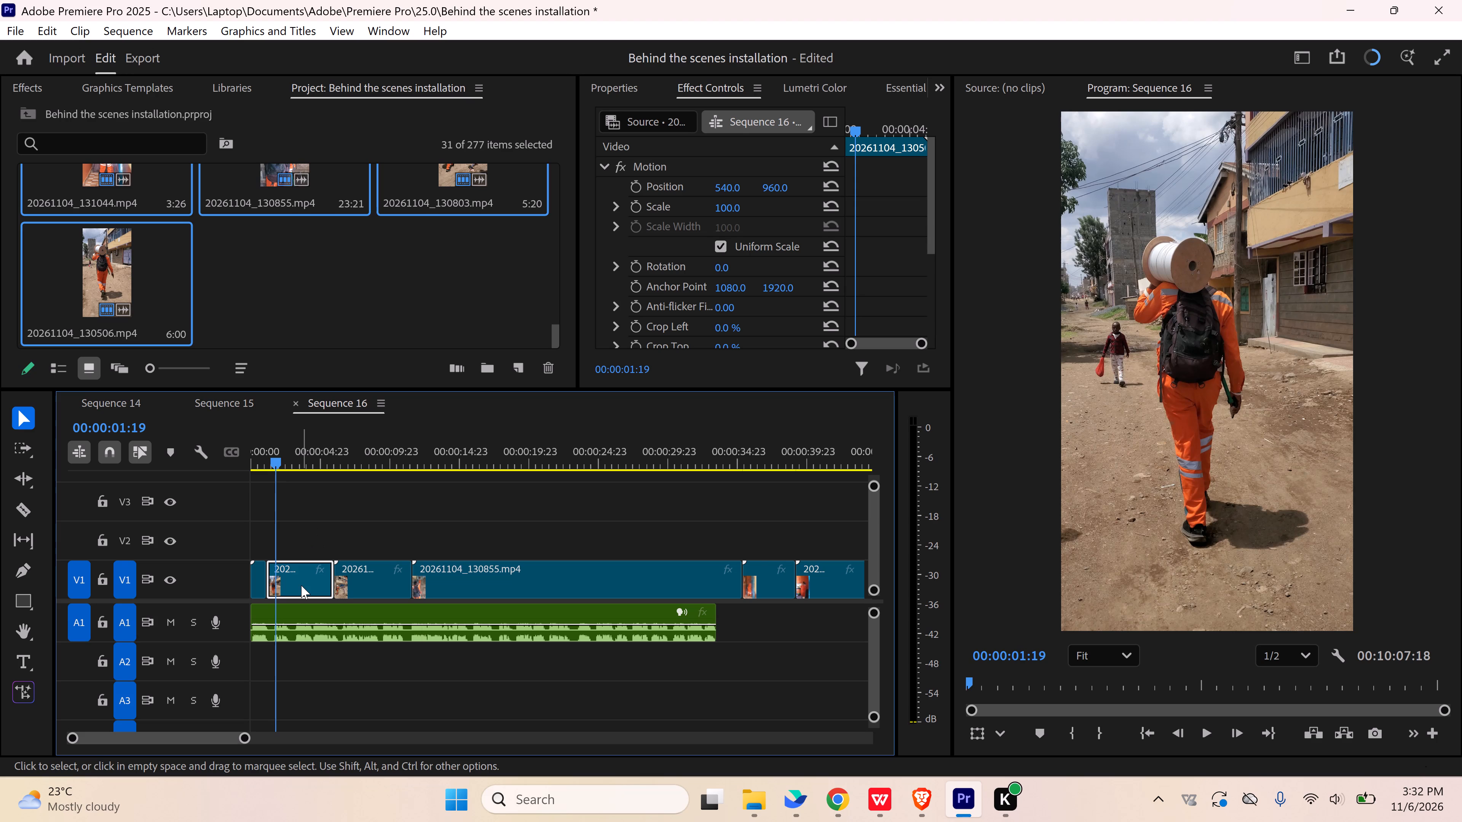
key(Delete)
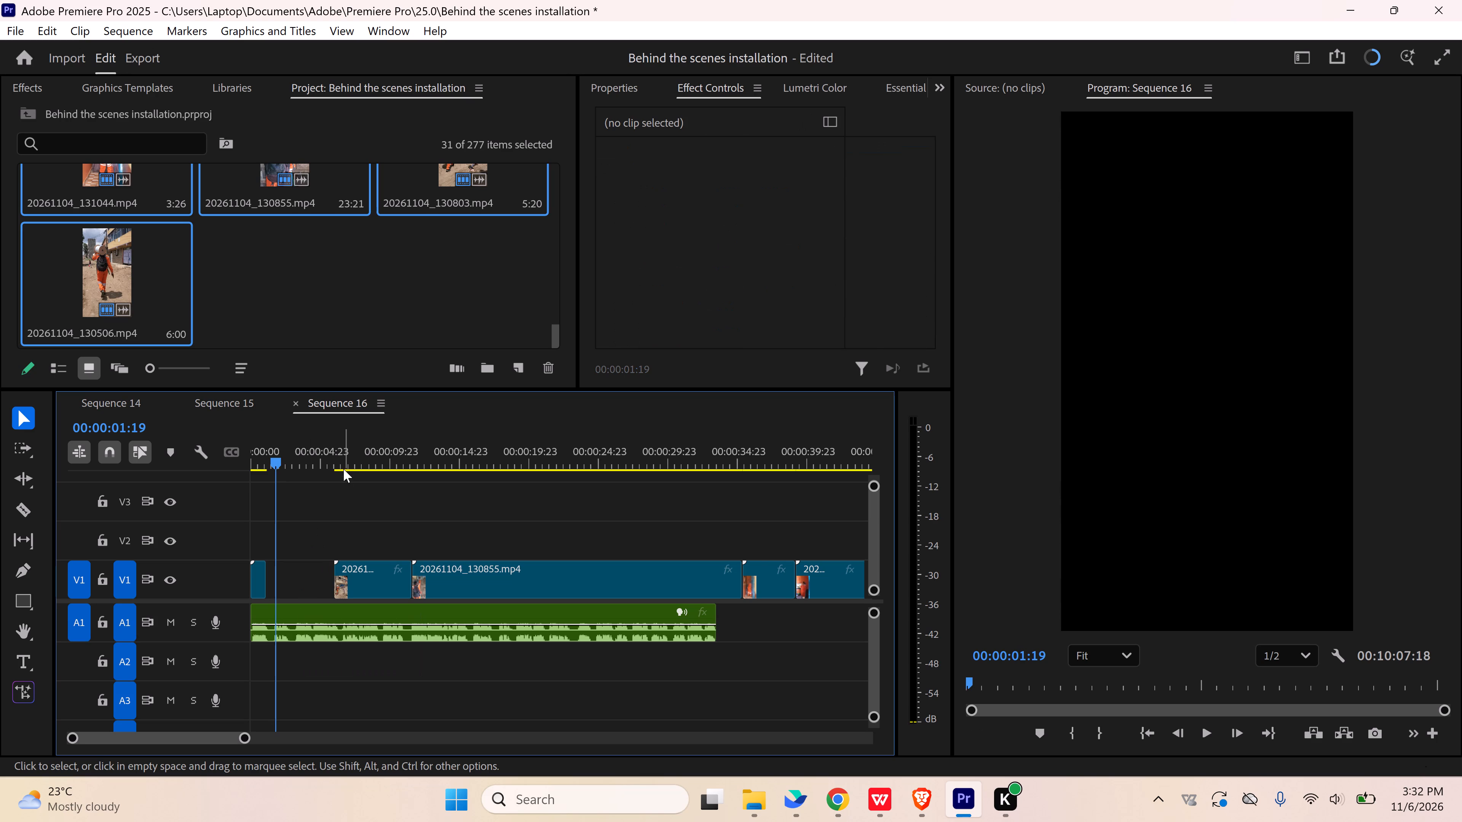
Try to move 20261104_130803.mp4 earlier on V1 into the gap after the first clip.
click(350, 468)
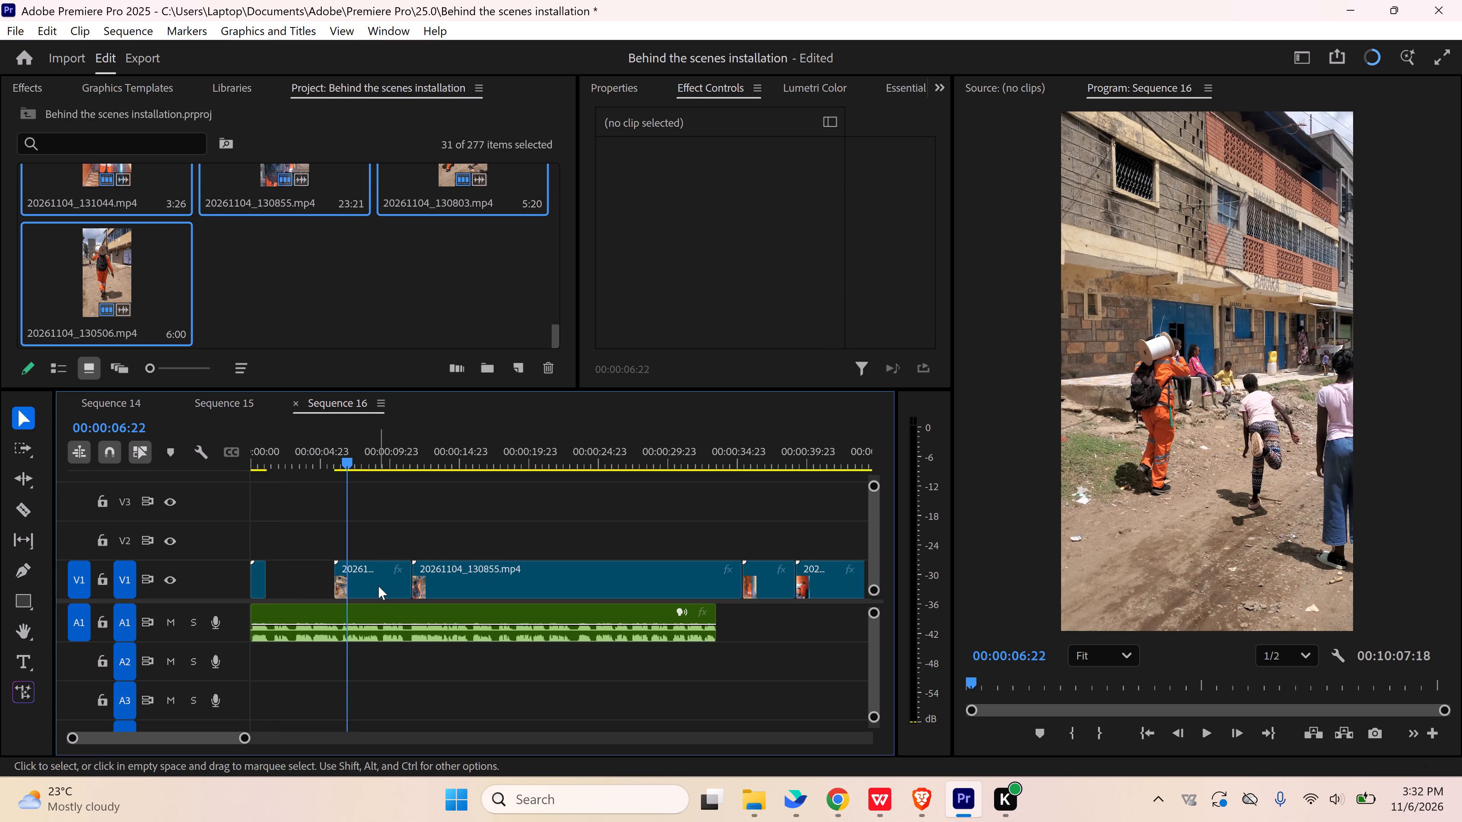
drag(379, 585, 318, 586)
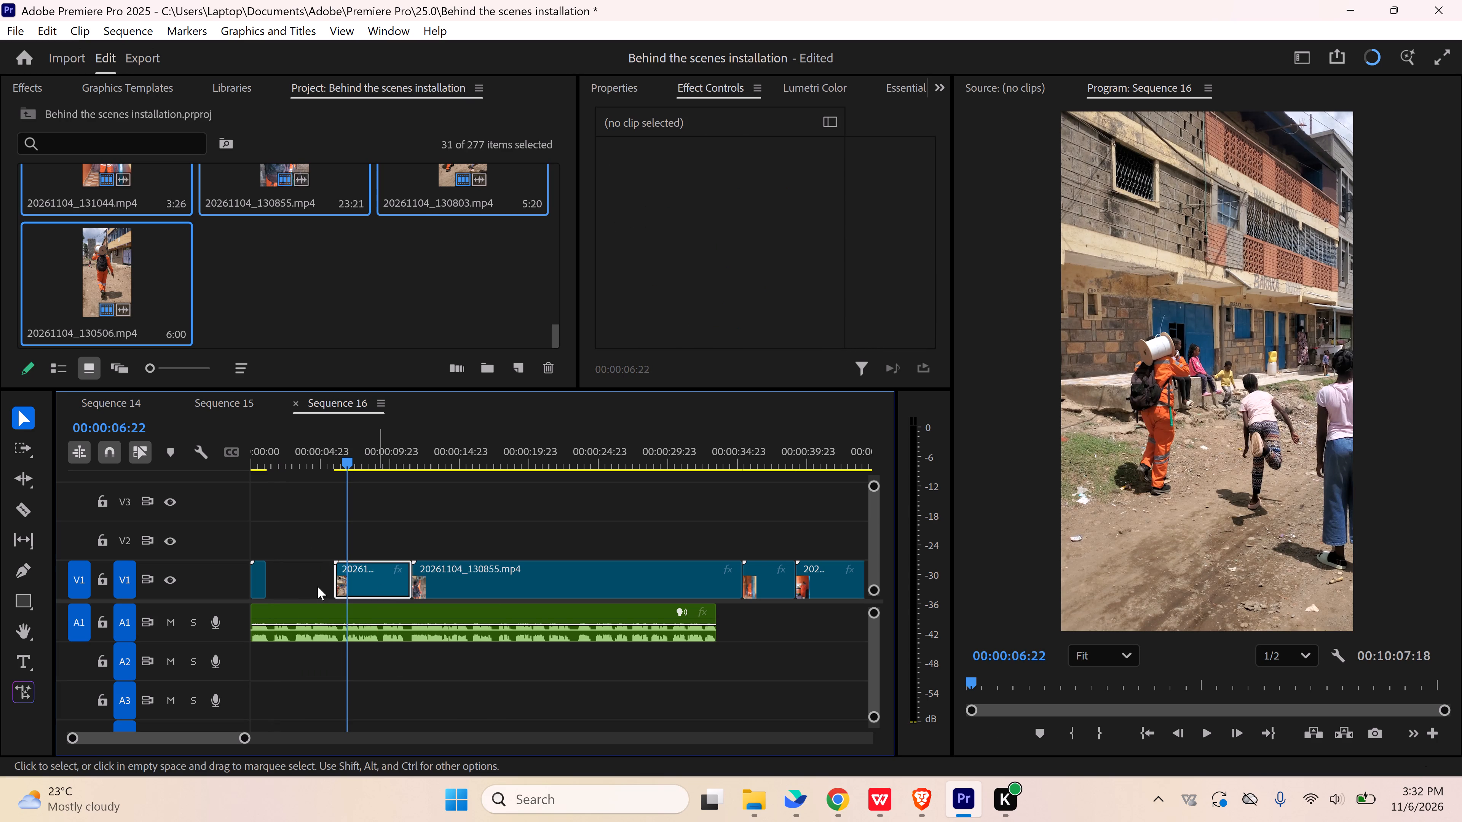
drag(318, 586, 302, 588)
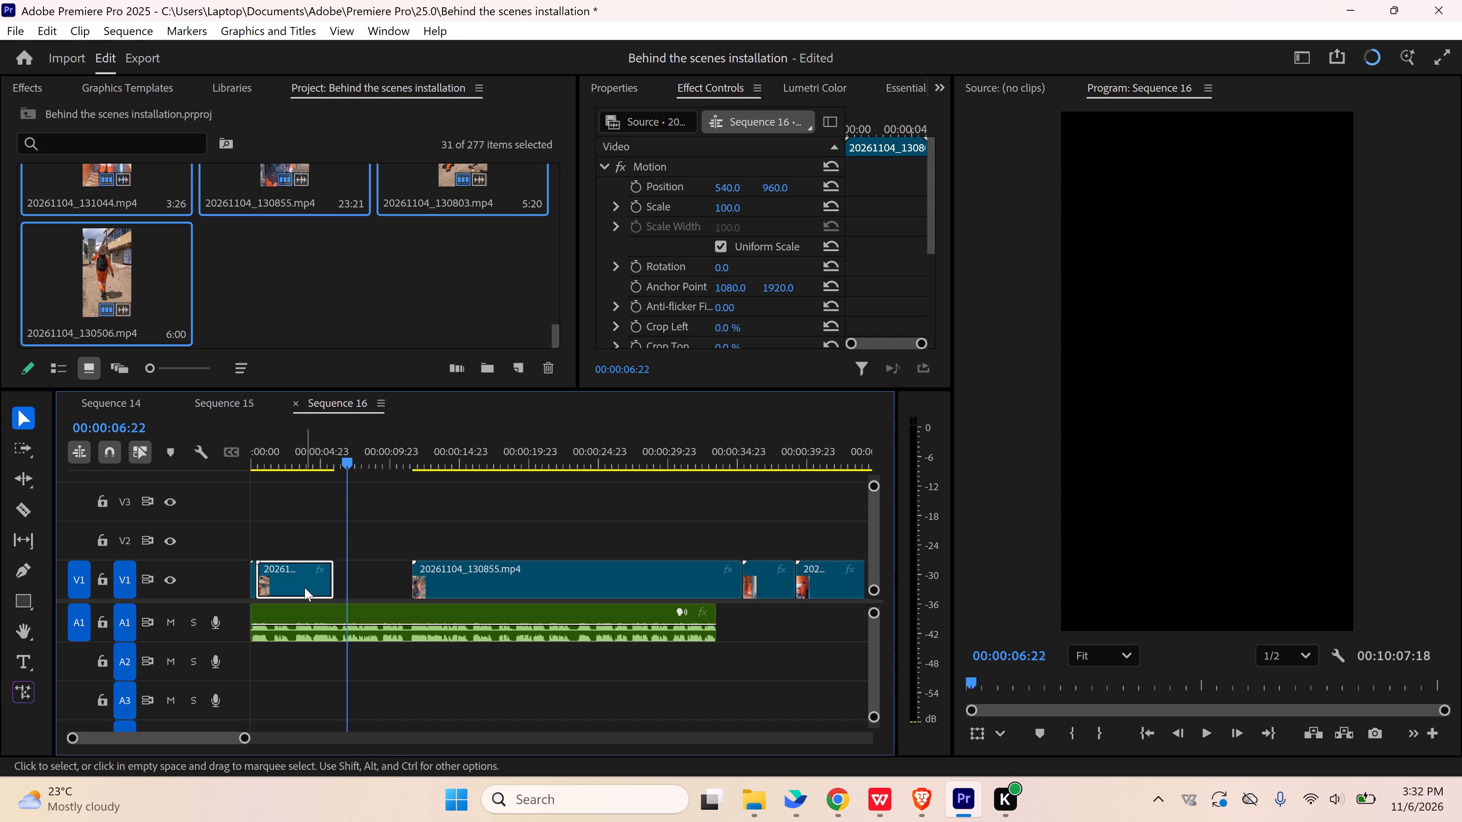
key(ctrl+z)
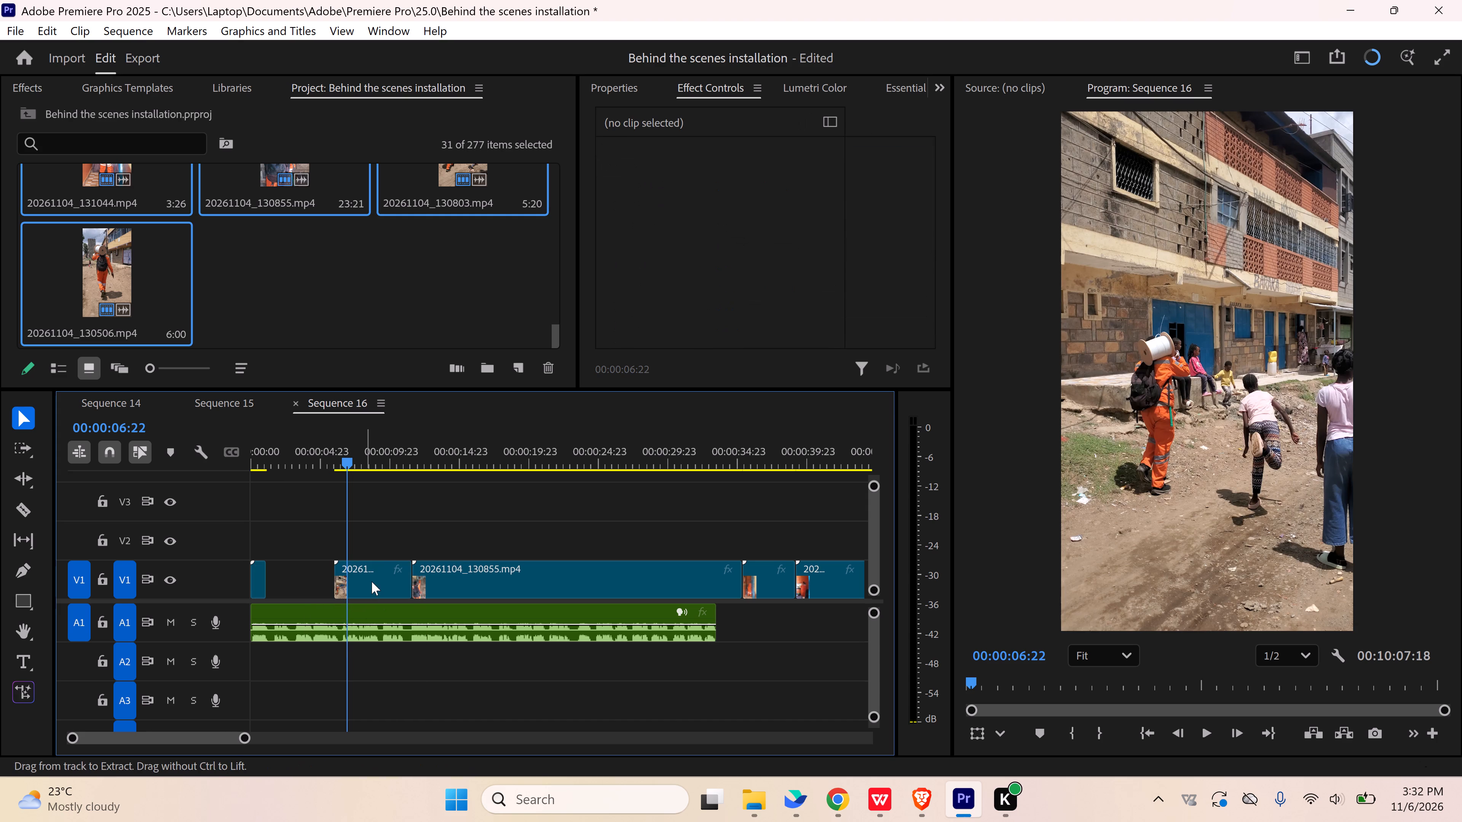
Move 20261104_130803.mp4 earlier on V1 so it starts at 00:00:01:05, directly after the shortened first clip.
click(386, 533)
click(378, 589)
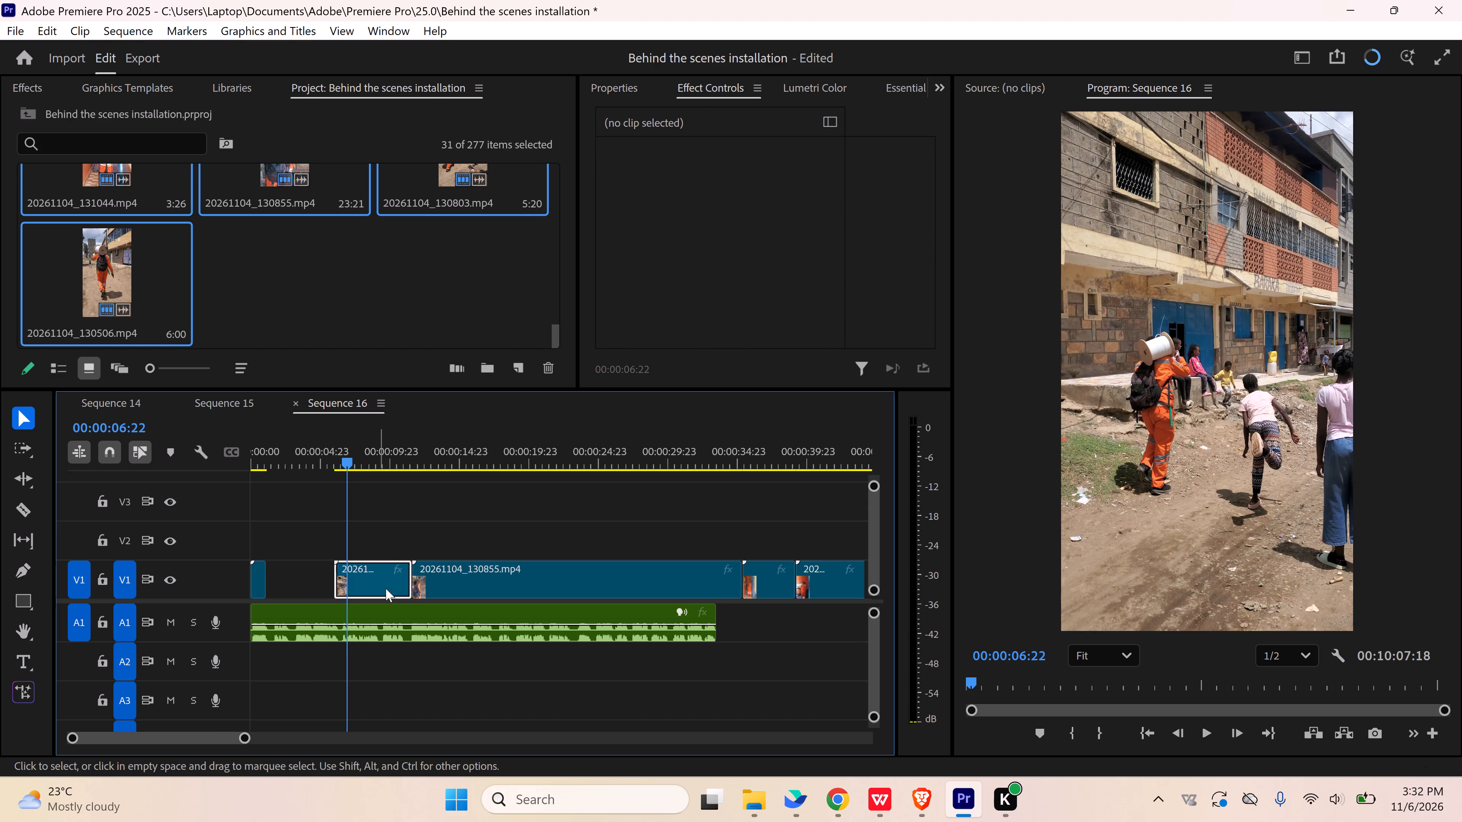
drag(386, 588, 333, 585)
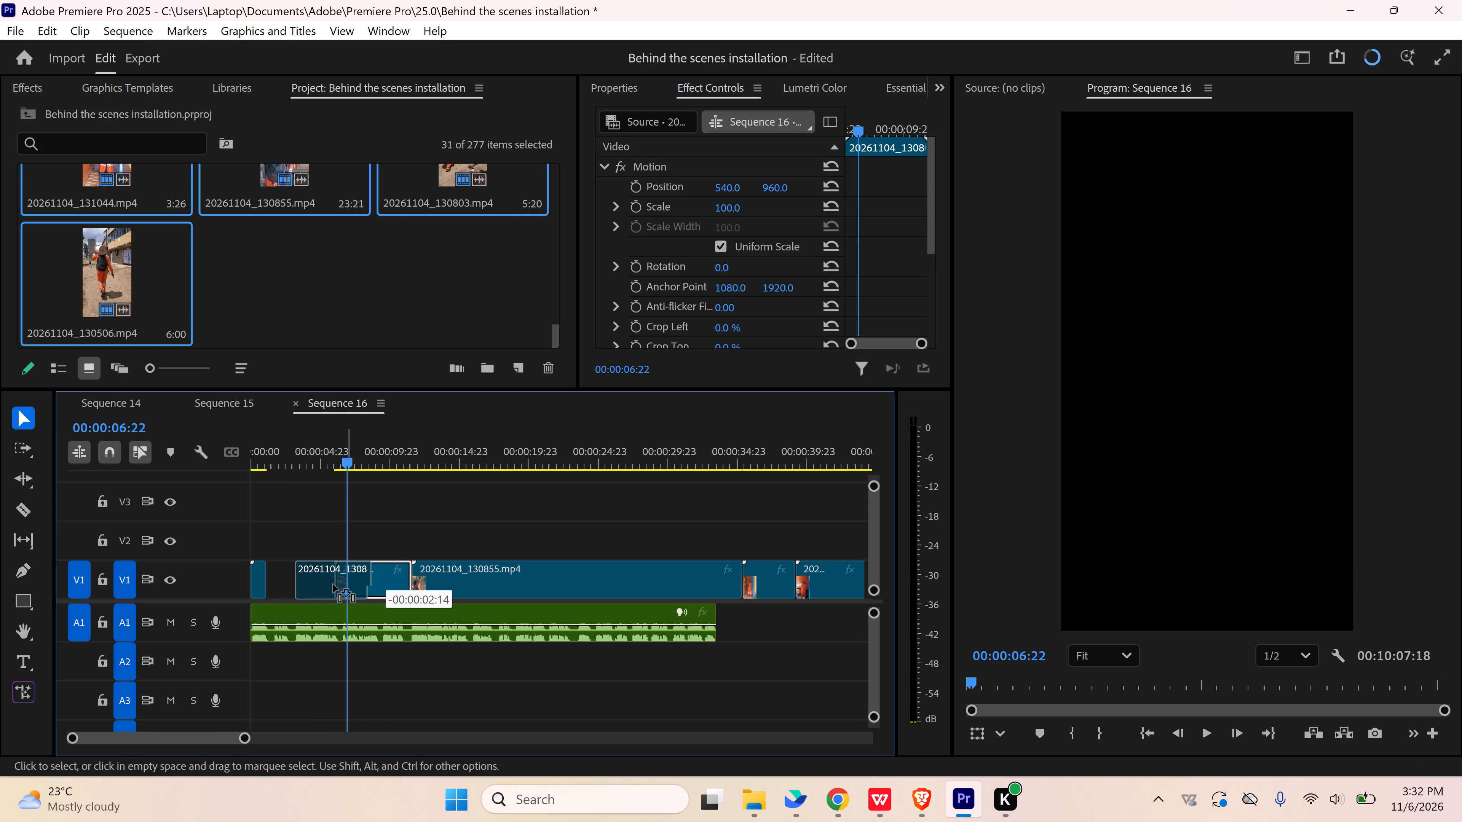
drag(333, 585, 322, 584)
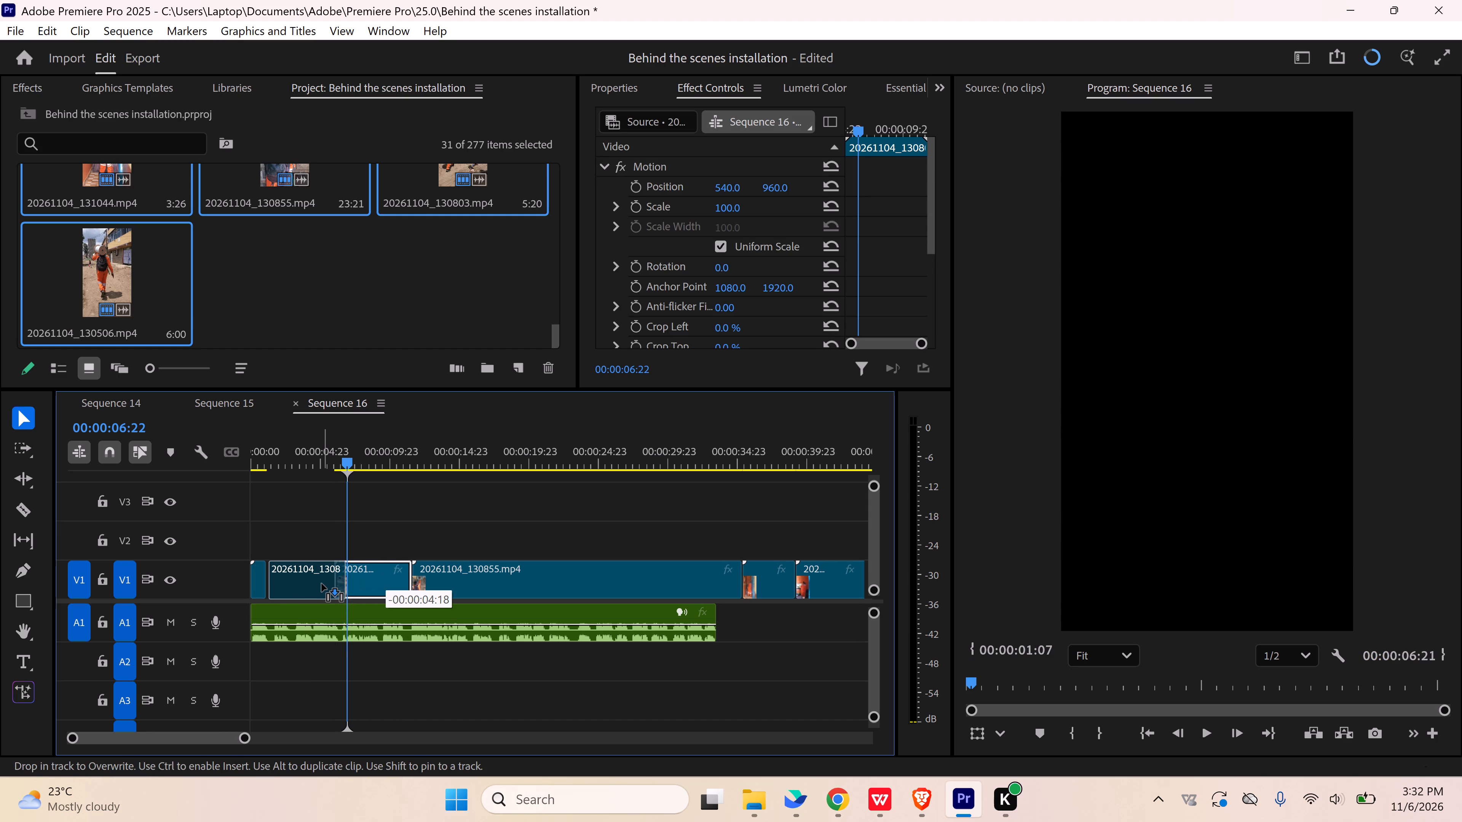
drag(322, 584, 313, 582)
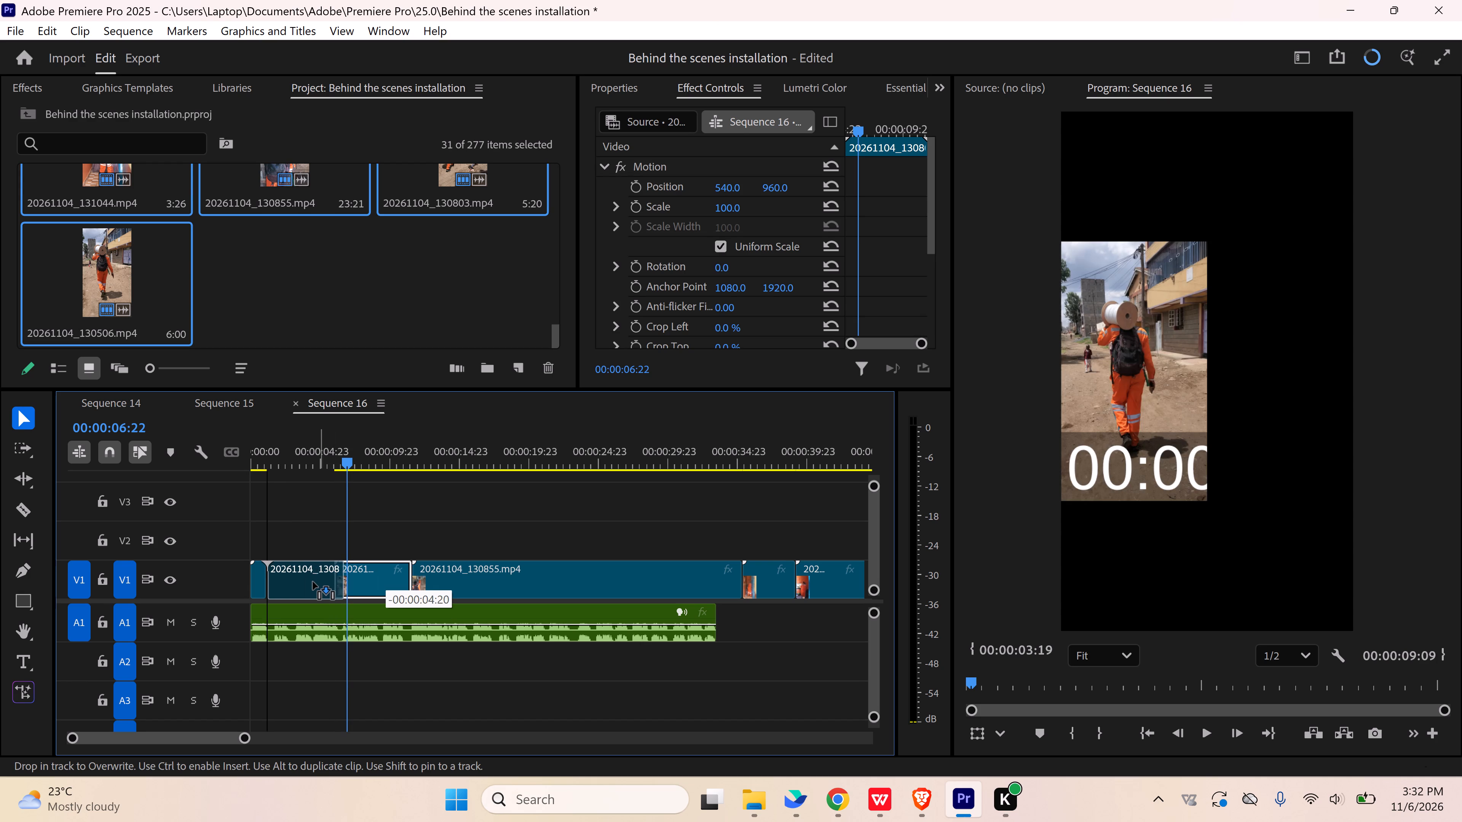
drag(313, 582, 318, 580)
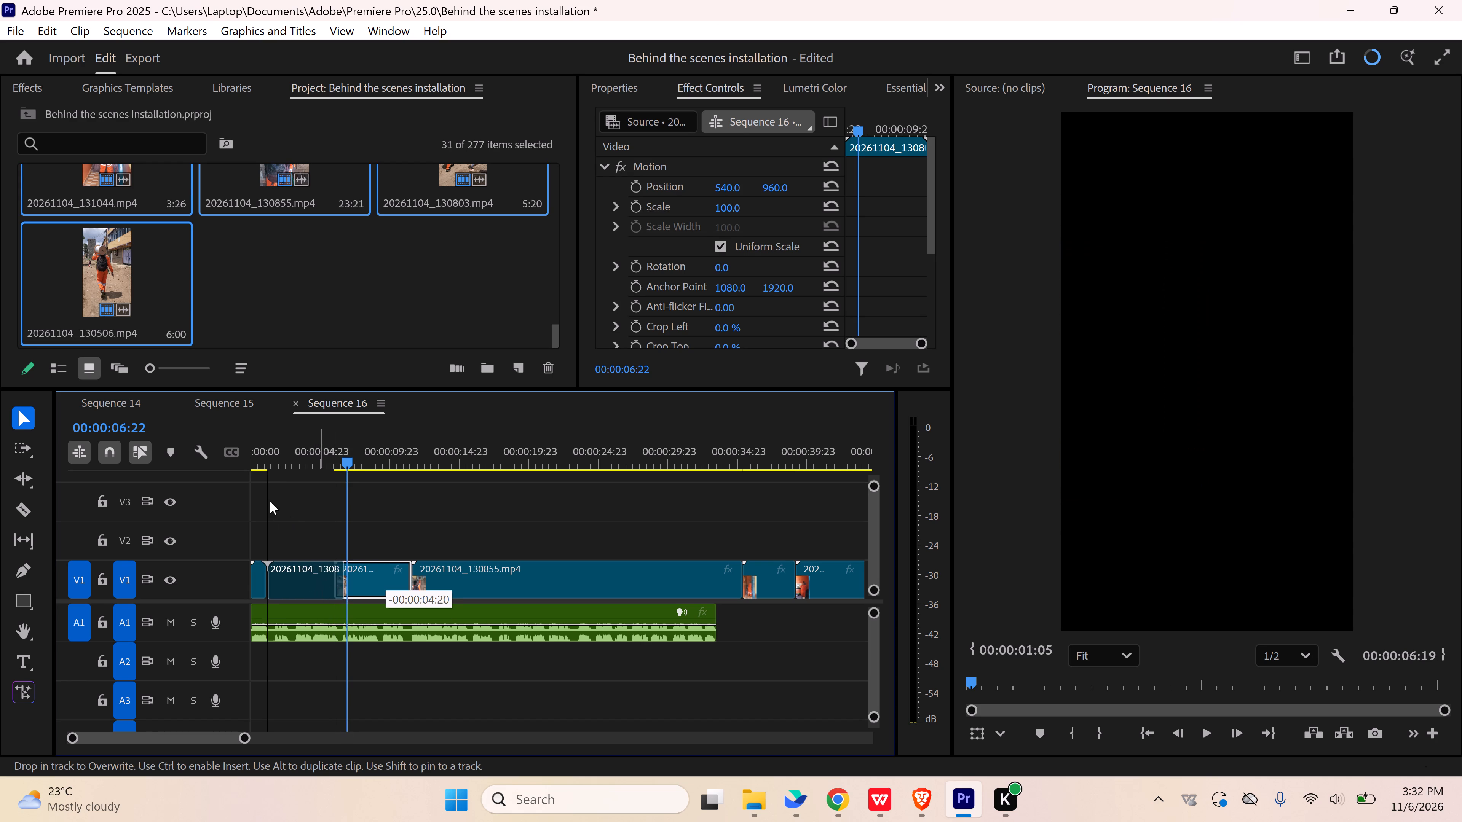
Play back the transition from the first clip to 20261104_130803.mp4 and check its timing against the voiceover.
click(262, 463)
double_click(293, 508)
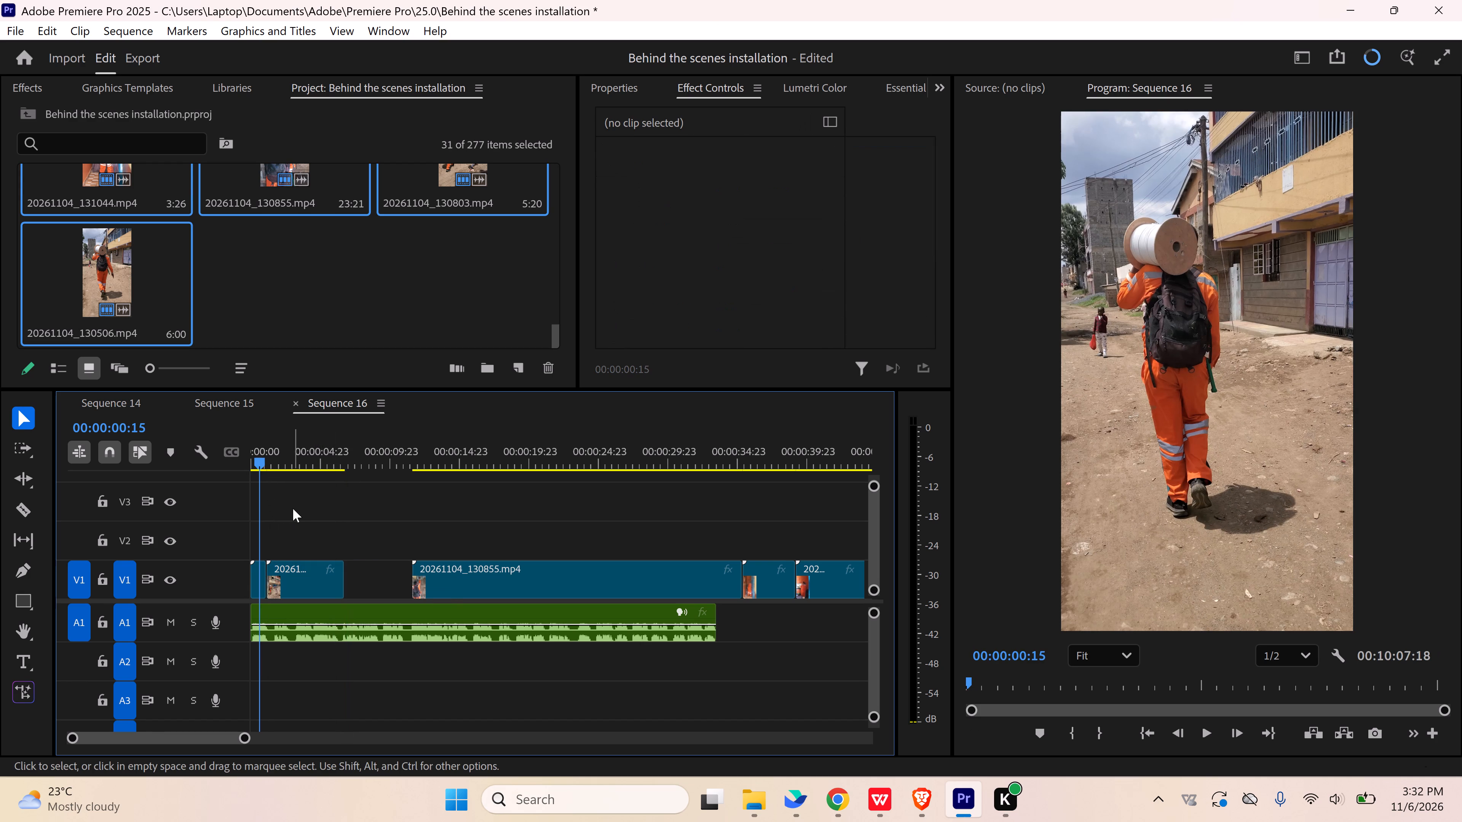
key(space)
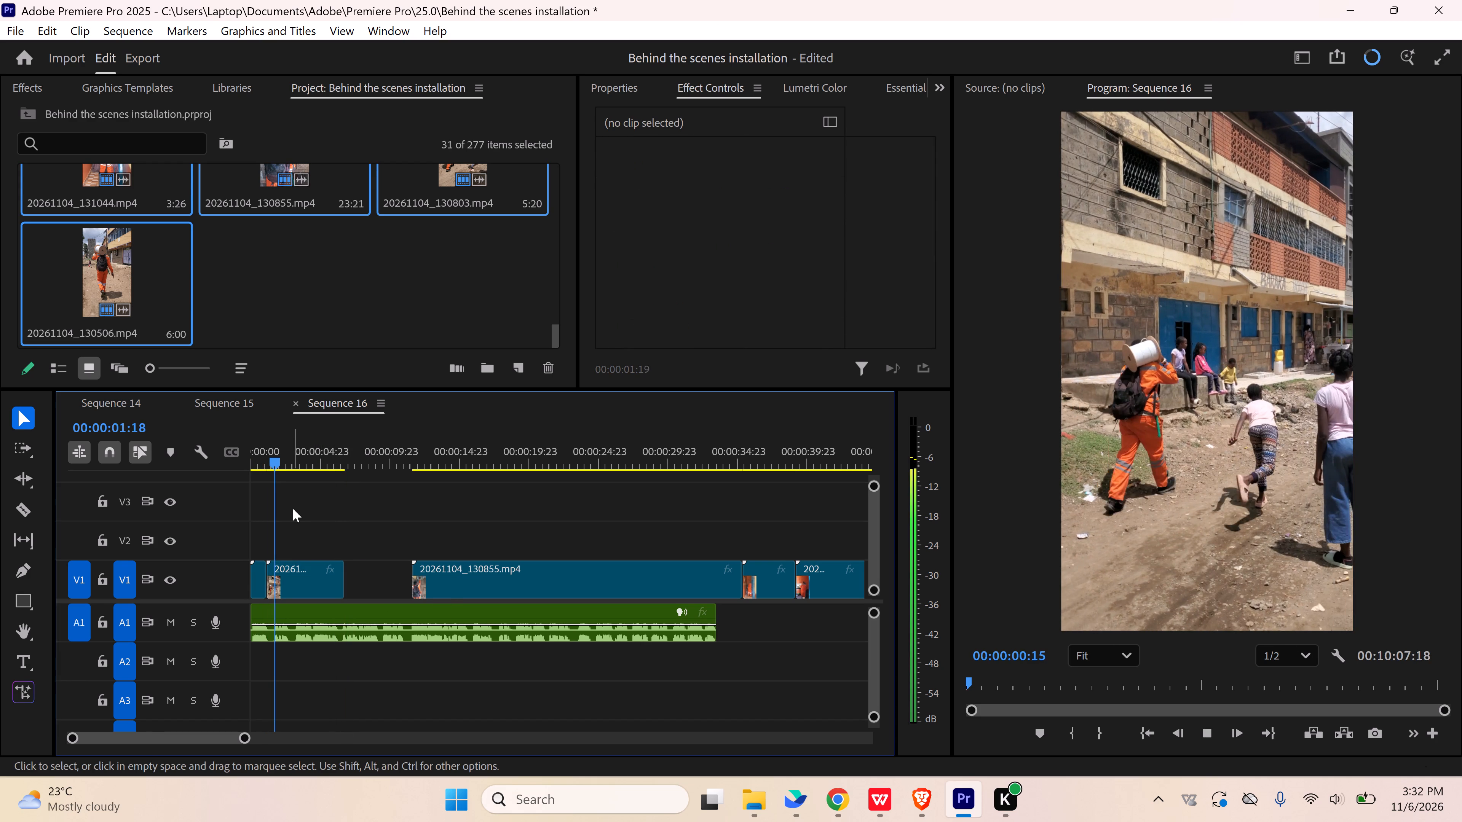
key(space)
drag(246, 740, 218, 737)
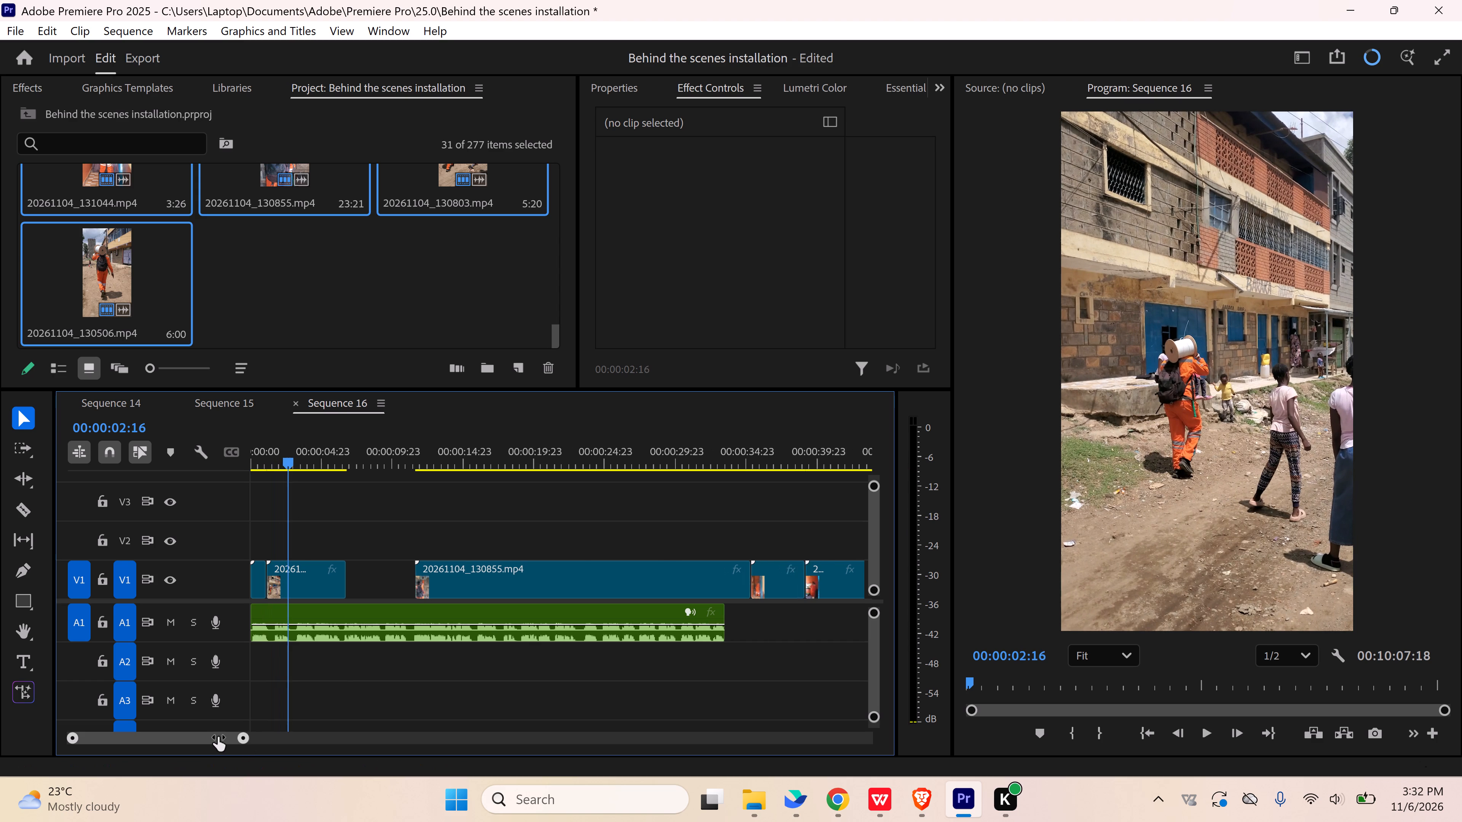
drag(218, 737, 215, 737)
click(276, 463)
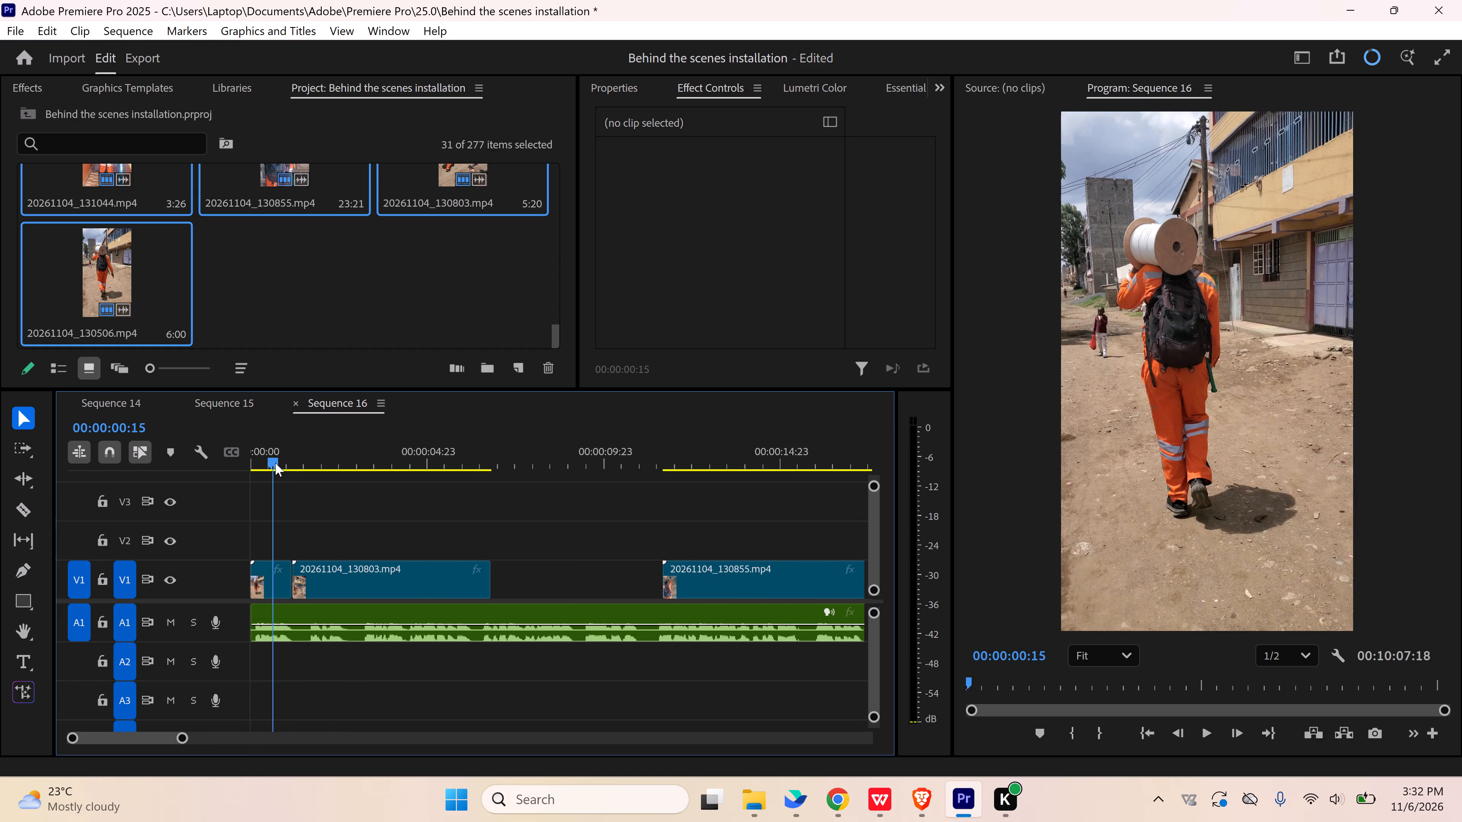
key(space)
key(space)
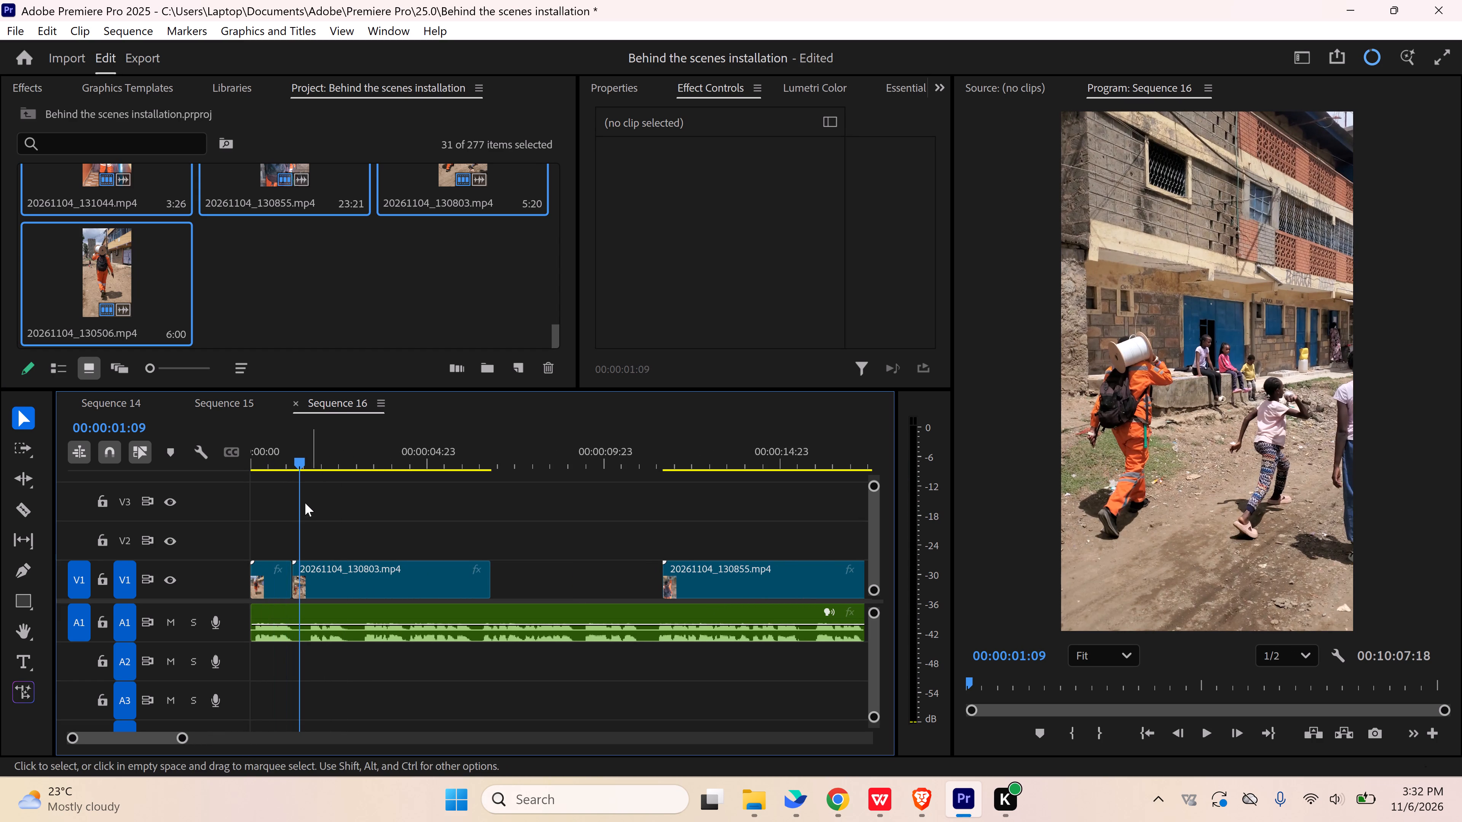
drag(267, 461, 233, 466)
key(space)
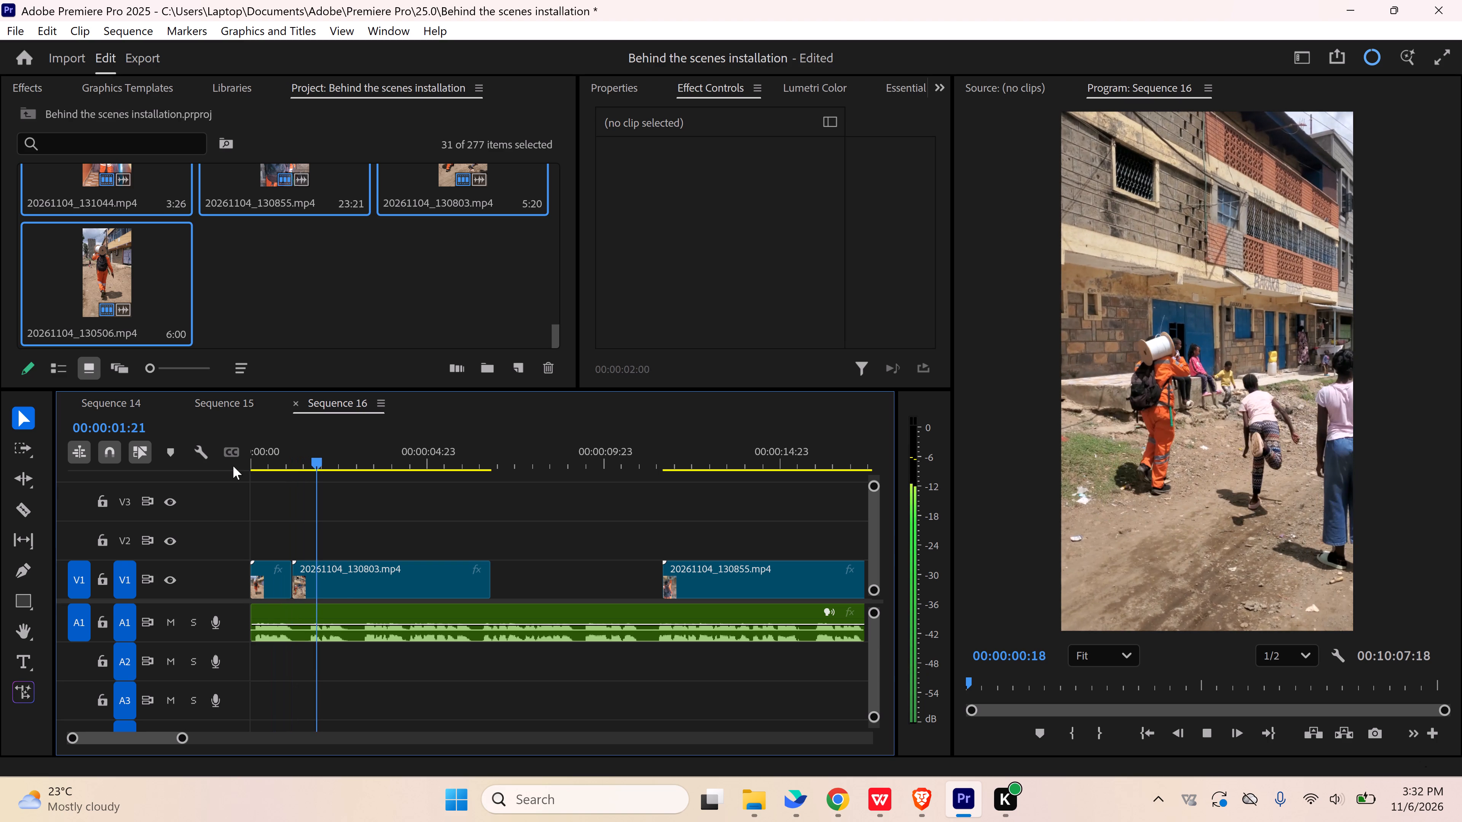
key(space)
Split 20261104_130803.mp4 on V1 at 00:00:02:17, in time with the voiceover.
drag(417, 464, 511, 467)
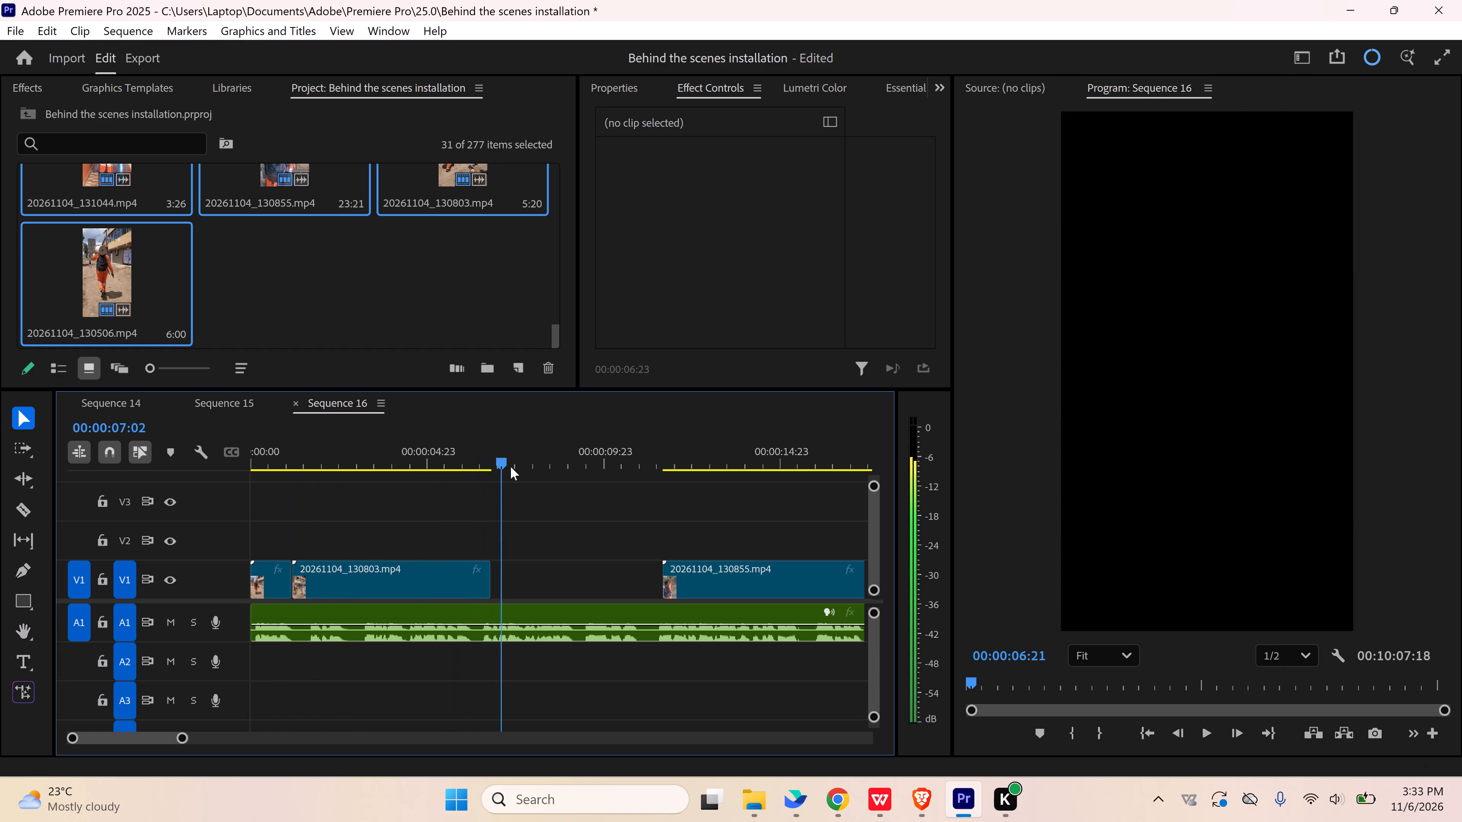
drag(511, 467, 292, 487)
key(space)
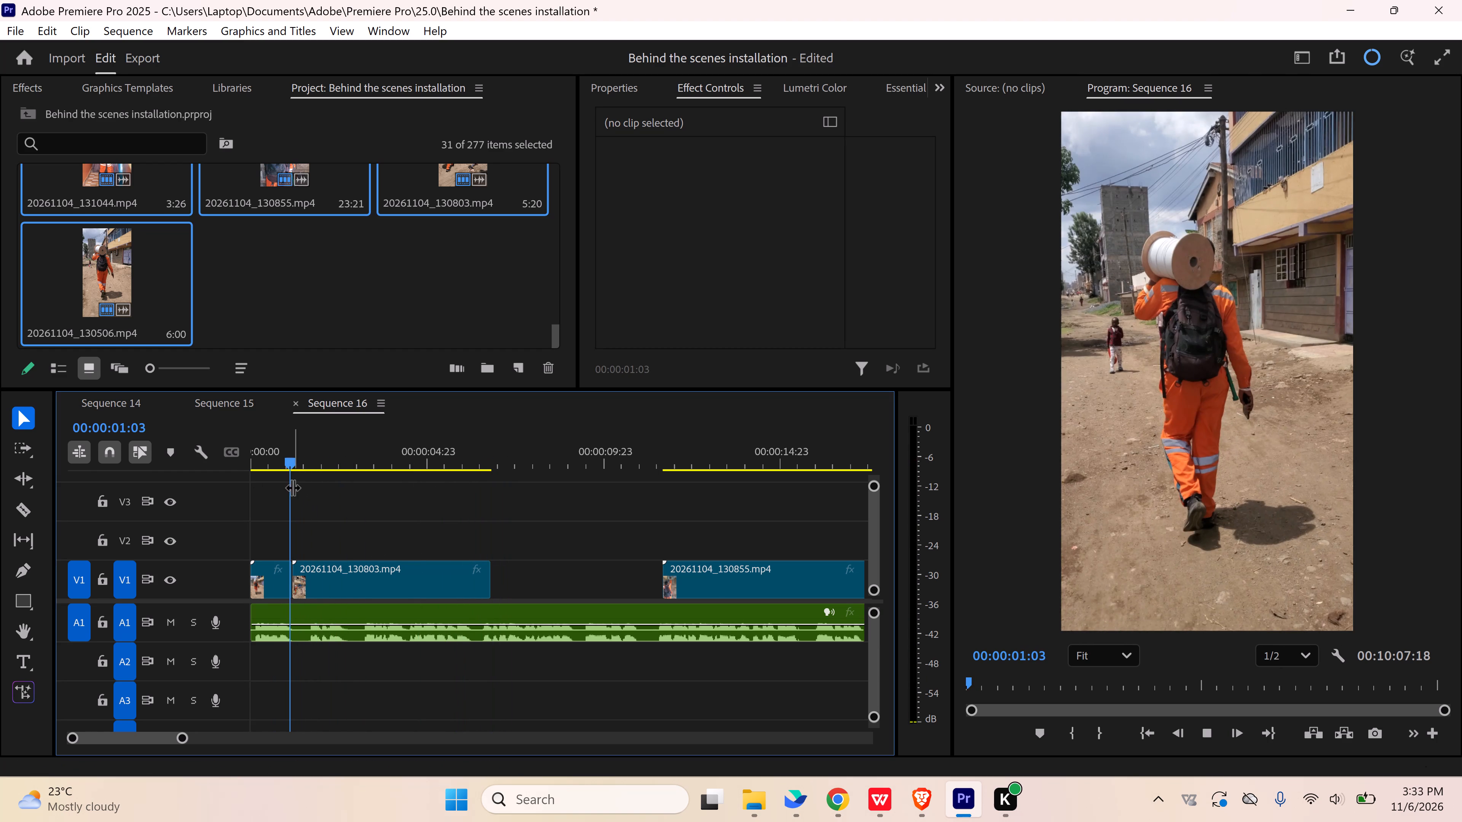
key(space)
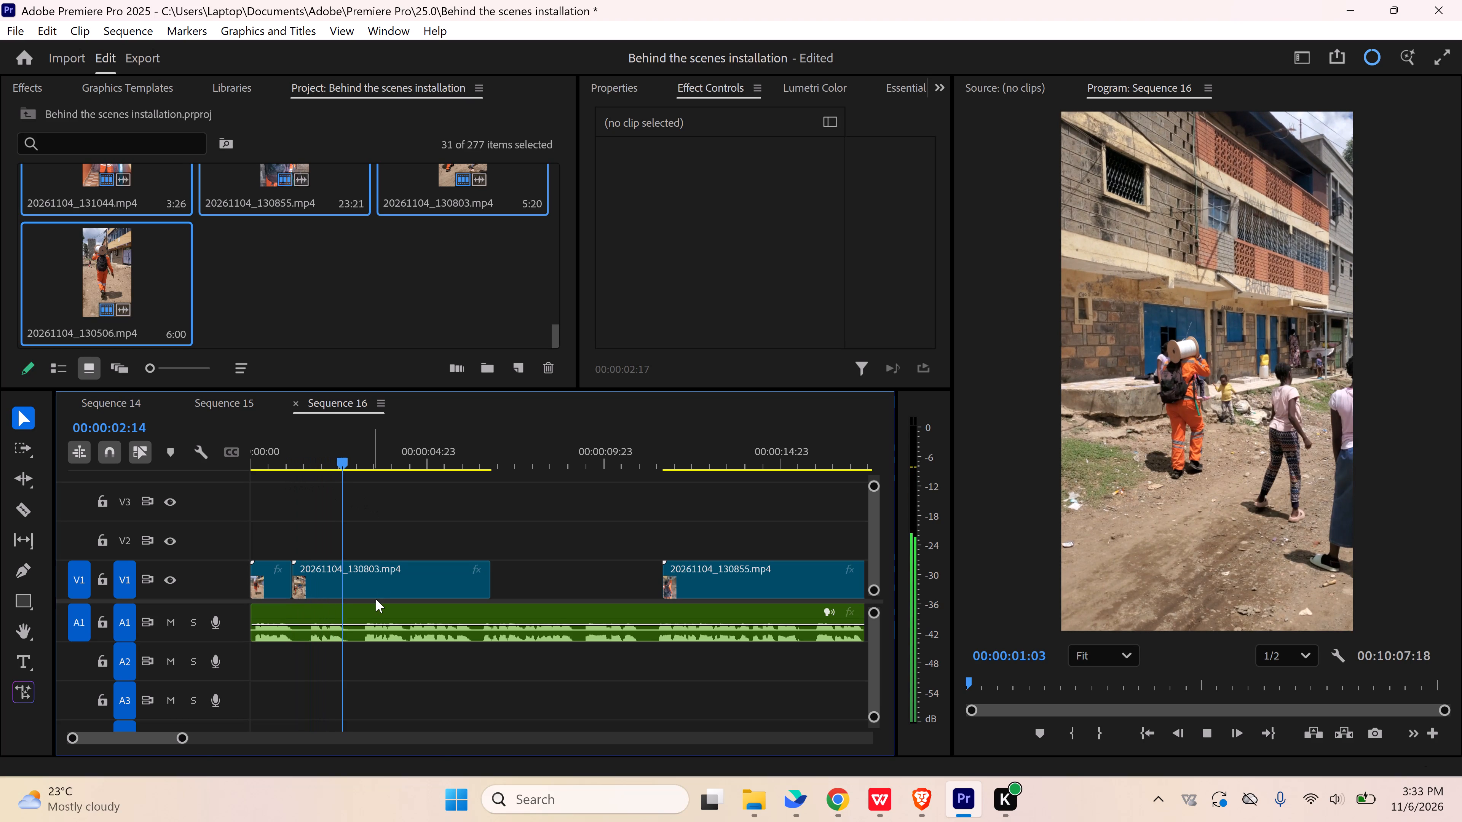
key(c)
click(348, 579)
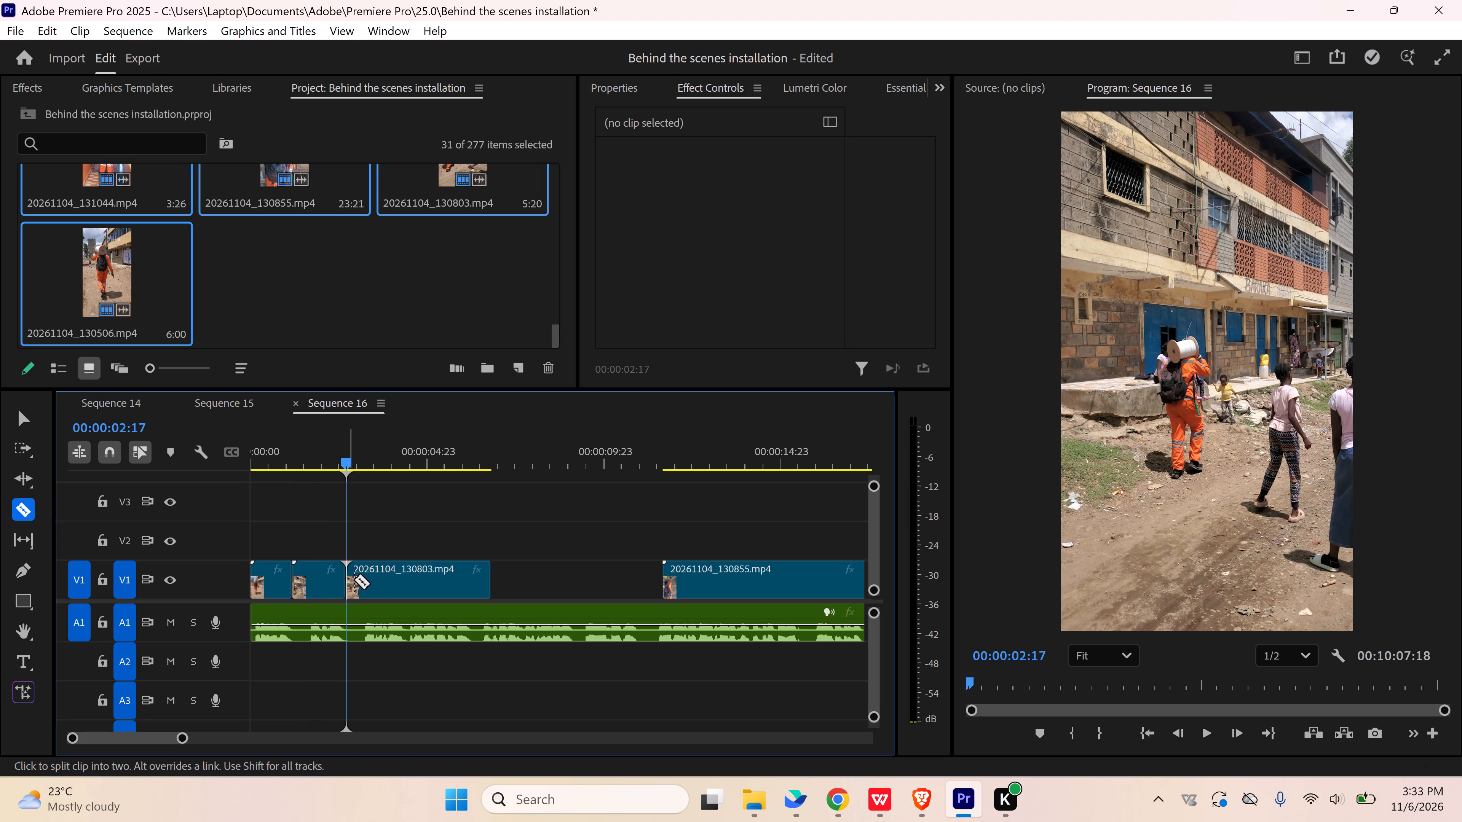
key(v)
Delete the leftover part of 20261104_130803.mp4 after the 00:00:02:17 cut on V1 and close the gap before 20261104_130855.mp4.
click(400, 585)
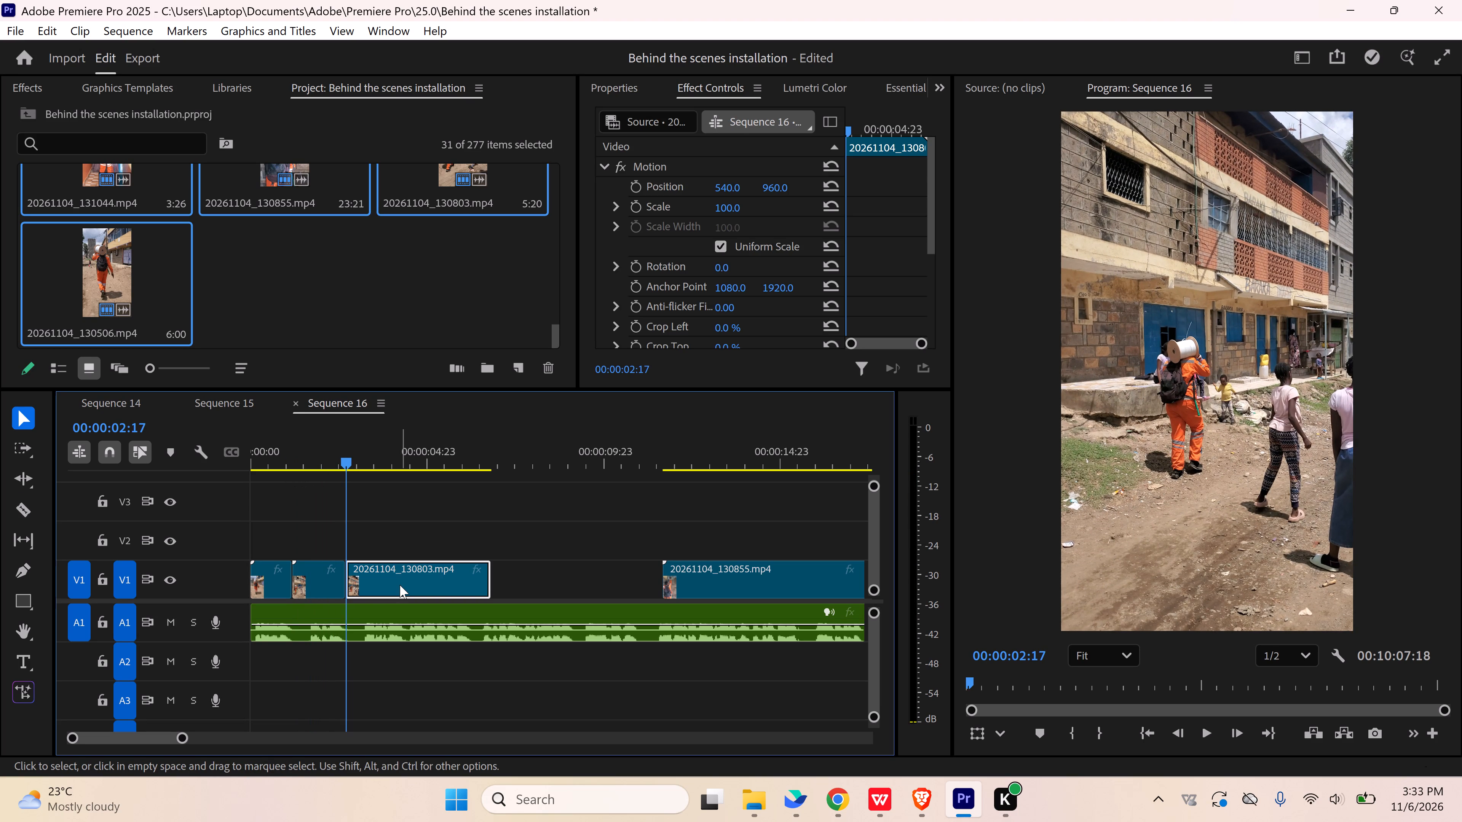
drag(422, 460, 459, 462)
click(328, 465)
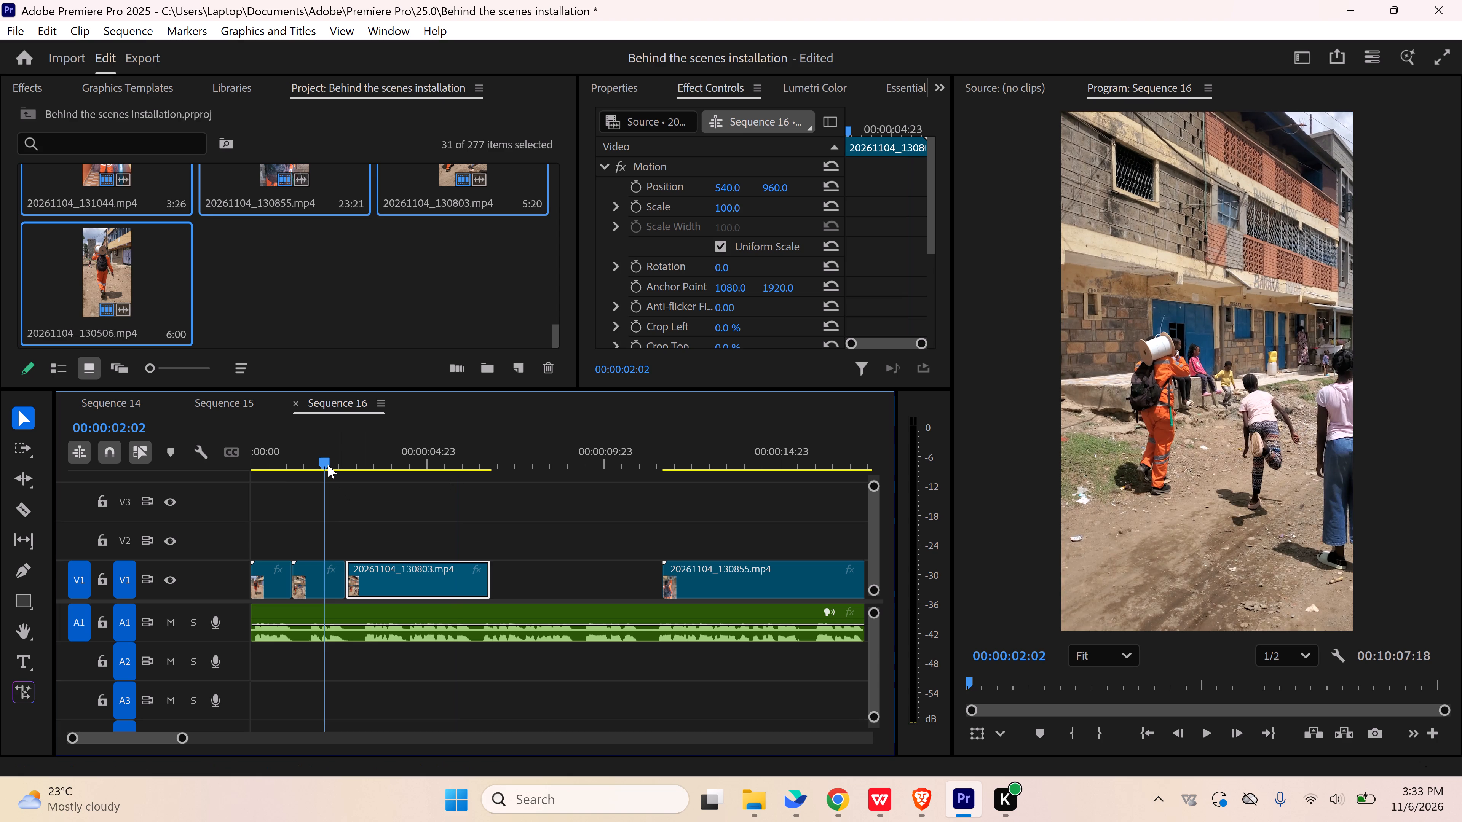
key(space)
key(space)
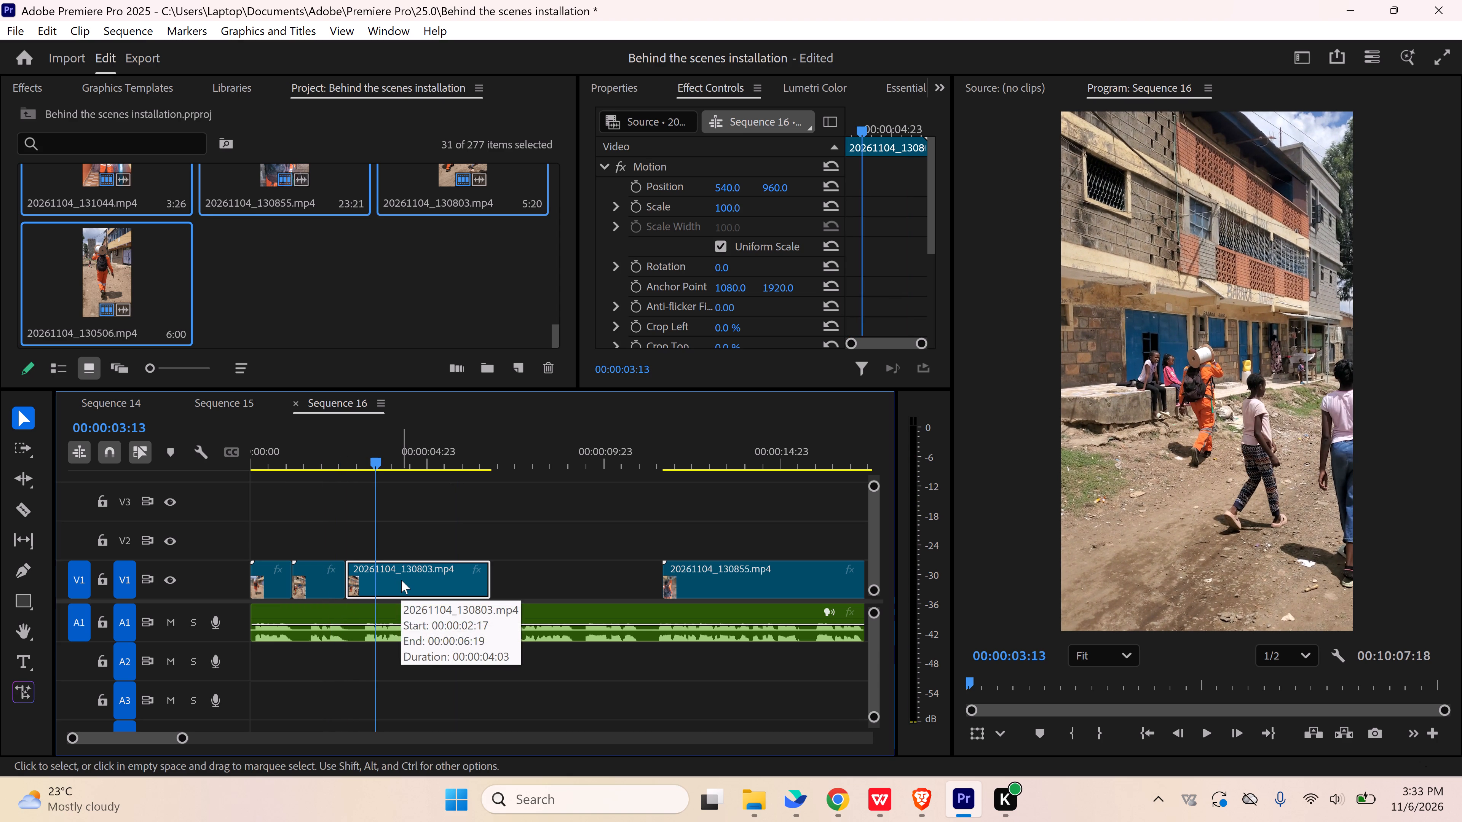
key(Delete)
click(420, 585)
key(Delete)
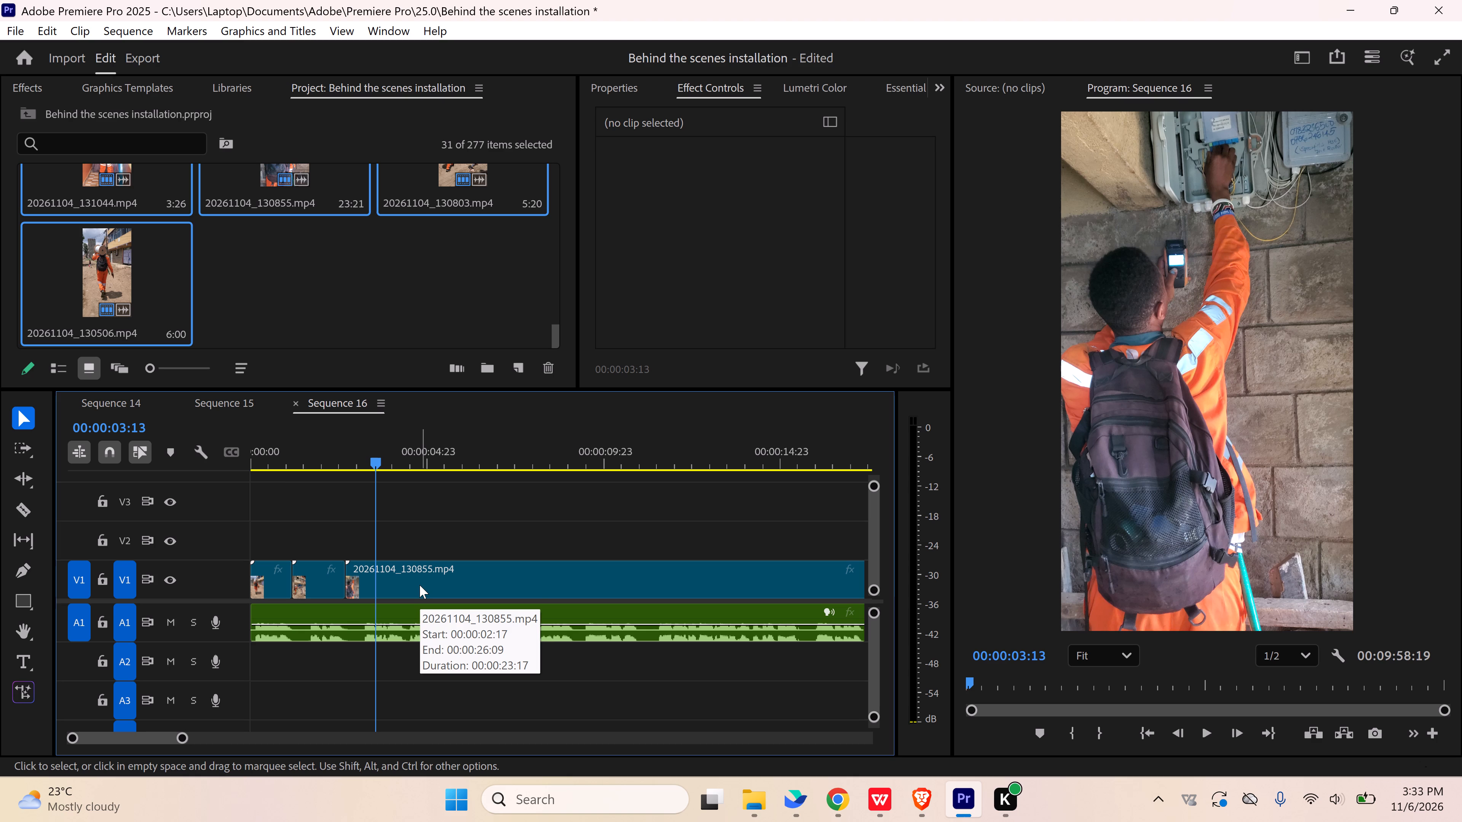
Save the project.
click(329, 456)
key(ctrl+s)
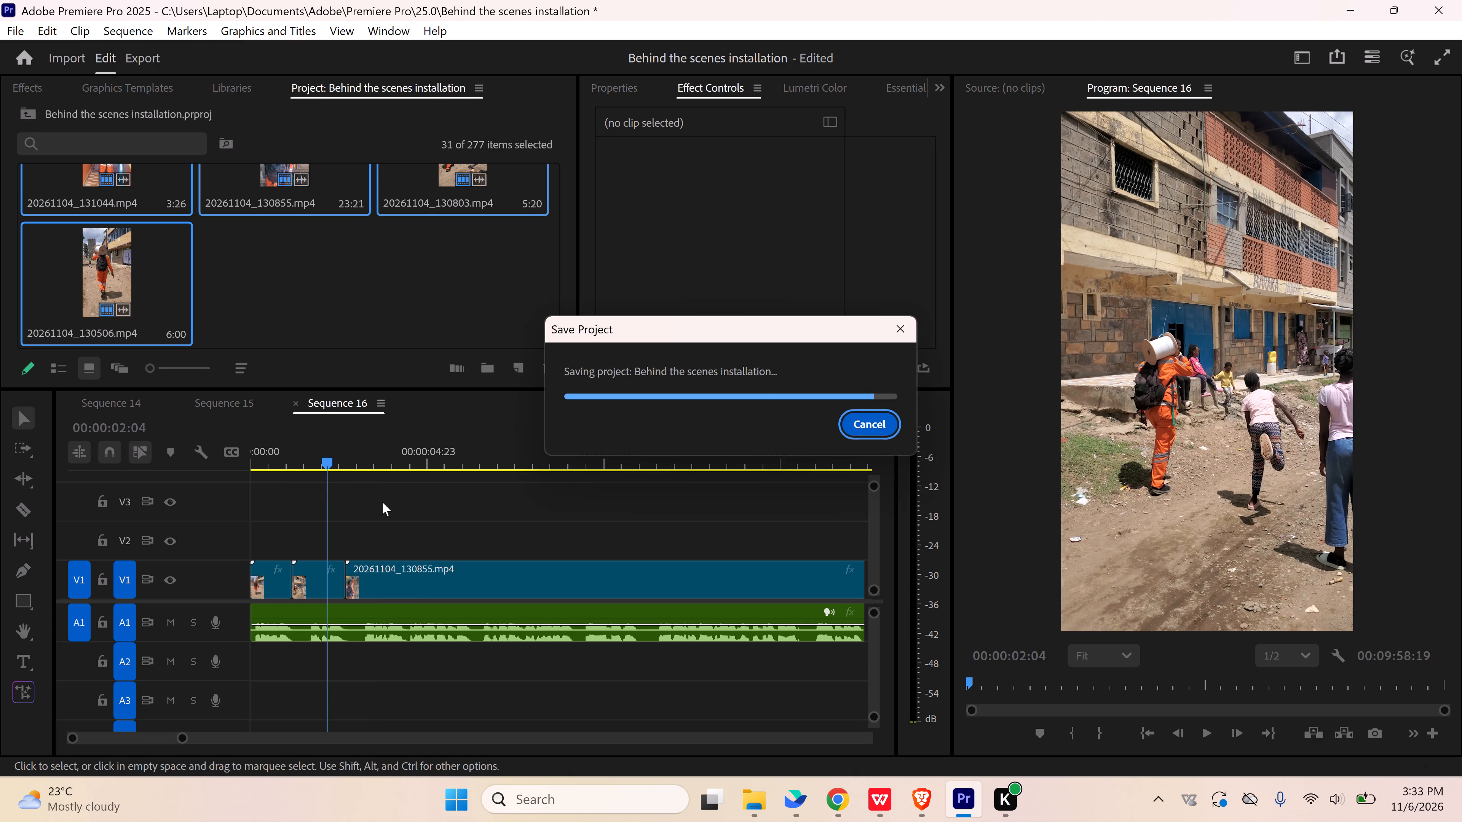
click(382, 502)
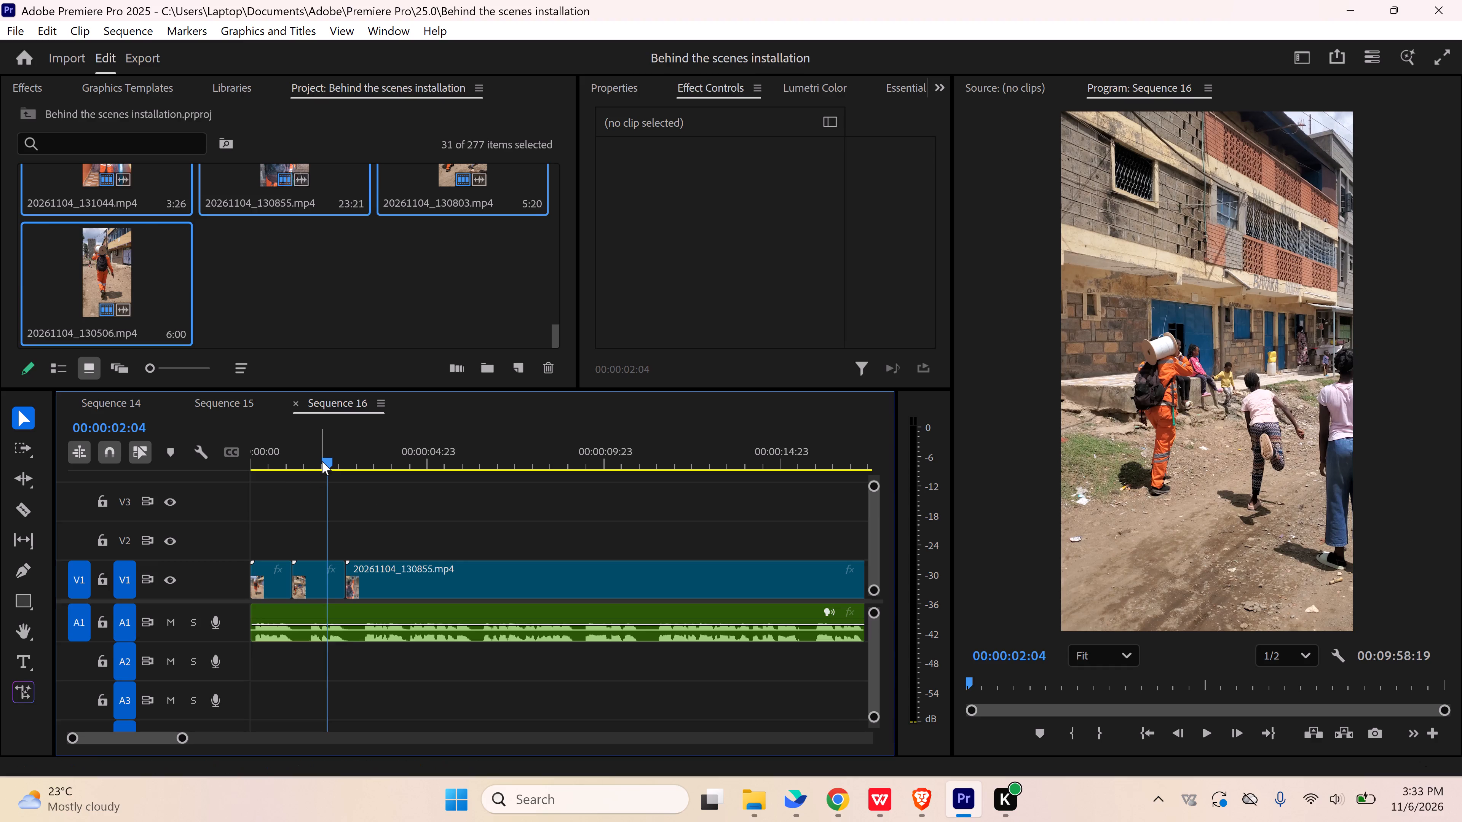
Play back the opening shots up to the start of 20261104_130855.mp4 and check their timing against the voiceover.
drag(328, 460, 232, 476)
key(space)
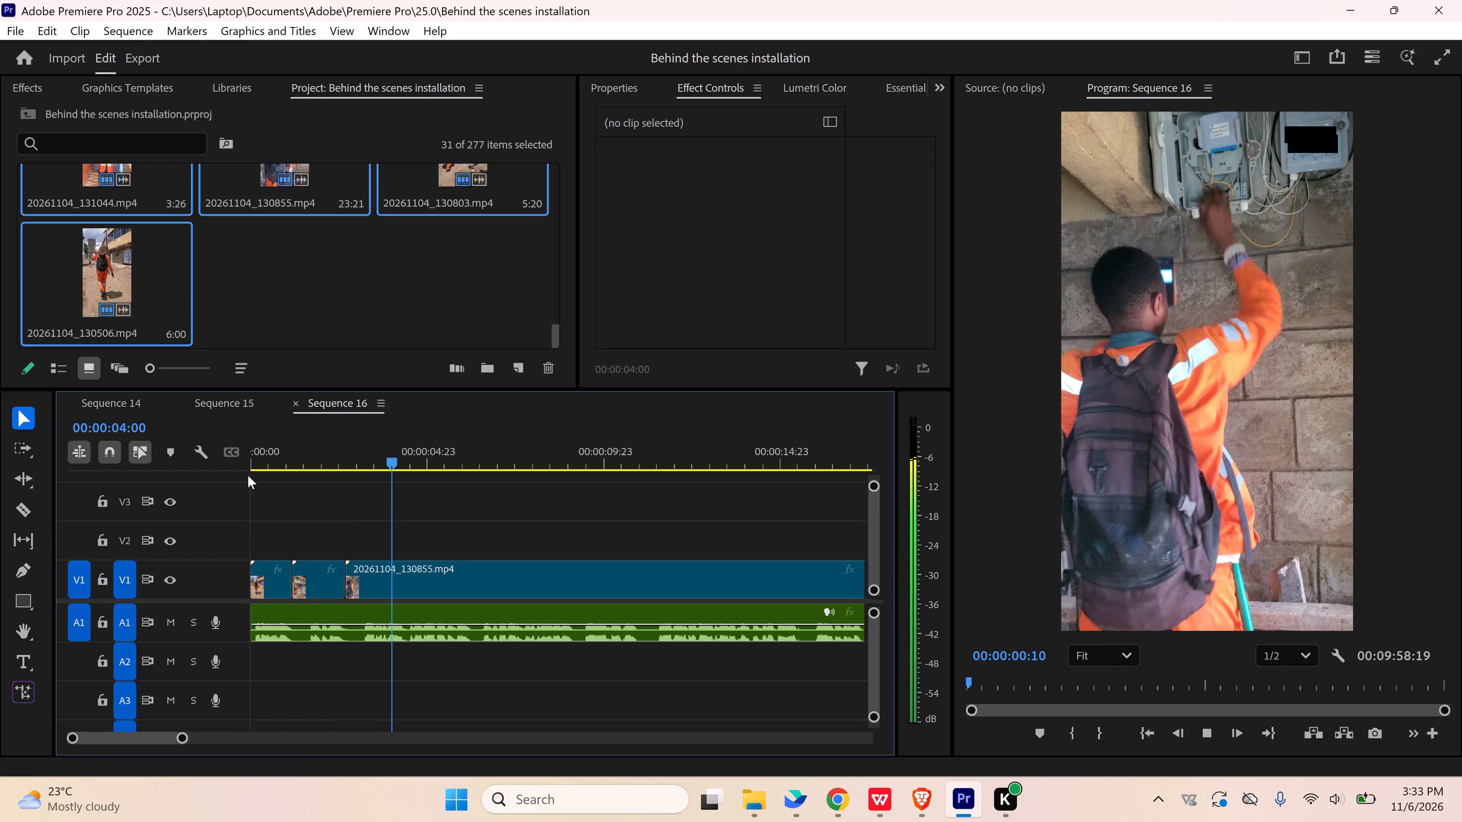
key(space)
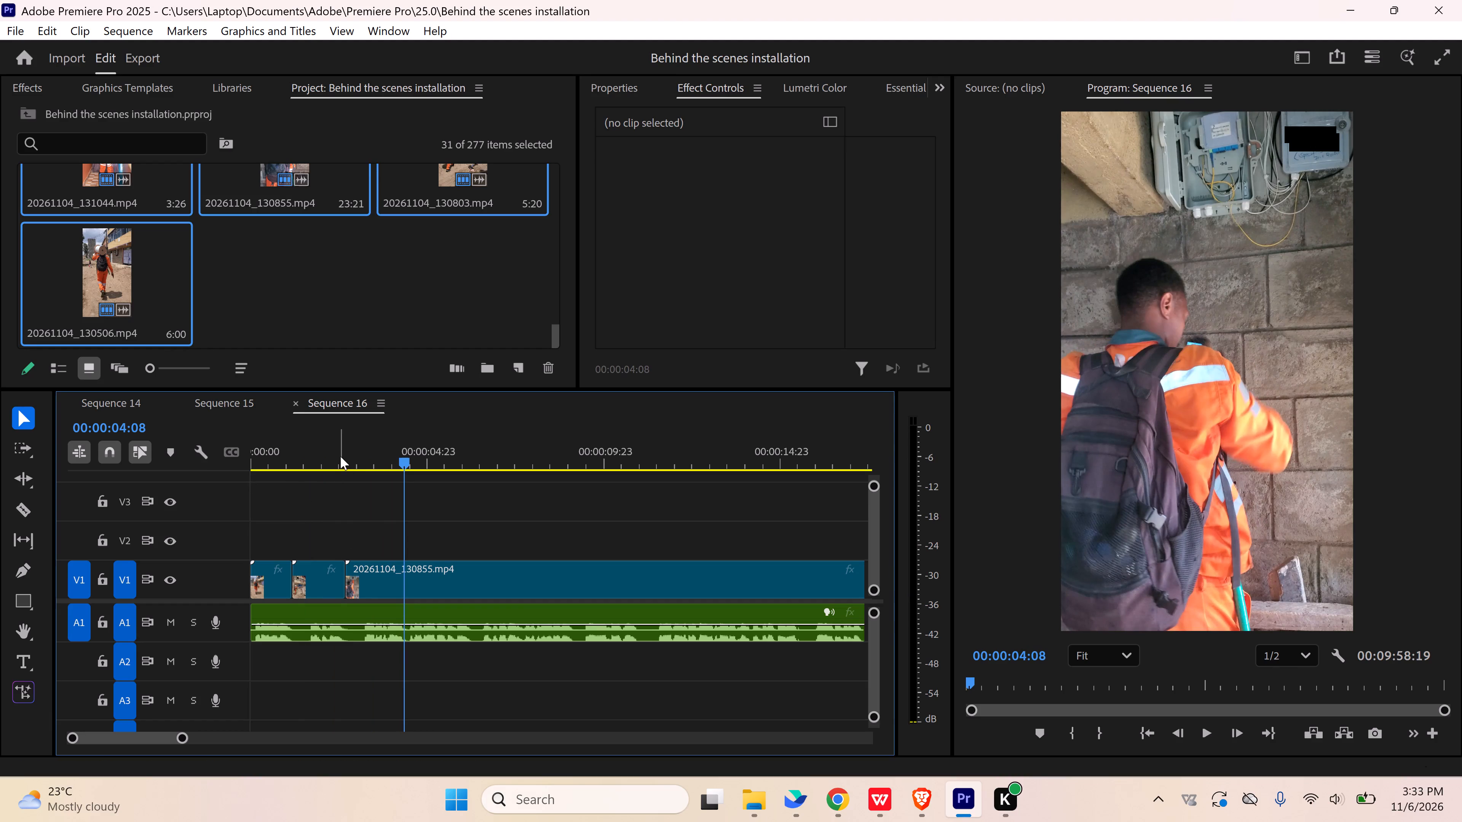
click(340, 456)
key(space)
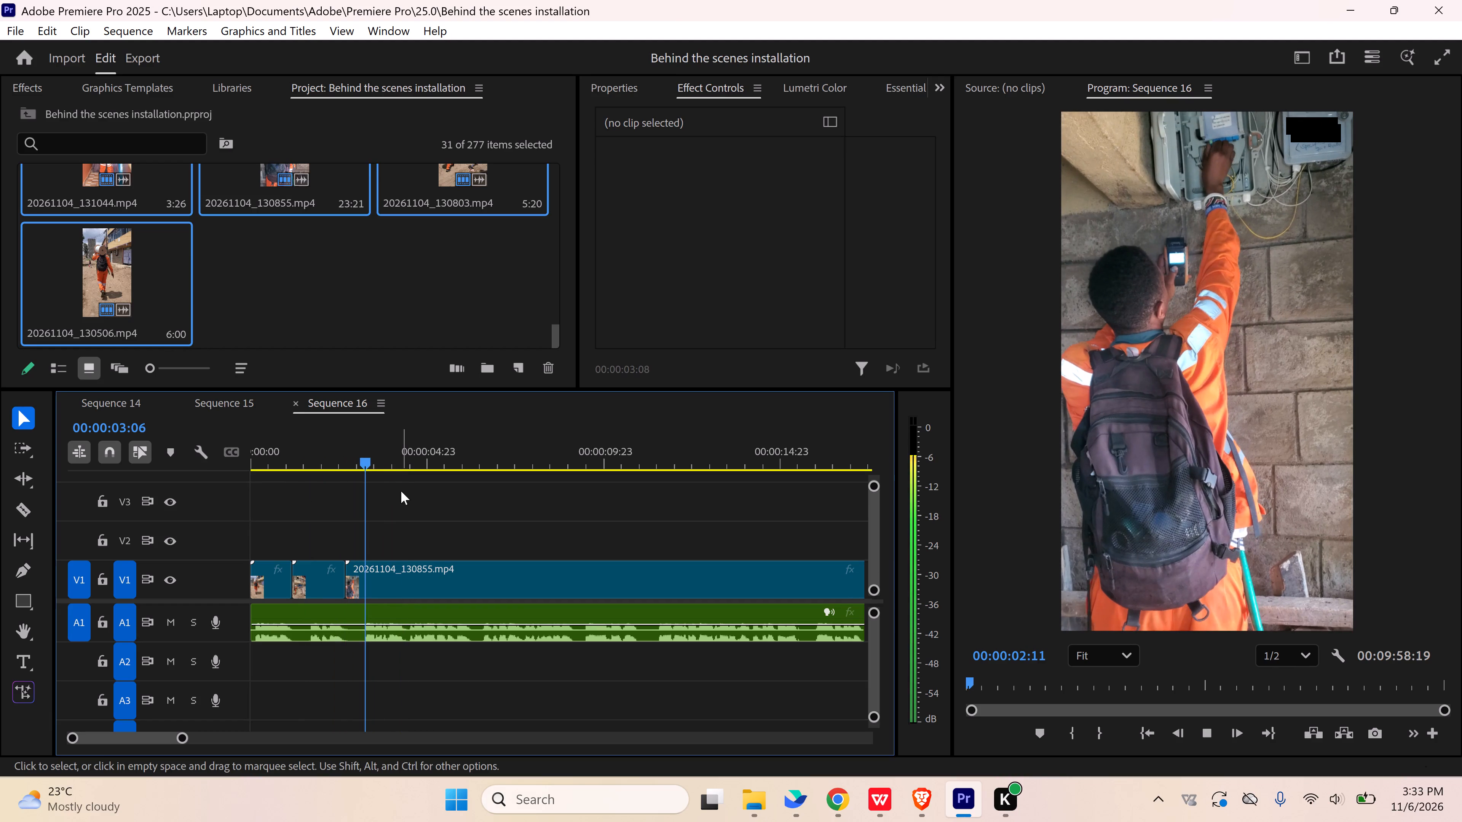
key(space)
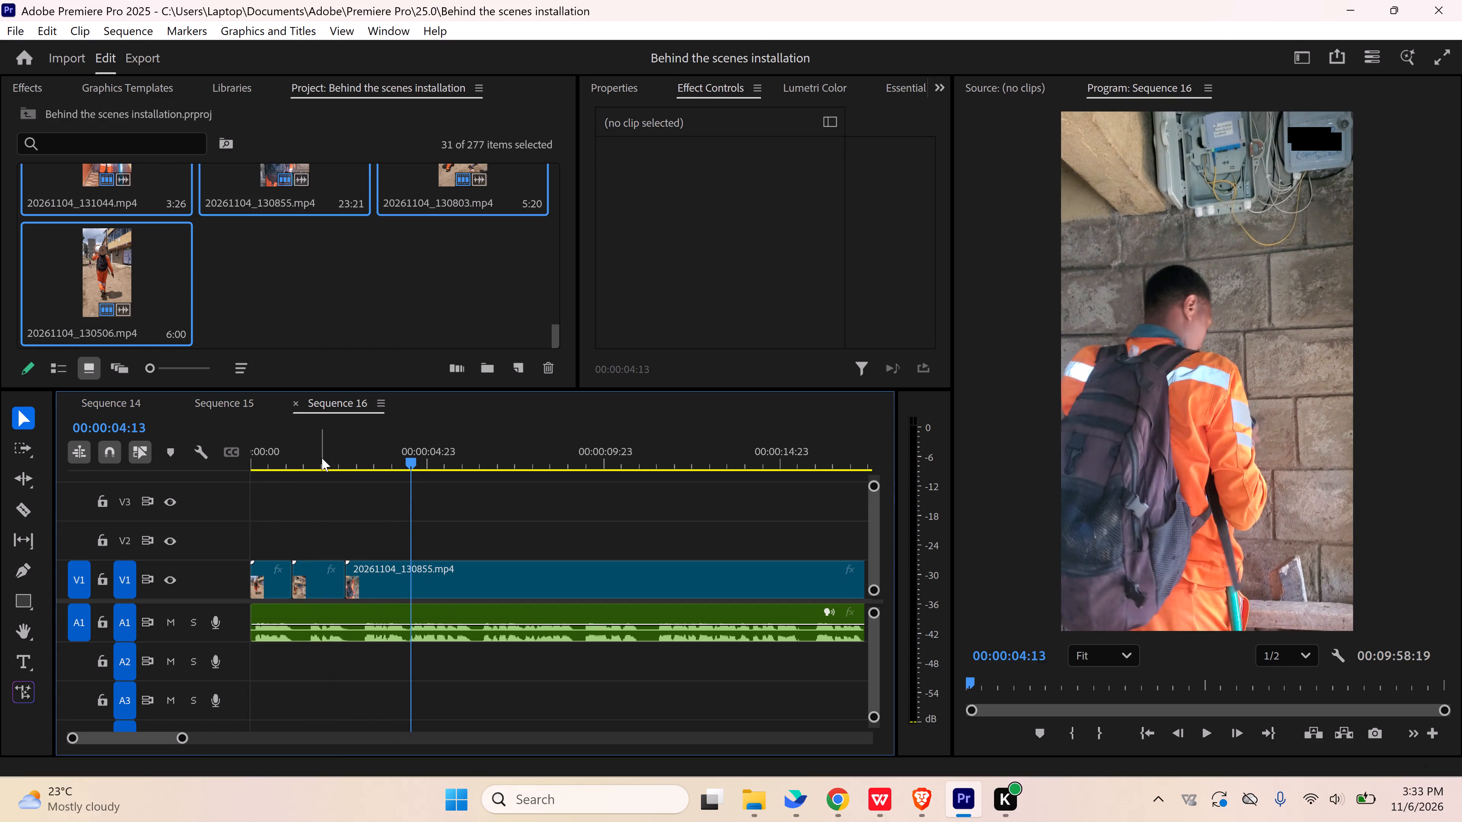
drag(322, 458, 223, 472)
key(space)
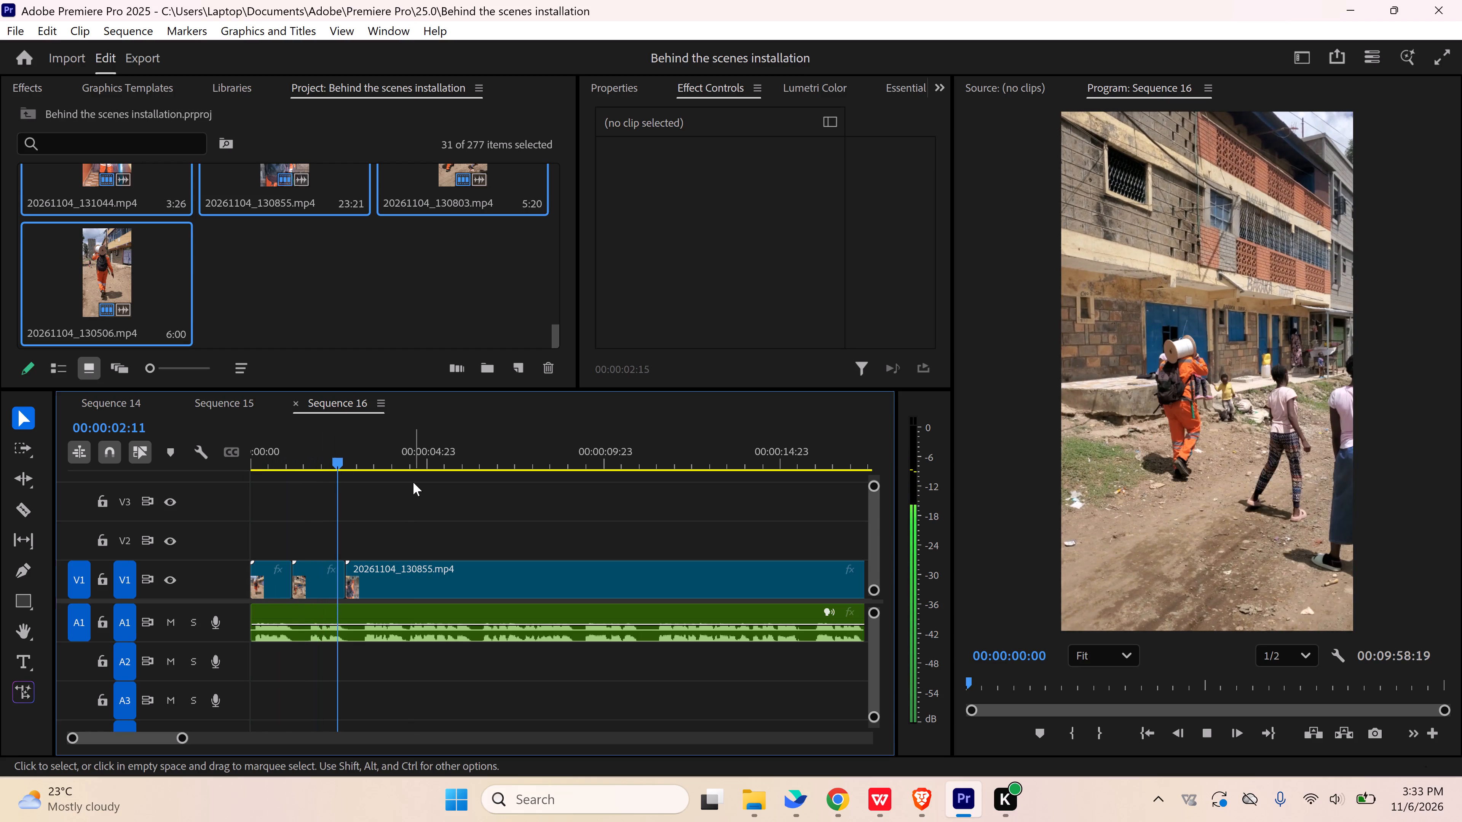
key(space)
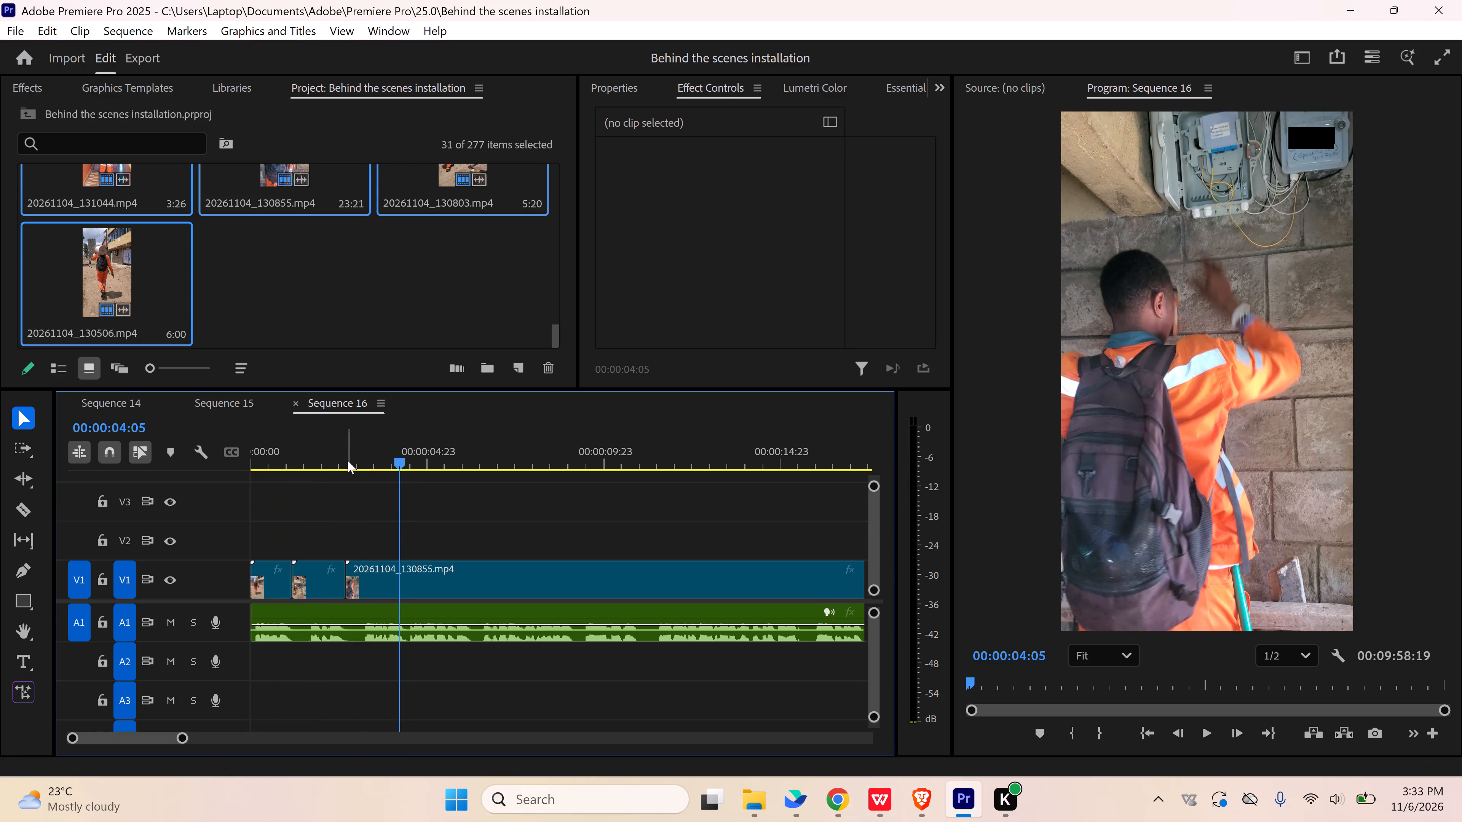
click(331, 458)
key(space)
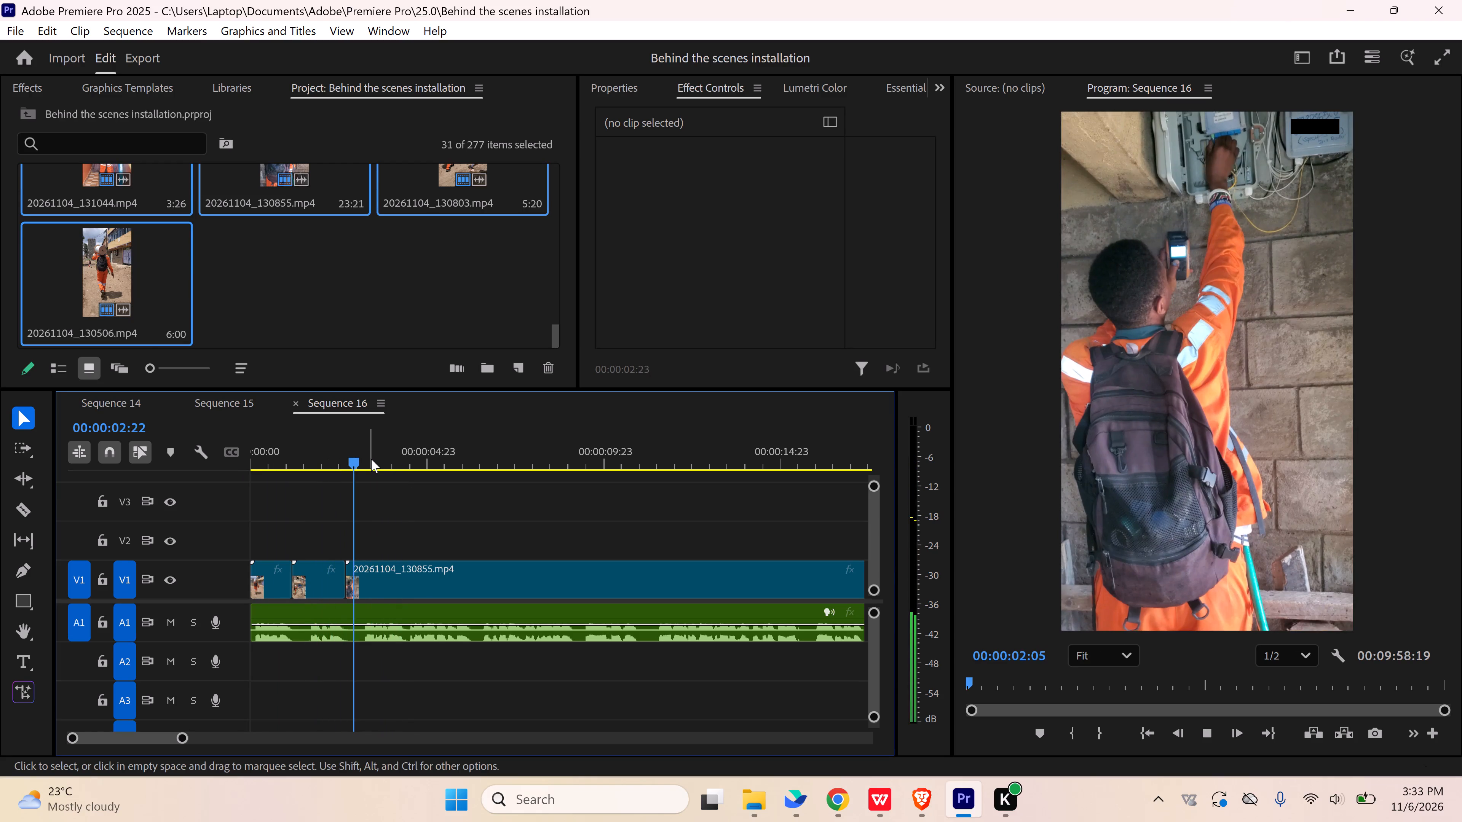
key(space)
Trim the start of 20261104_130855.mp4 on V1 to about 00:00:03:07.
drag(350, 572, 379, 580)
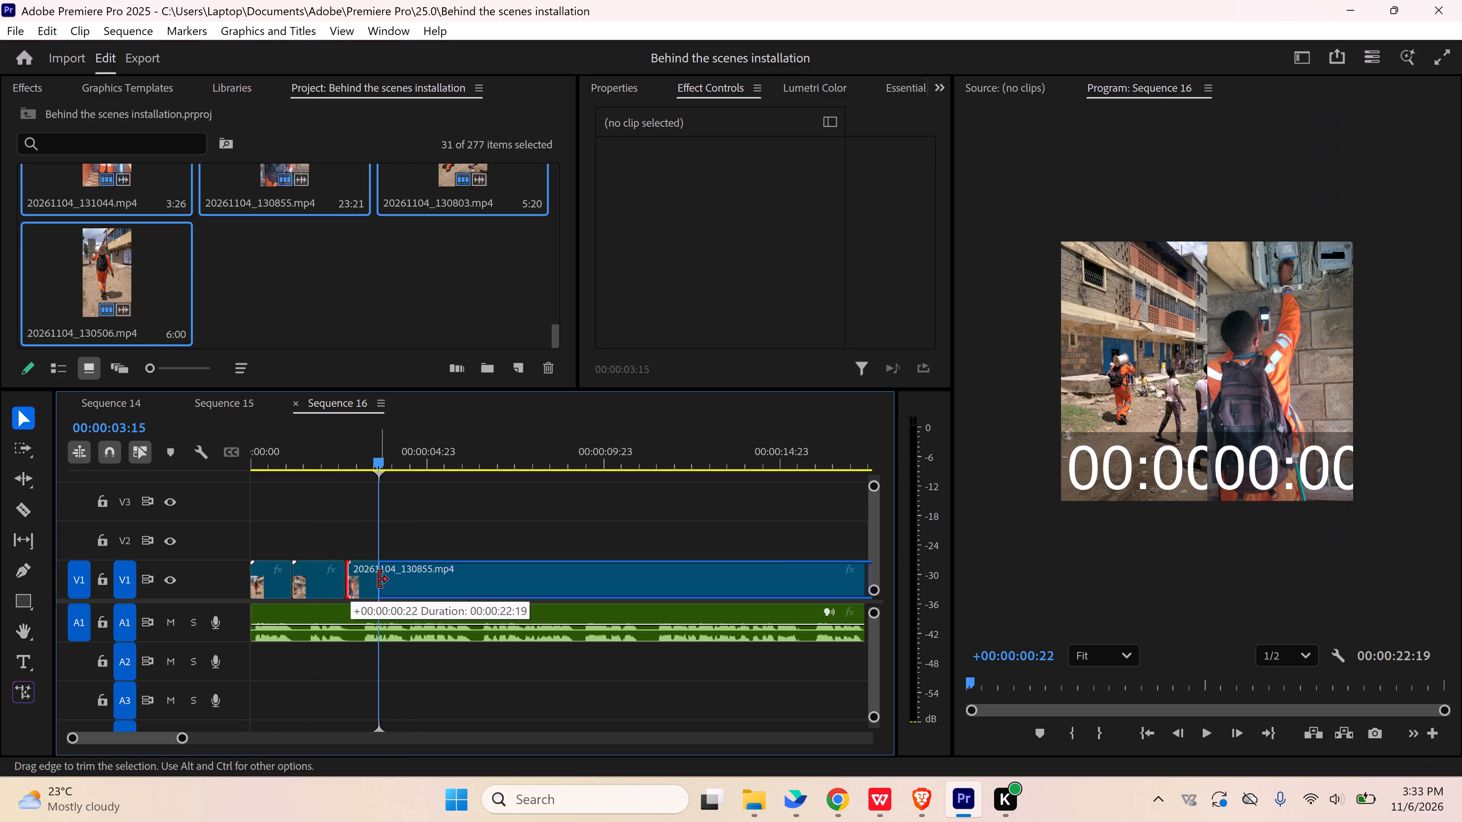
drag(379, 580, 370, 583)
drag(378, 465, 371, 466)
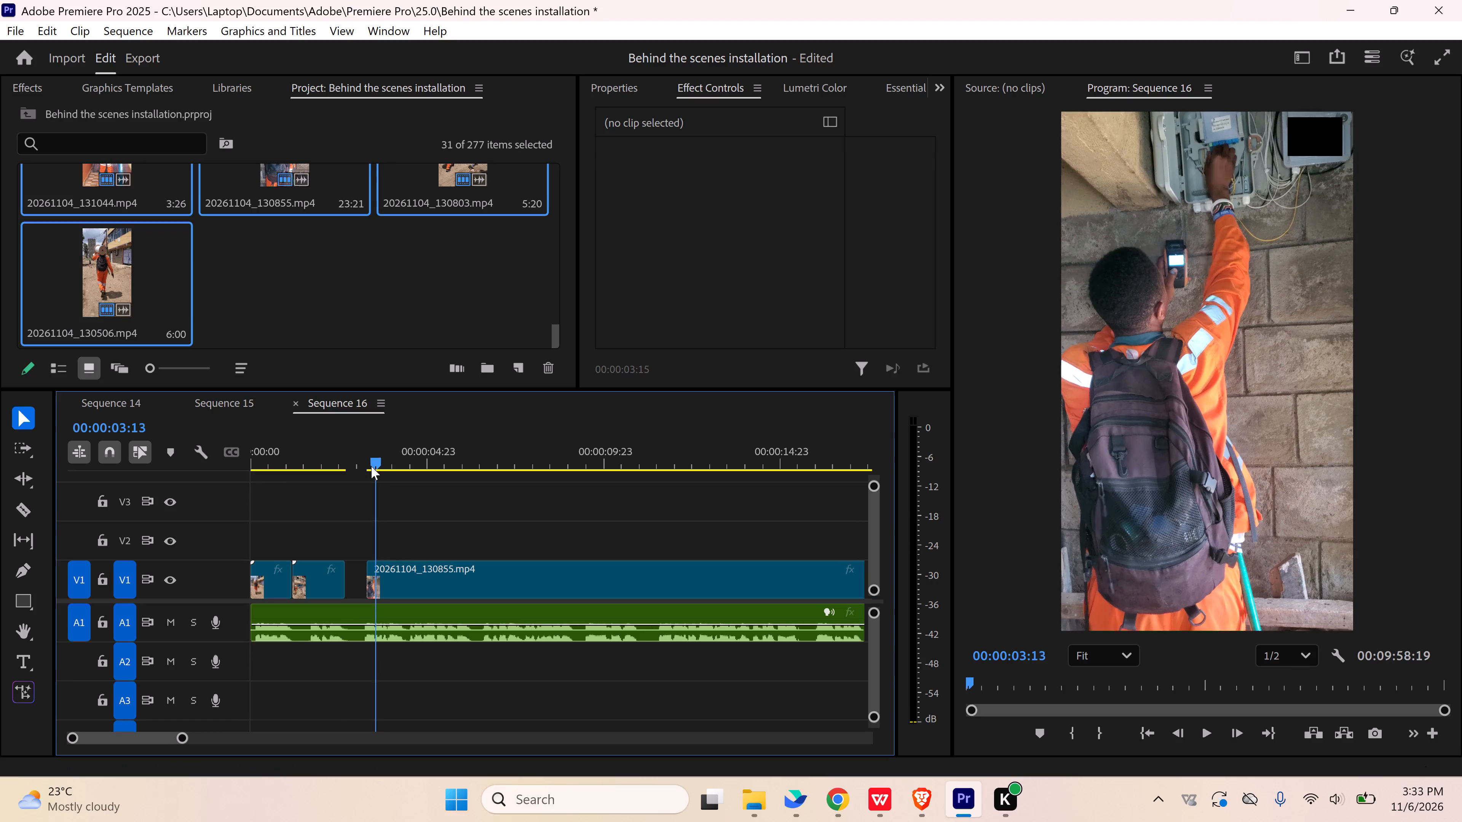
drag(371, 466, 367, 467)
Find the usable closing part of 20261104_130855.mp4, split the clip at 00:00:20:12 and delete the part before the cut.
drag(184, 736, 253, 732)
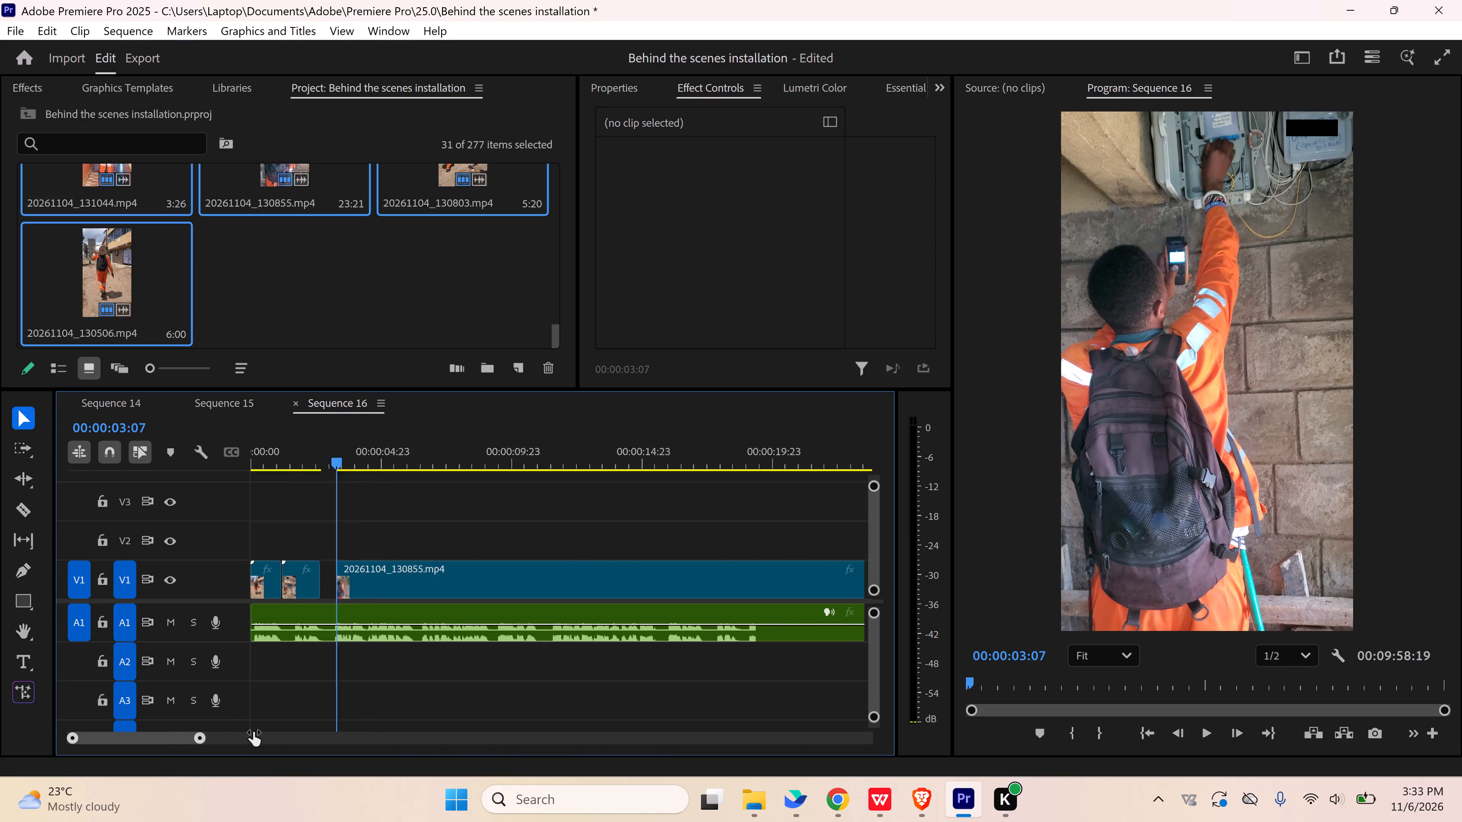
drag(253, 732, 286, 729)
key(space)
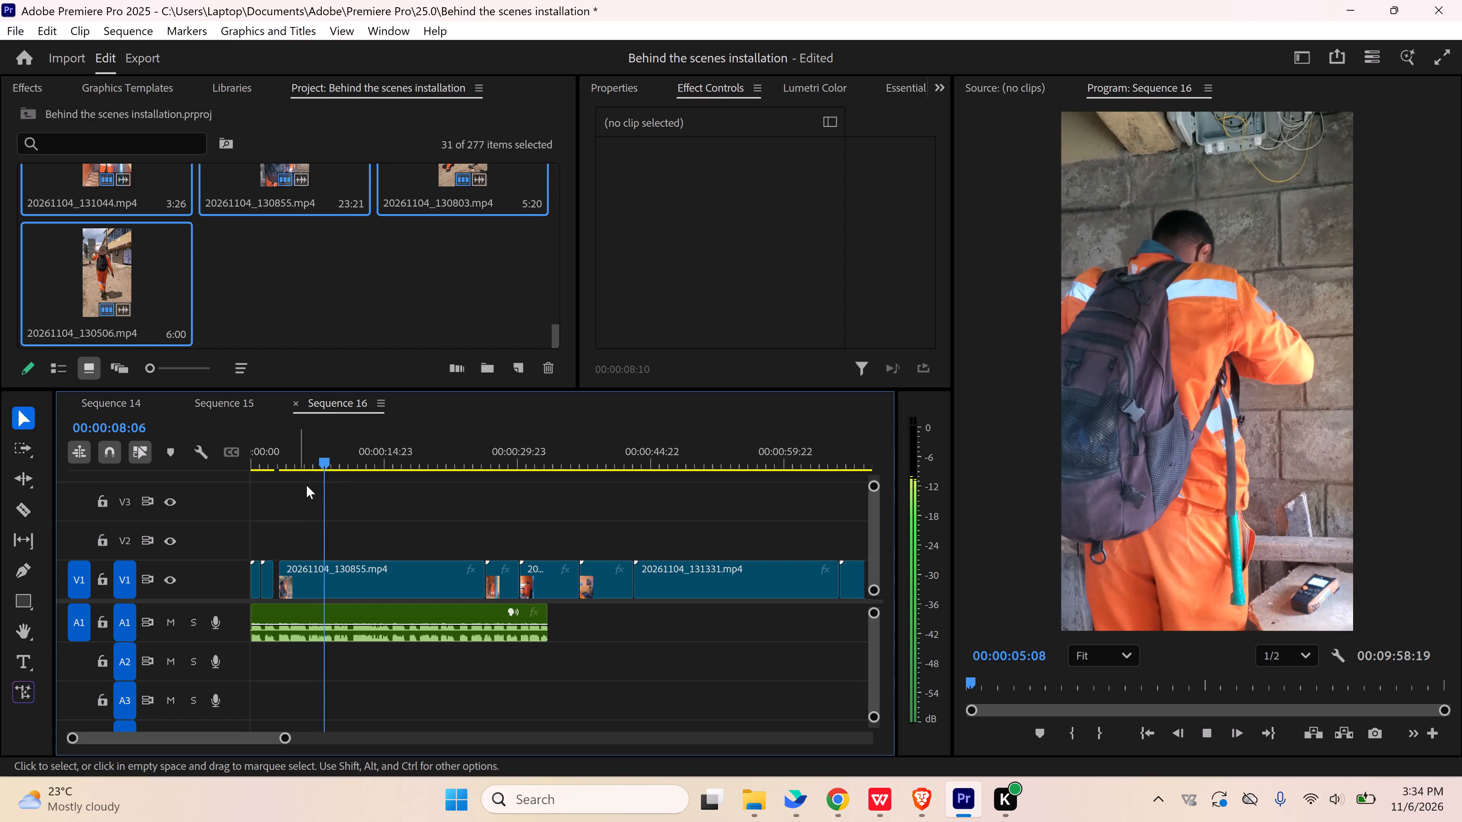
drag(333, 465, 442, 469)
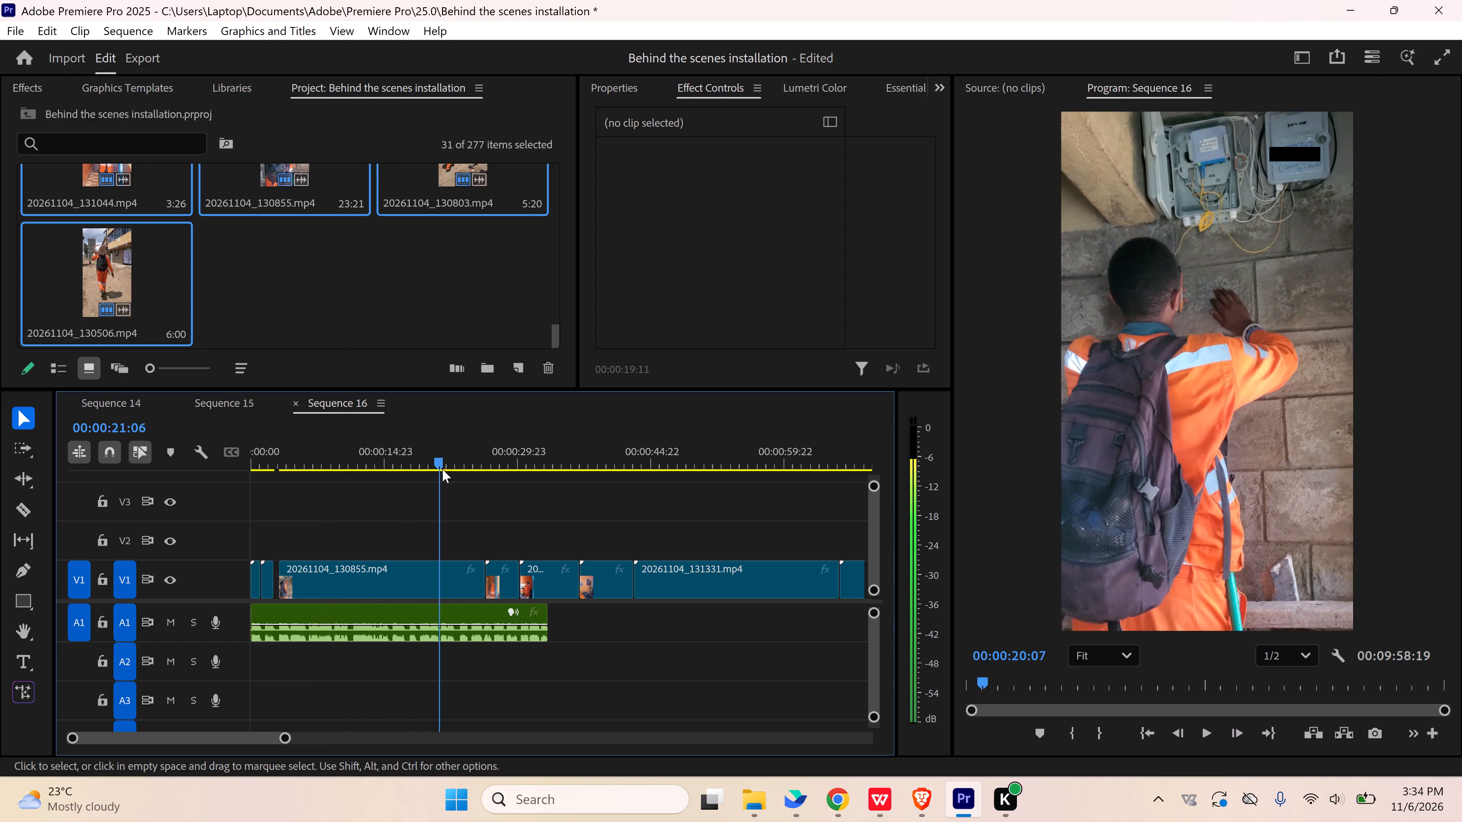
drag(442, 469, 446, 465)
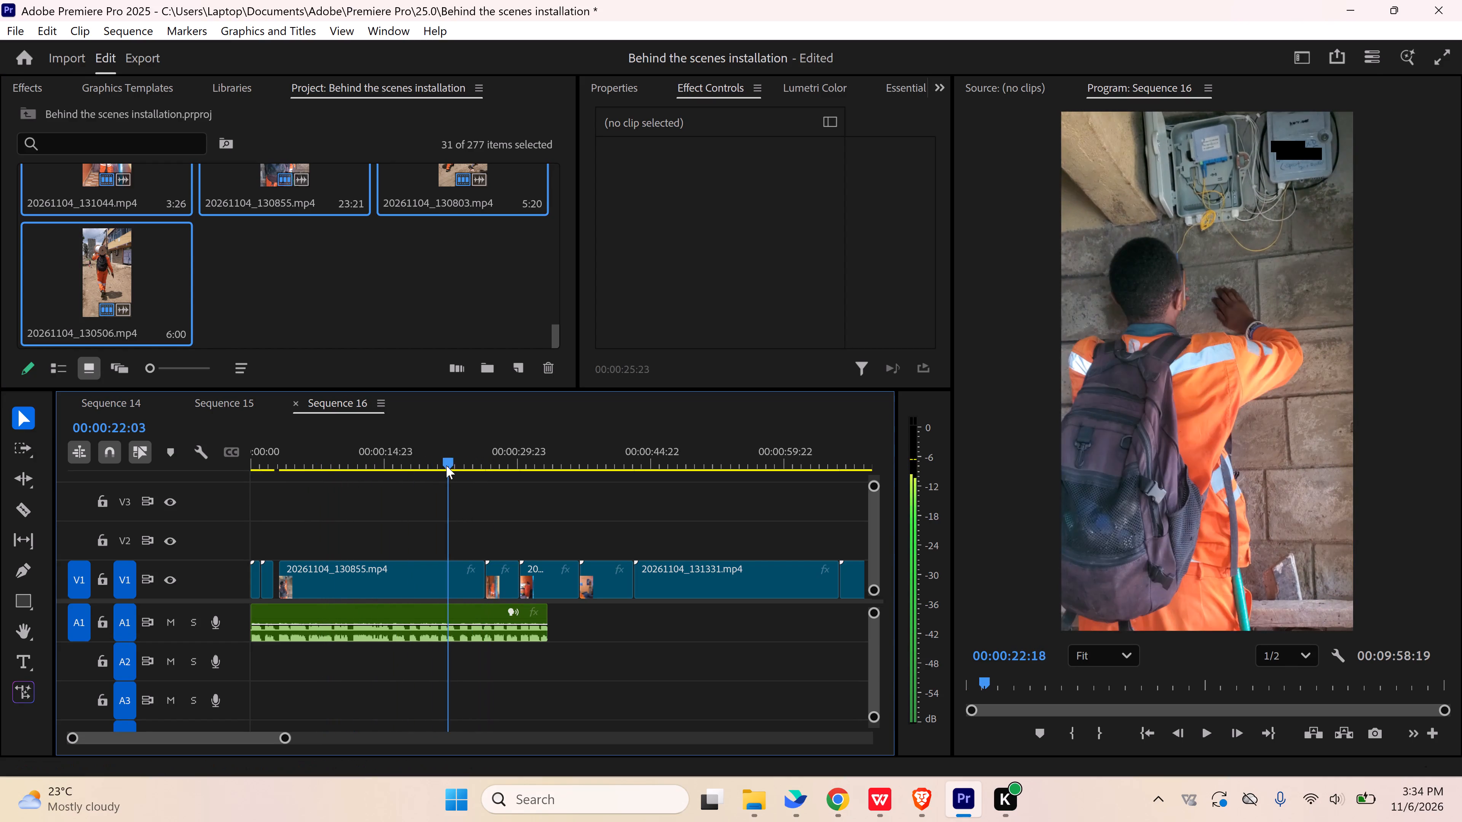
drag(446, 465, 437, 465)
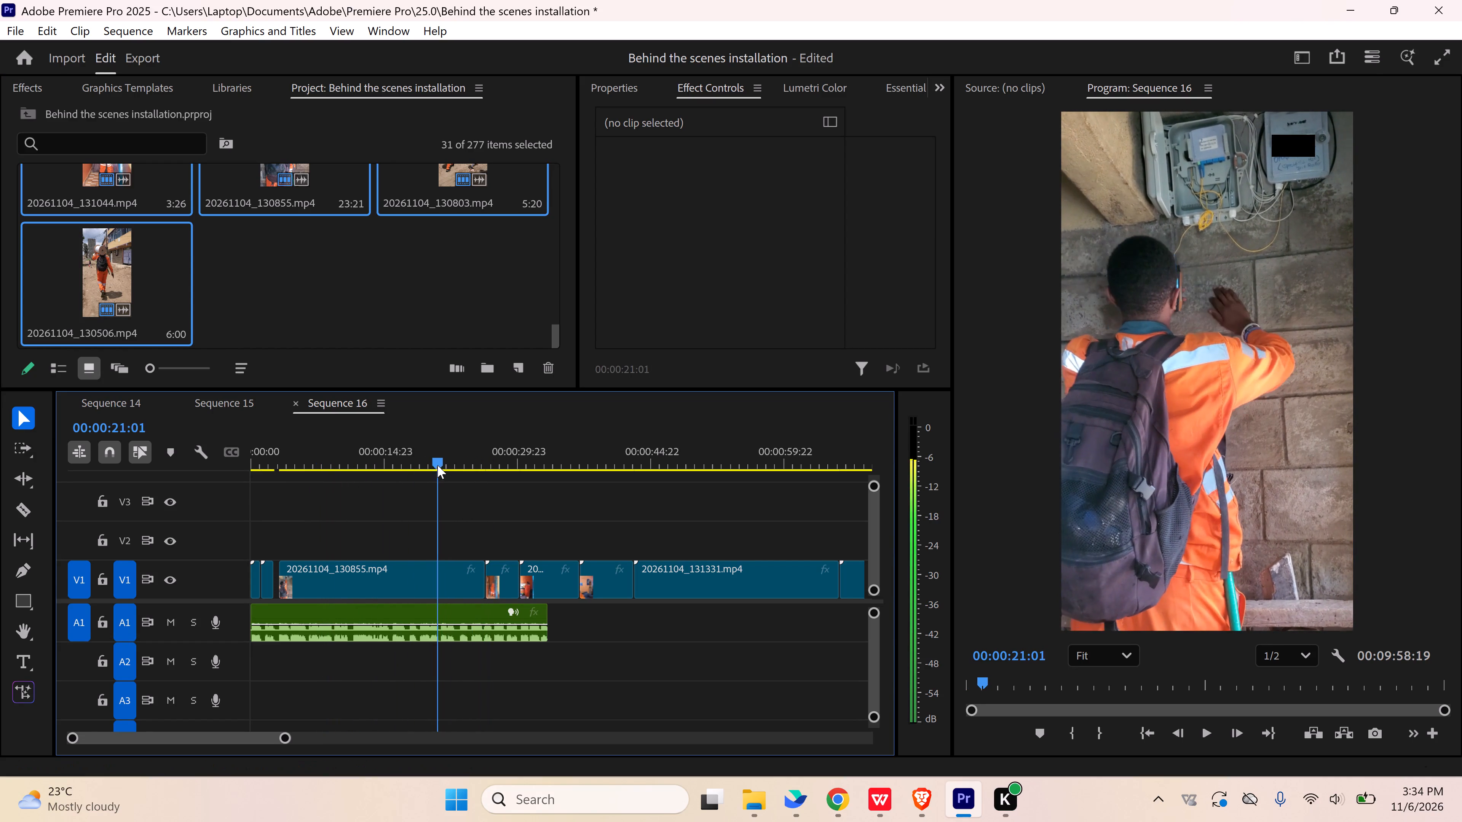
drag(437, 465, 433, 465)
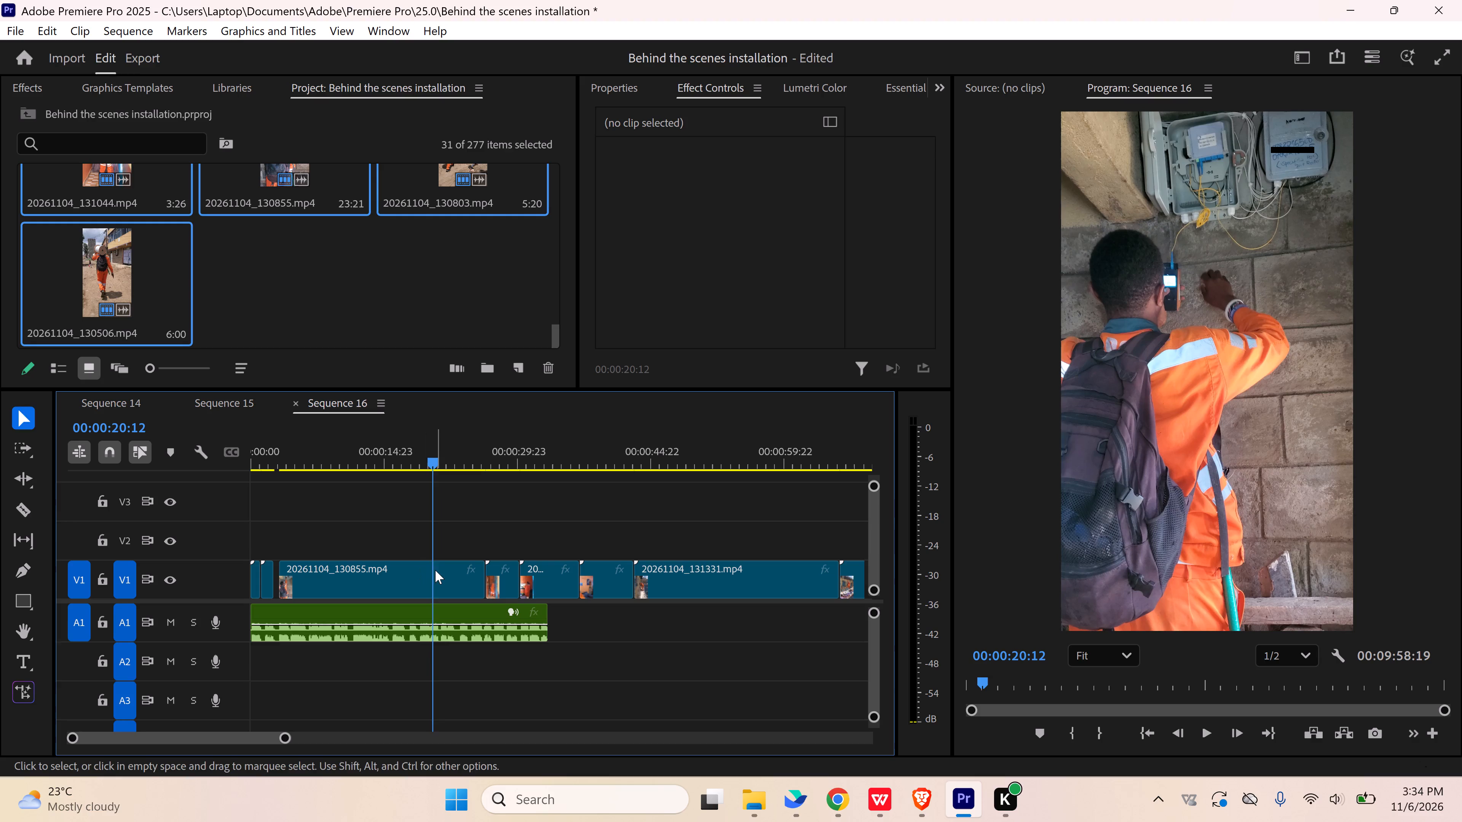
key(c)
click(430, 576)
key(v)
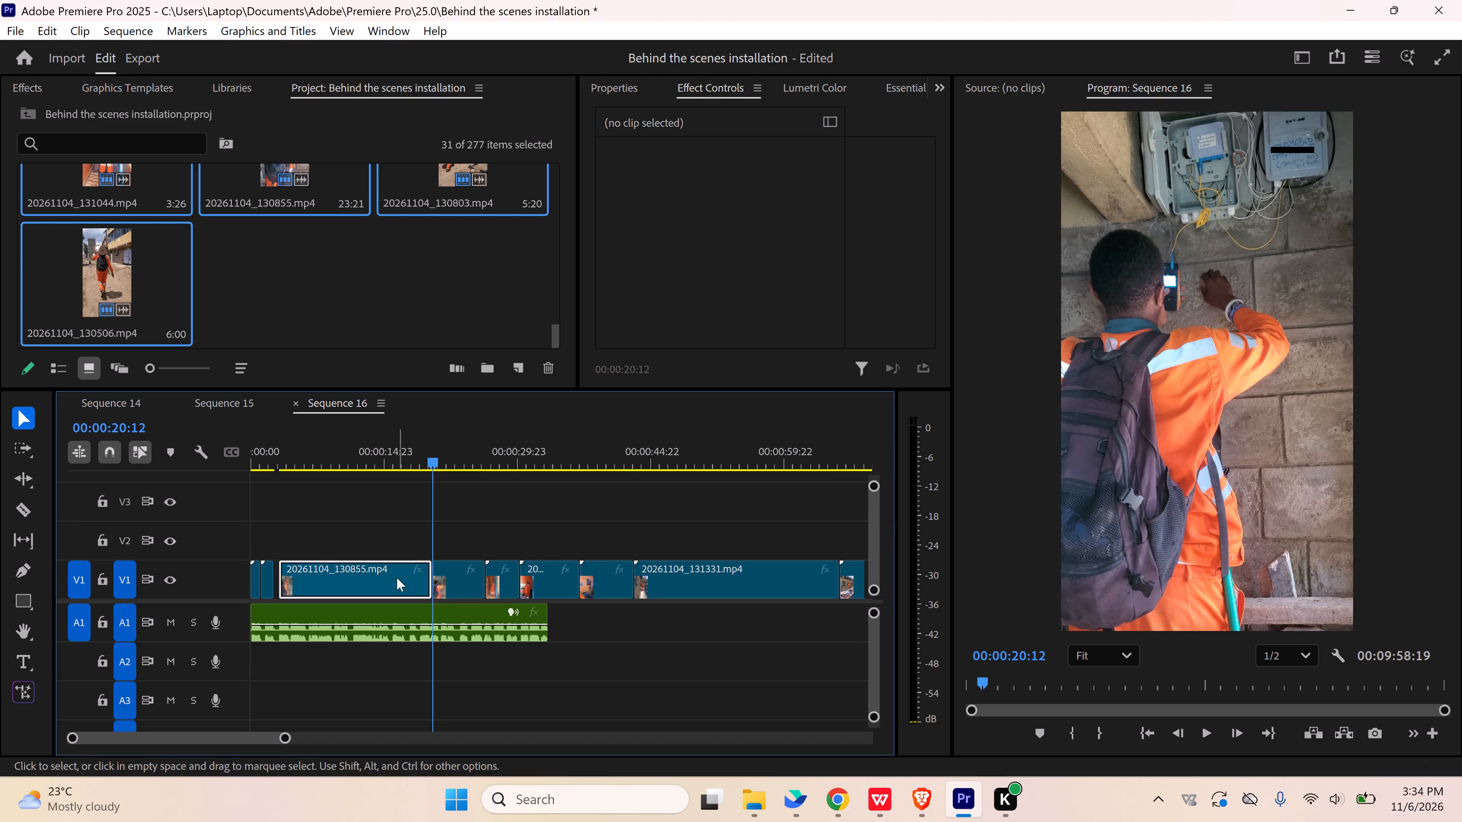
click(397, 578)
key(Delete)
Move the remaining piece of 20261104_130855.mp4 earlier on V1 so it directly follows the 20261104_130803.mp4 shot at 00:00:02:17.
drag(464, 585, 308, 578)
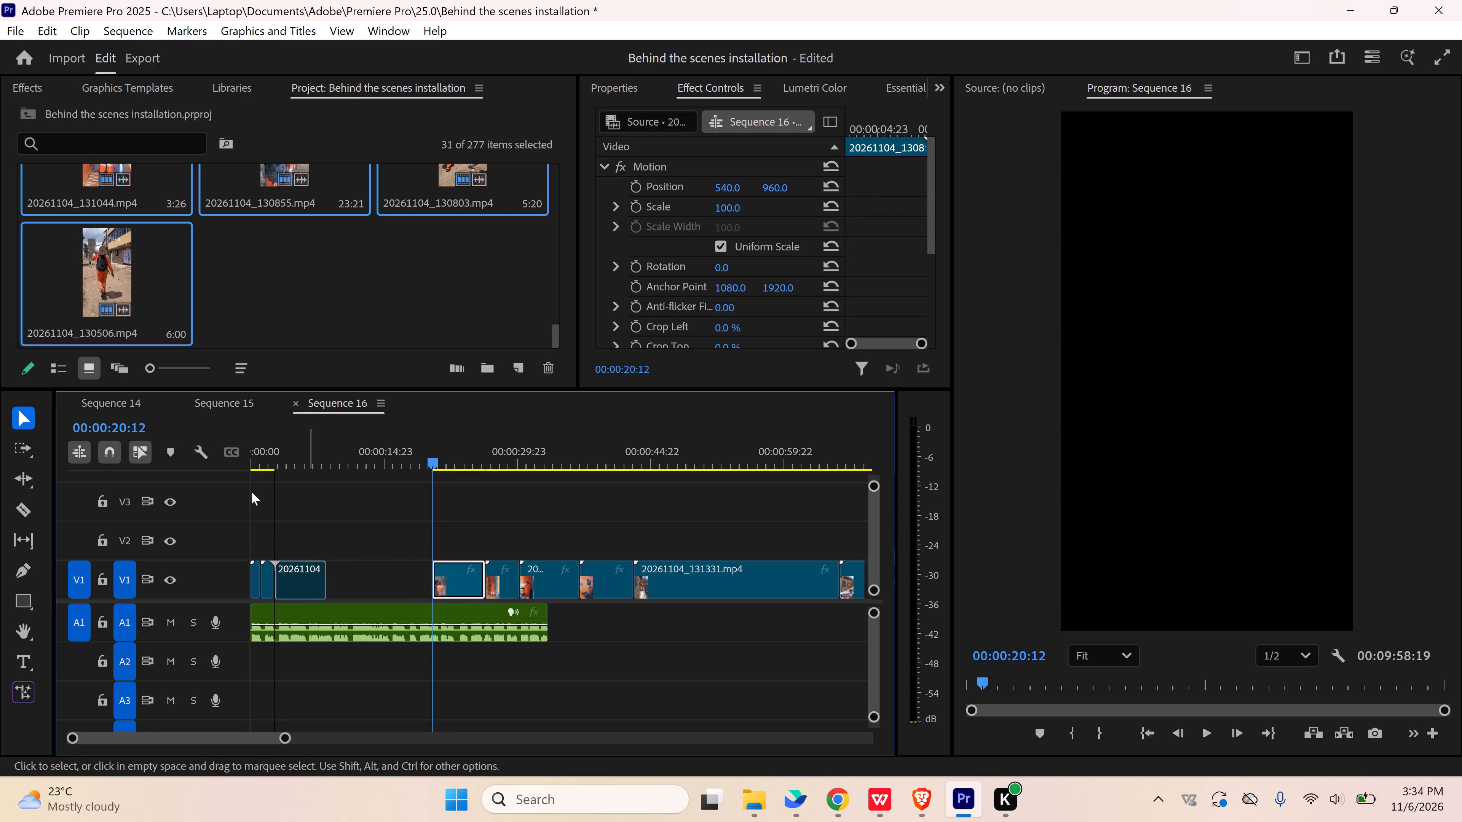
Trim the end of the 20261104_130855.mp4 piece to 00:00:04:01, in time with the voiceover.
drag(265, 462, 226, 468)
click(307, 510)
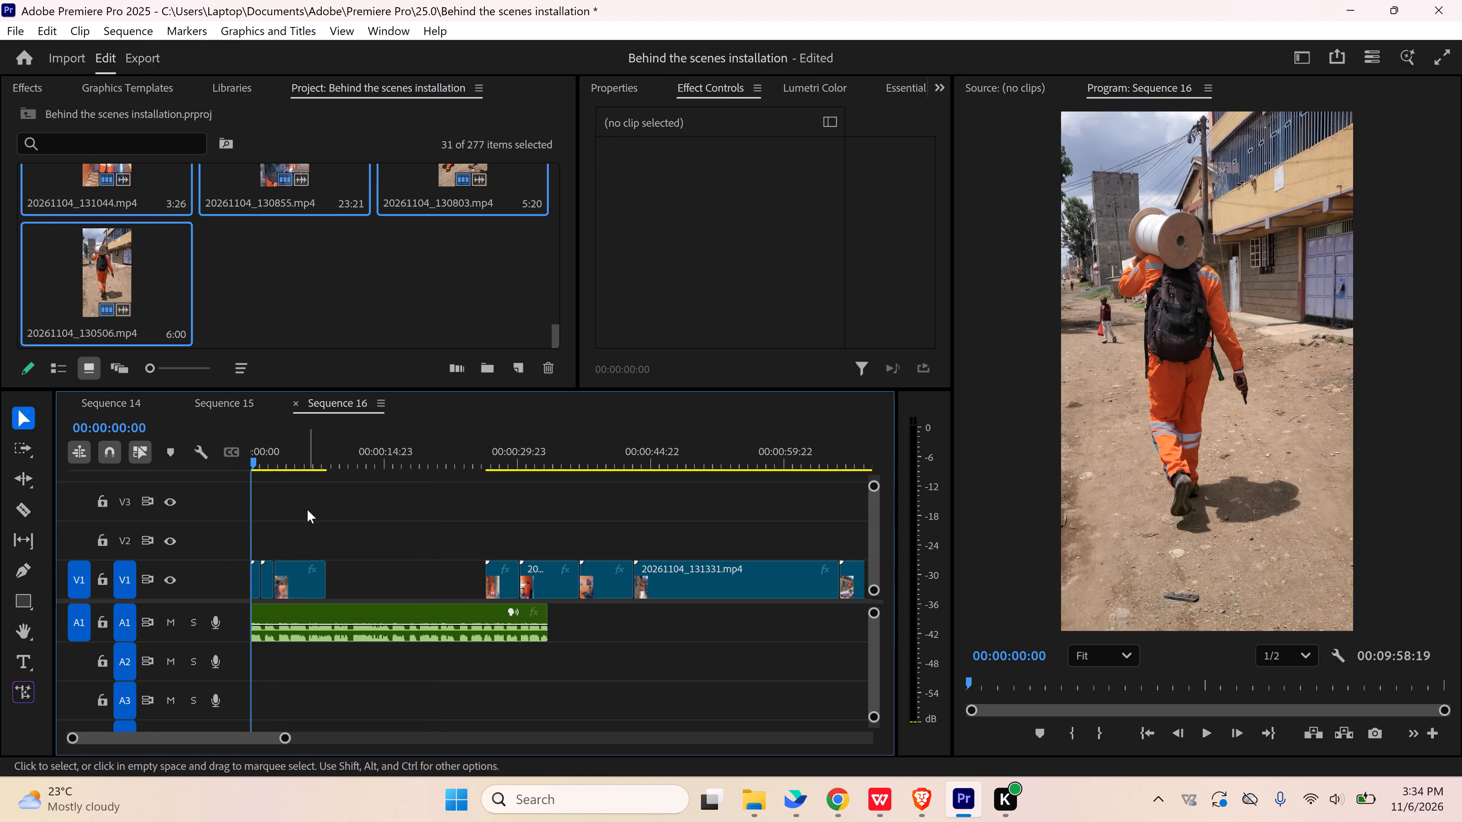
key(space)
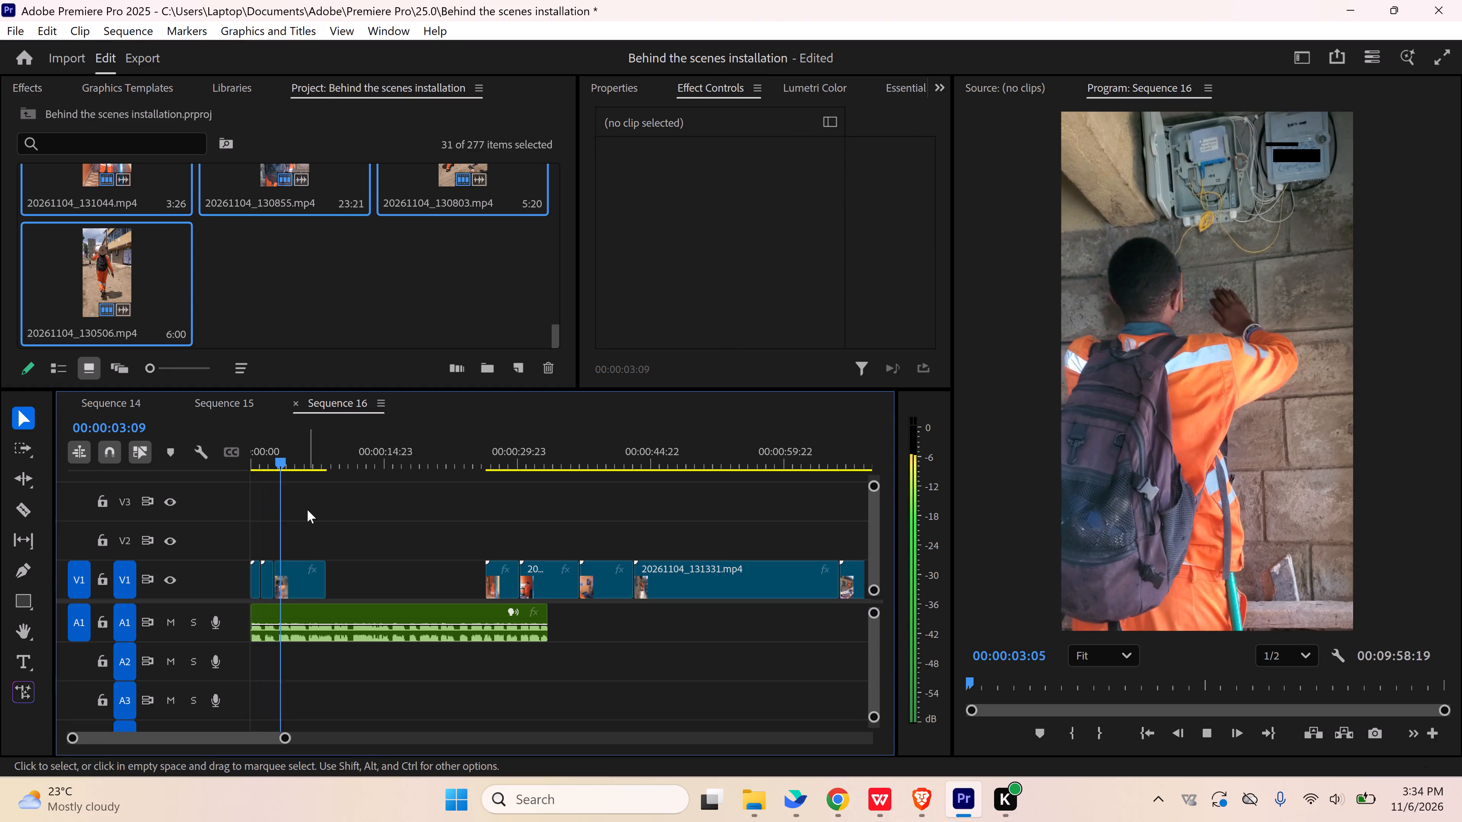
key(space)
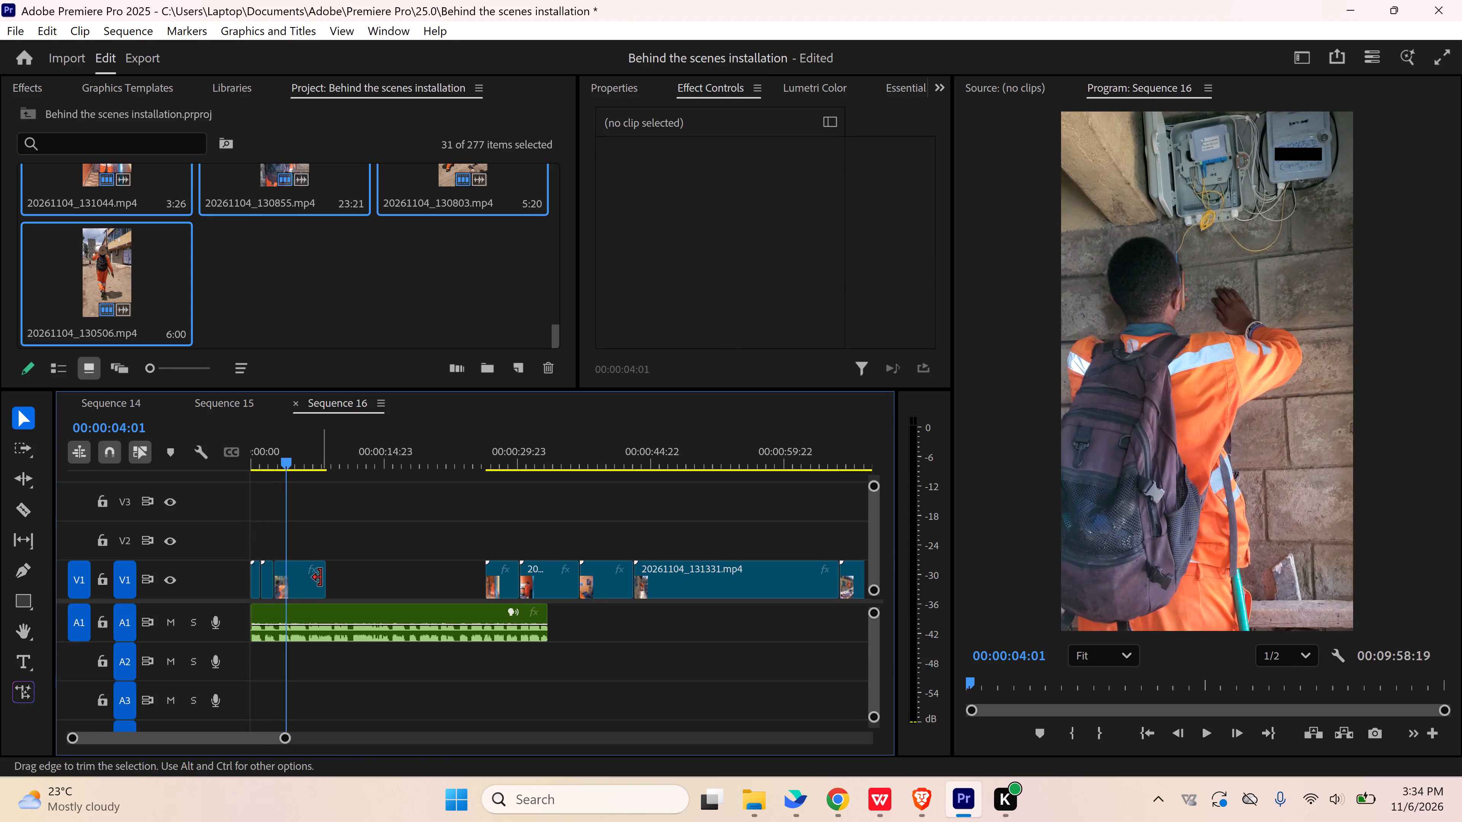
drag(324, 580, 287, 581)
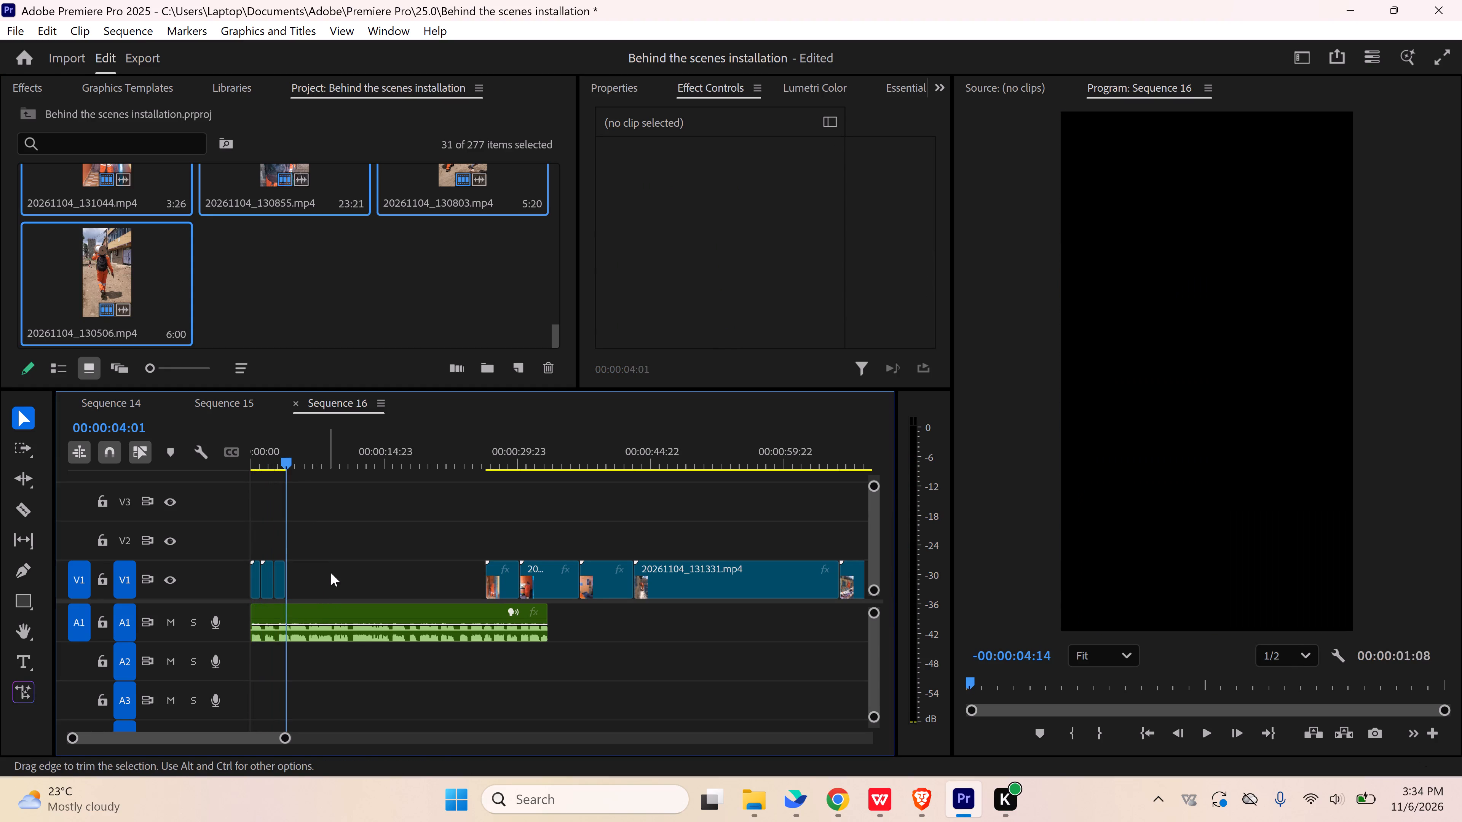
Close the empty gap on V1 after the shortened 20261104_130855.mp4 shot.
click(436, 588)
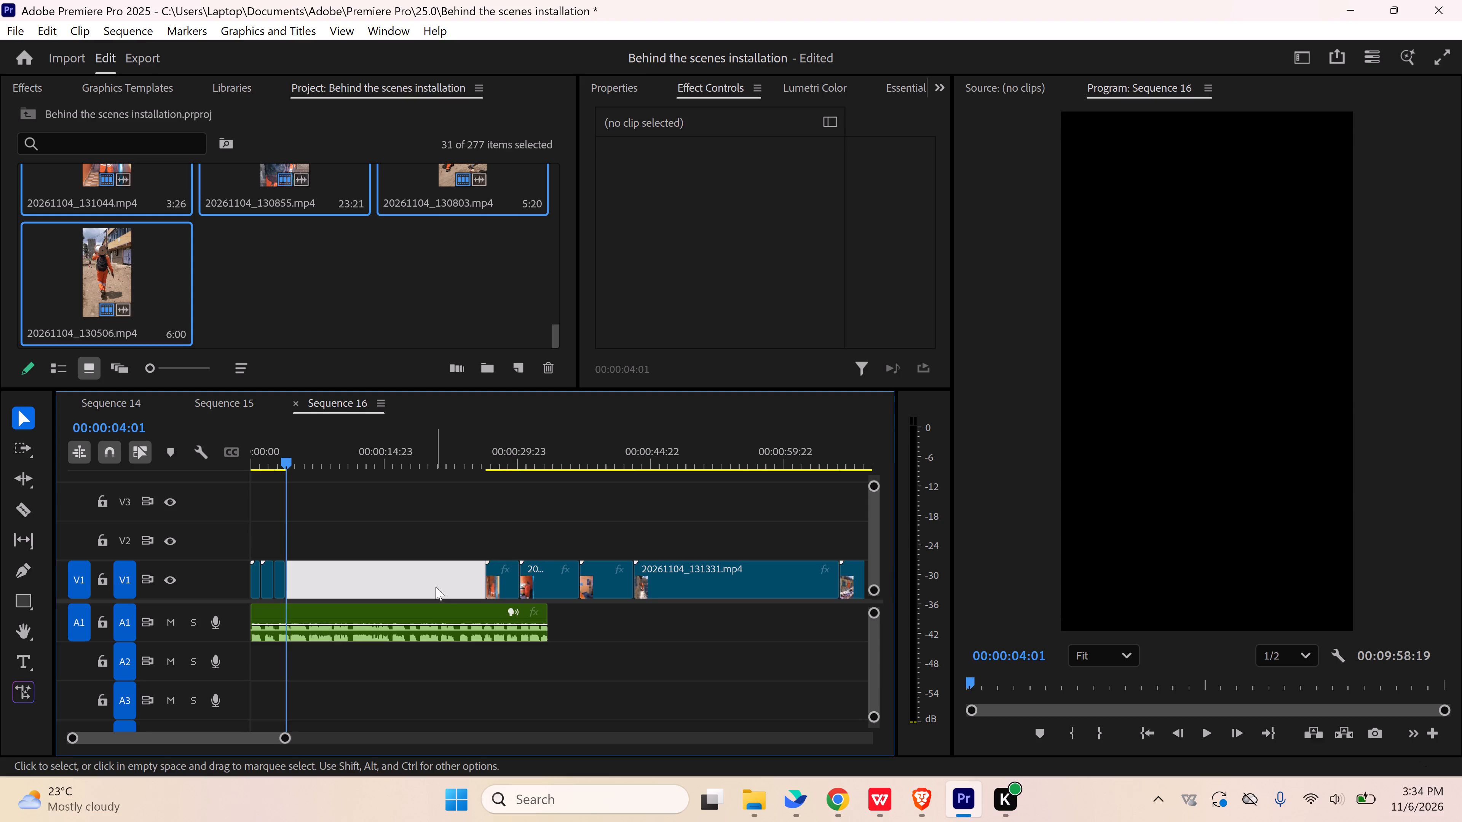
key(Delete)
Play back the transition from 20261104_130855.mp4 into the doorway clip and the shot following it, checking the fit with the voiceover.
key(space)
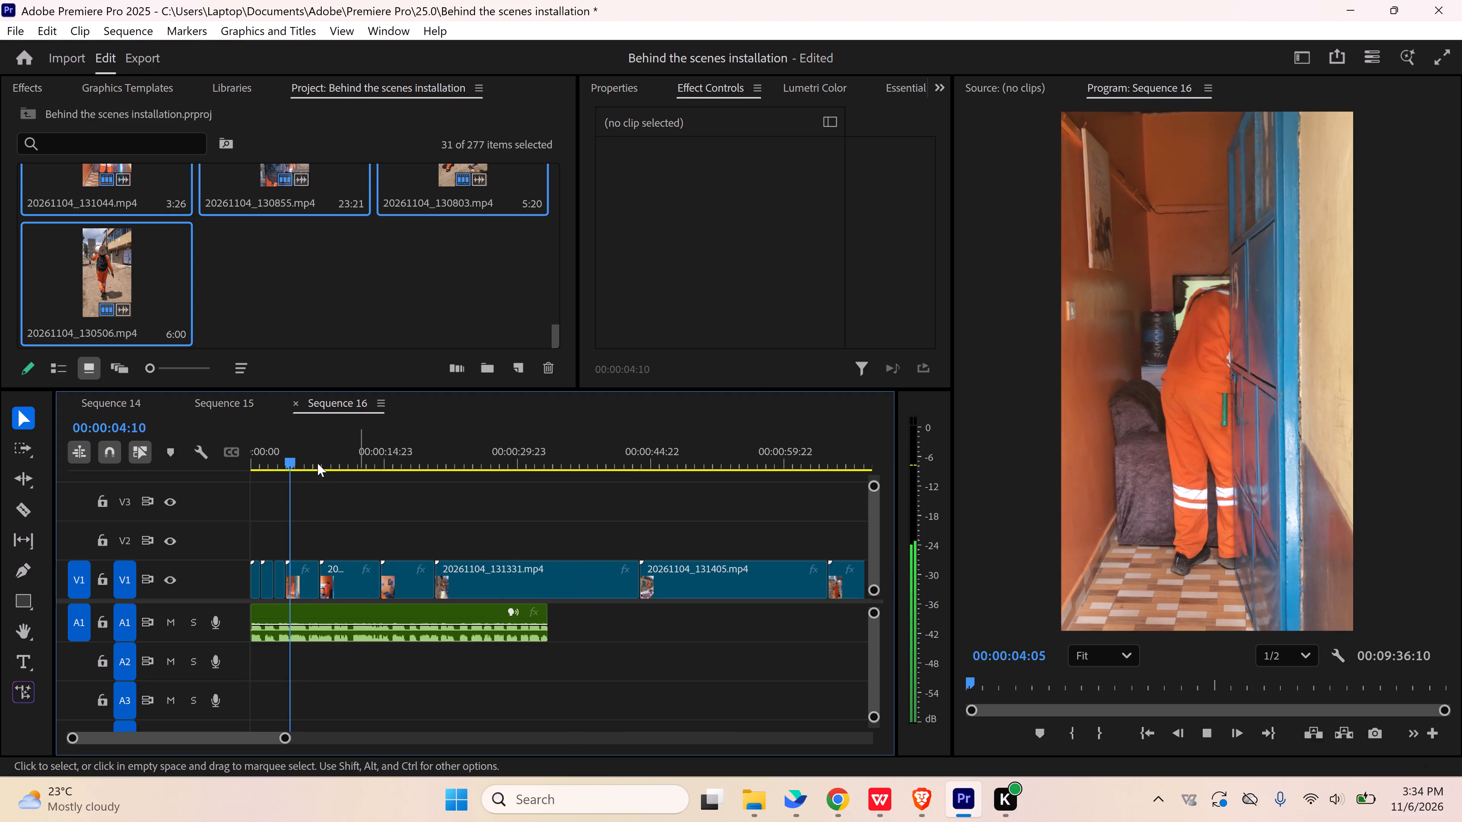
drag(279, 461, 275, 463)
key(space)
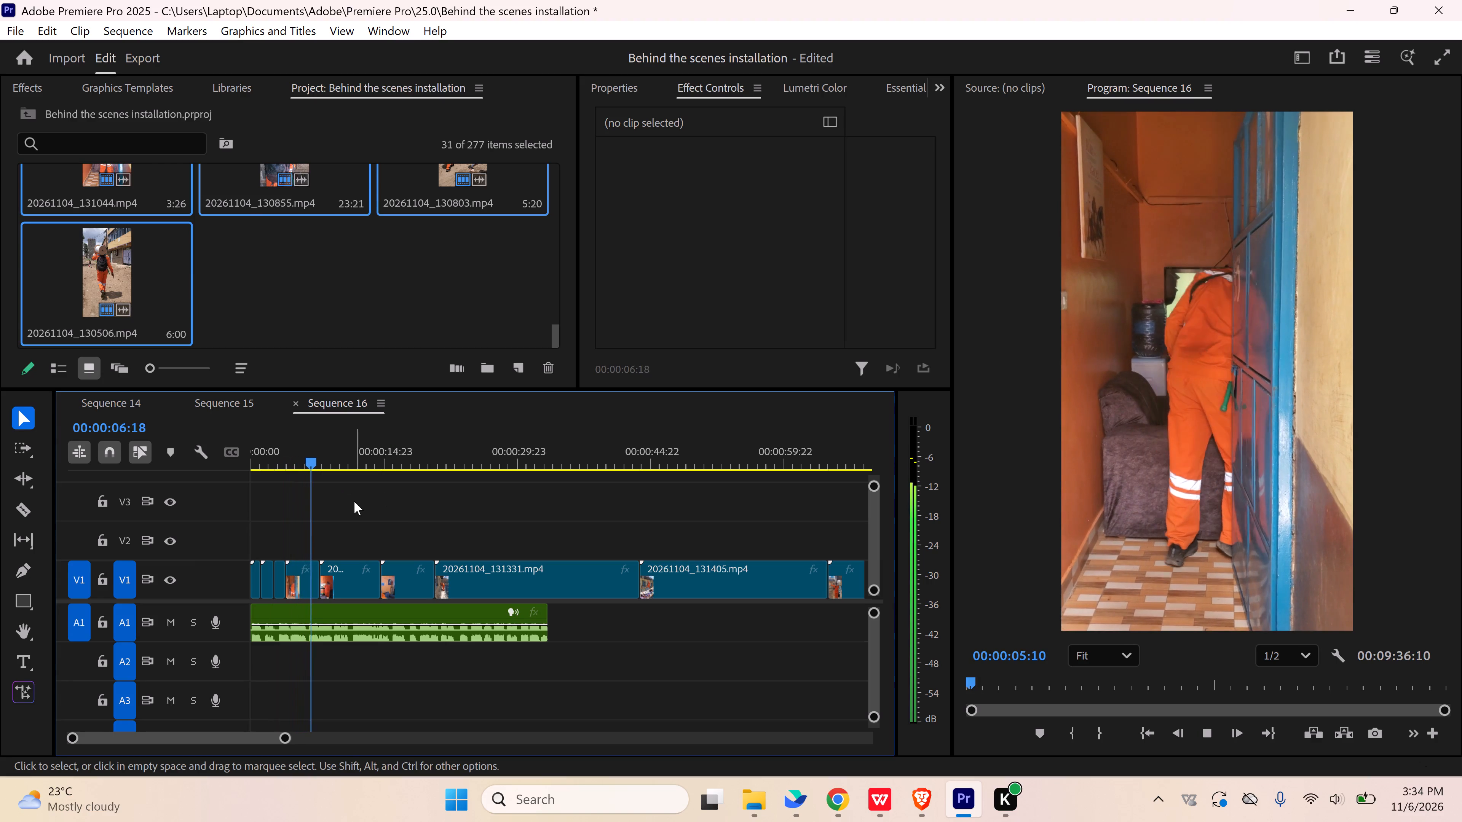
key(space)
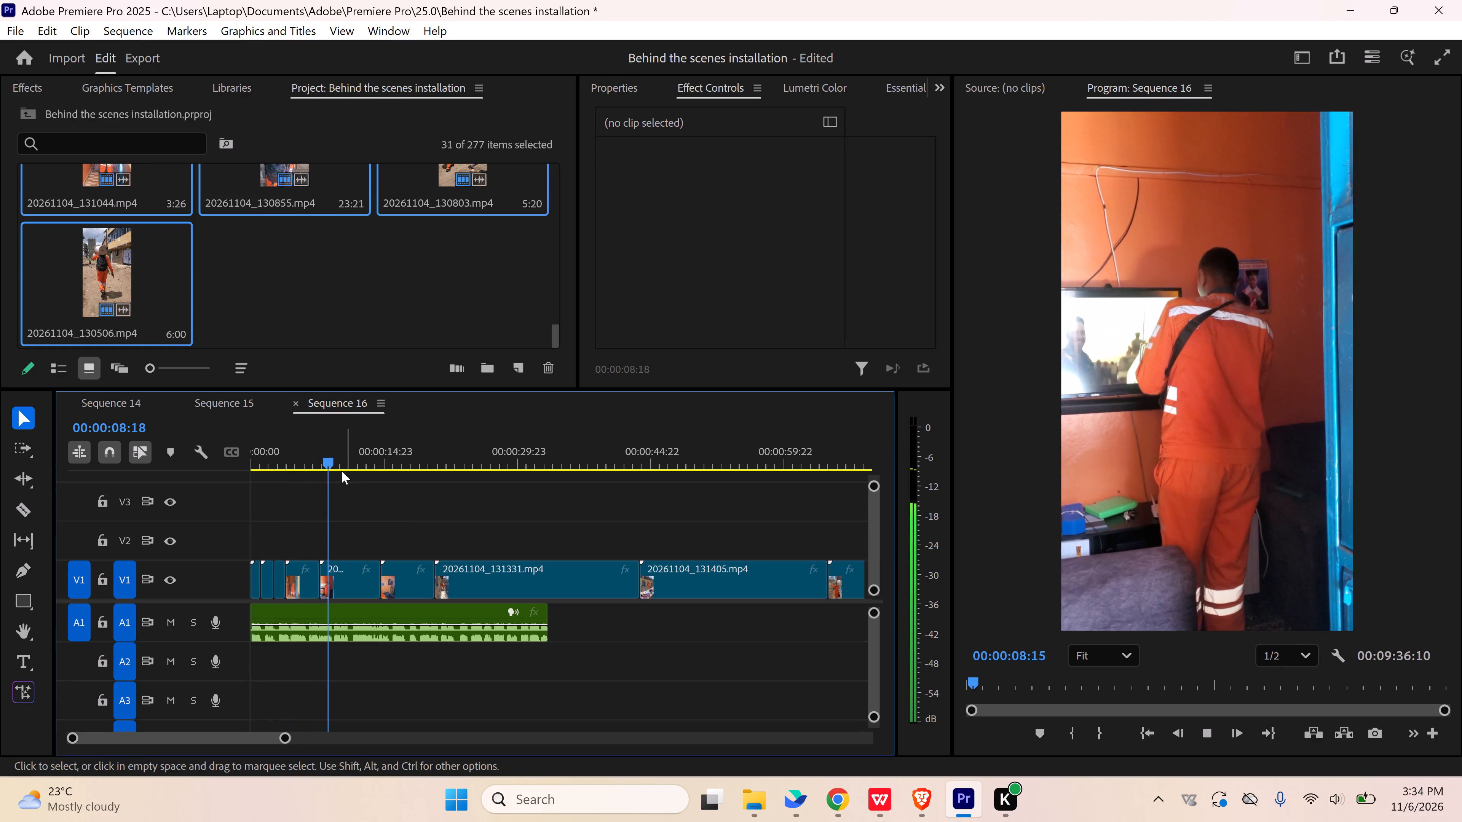
click(300, 459)
click(277, 460)
key(space)
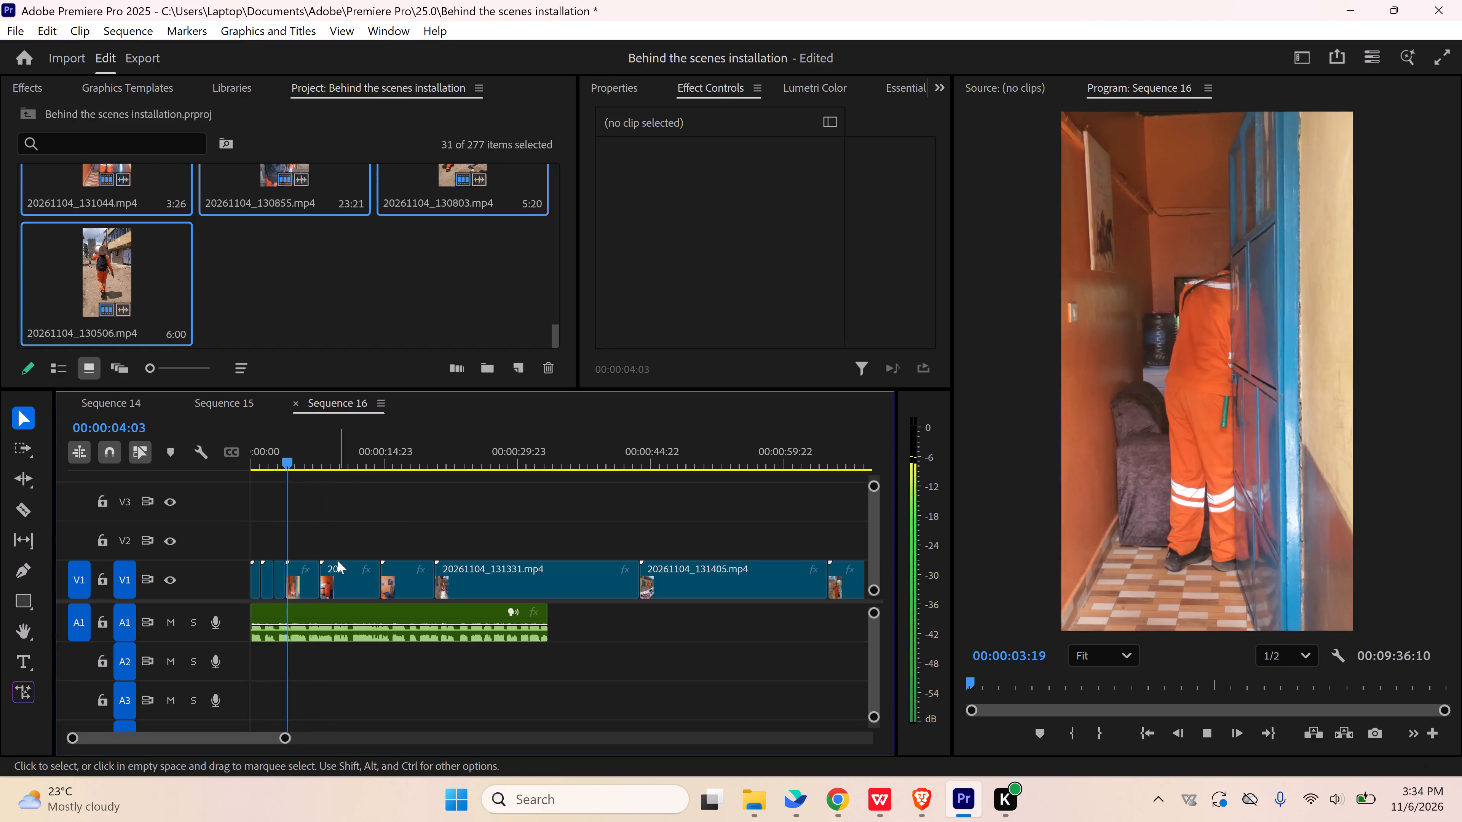
key(space)
Delete the doorway clip directly after the 20261104_130855.mp4 shot on V1 and close the gap it leaves.
click(310, 585)
key(Delete)
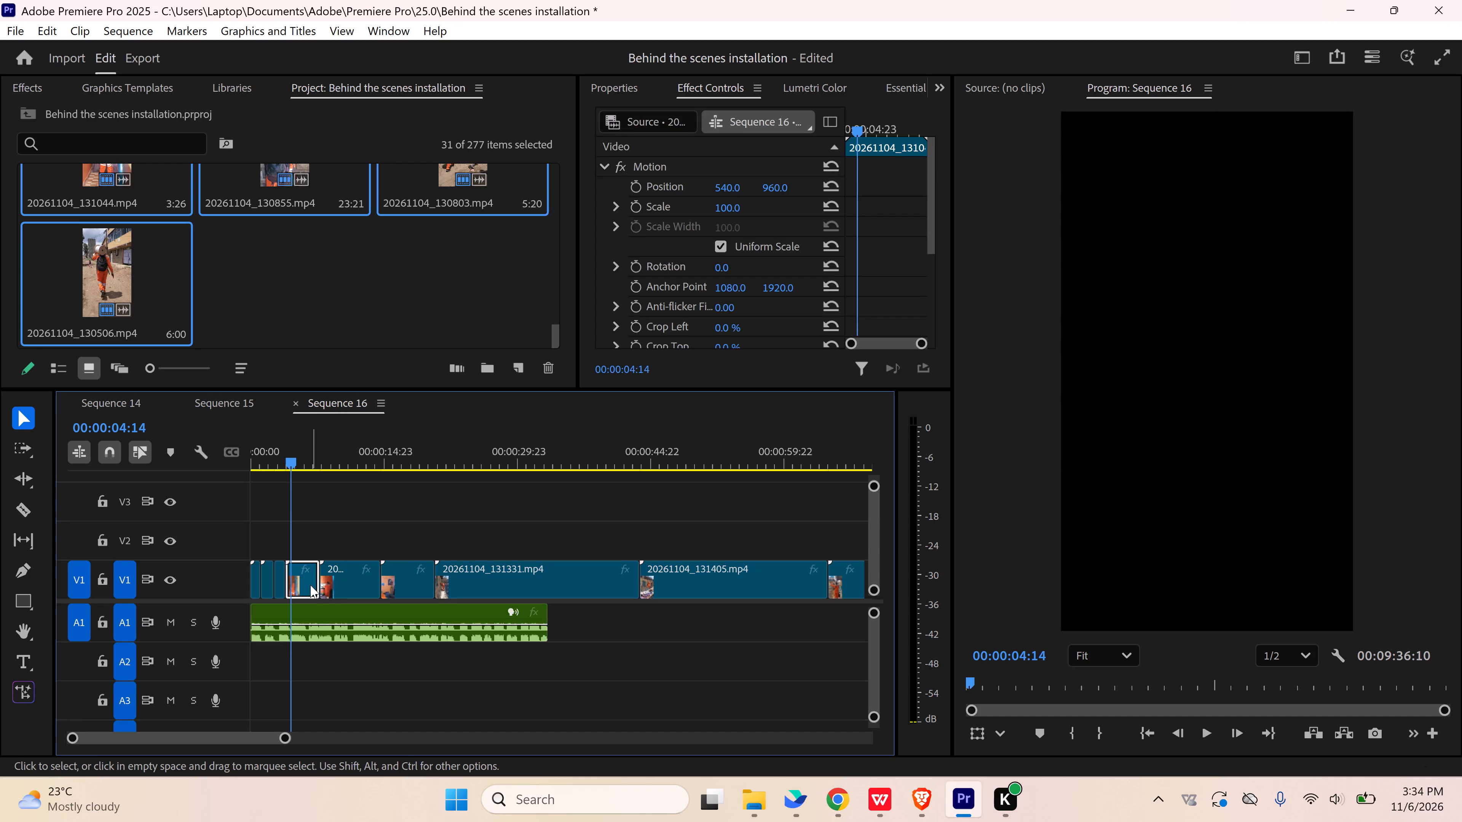
click(311, 591)
key(Delete)
Delete the clip of the technician facing the TV beside the blue door frame from V1 and close its gap.
drag(289, 460, 288, 460)
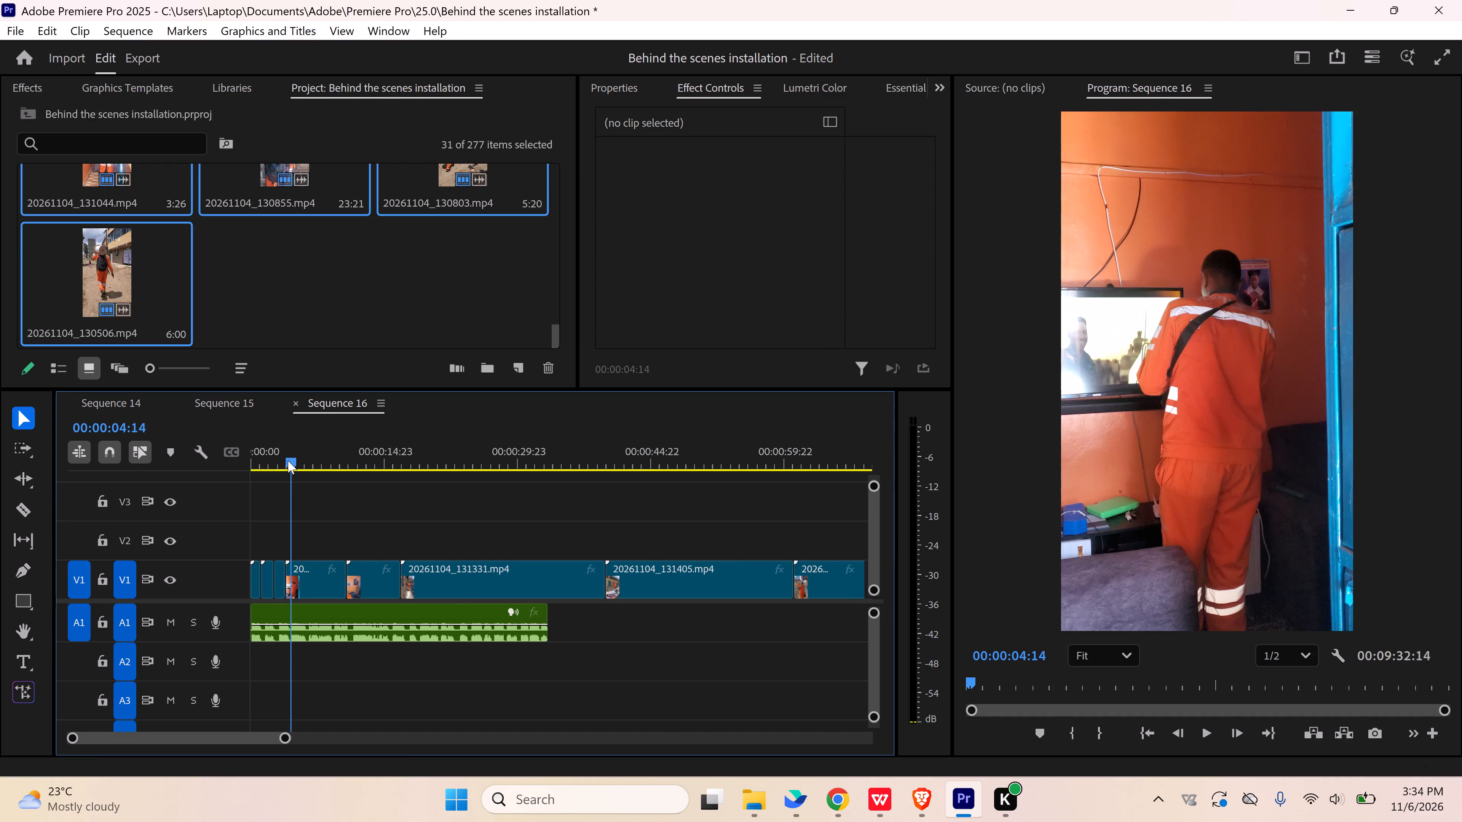
drag(288, 460, 282, 462)
key(space)
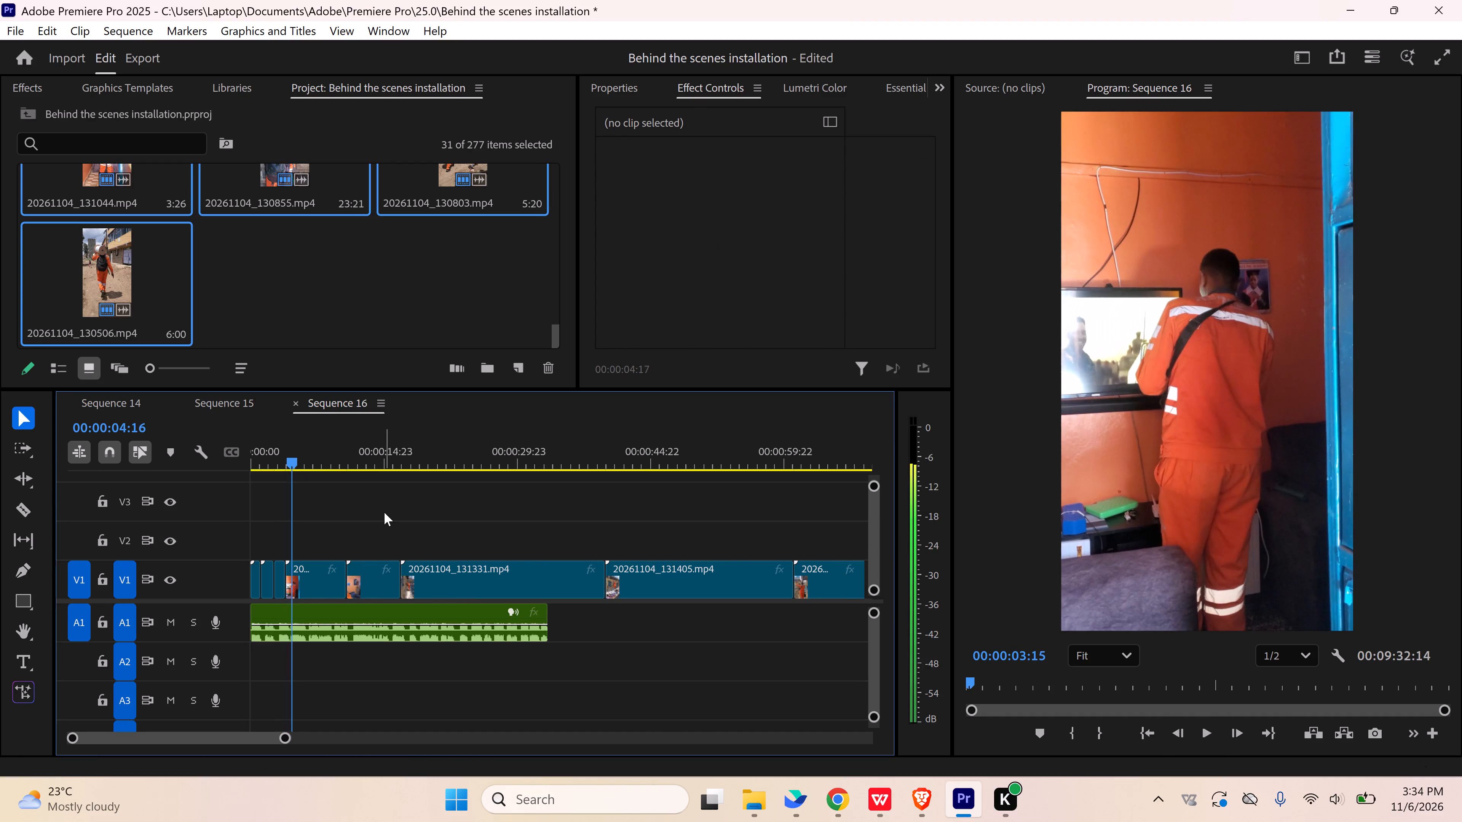
key(space)
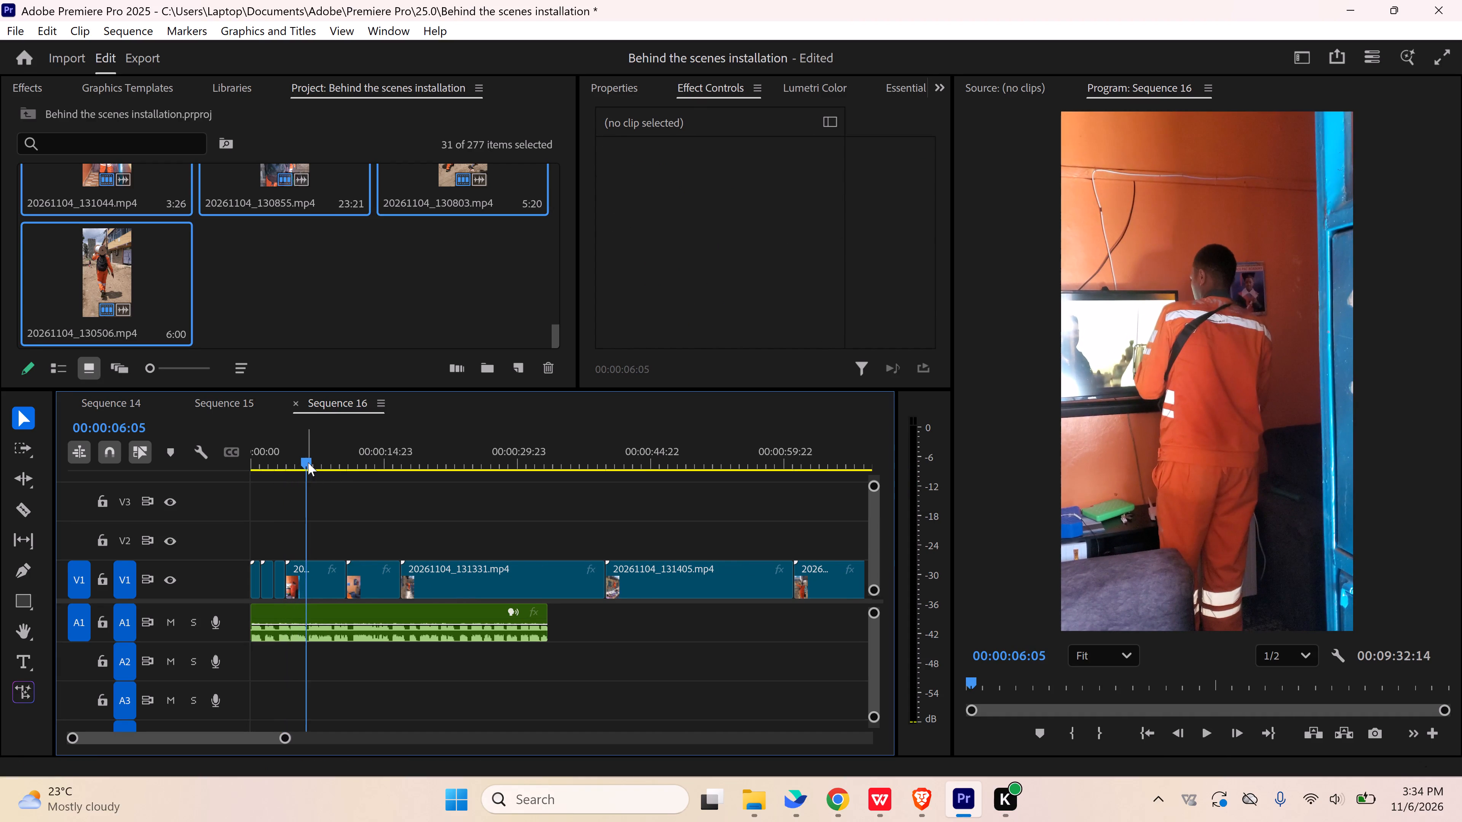
drag(308, 461, 363, 467)
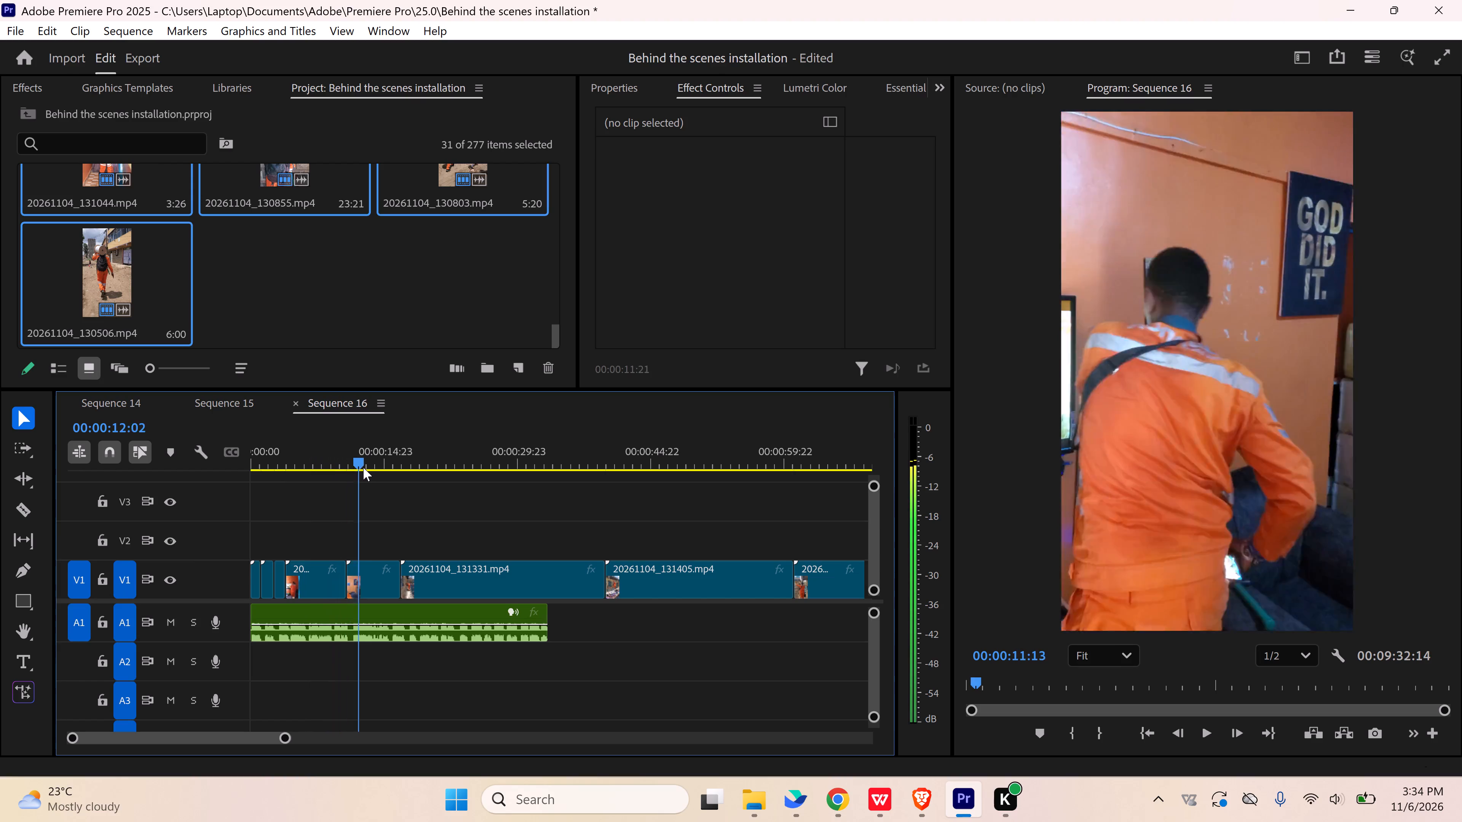
drag(363, 467, 415, 465)
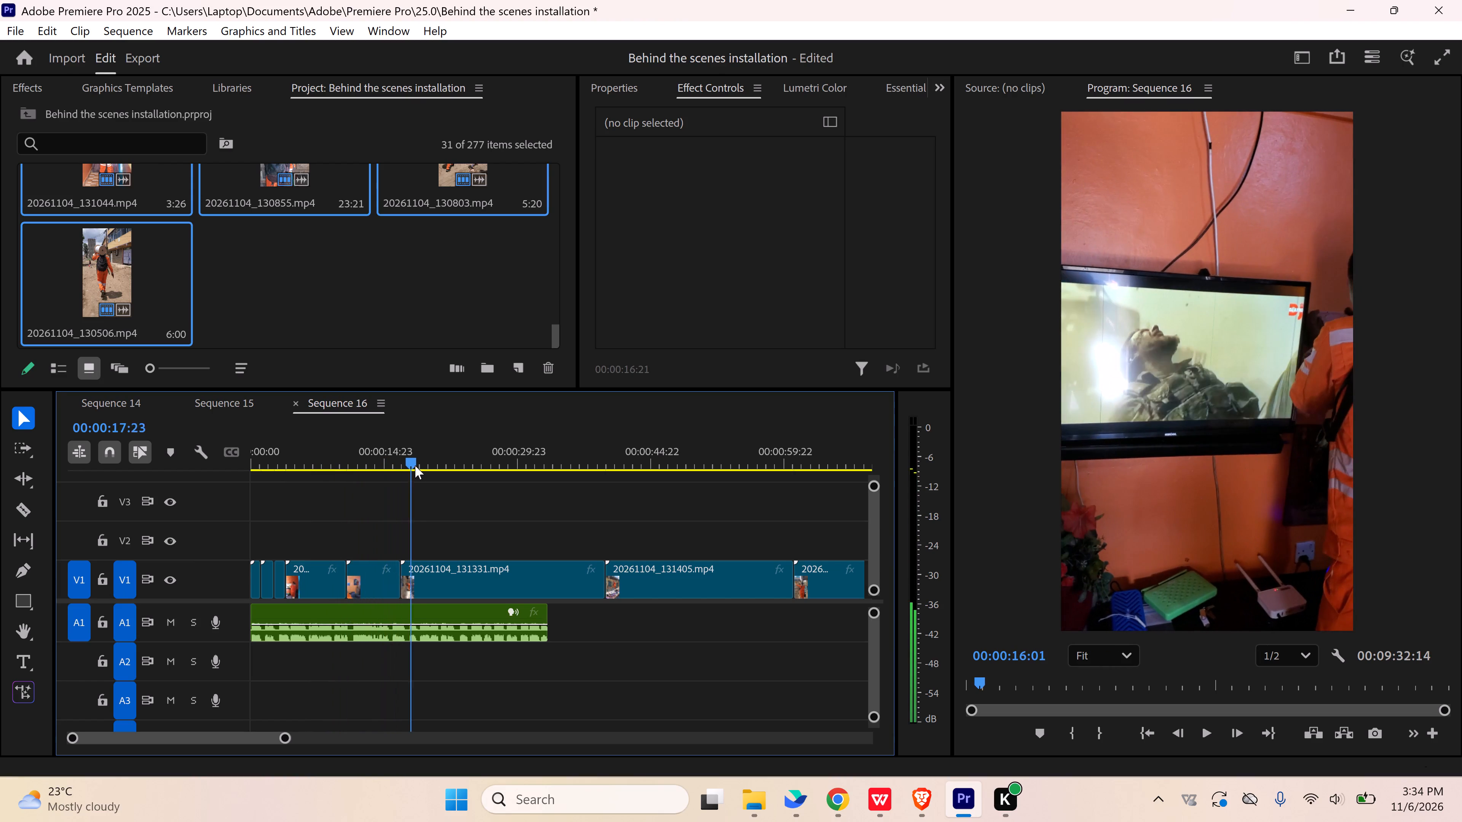
drag(415, 465, 335, 473)
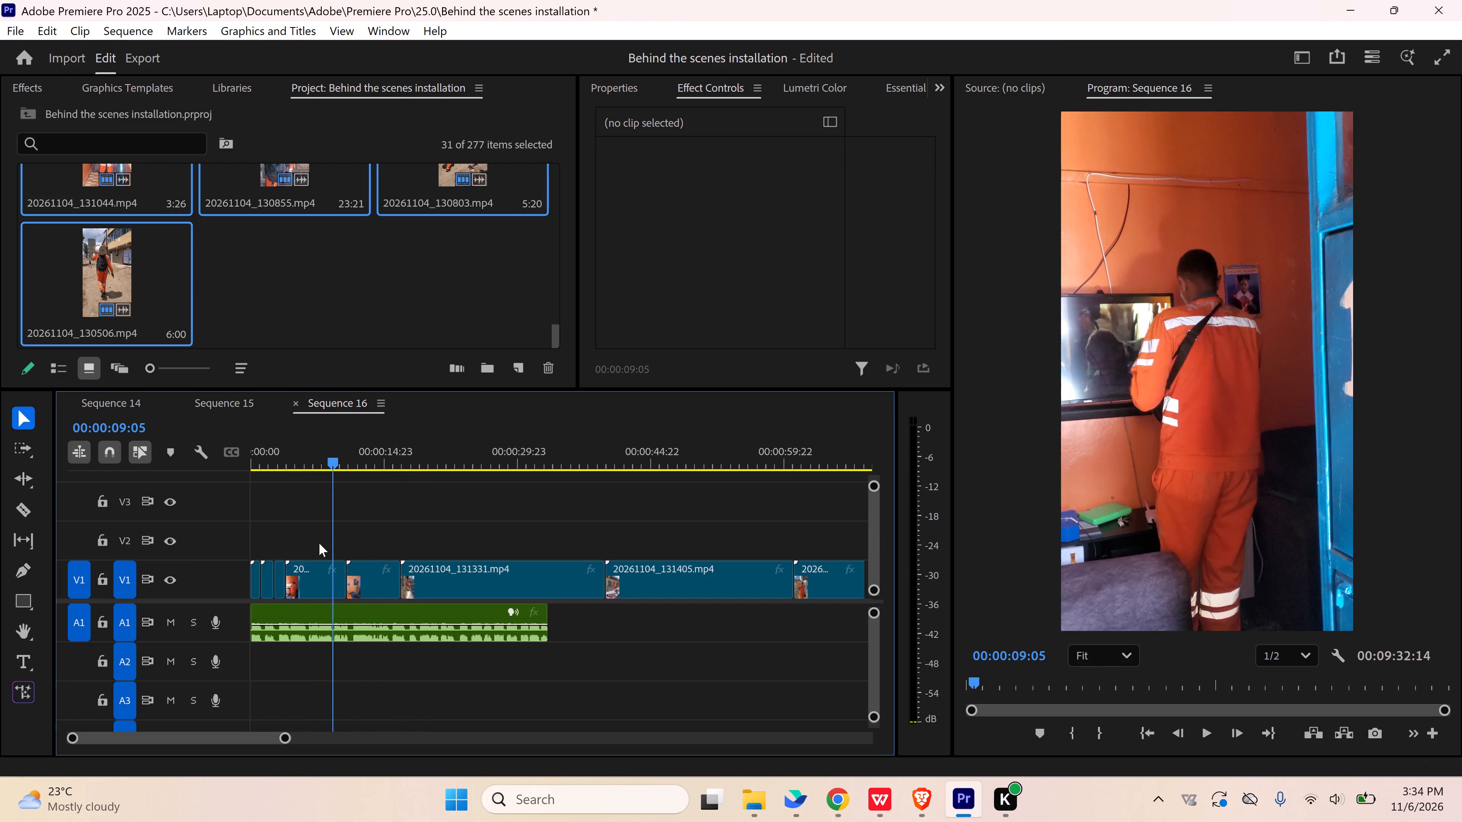
click(319, 583)
key(Delete)
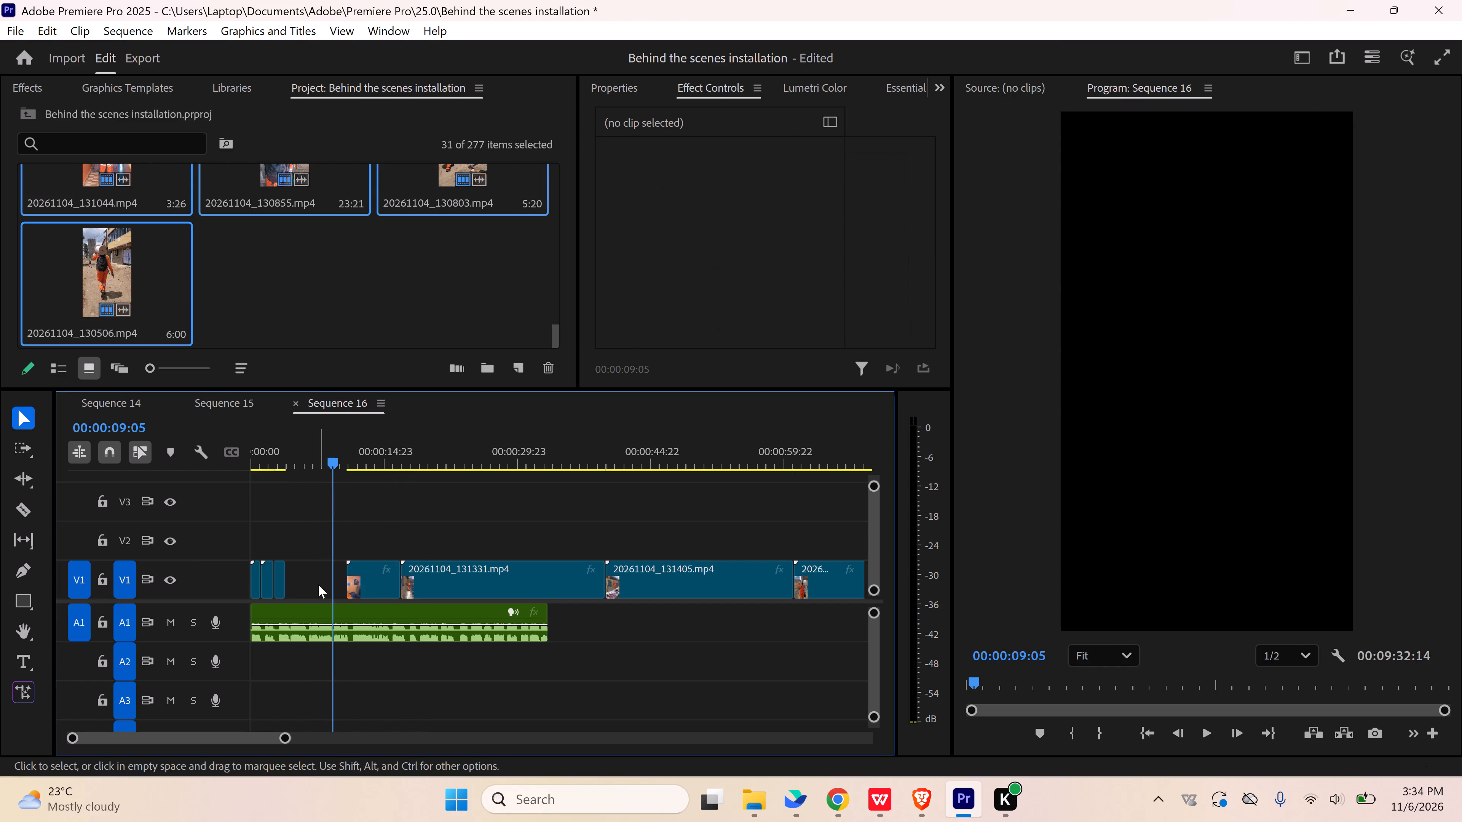
click(318, 585)
key(Delete)
Cut the clip with the "GOD DID IT" wall sign at 00:00:06:06, in time with the voiceover, and remove its remainder and the gap.
click(283, 458)
click(305, 486)
key(space)
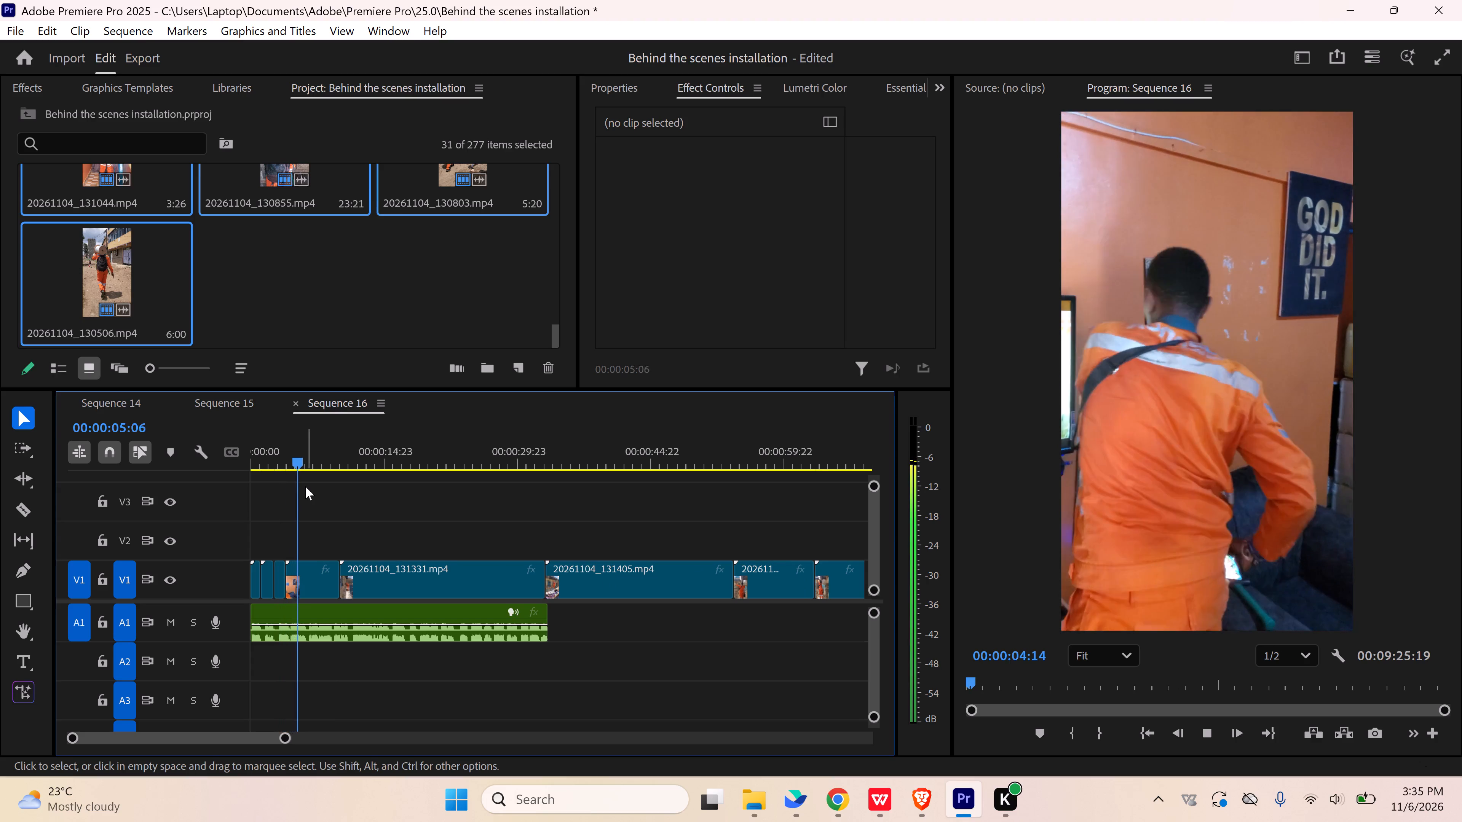
key(space)
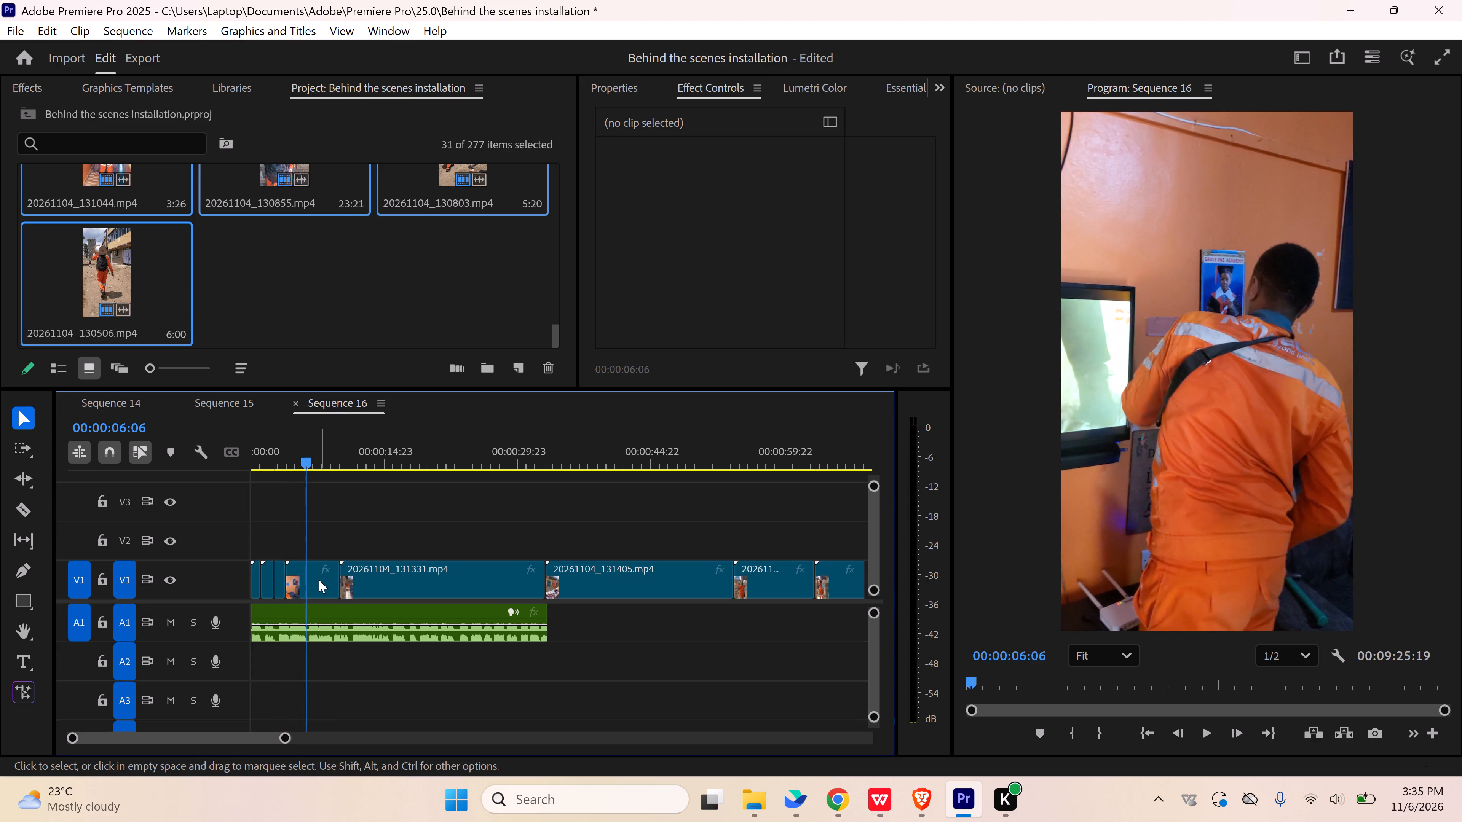
key(c)
click(305, 577)
key(v)
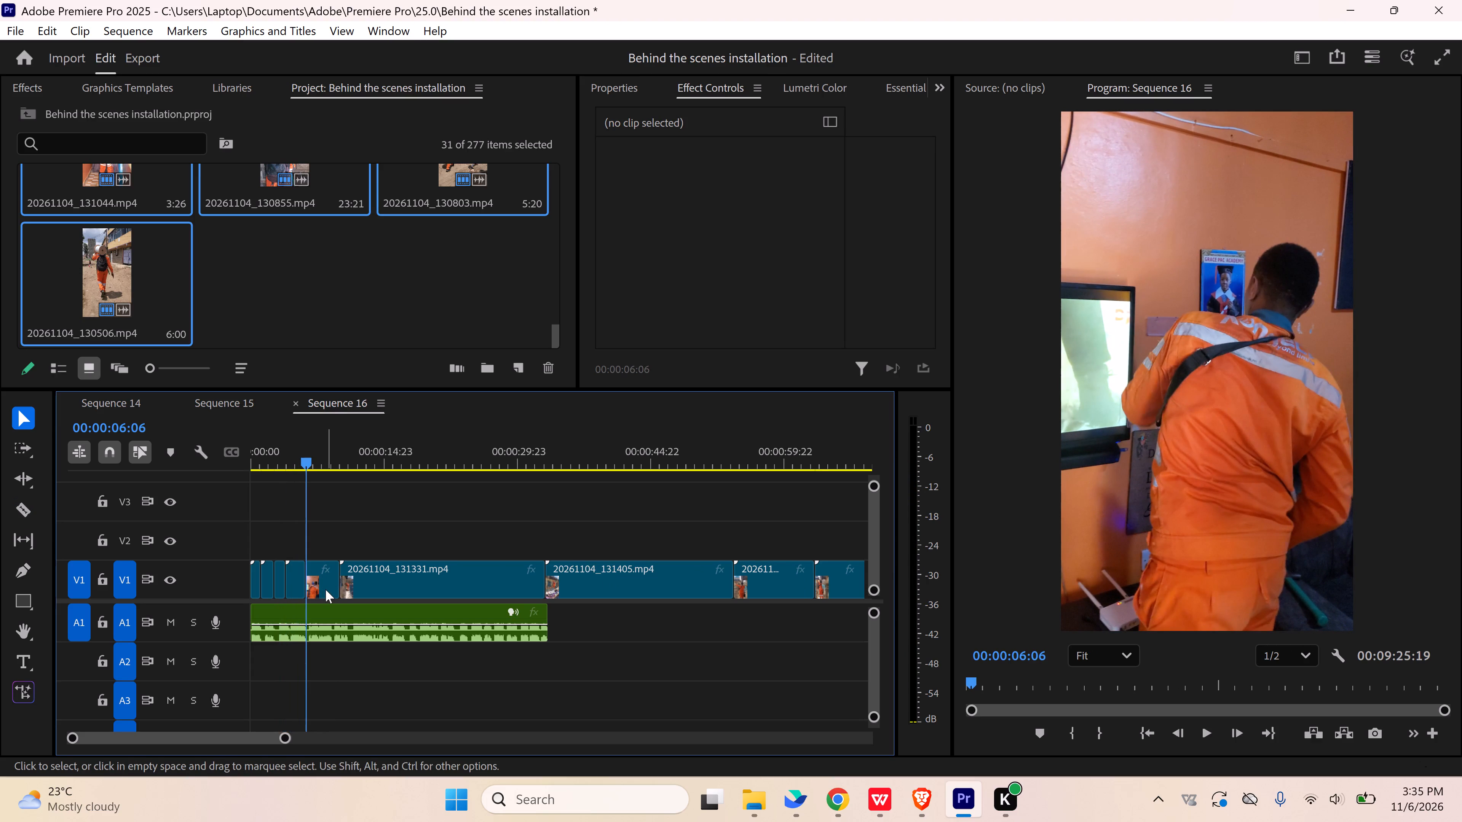
click(326, 589)
key(Delete)
click(327, 589)
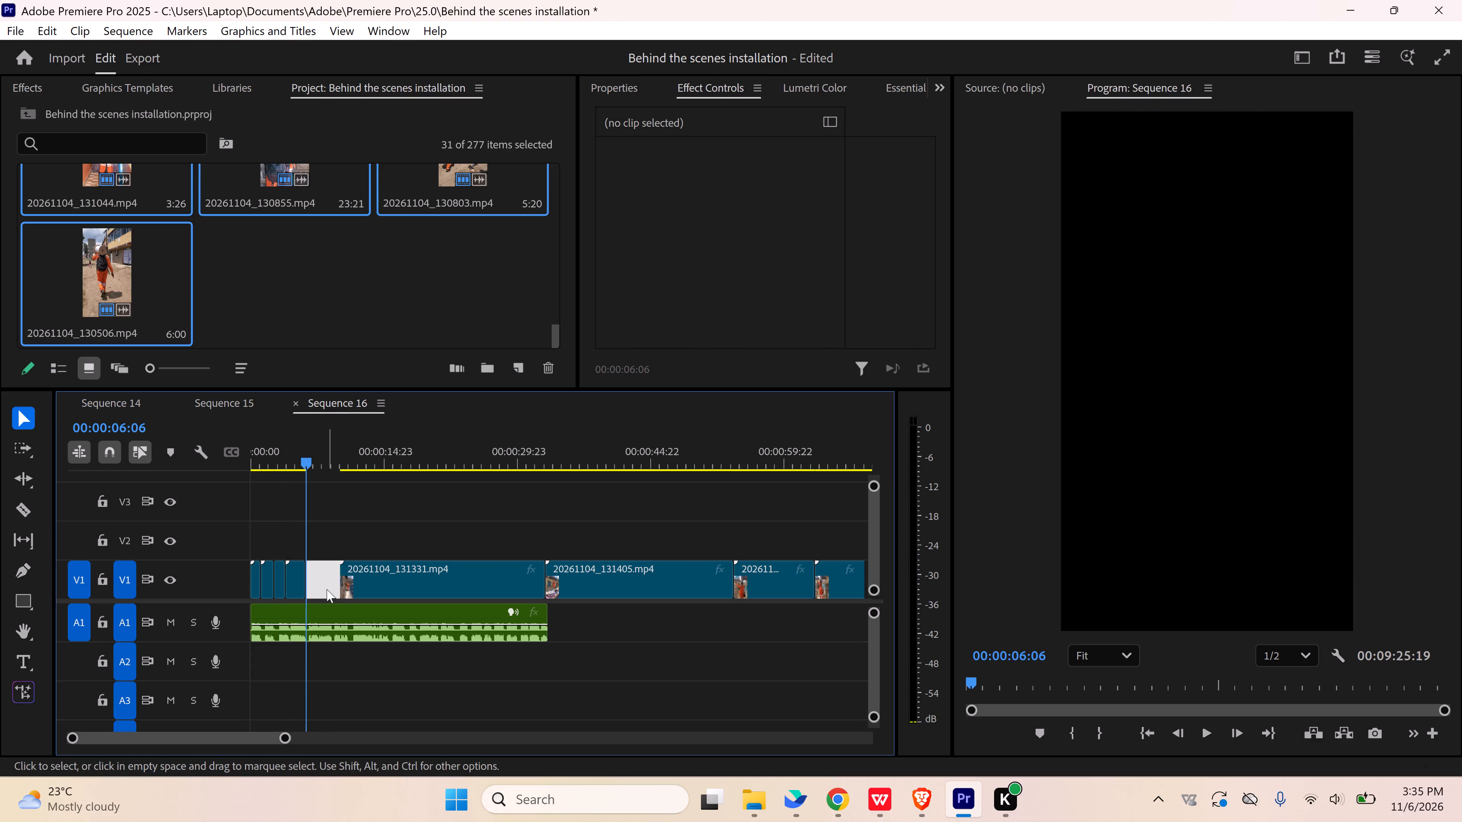
key(Delete)
Trim the start of 20261104_131331.mp4 to 00:00:08:01 and move the clip back against the preceding shot on V1.
drag(308, 462, 332, 464)
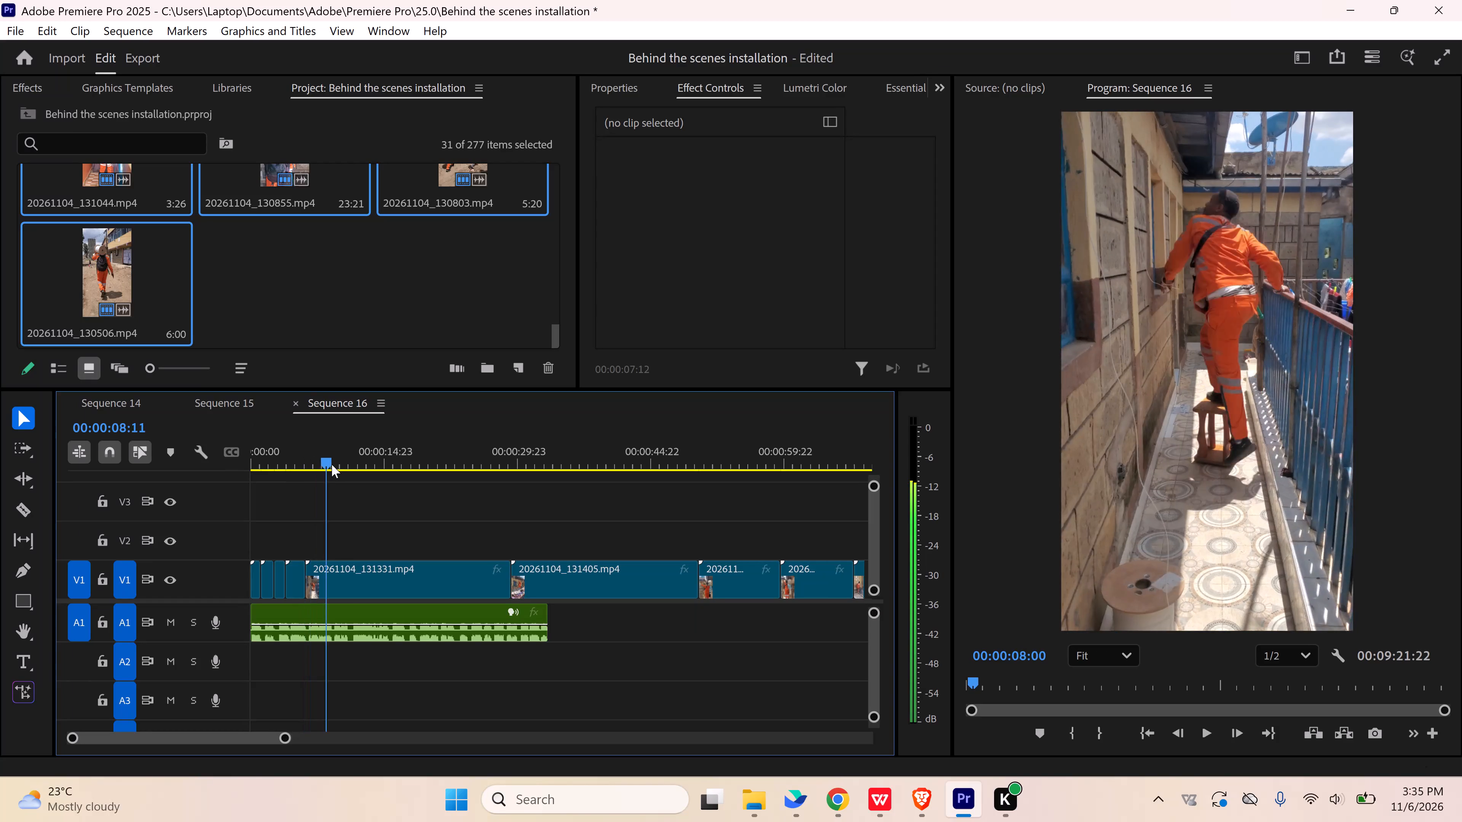
drag(332, 464, 303, 474)
key(space)
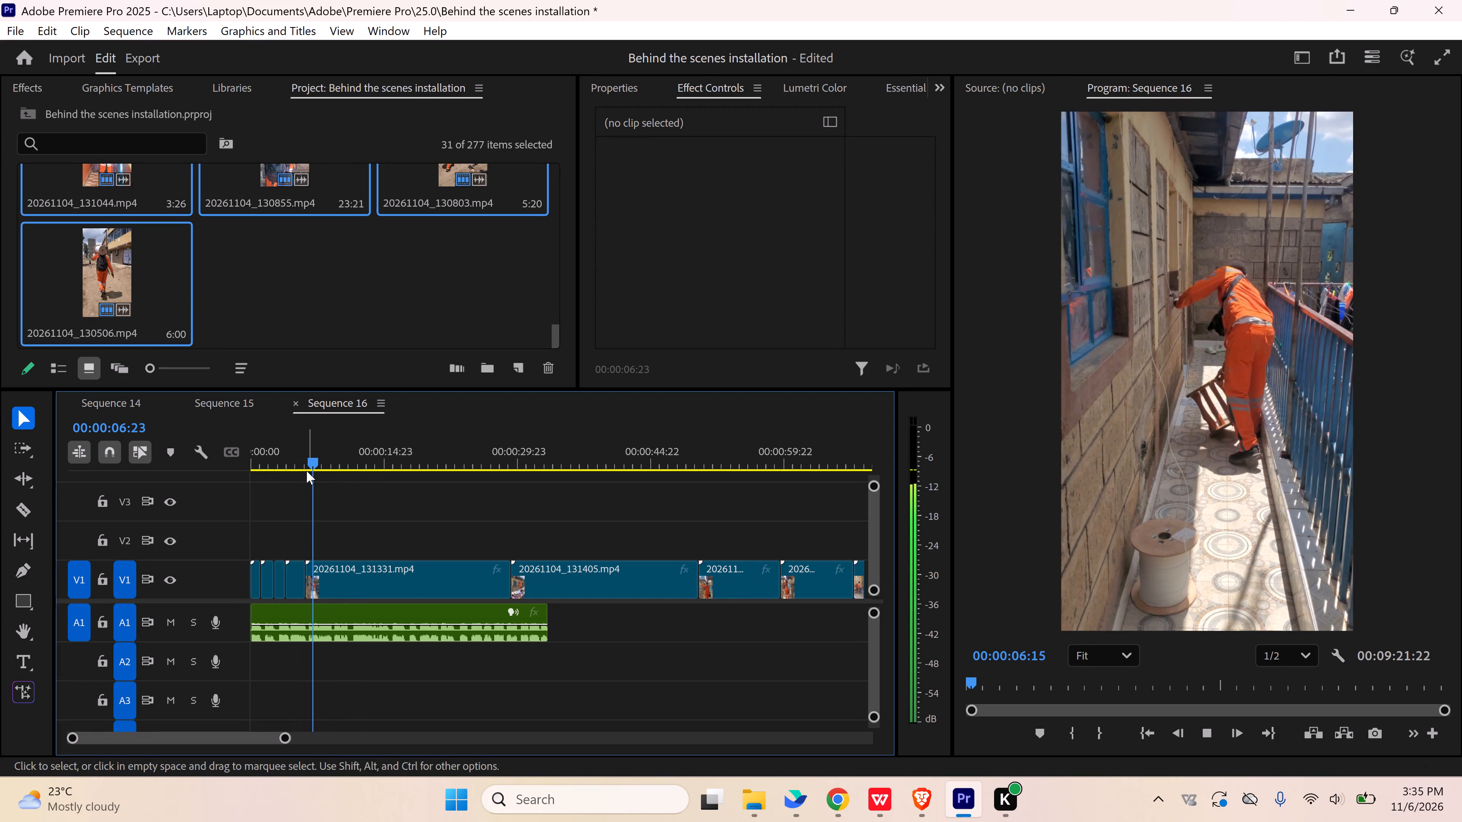
key(space)
key(space)
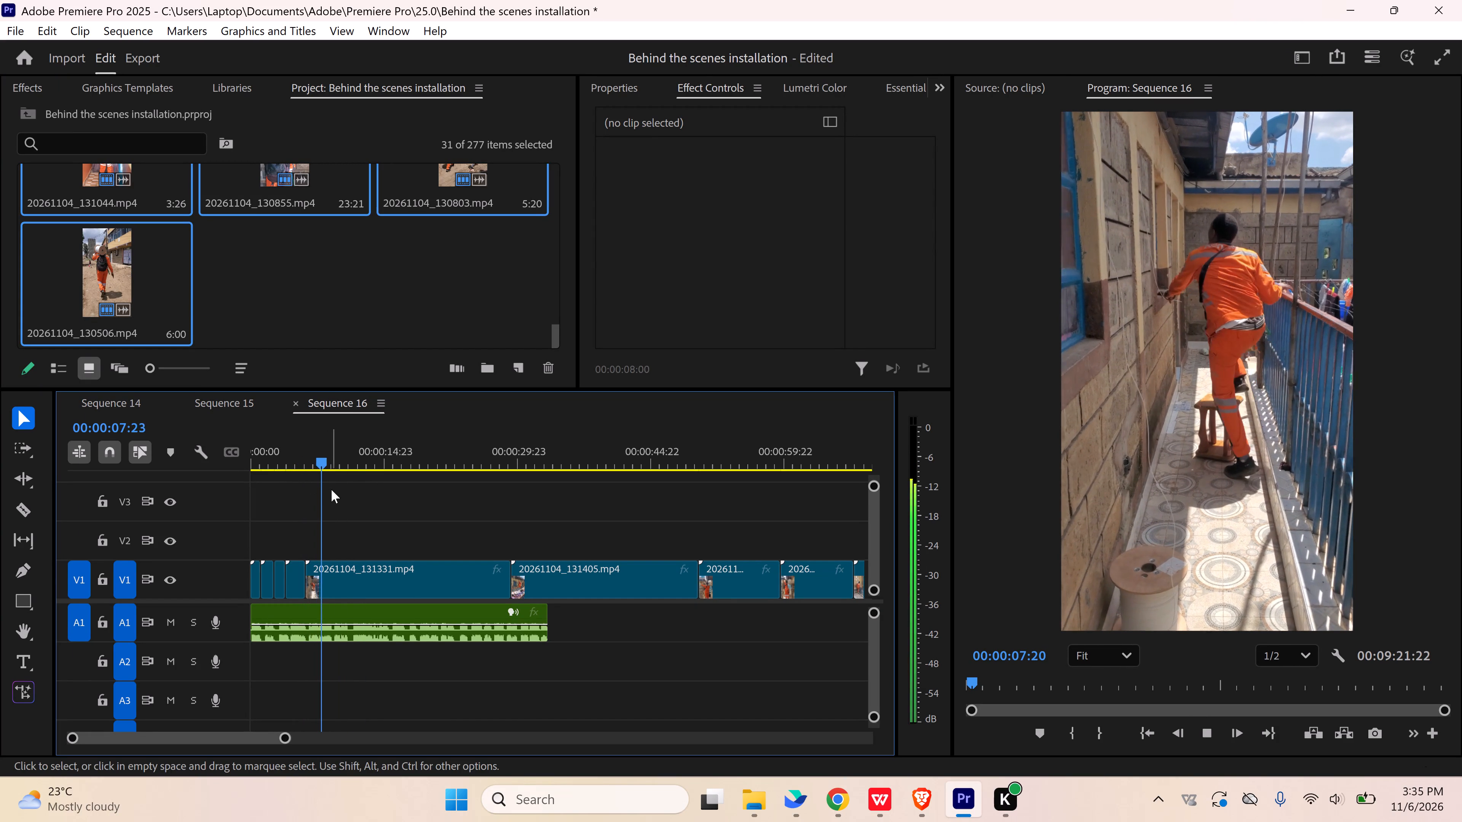
key(space)
drag(324, 462, 339, 463)
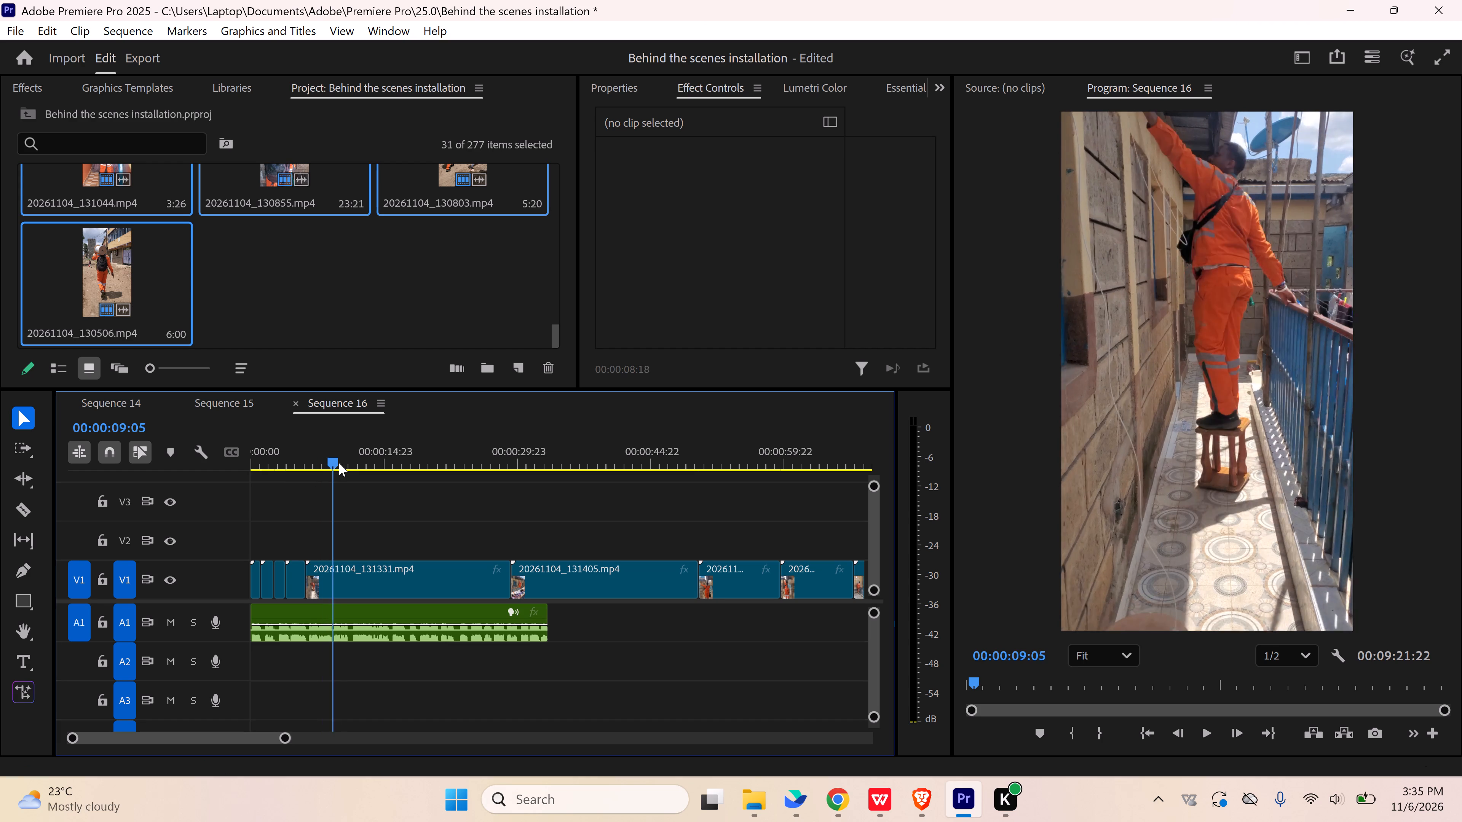
drag(339, 463, 325, 467)
drag(306, 460, 296, 461)
key(space)
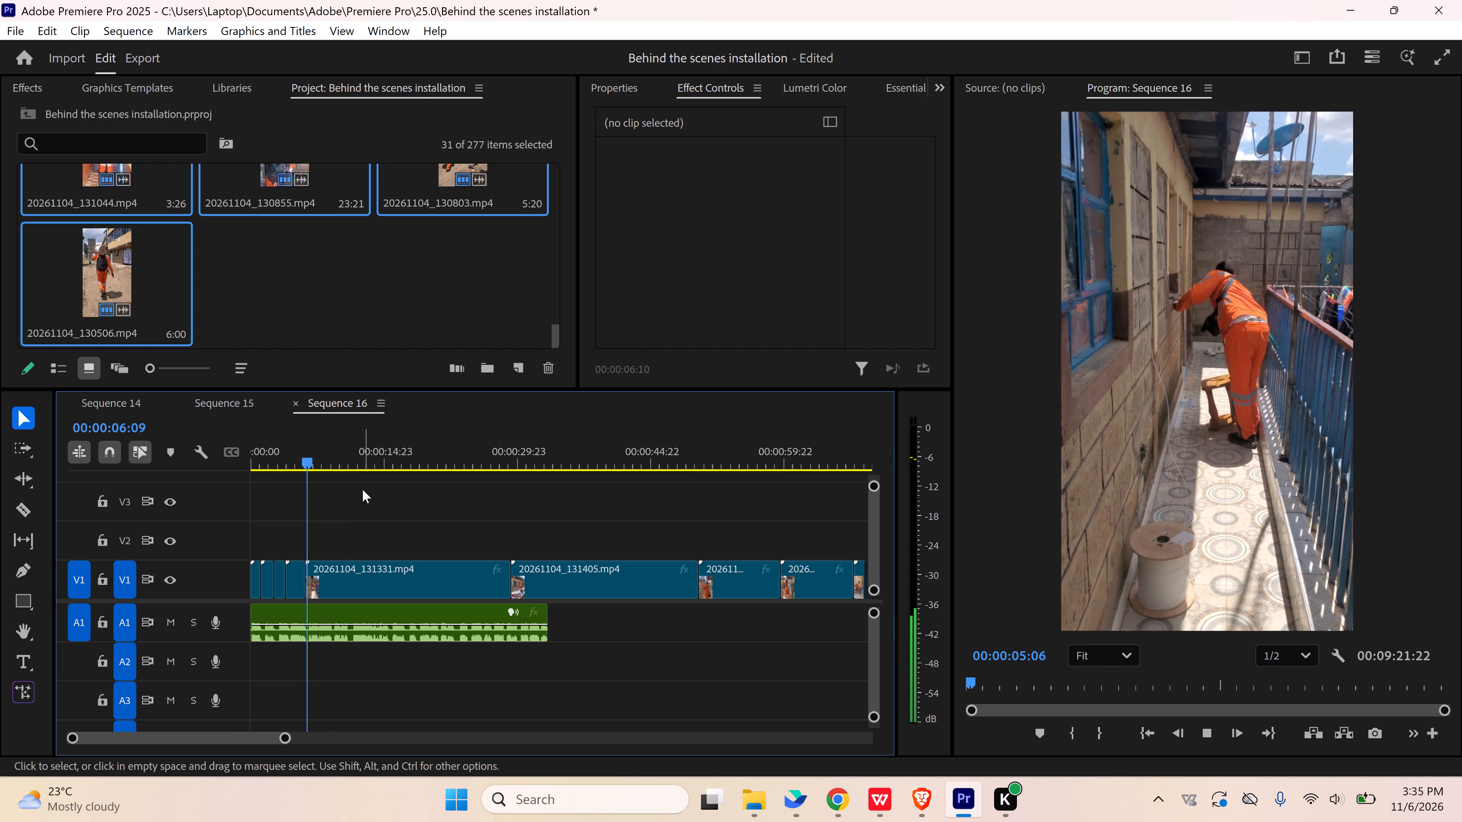
key(space)
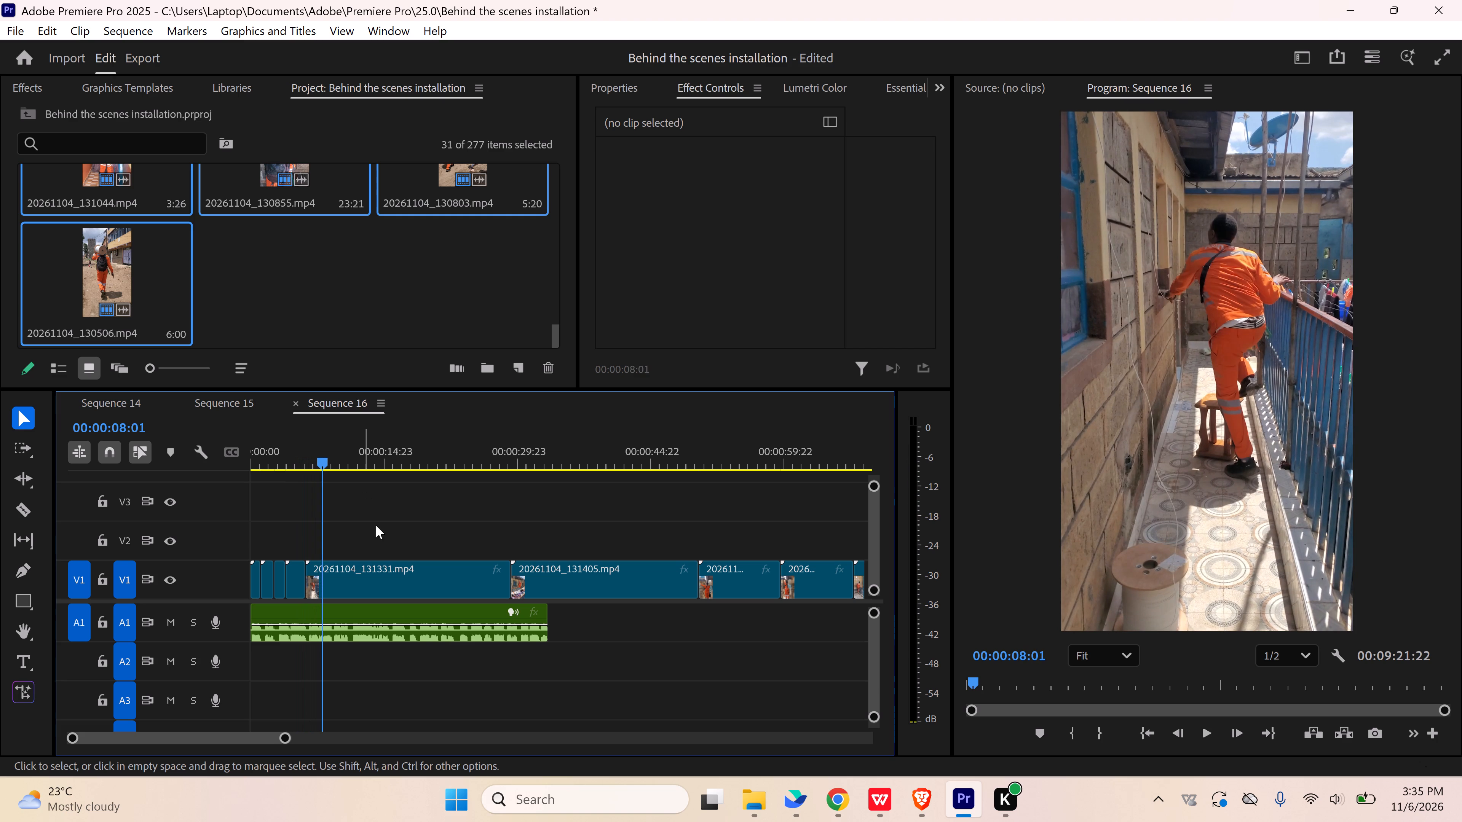
drag(308, 566, 321, 567)
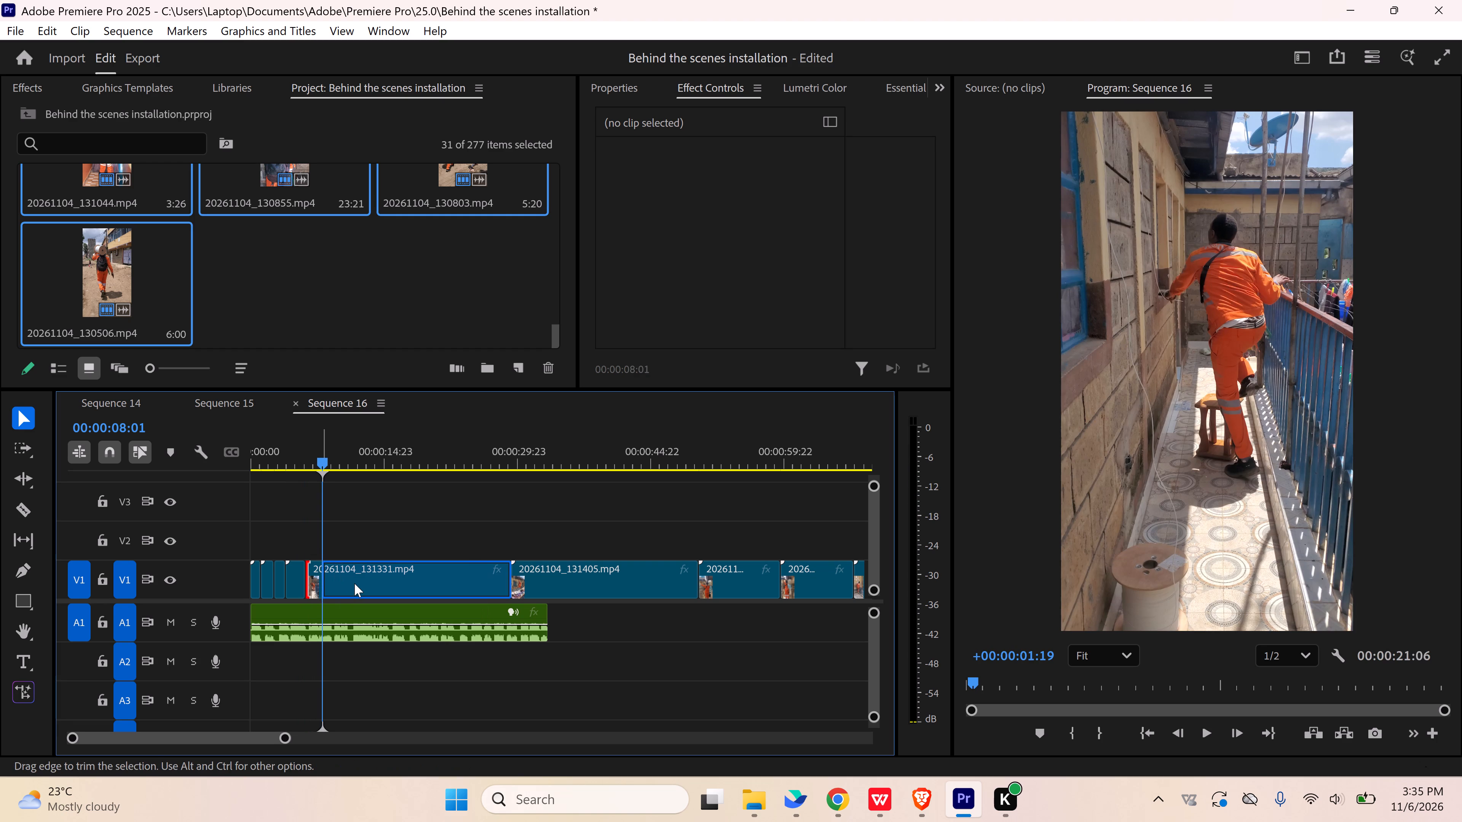
drag(392, 584, 380, 585)
Split 20261104_131331.mp4 on V1 at 00:00:07:21, in time with the voiceover.
click(291, 457)
click(334, 503)
key(space)
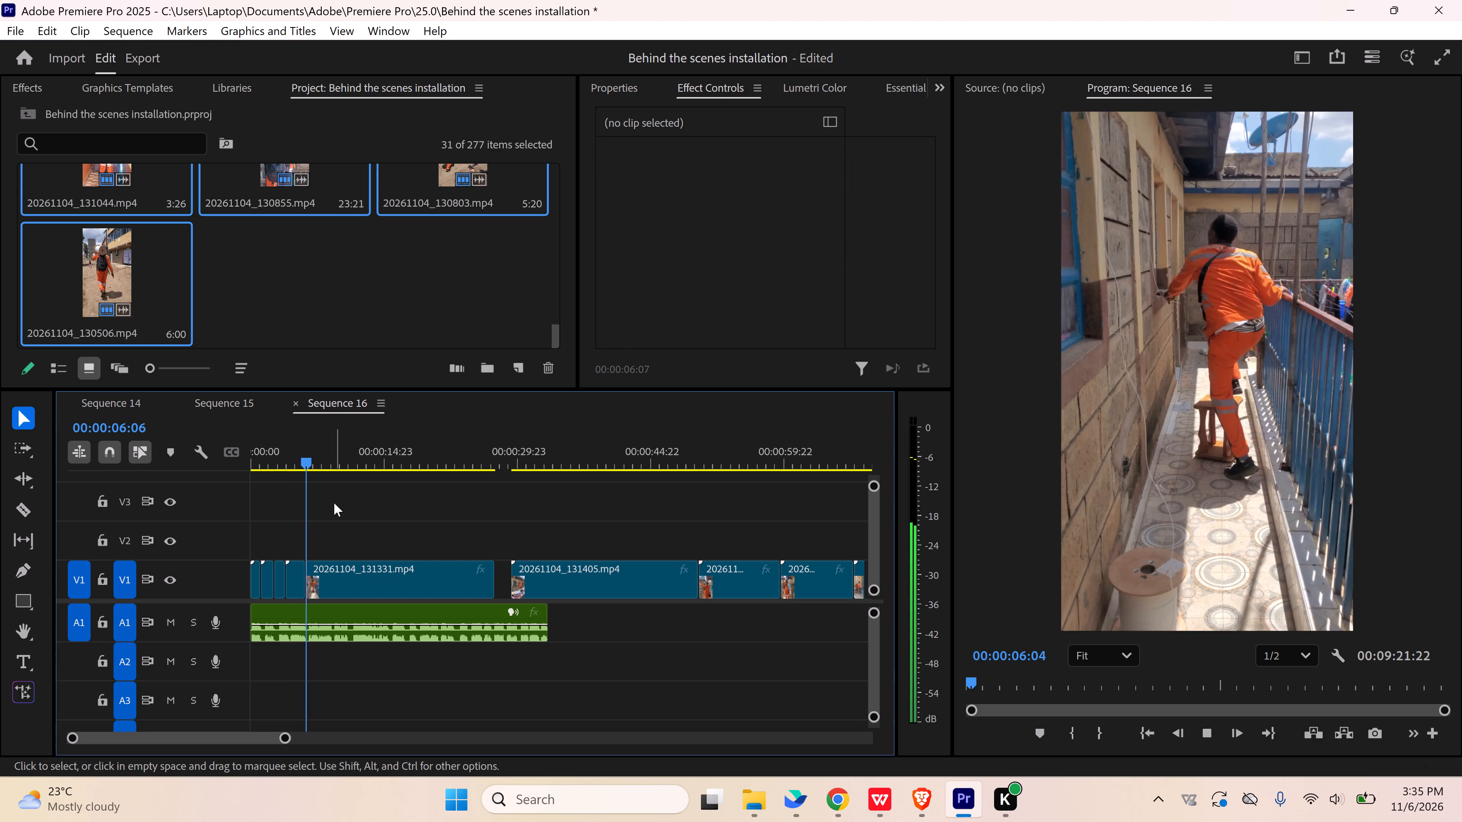
key(space)
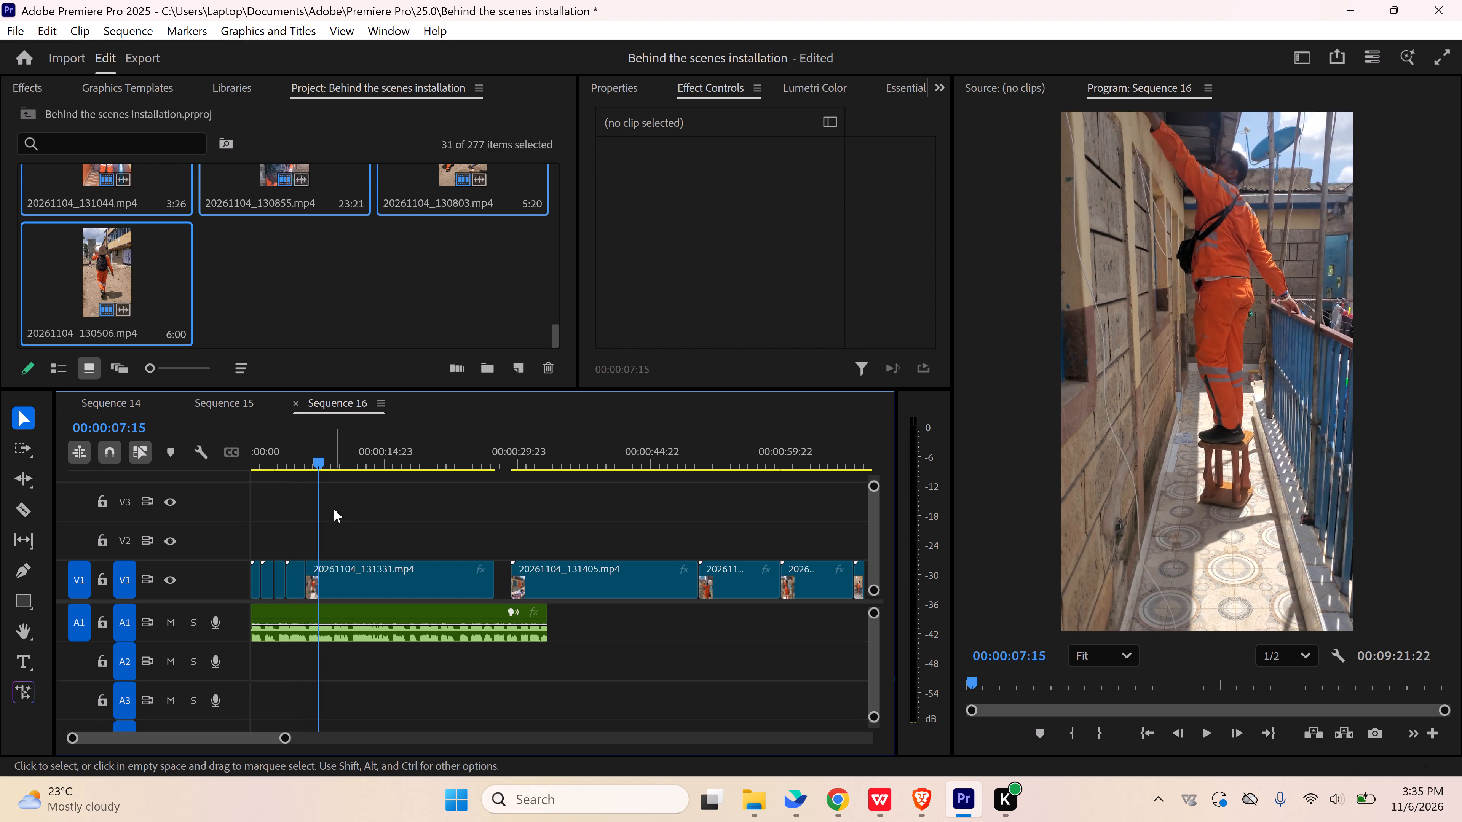
key(space)
key(space)
key(c)
click(319, 579)
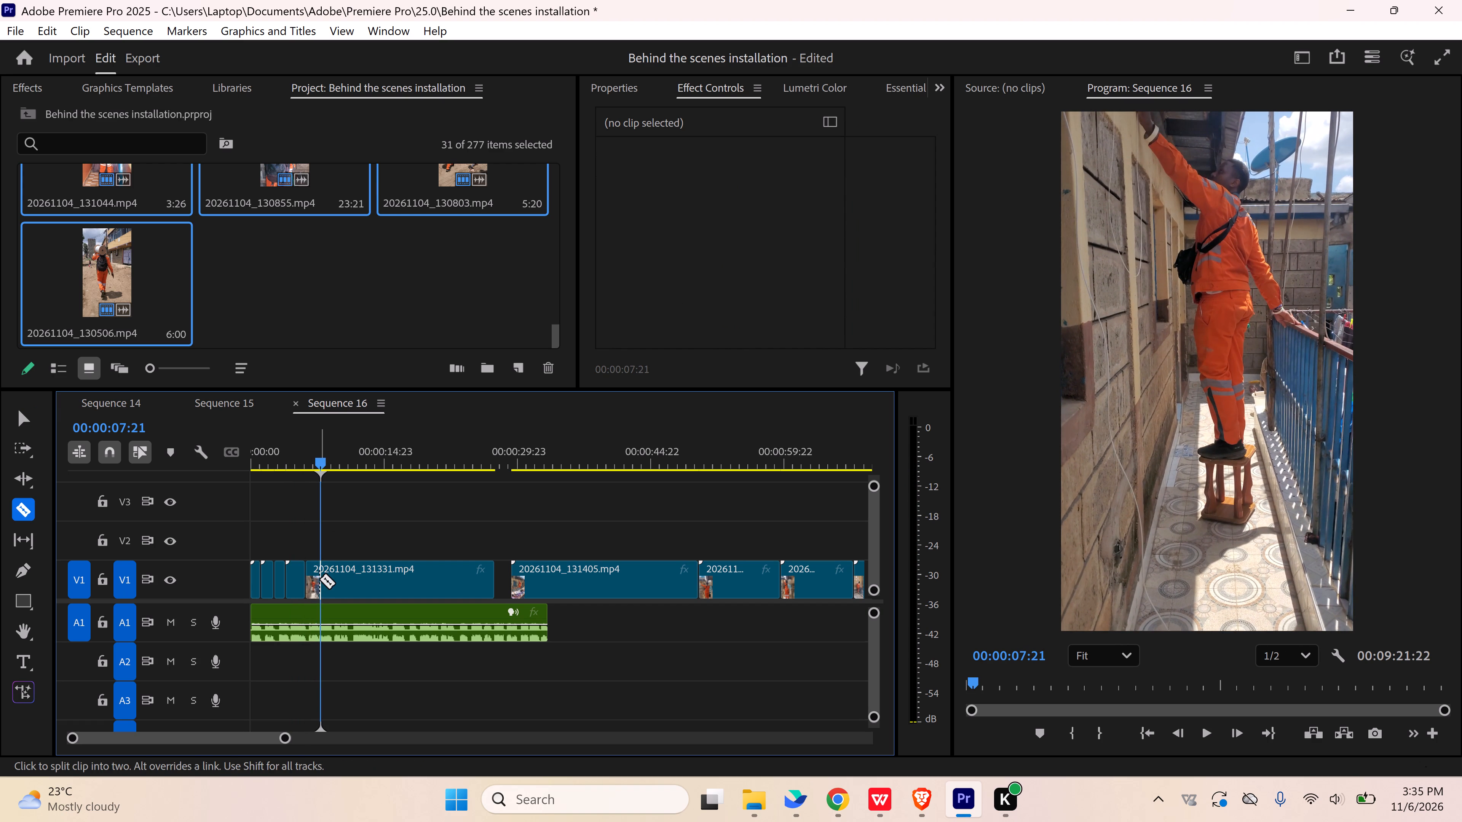
key(v)
Delete the remainder of 20261104_131331.mp4 after the cut and close the gap before 20261104_131405.mp4.
drag(323, 461, 438, 469)
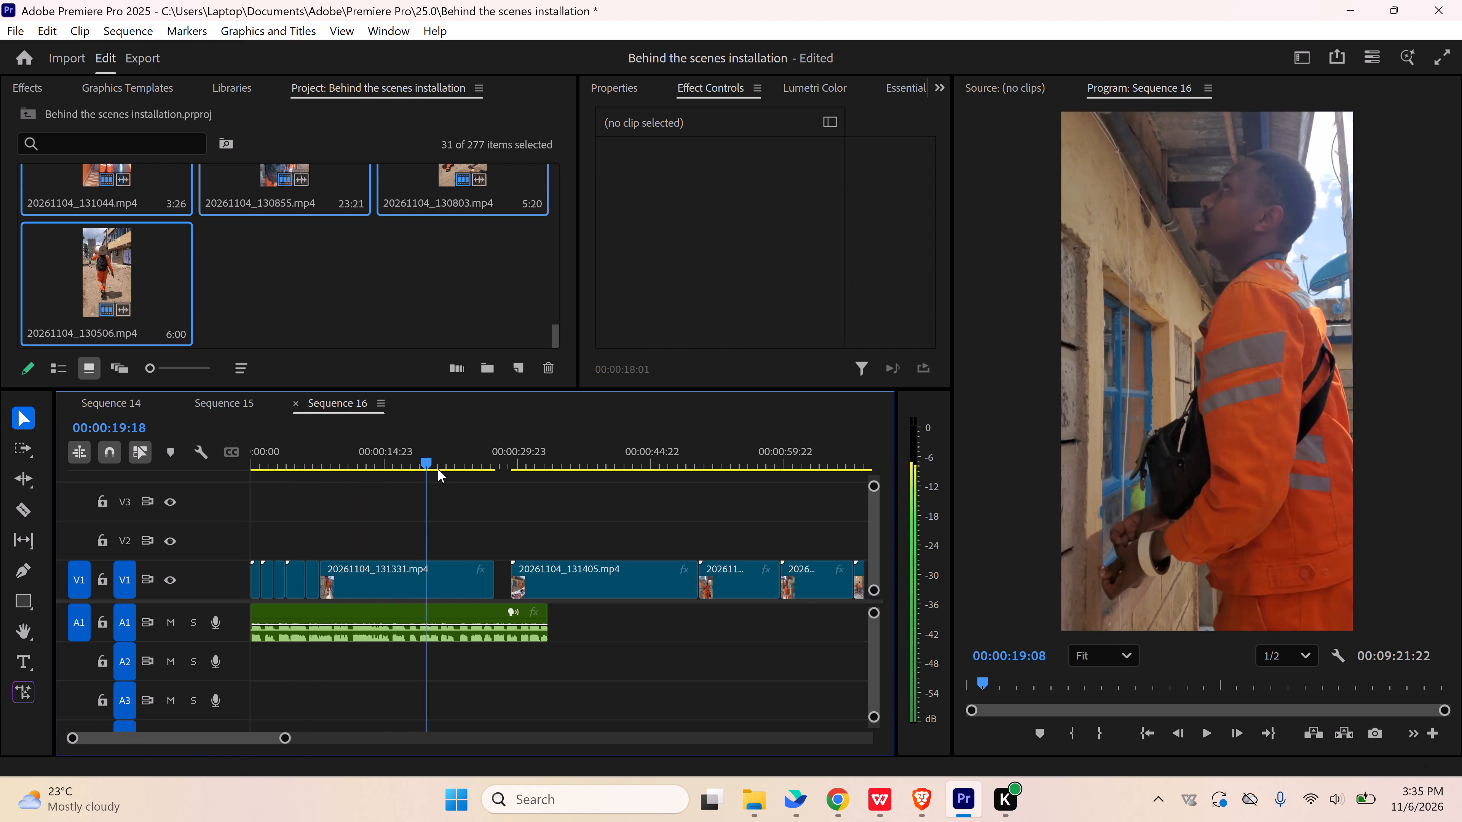
drag(438, 469, 471, 468)
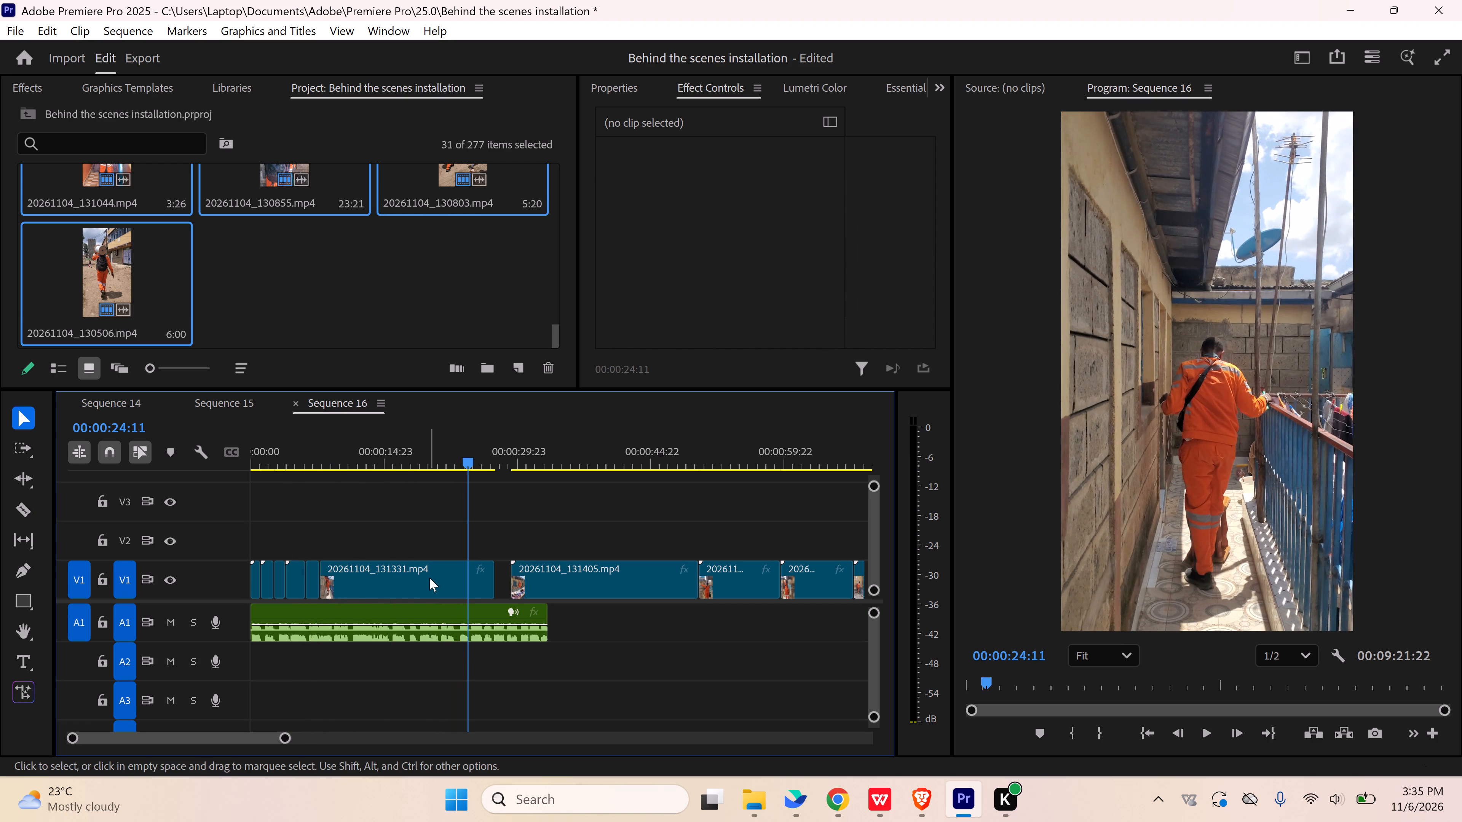
click(430, 578)
key(Delete)
click(430, 578)
key(Delete)
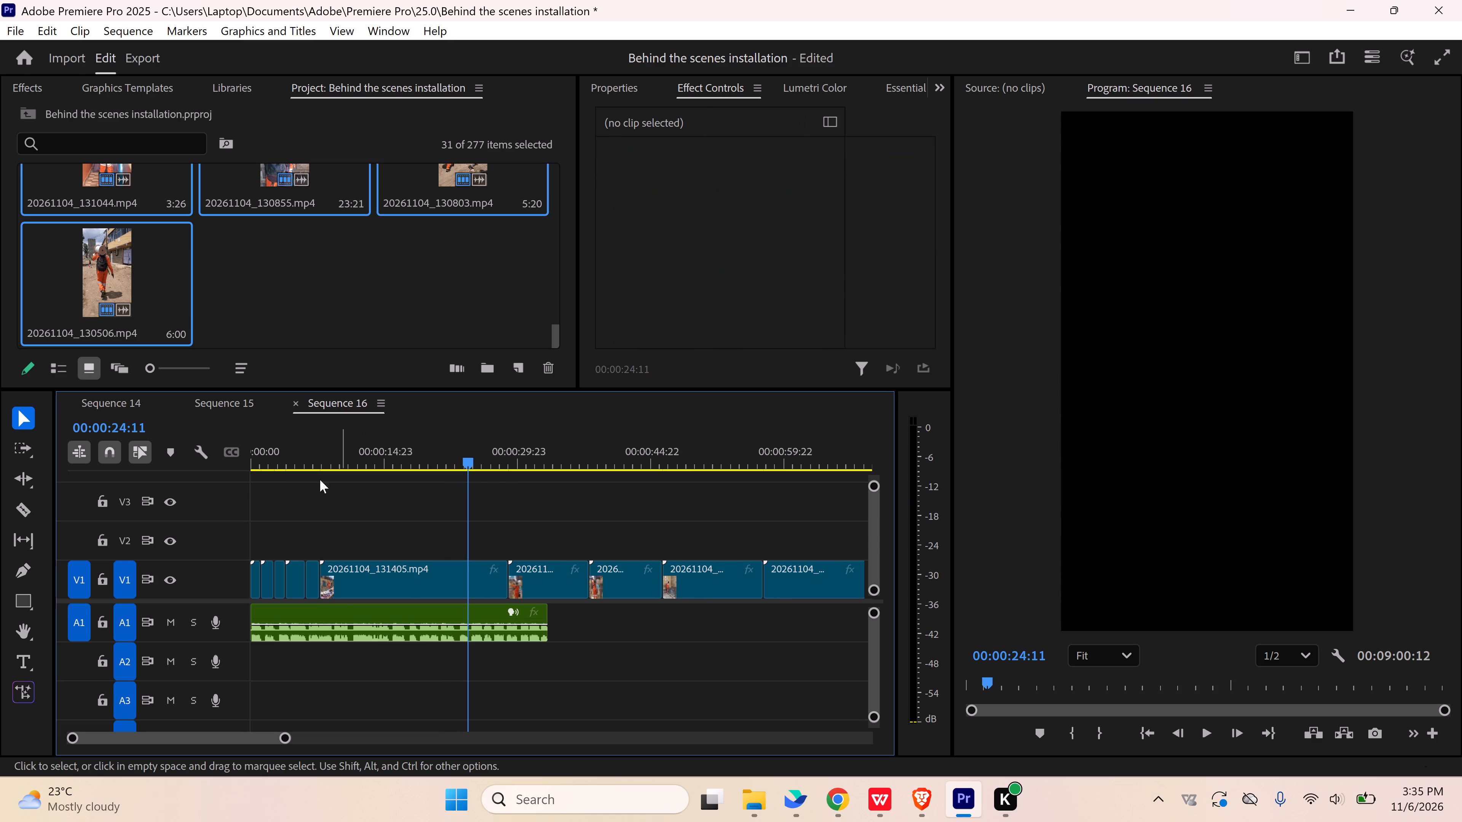
Split 20261104_131405.mp4 on V1 at 00:00:09:08, in time with the voiceover.
click(309, 455)
click(356, 499)
key(space)
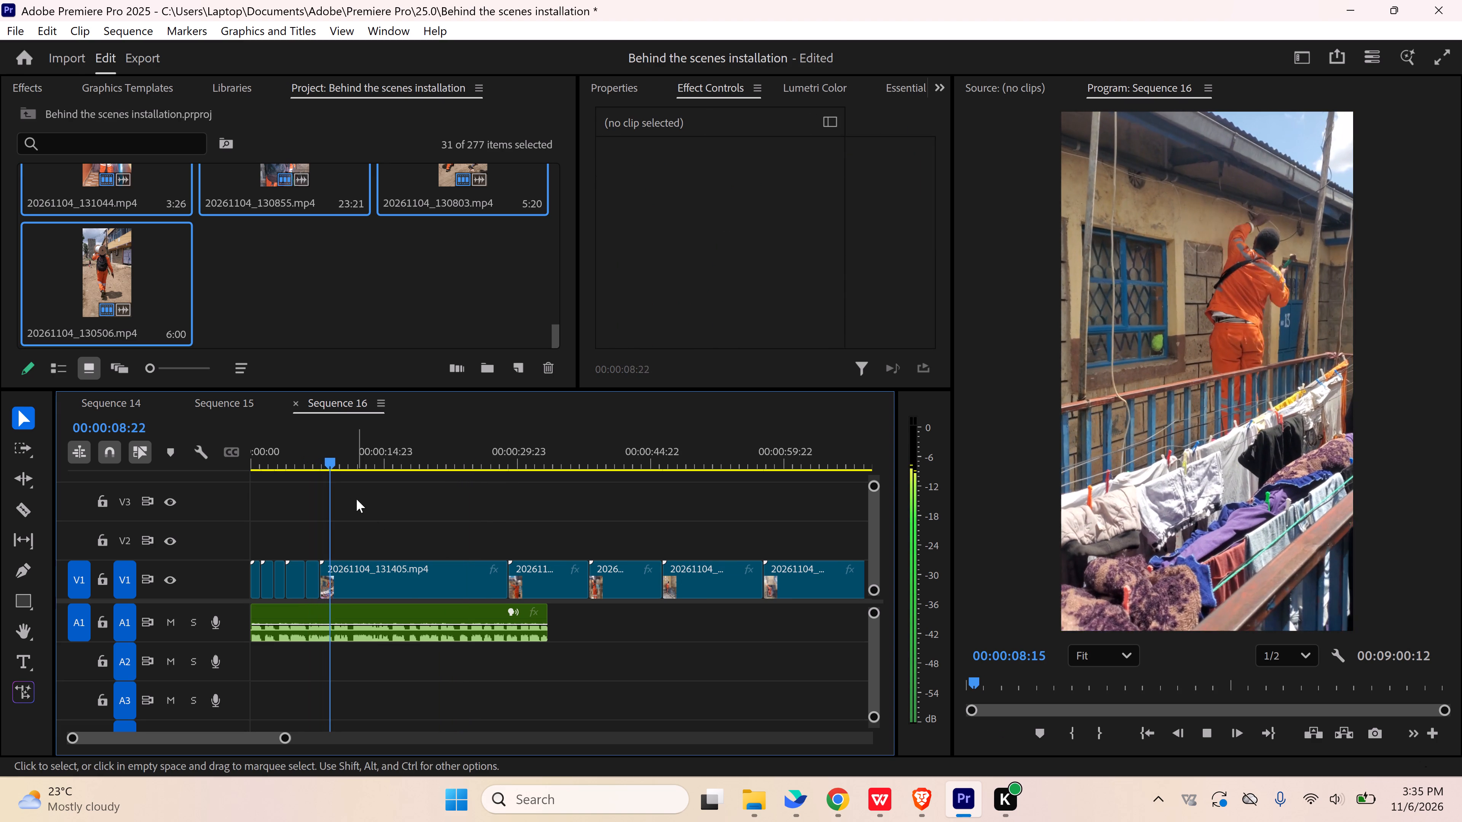
key(space)
key(c)
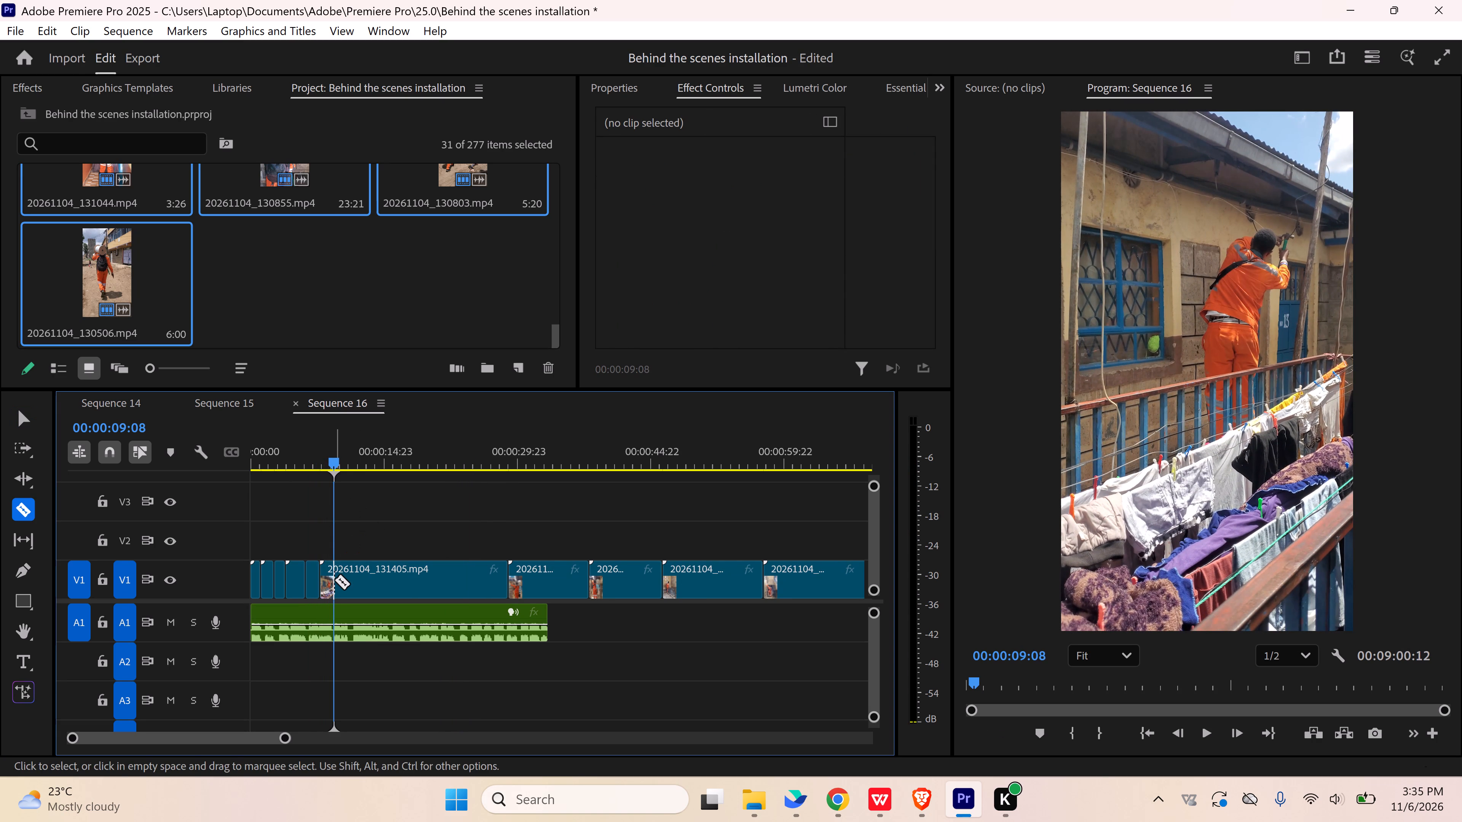
click(335, 570)
key(v)
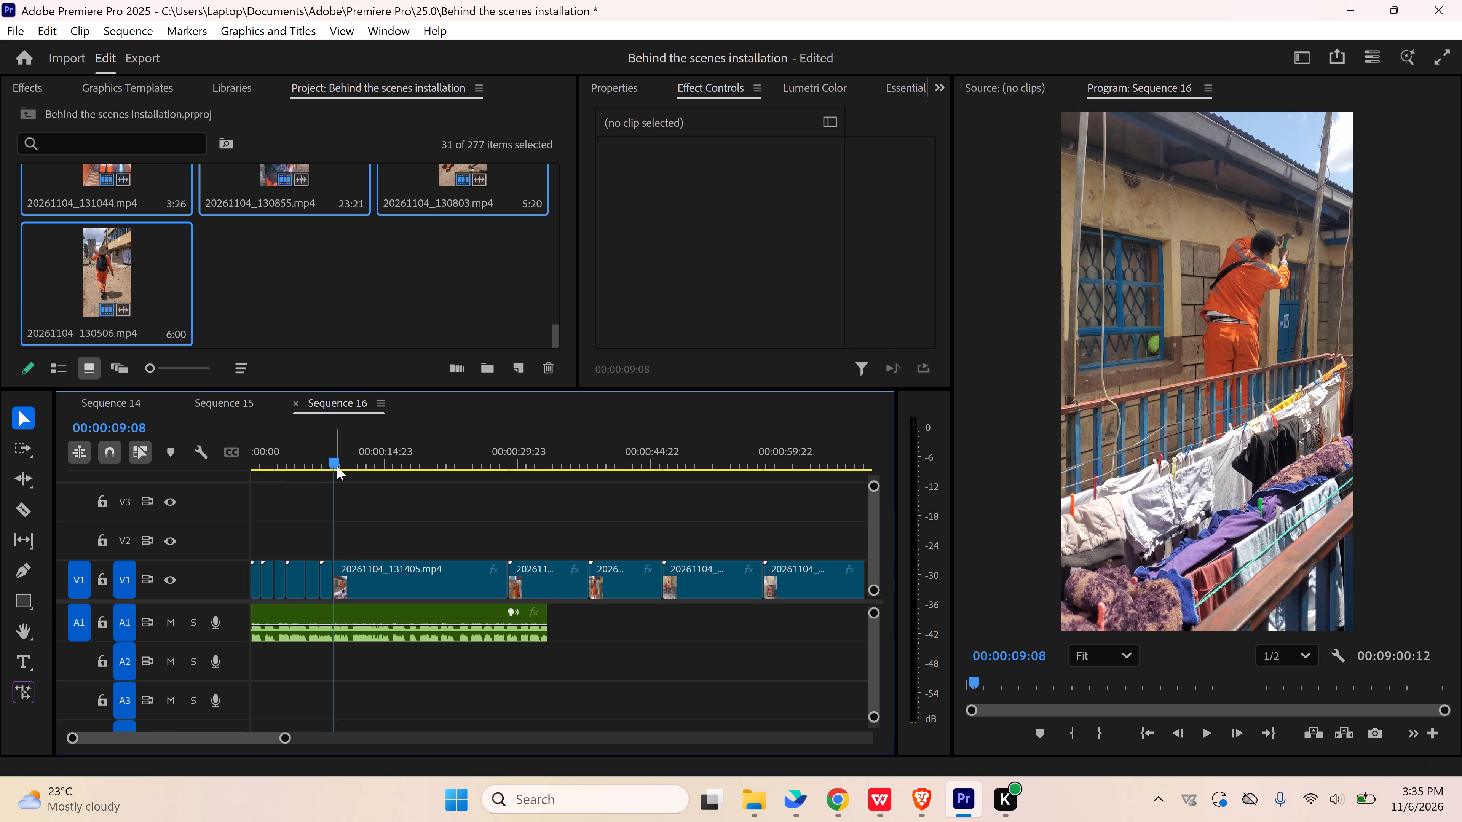
Check the rest of 20261104_131405.mp4 for usable footage, and delete everything after its cut, closing the gap on V1.
drag(337, 467, 426, 463)
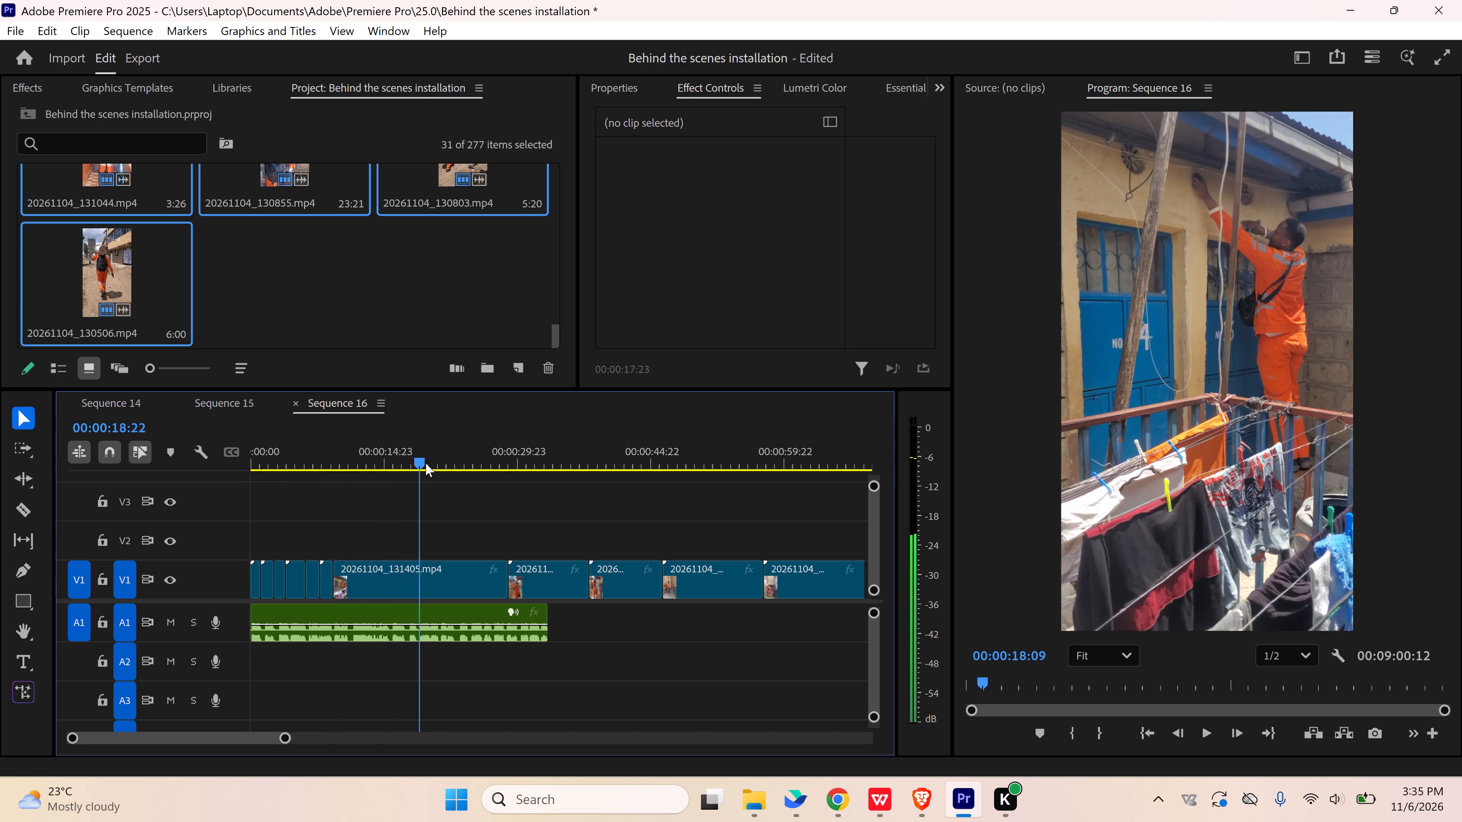
drag(426, 463, 385, 469)
key(space)
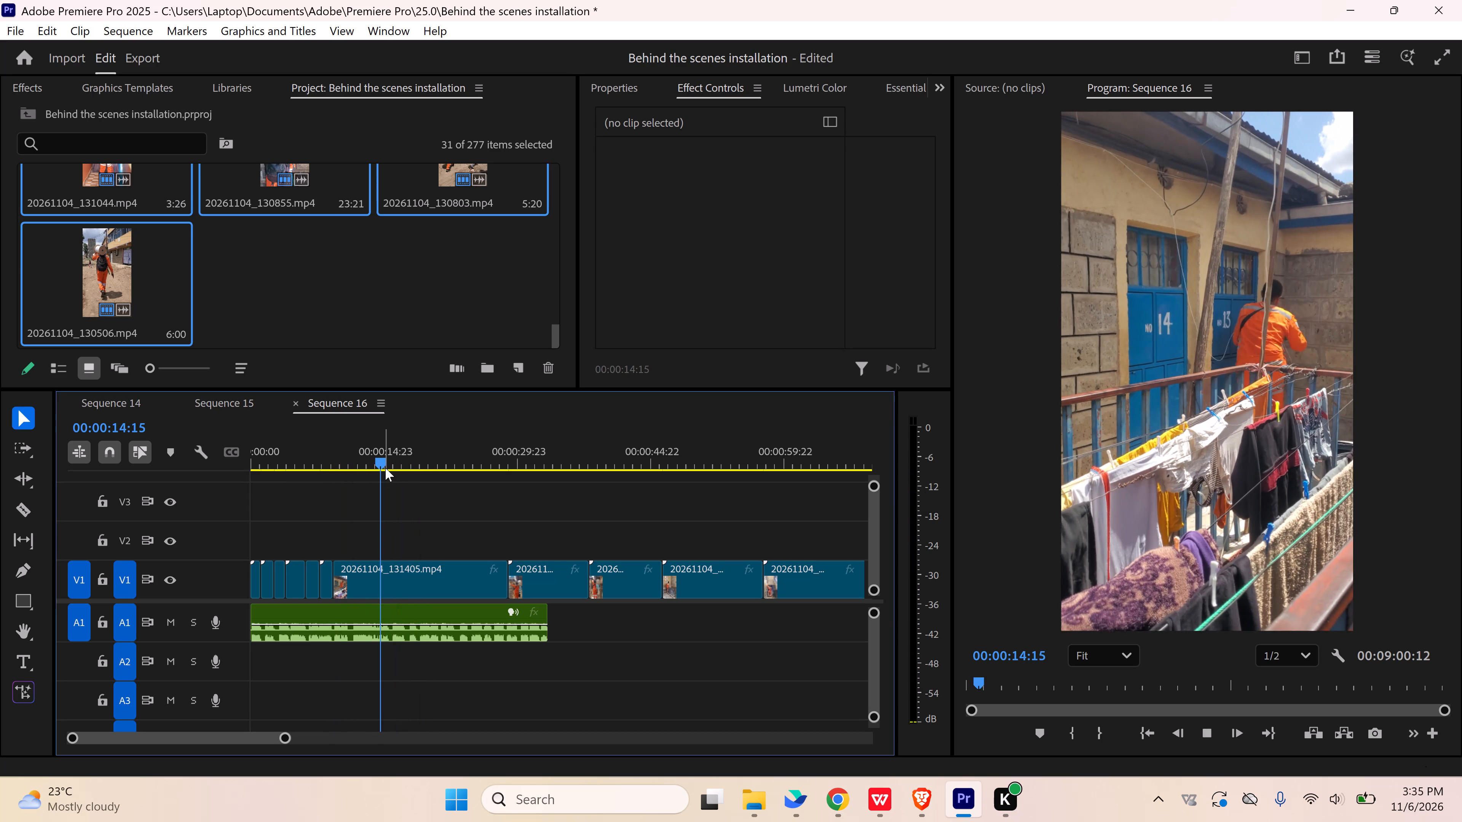
key(space)
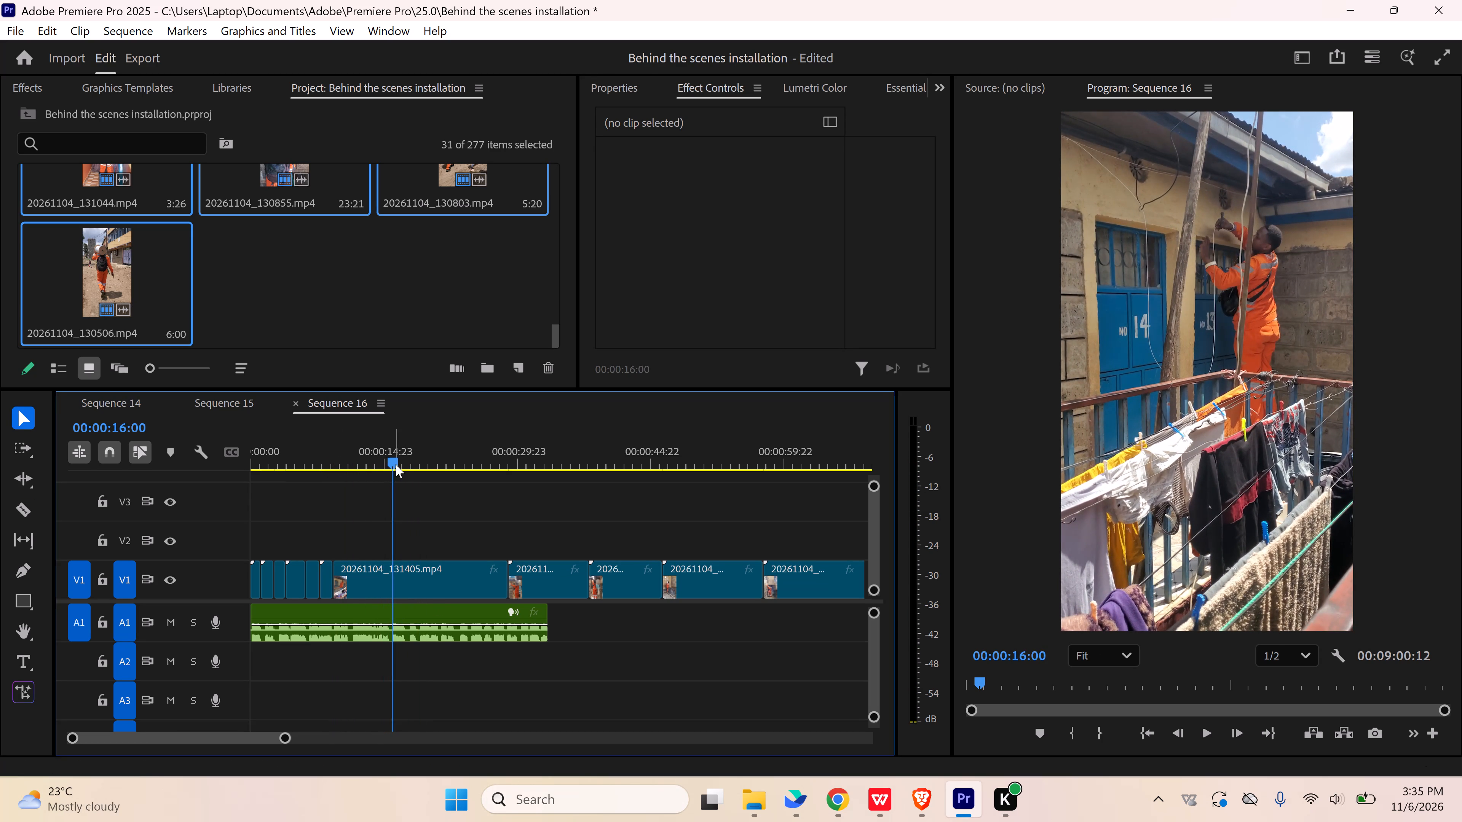
drag(396, 464, 484, 459)
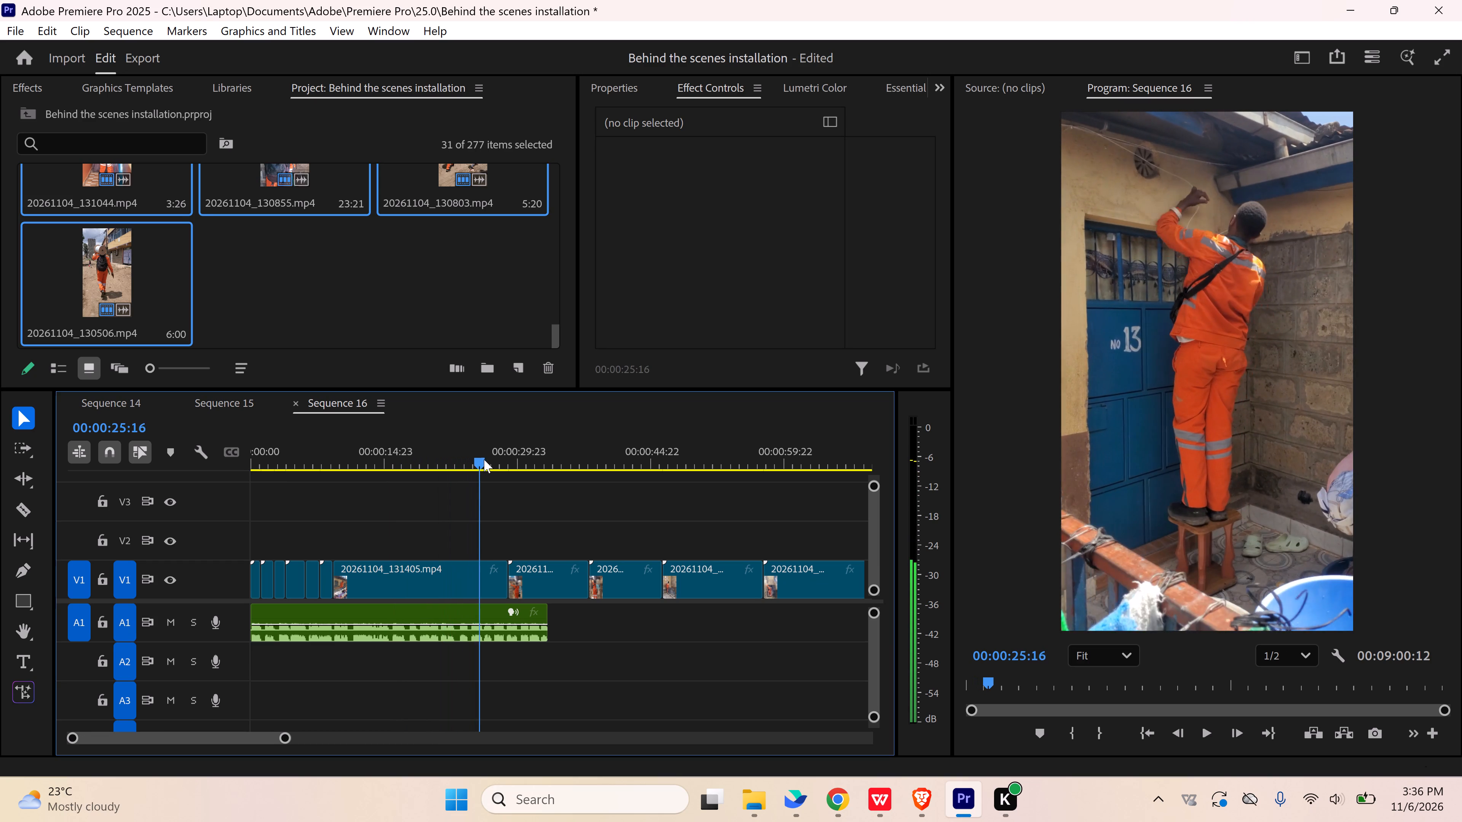
drag(484, 459, 488, 458)
key(space)
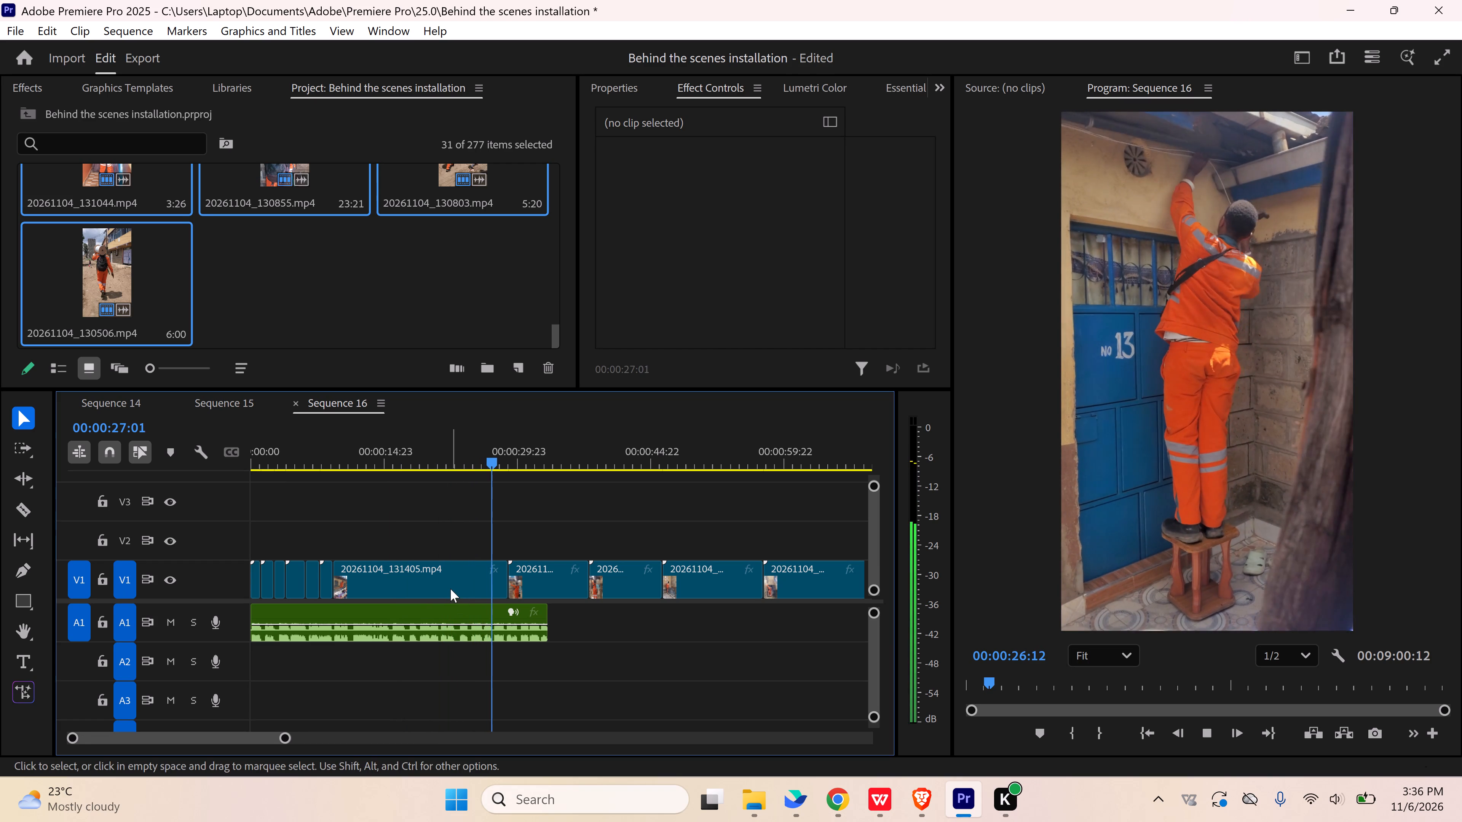
key(space)
key(space)
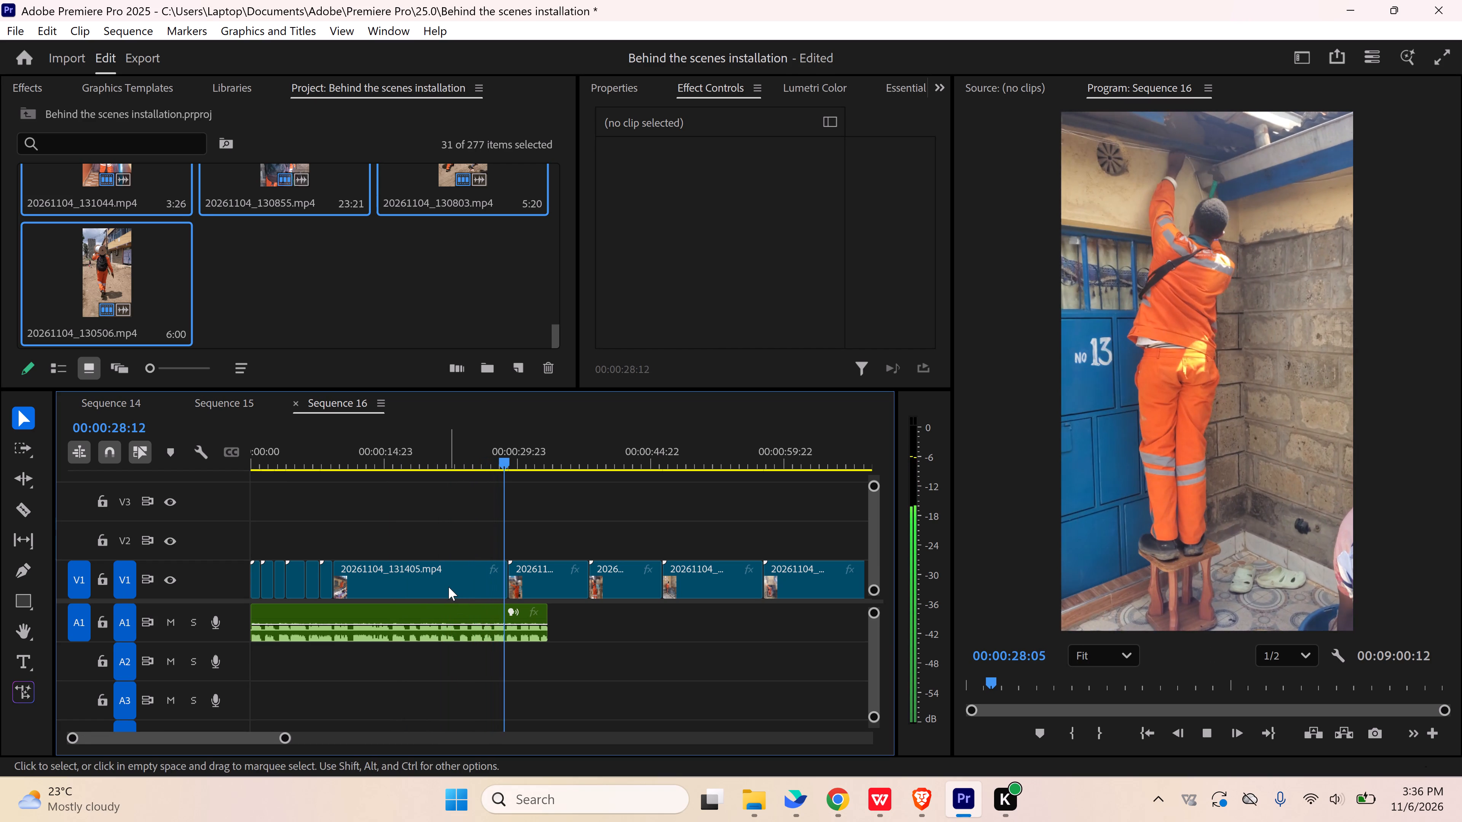
key(space)
key(space)
key(space)
click(438, 586)
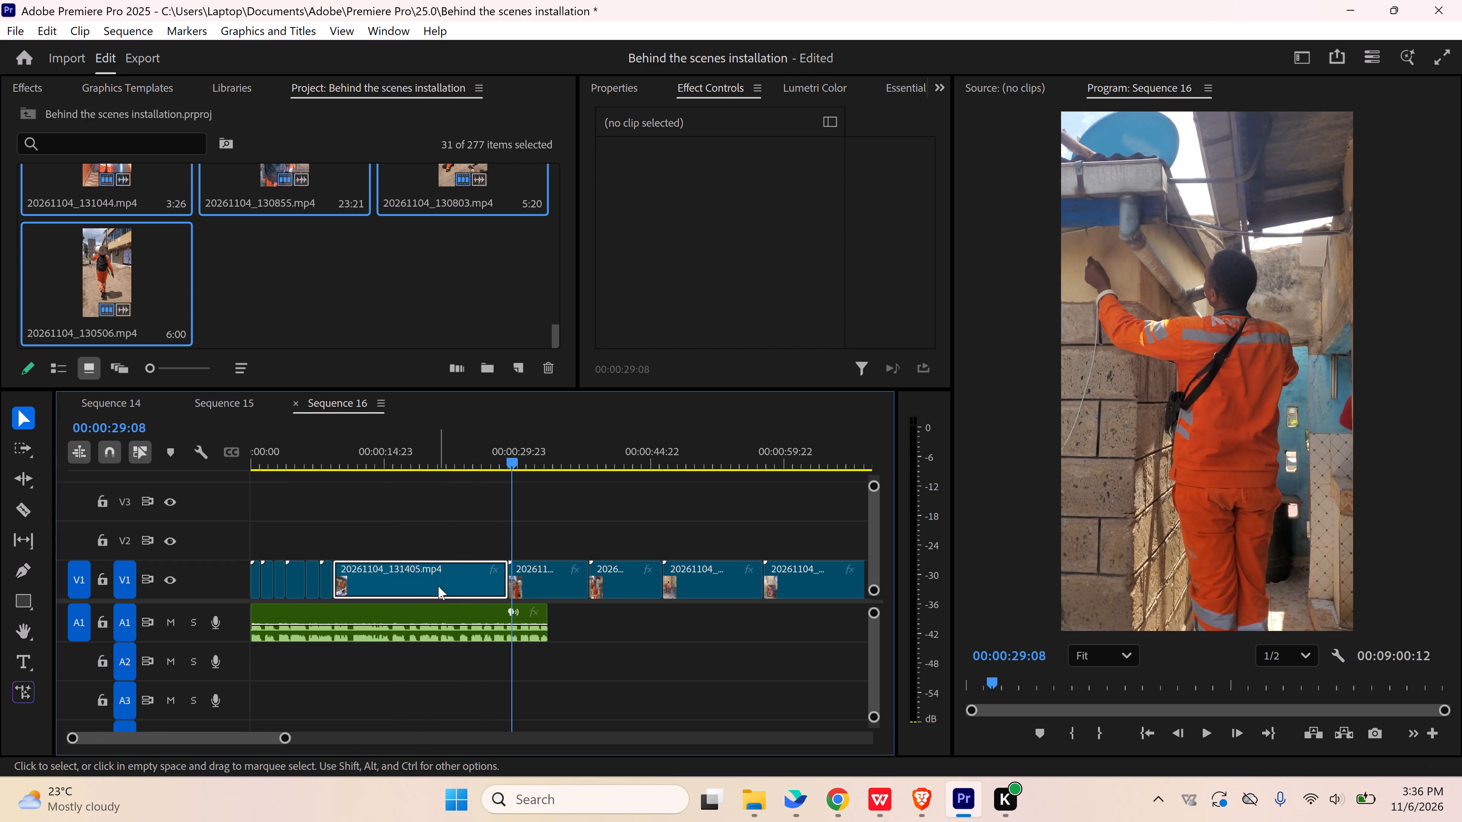
key(Delete)
click(438, 586)
key(Delete)
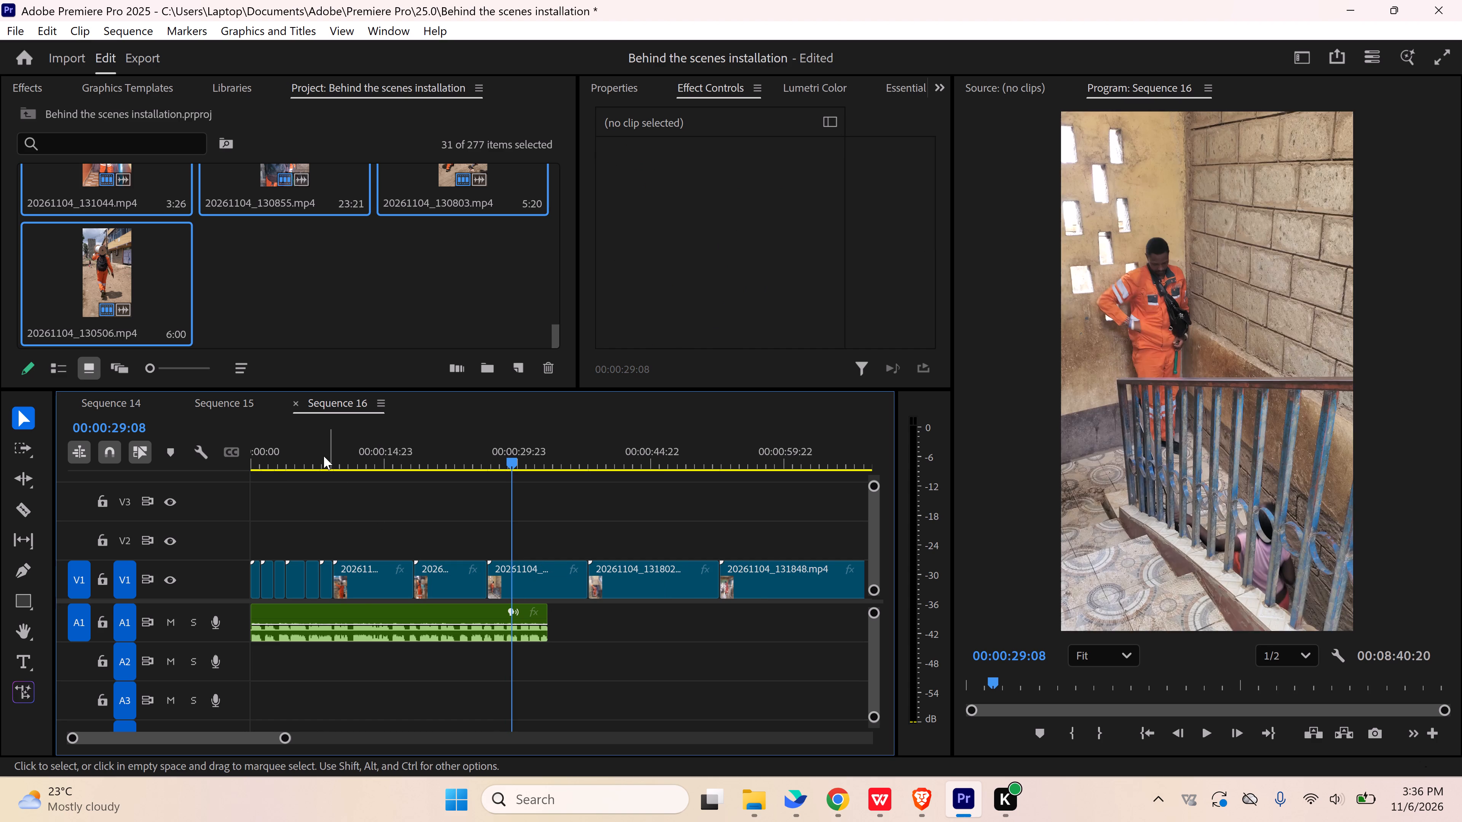
Review the footage after the 00:00:09:08 cut, delete the next two clips on V1 and close the gap they leave.
click(324, 456)
click(364, 498)
key(space)
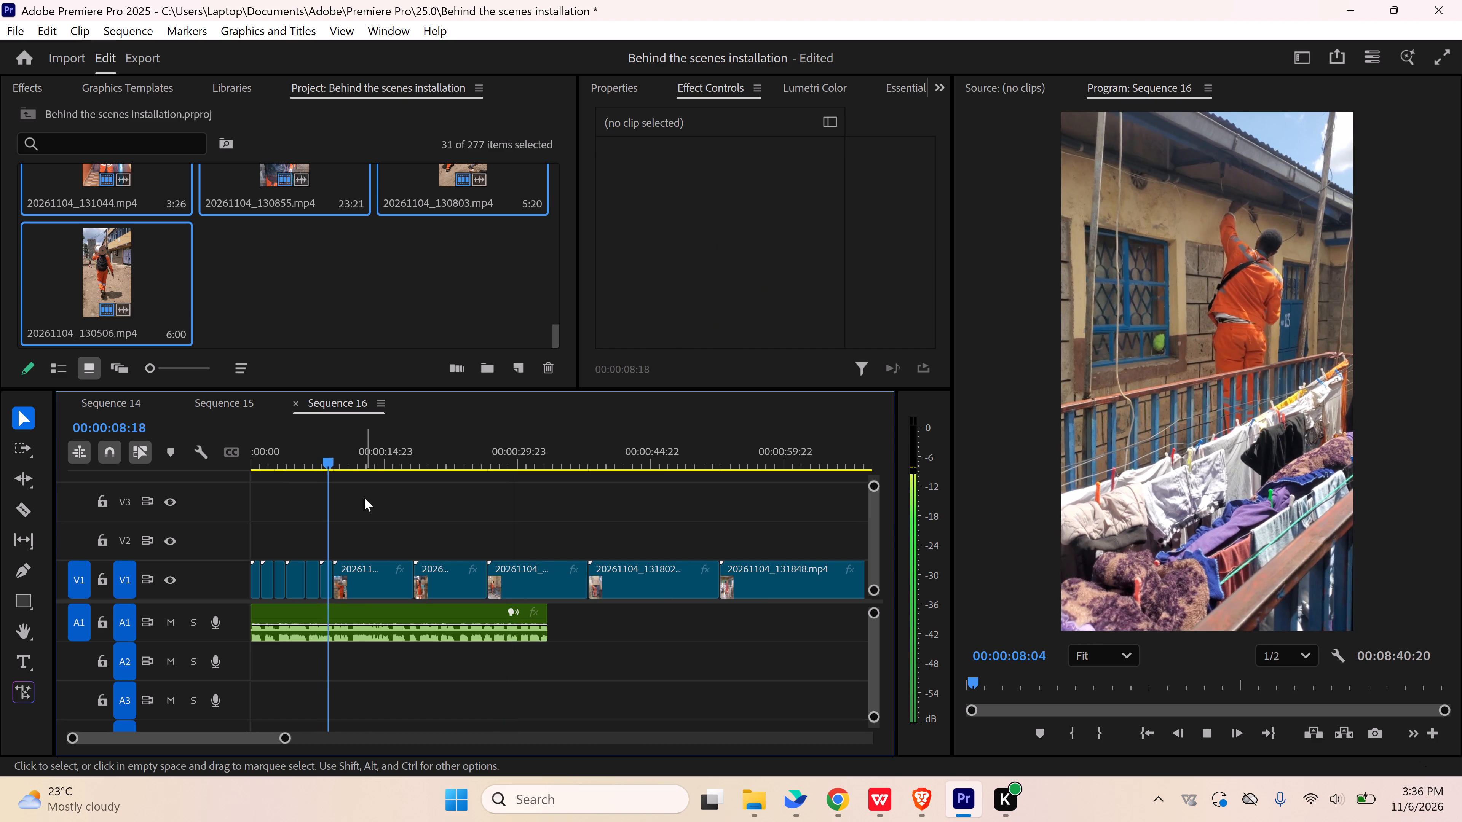
key(space)
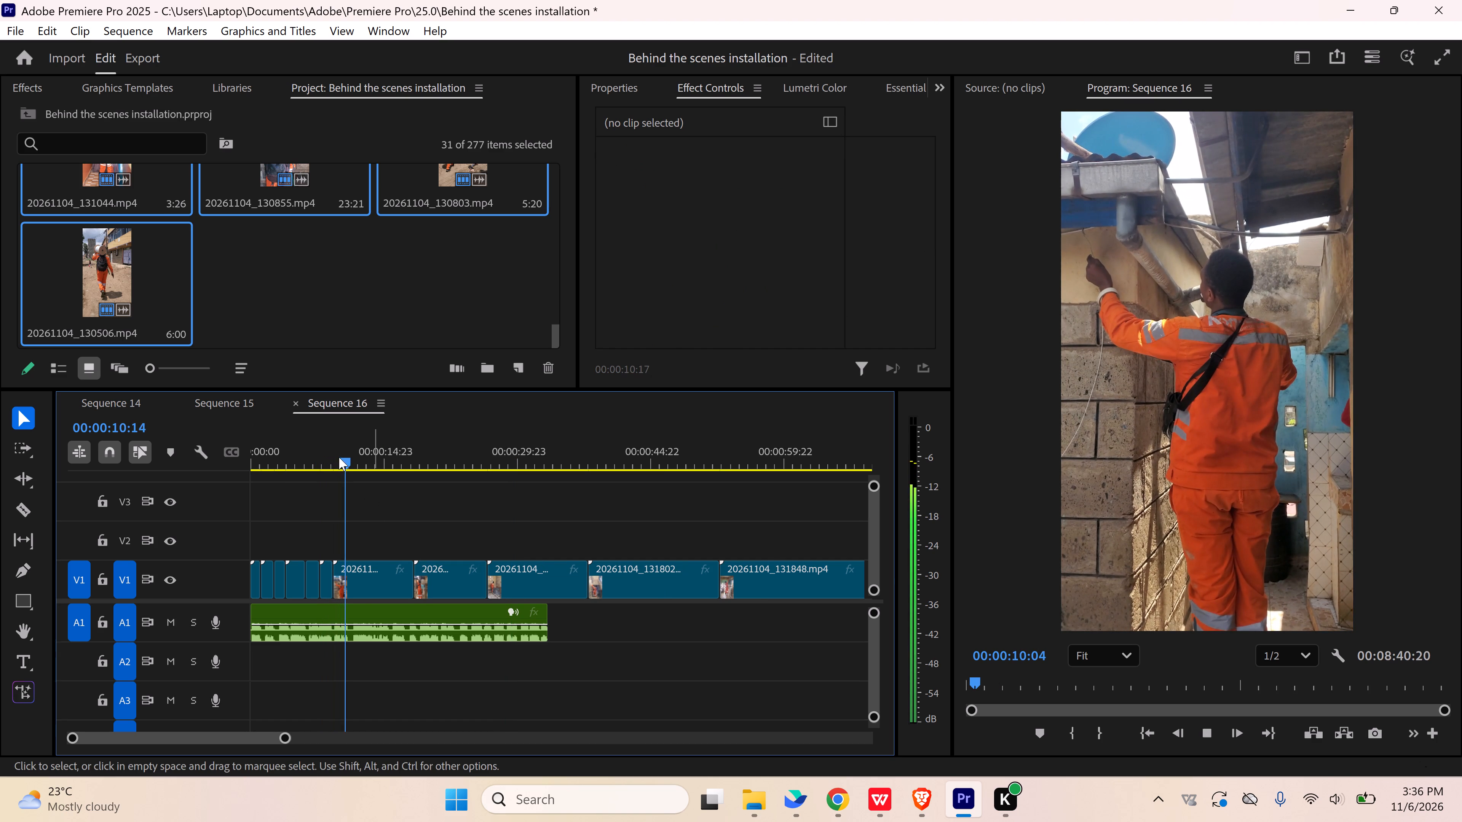
drag(348, 459, 447, 476)
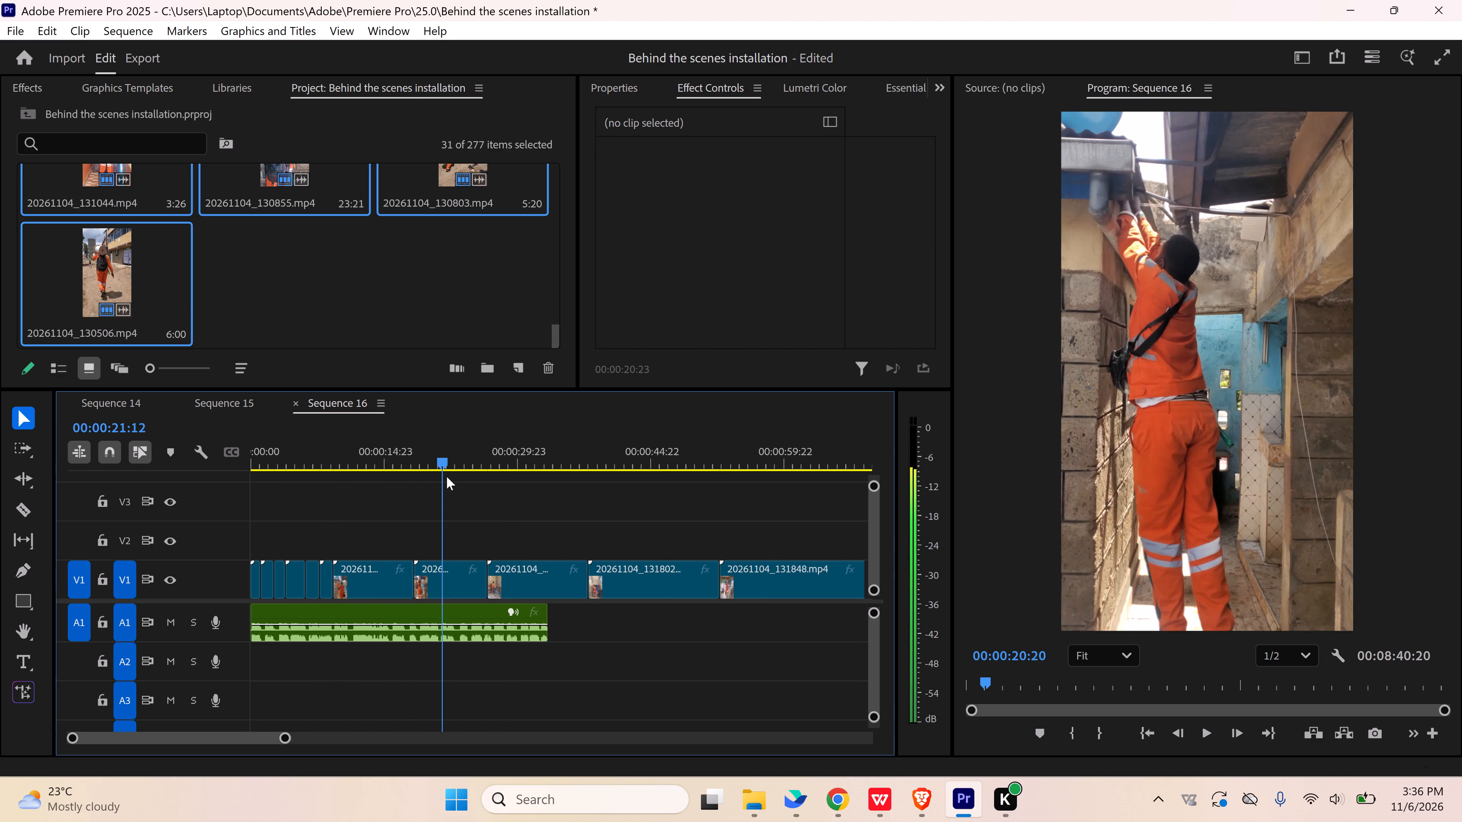
drag(447, 476, 499, 484)
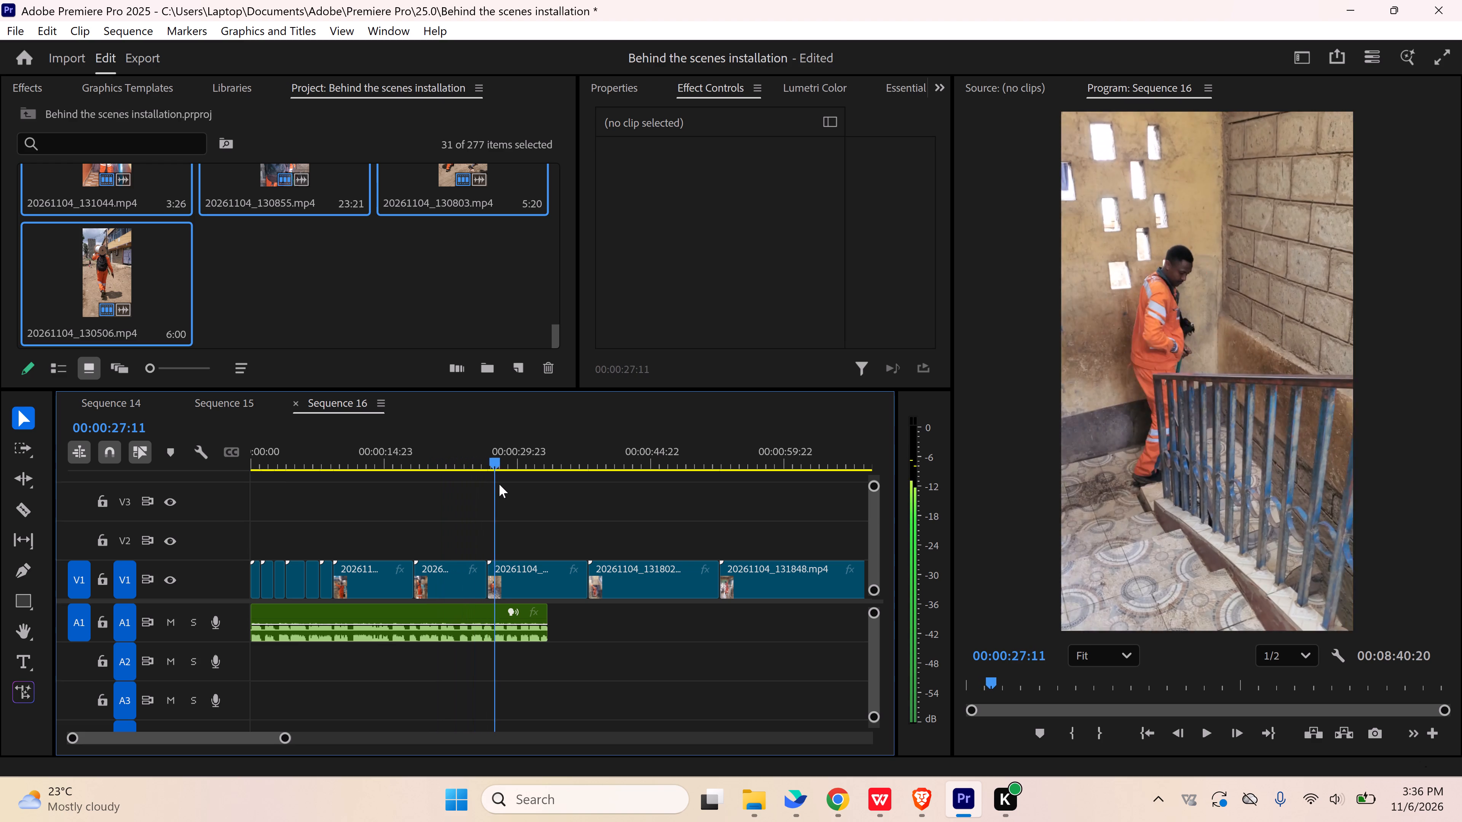
drag(499, 484, 511, 481)
drag(375, 531, 450, 552)
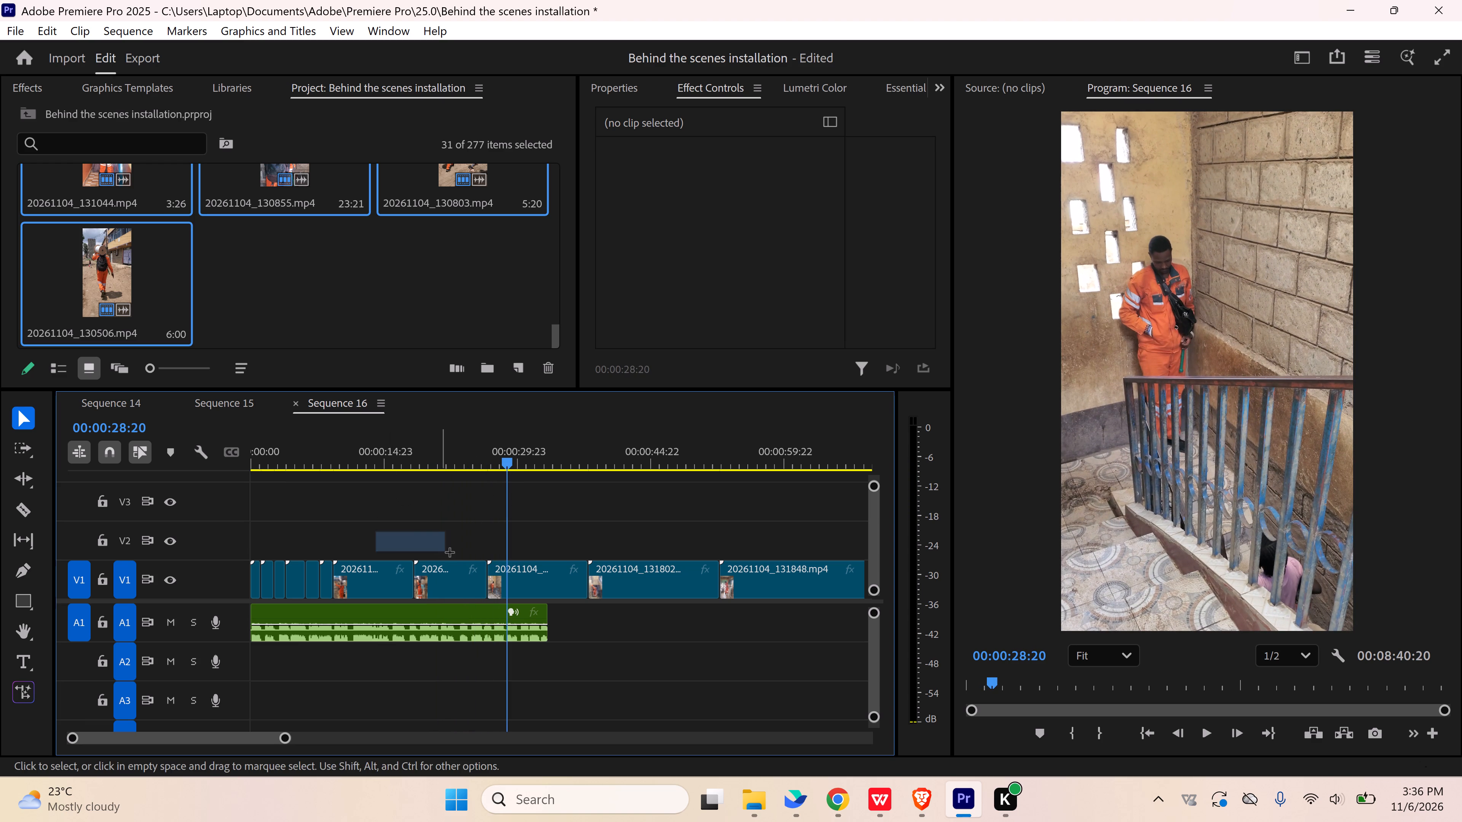
drag(450, 552, 462, 577)
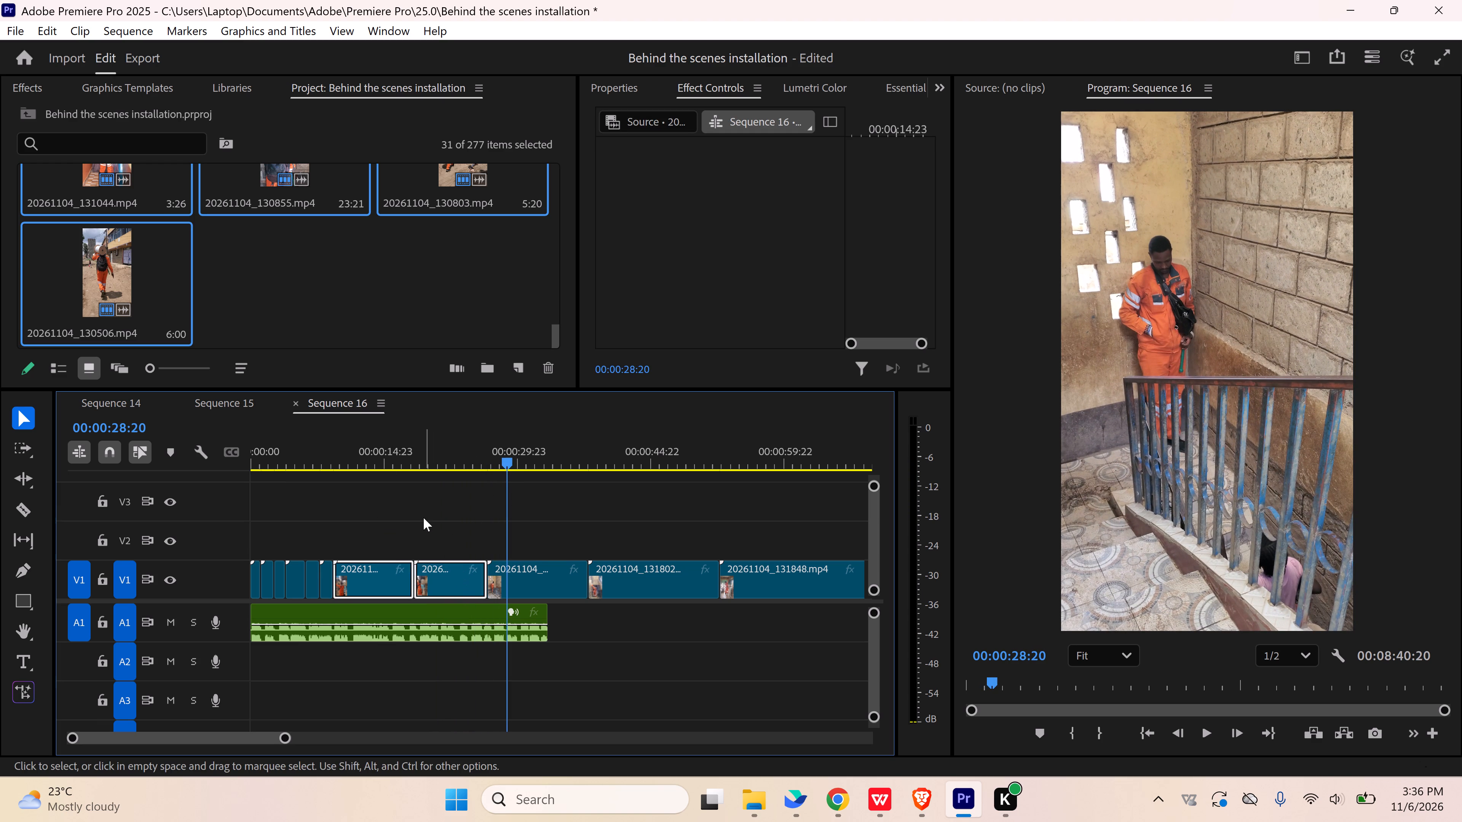
key(Delete)
click(453, 575)
key(Delete)
Check the V1 clip before 20261104_131802.mp4 for usable footage, delete it whole and close the gap.
click(327, 458)
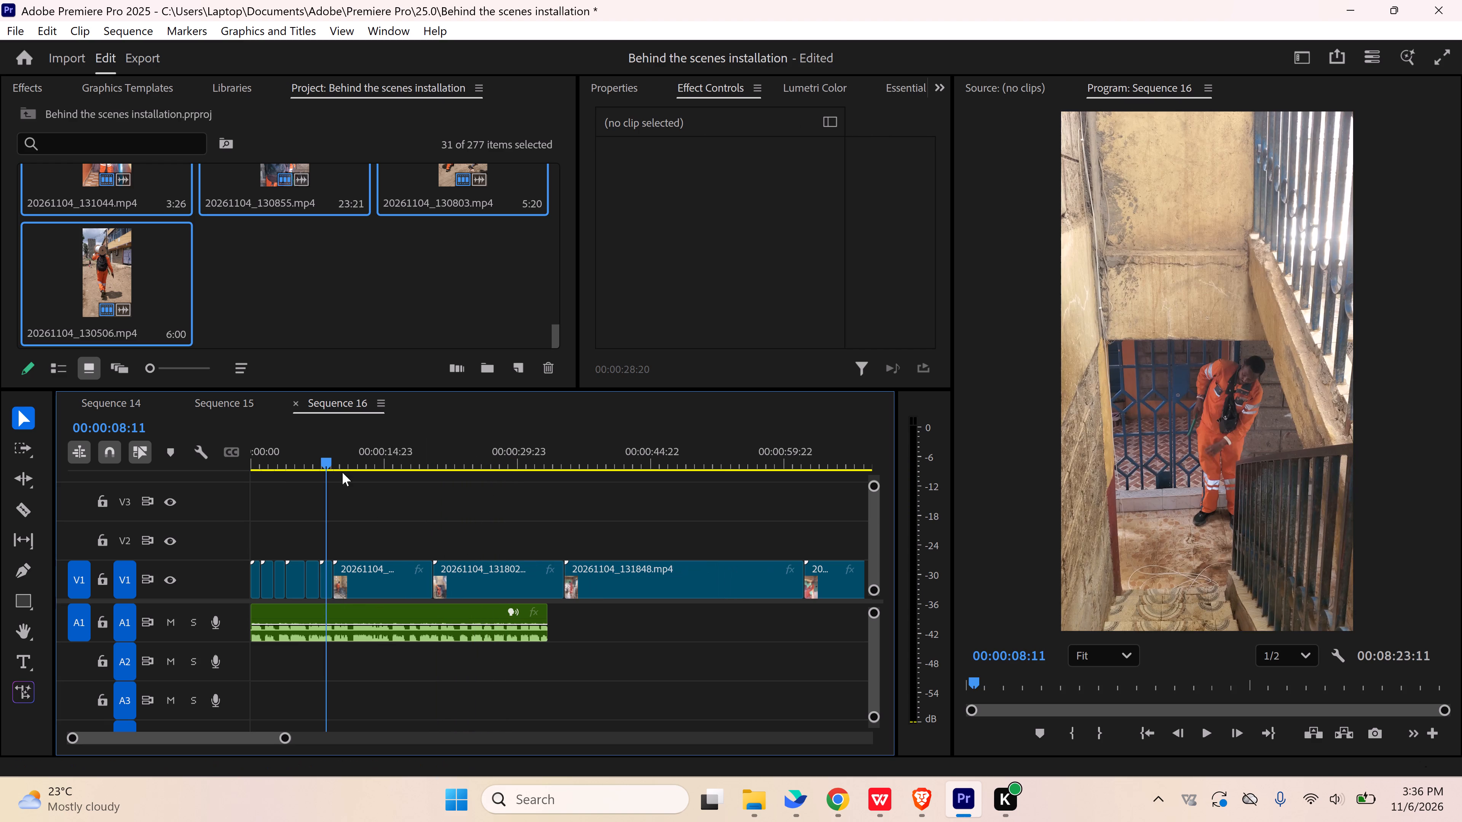
key(space)
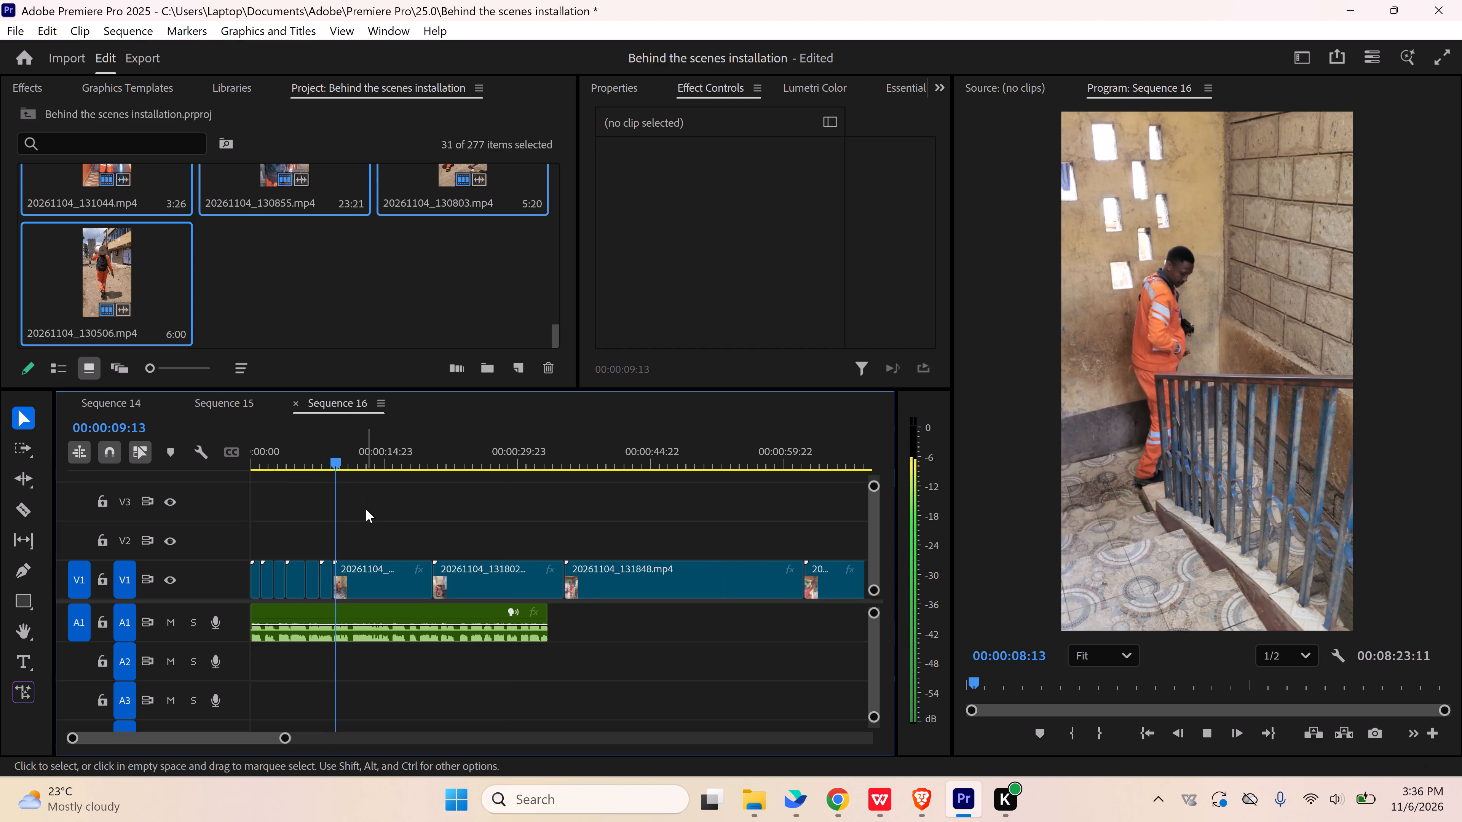
key(space)
drag(365, 456, 407, 466)
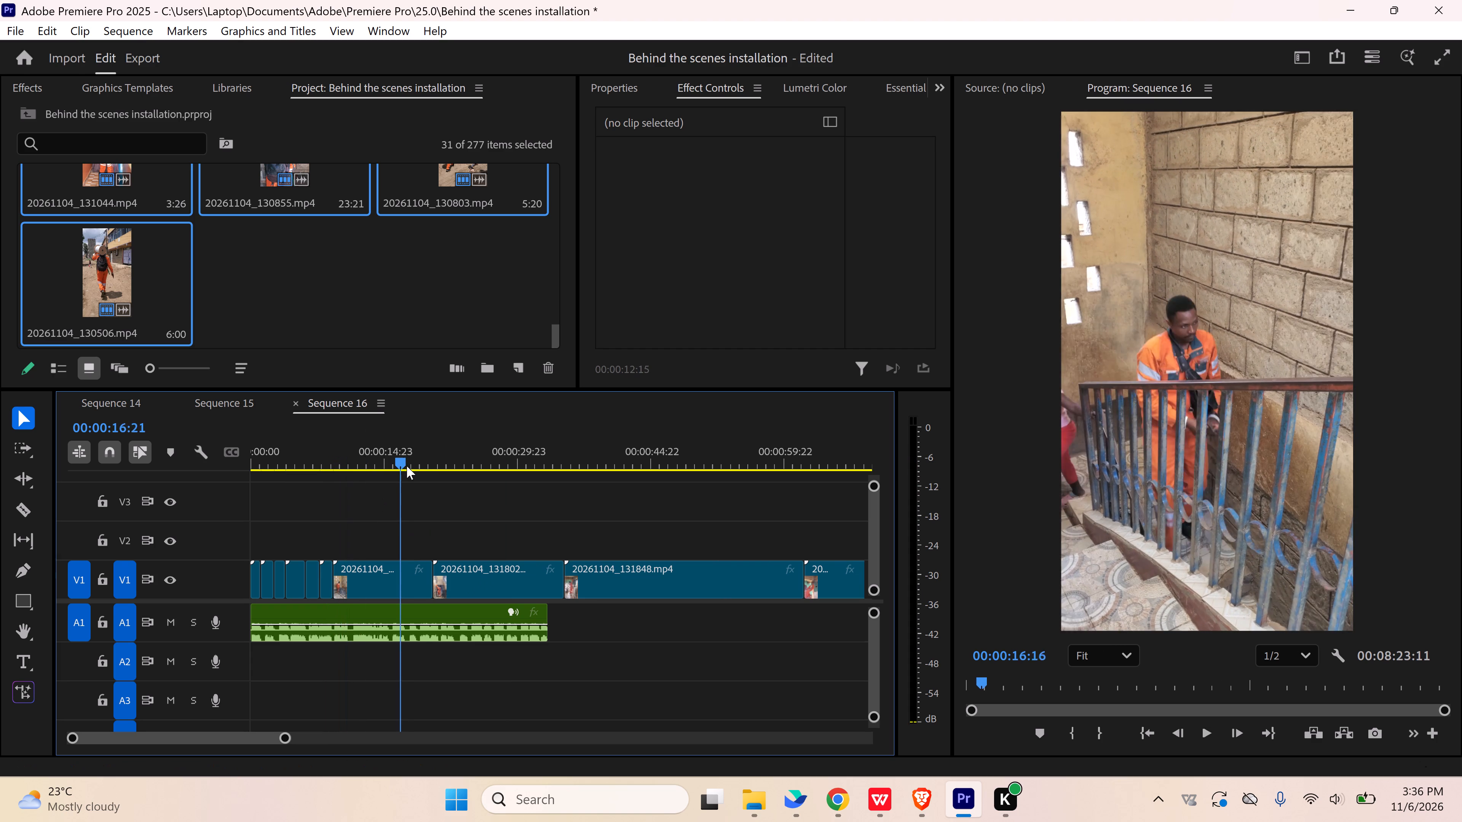
drag(407, 466, 459, 470)
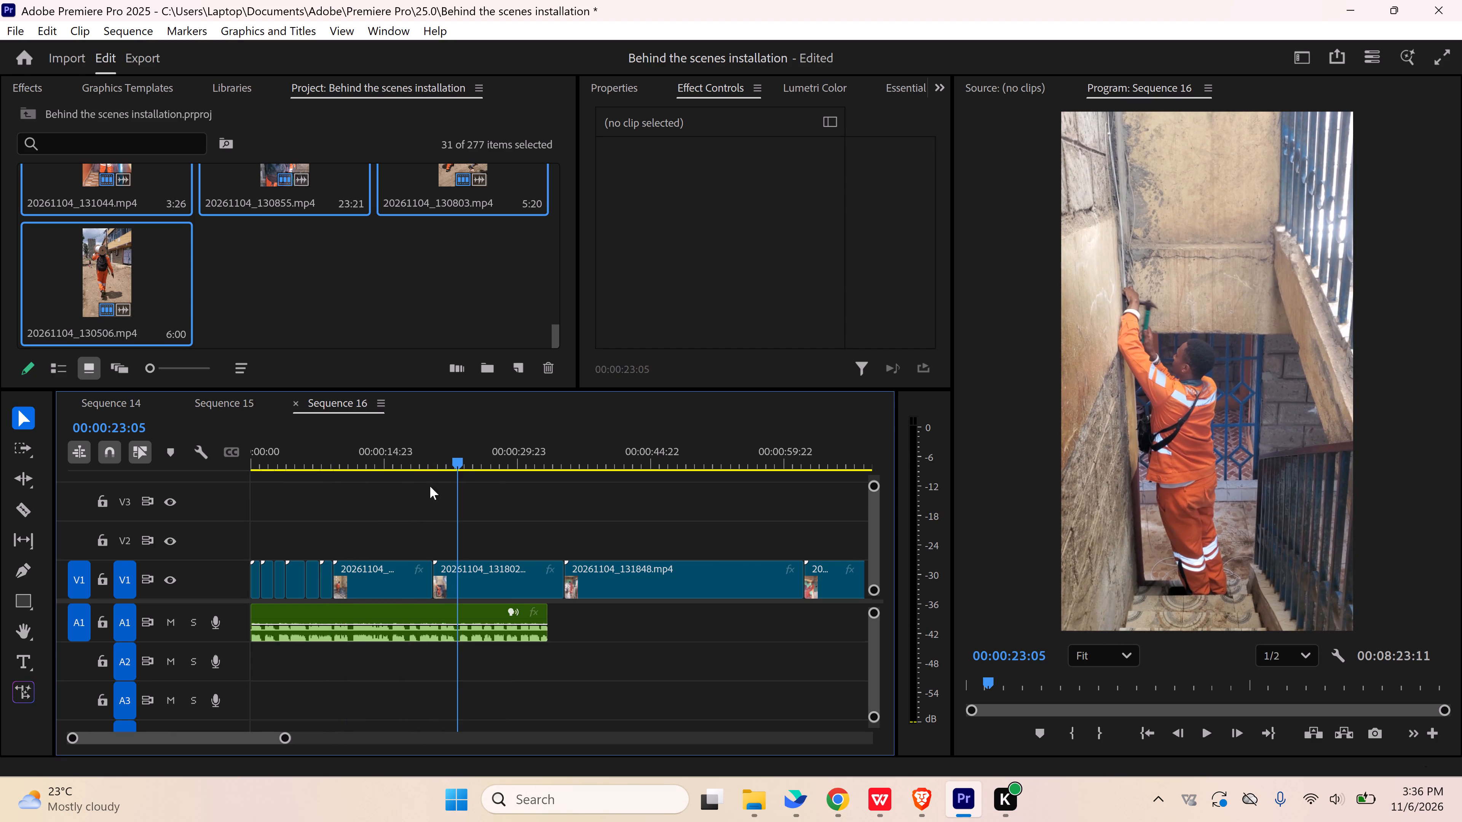
click(402, 580)
key(Delete)
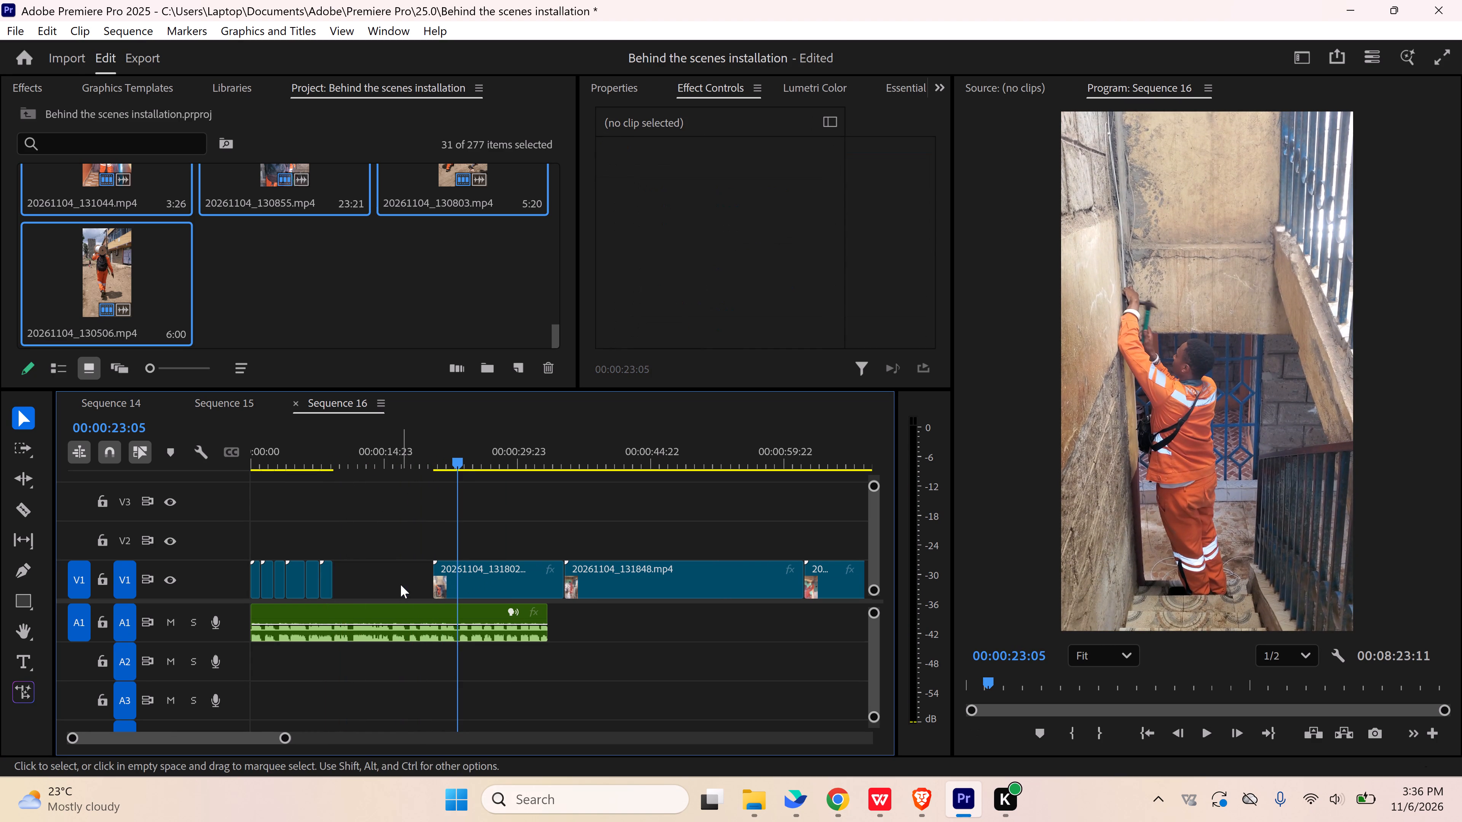
click(401, 585)
key(Delete)
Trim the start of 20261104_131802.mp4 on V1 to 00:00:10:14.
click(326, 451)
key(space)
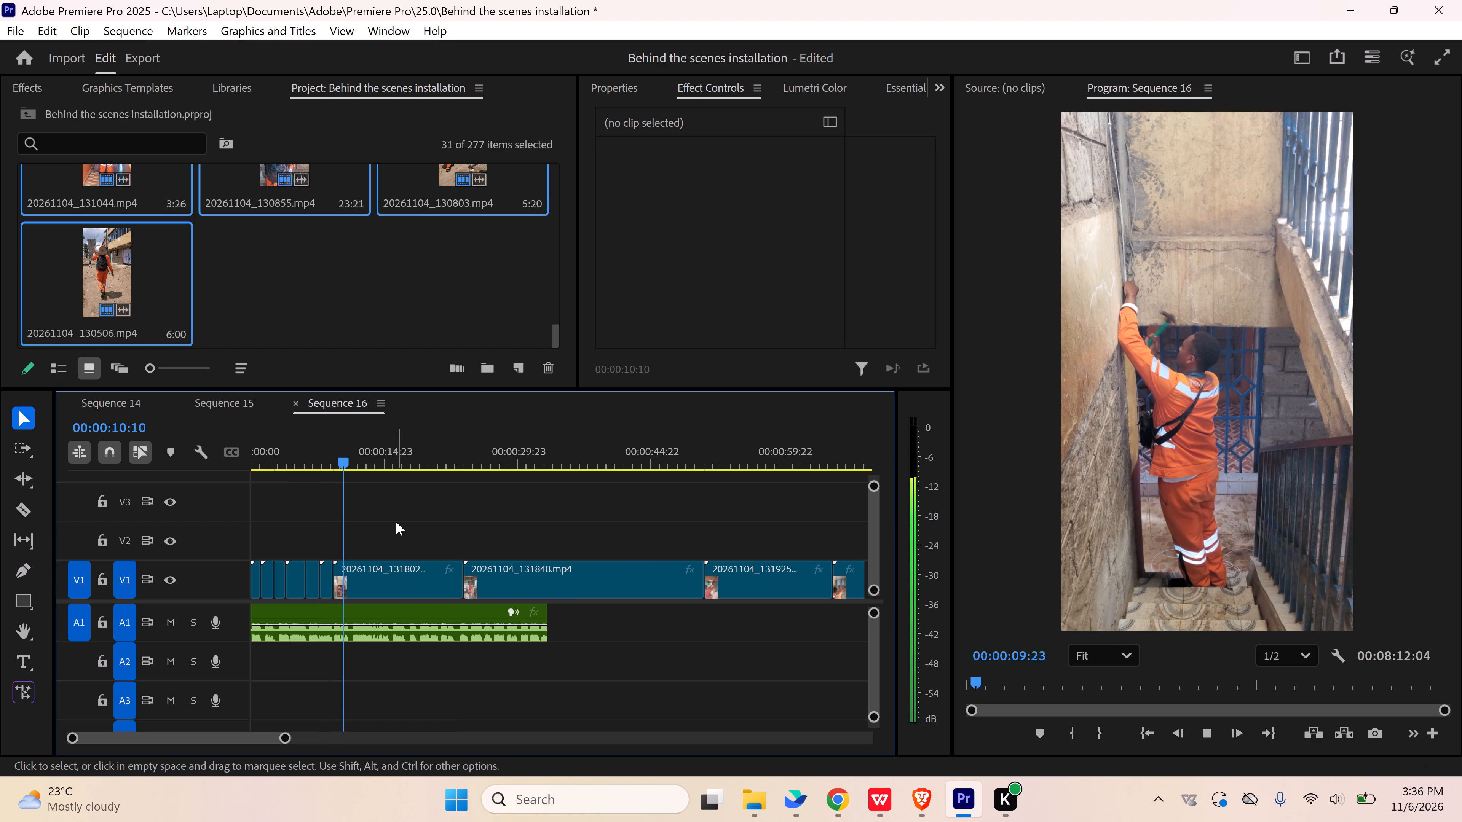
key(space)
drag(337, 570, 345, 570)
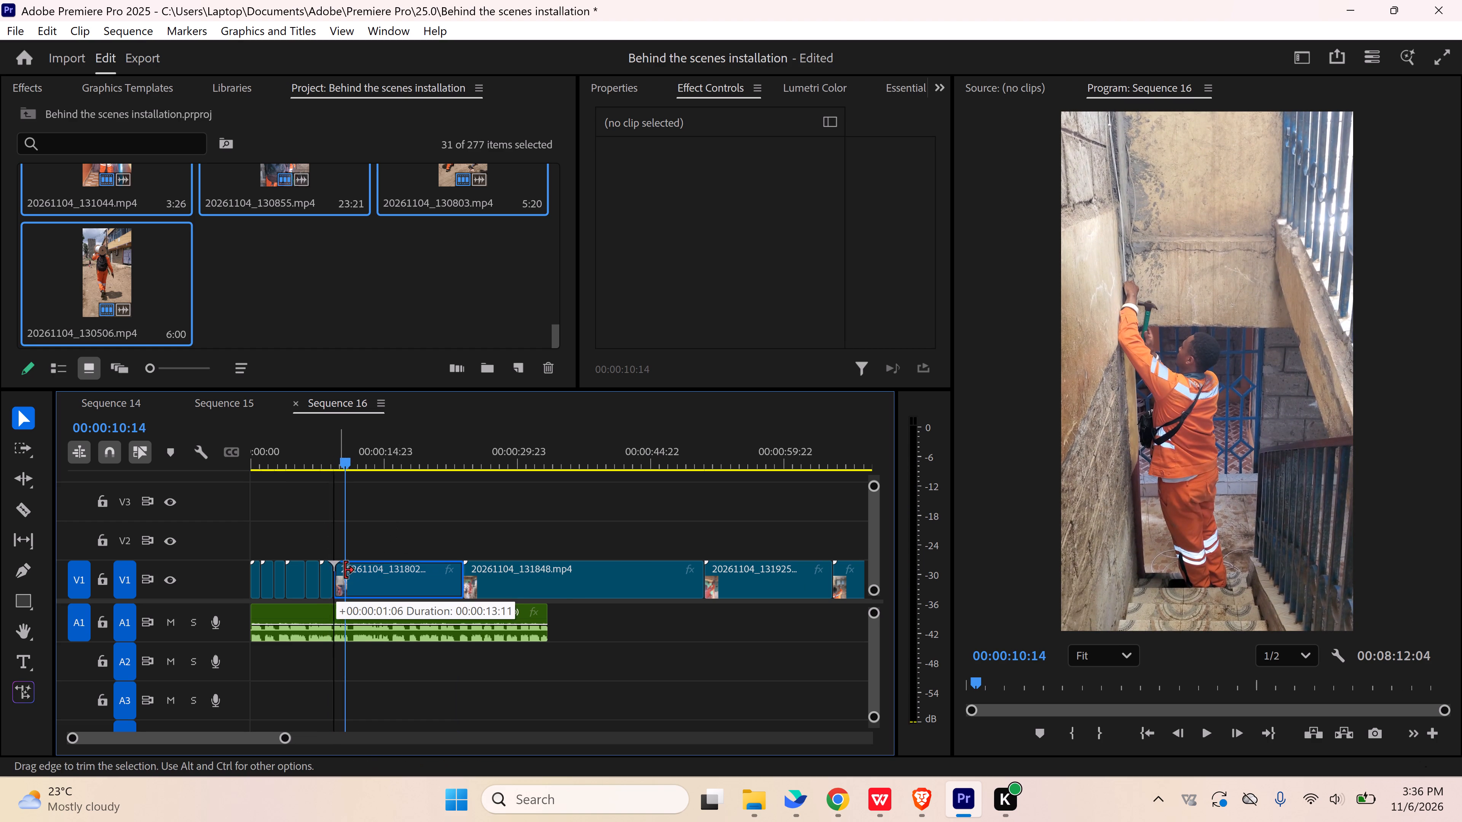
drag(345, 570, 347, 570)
Find the usable part of 20261104_131802.mp4, trim its start to 00:00:21:04 and move it against the previous V1 shot.
key(space)
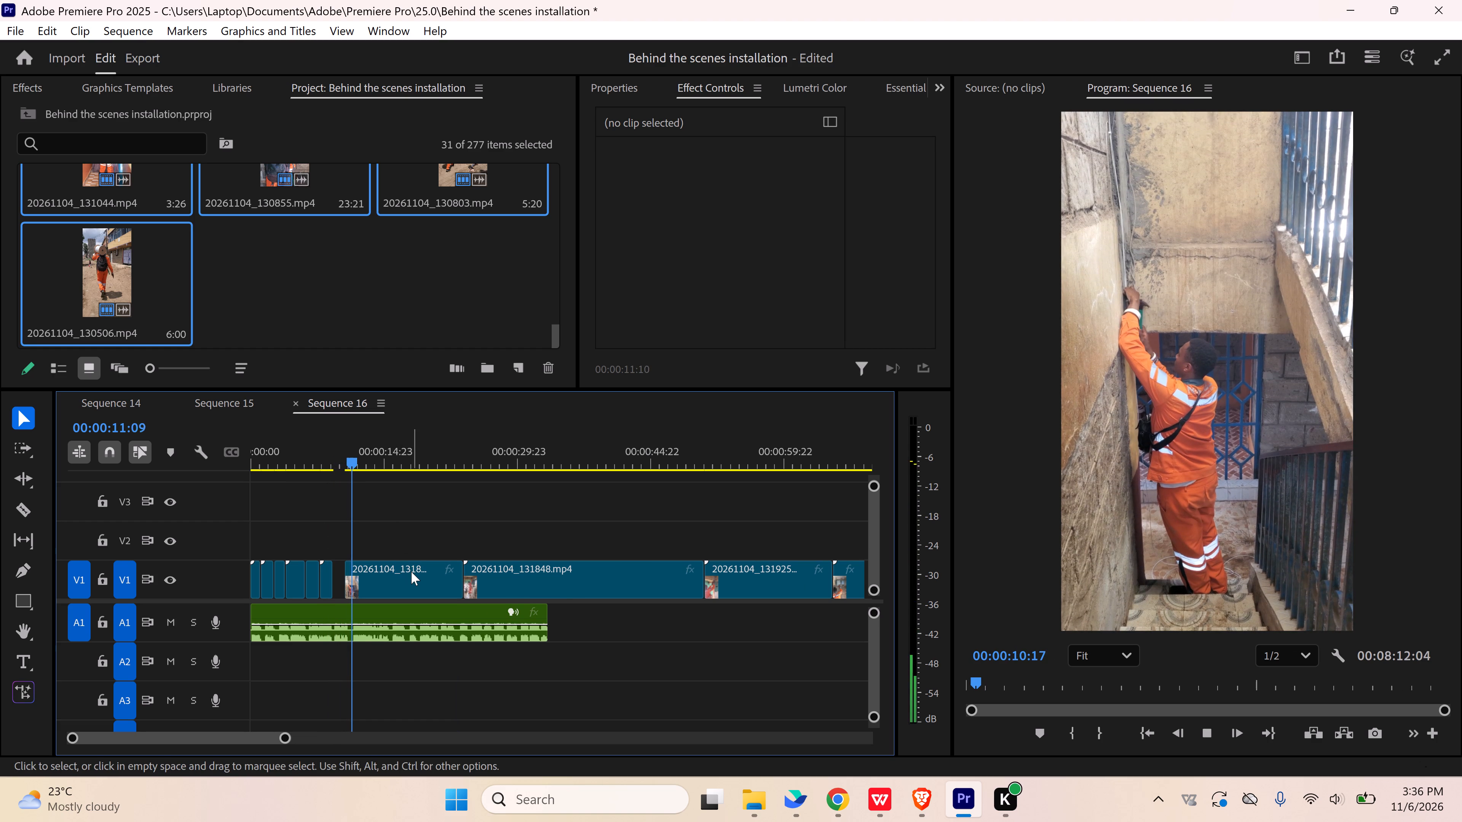
drag(358, 461, 417, 470)
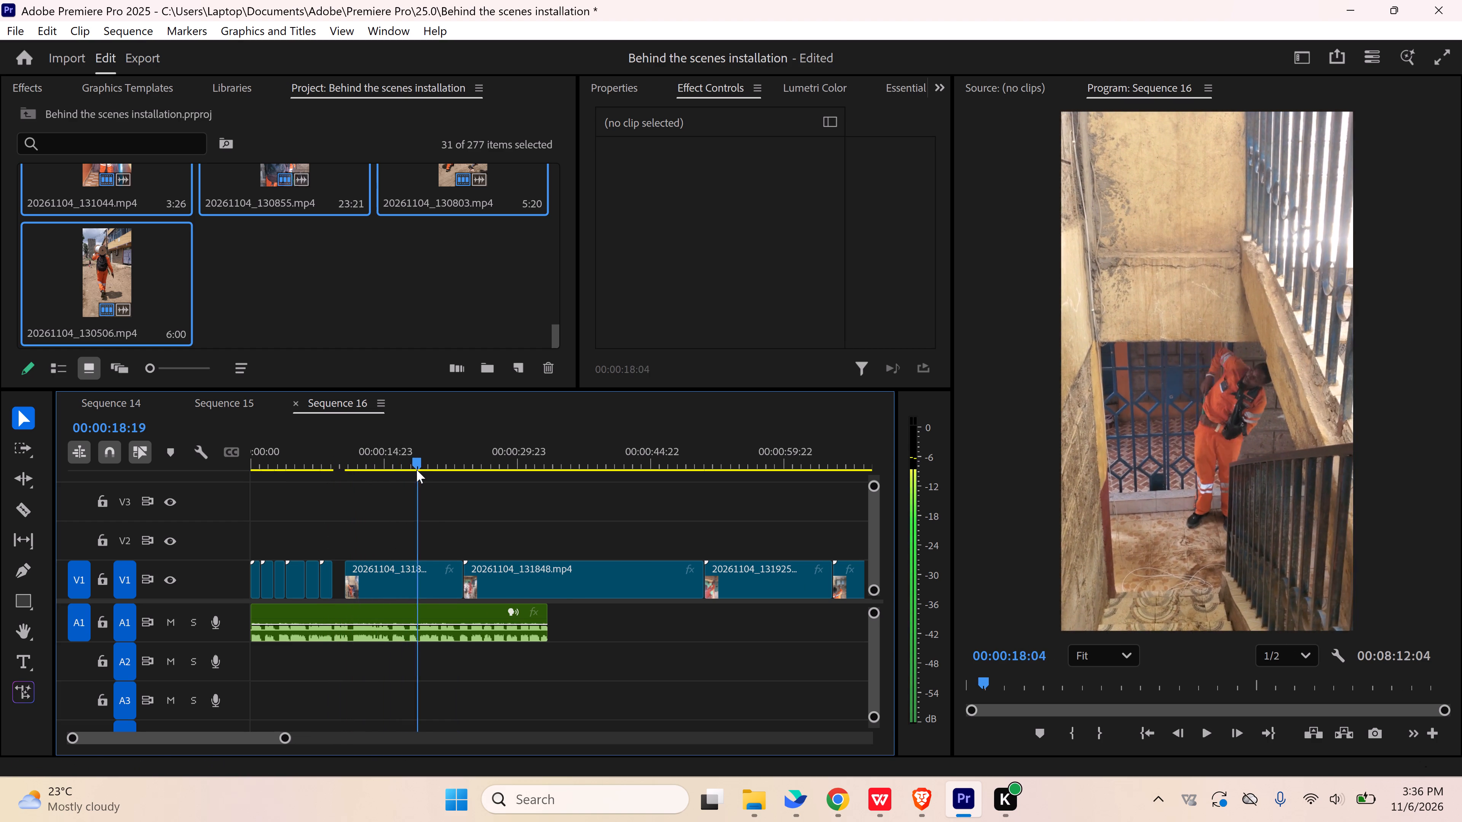
drag(417, 470, 417, 476)
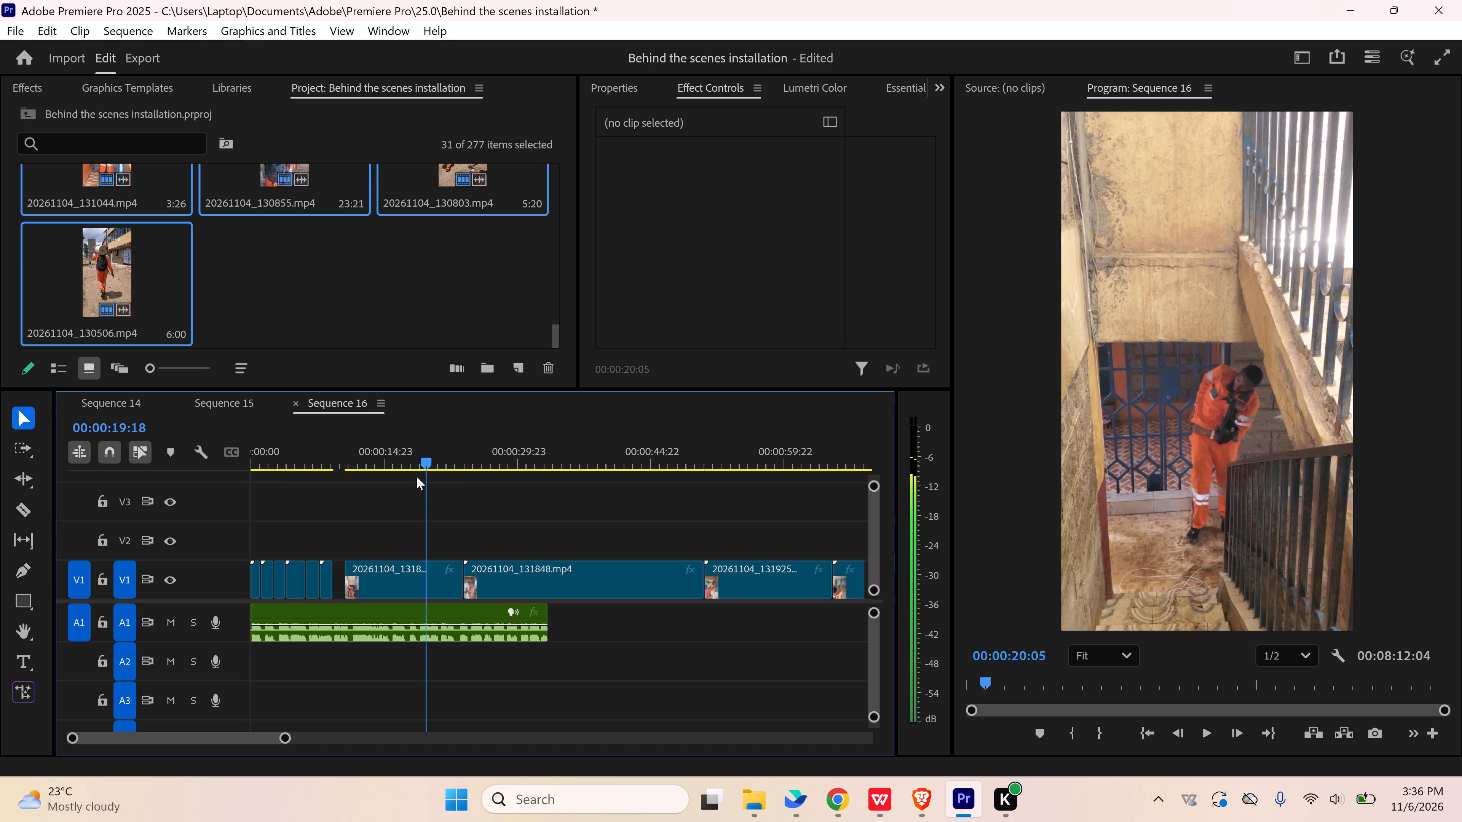
drag(417, 476, 434, 473)
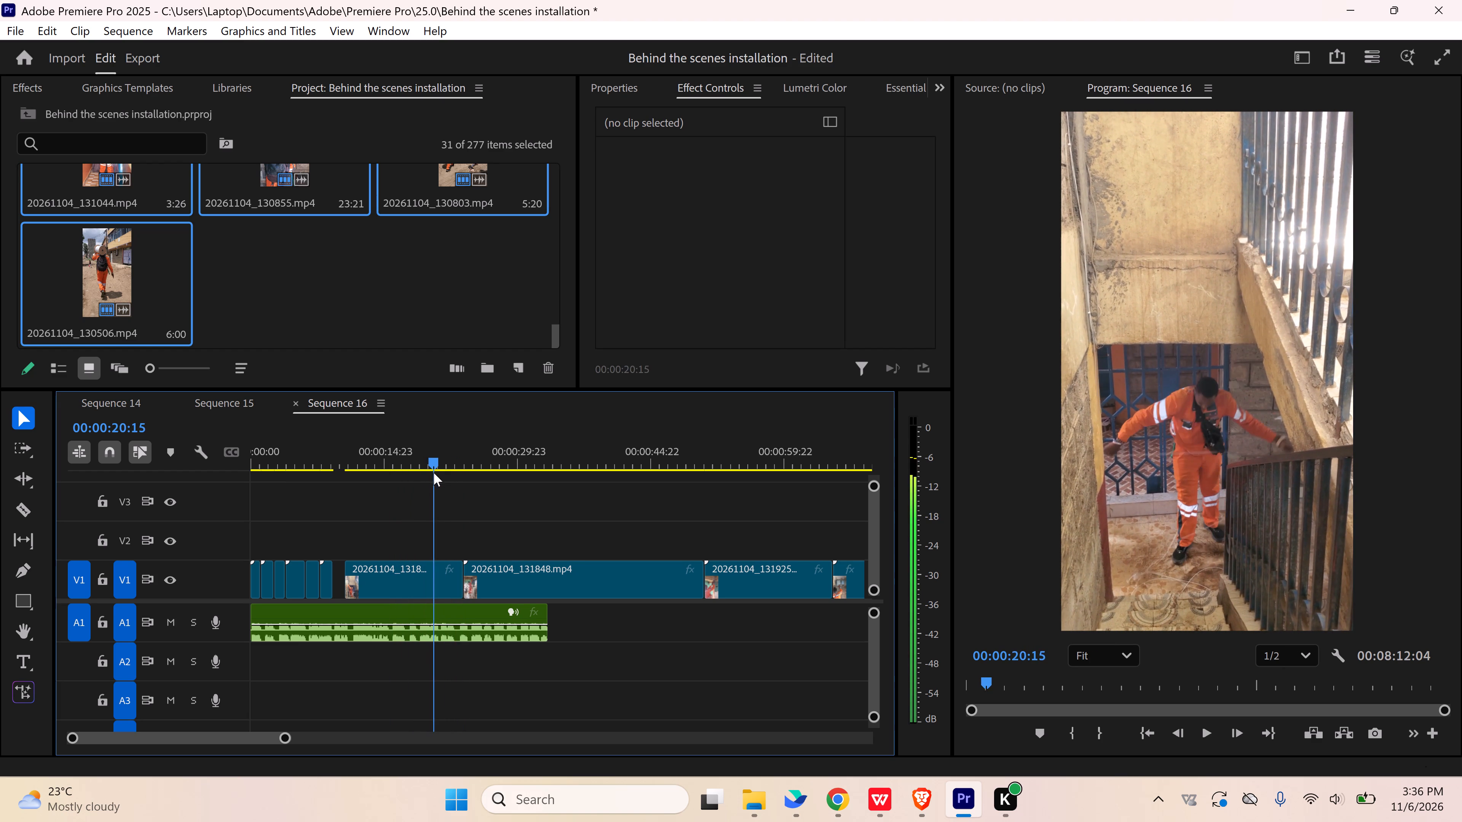
drag(434, 473, 439, 471)
key(space)
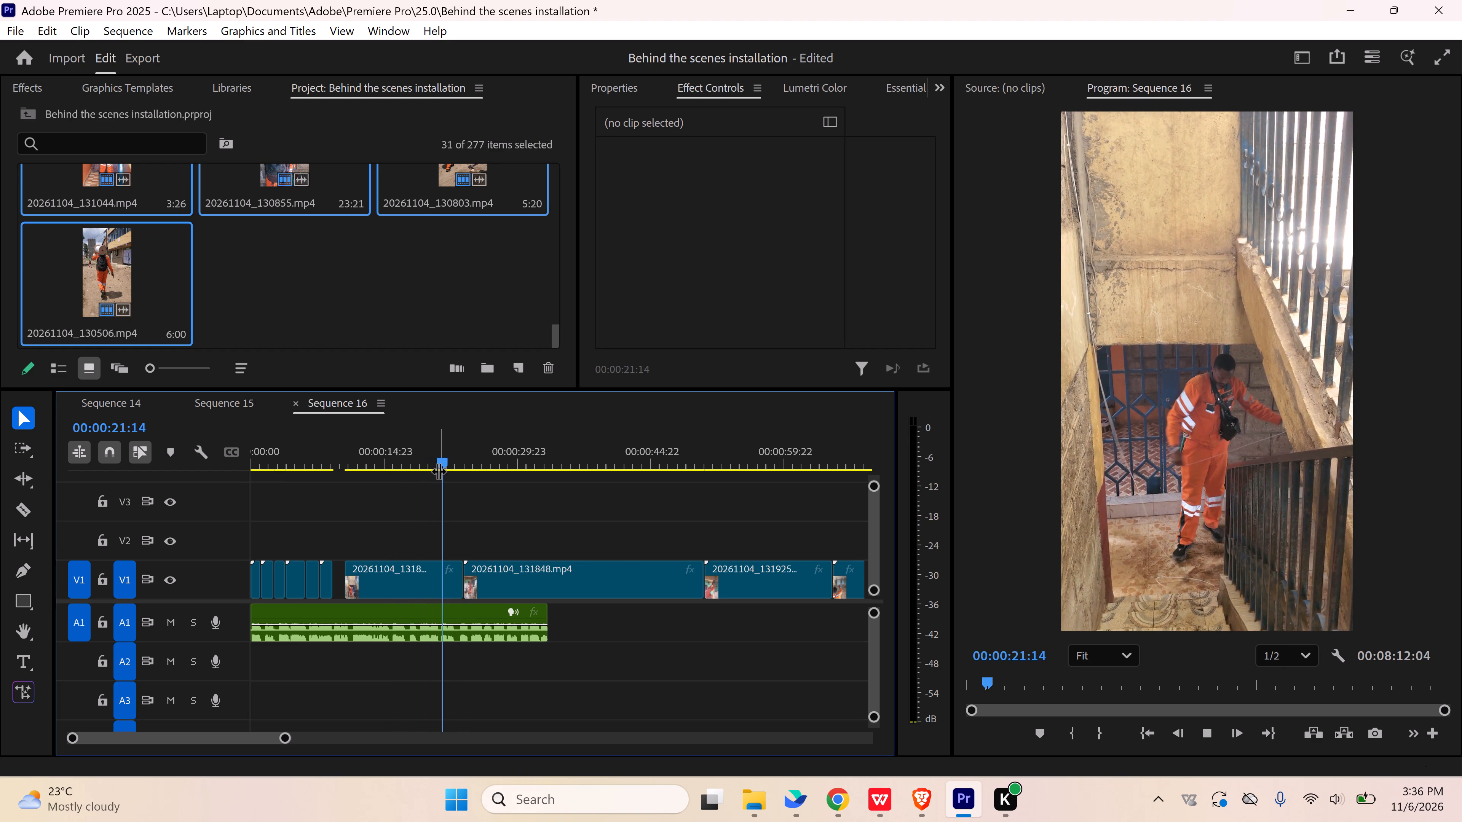
key(space)
drag(447, 460, 445, 460)
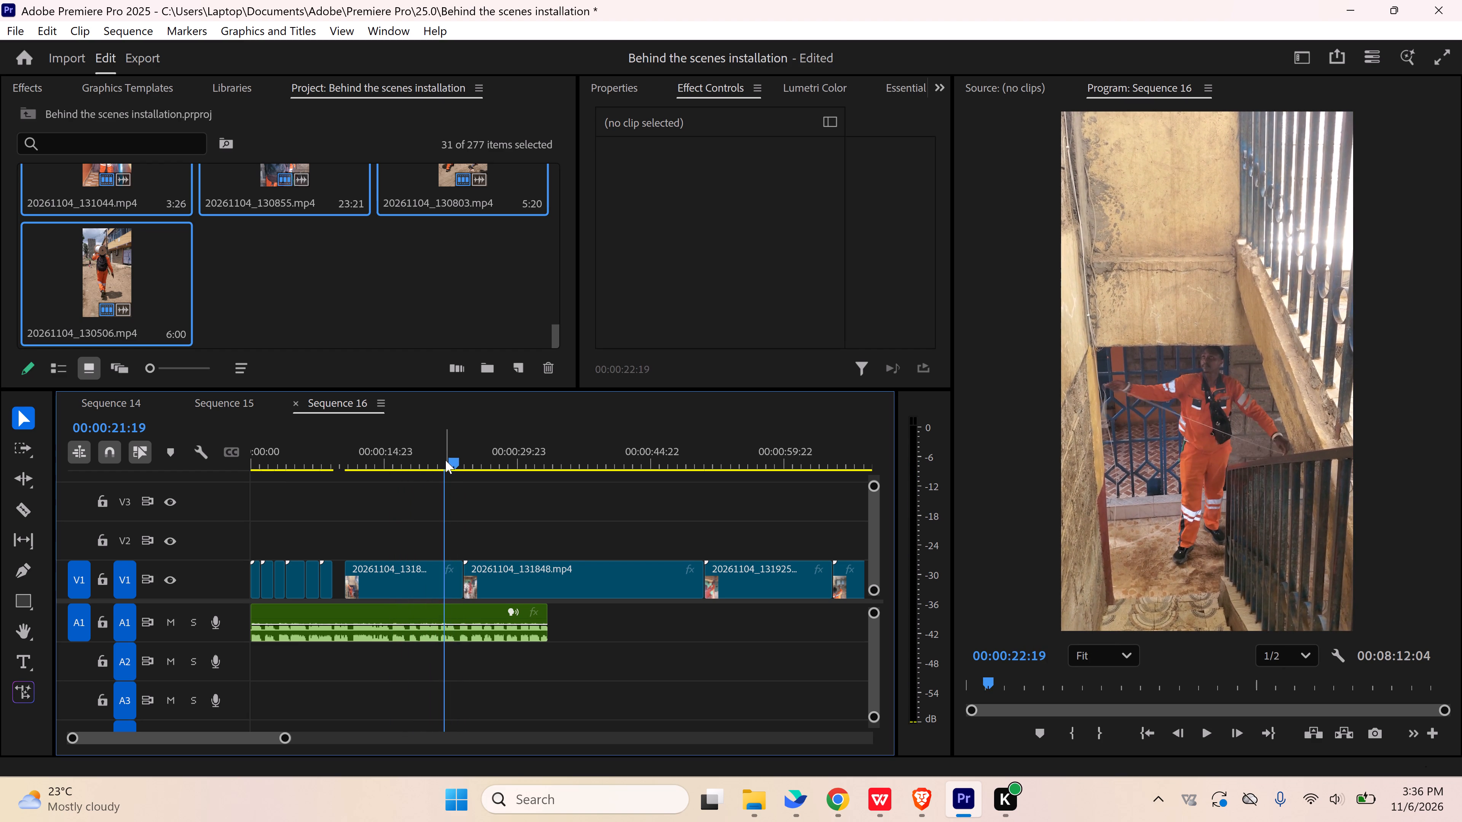
drag(445, 460, 442, 462)
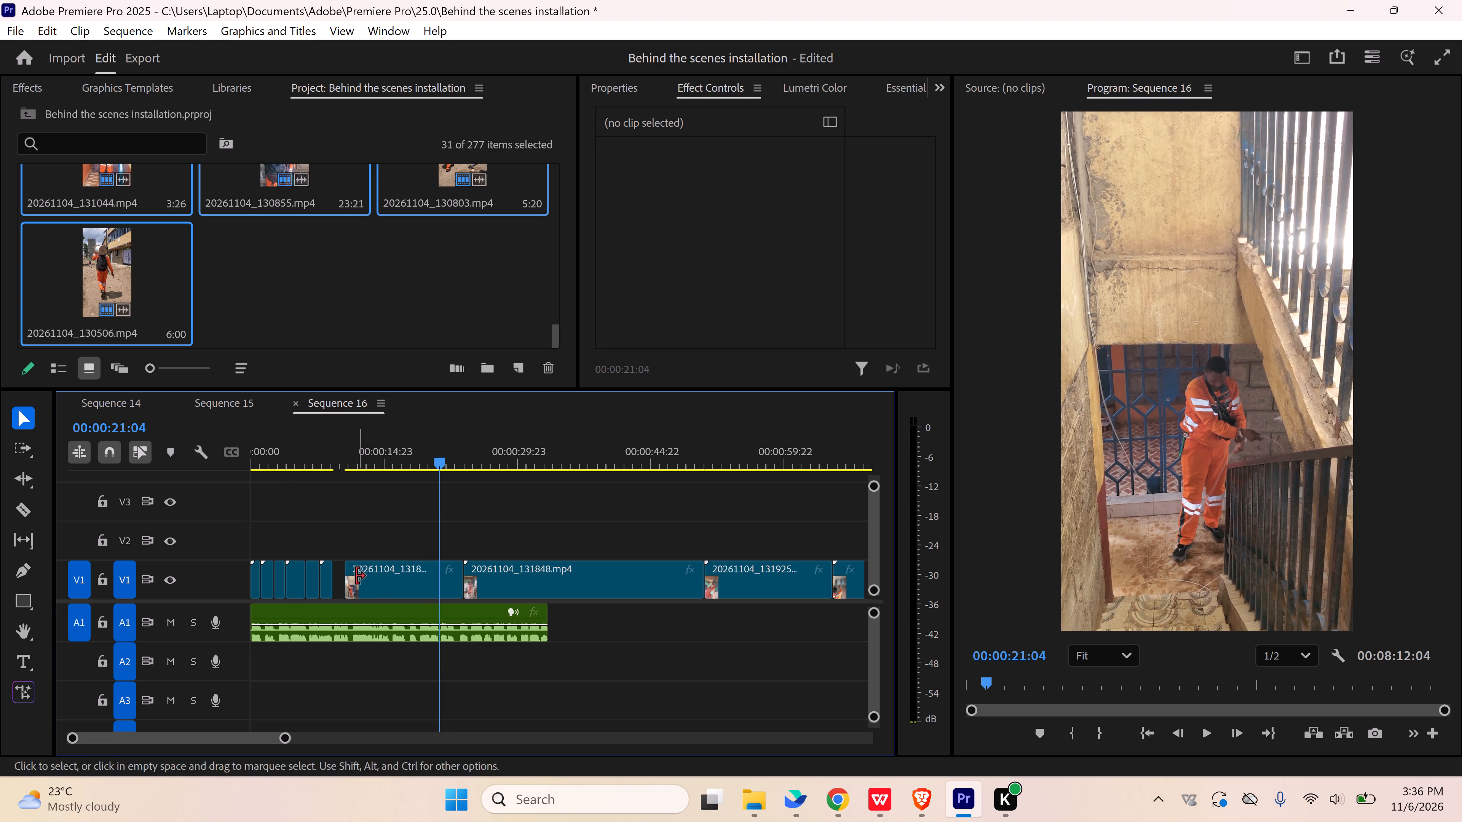
drag(348, 570, 438, 578)
drag(454, 589, 388, 586)
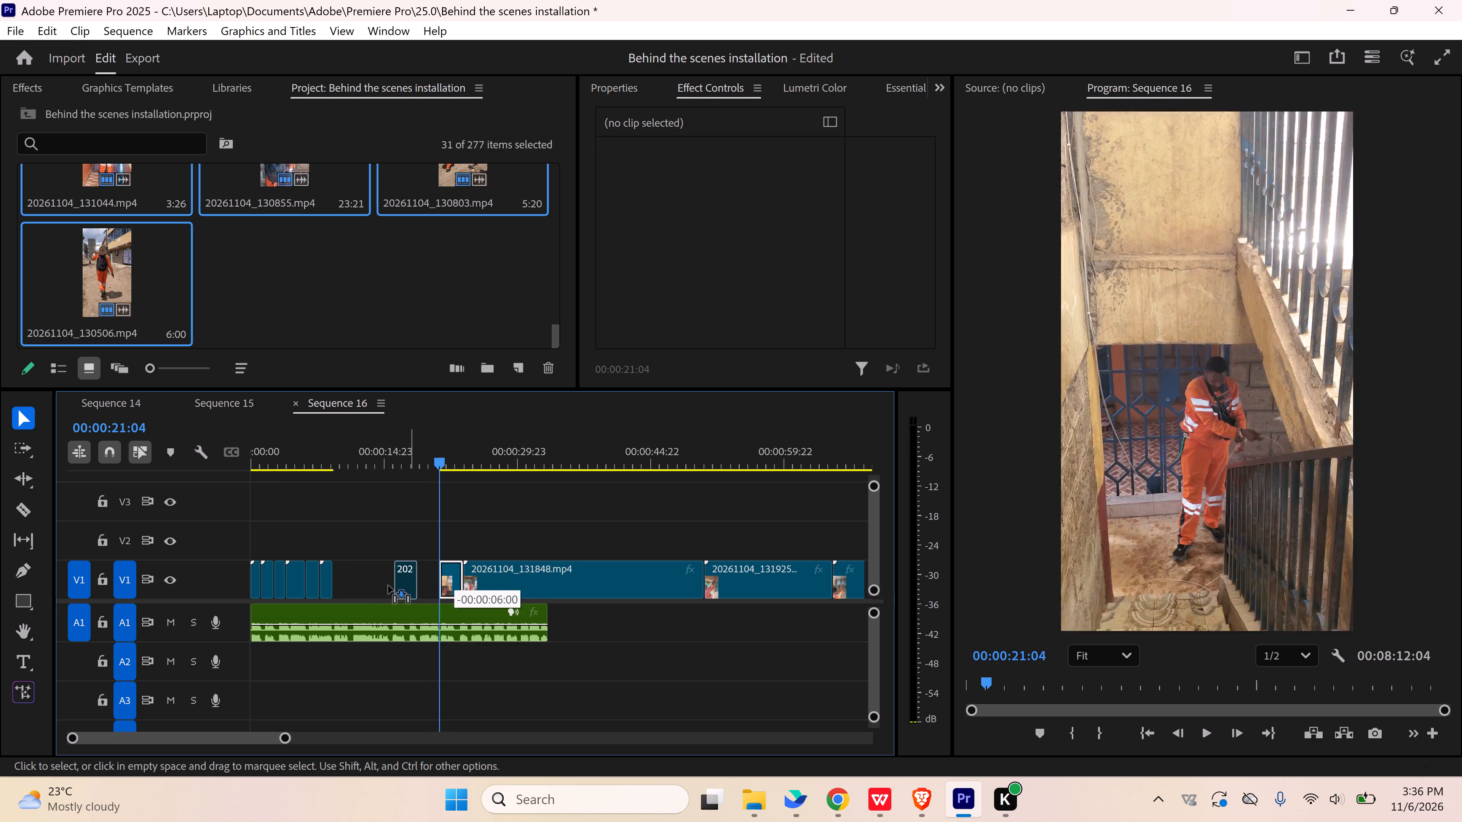
drag(388, 586, 352, 586)
Trim the end of 20261104_131802.mp4 to 00:00:11:06, in time with the voiceover, and close the gap before 20261104_131848.mp4.
click(327, 450)
click(356, 504)
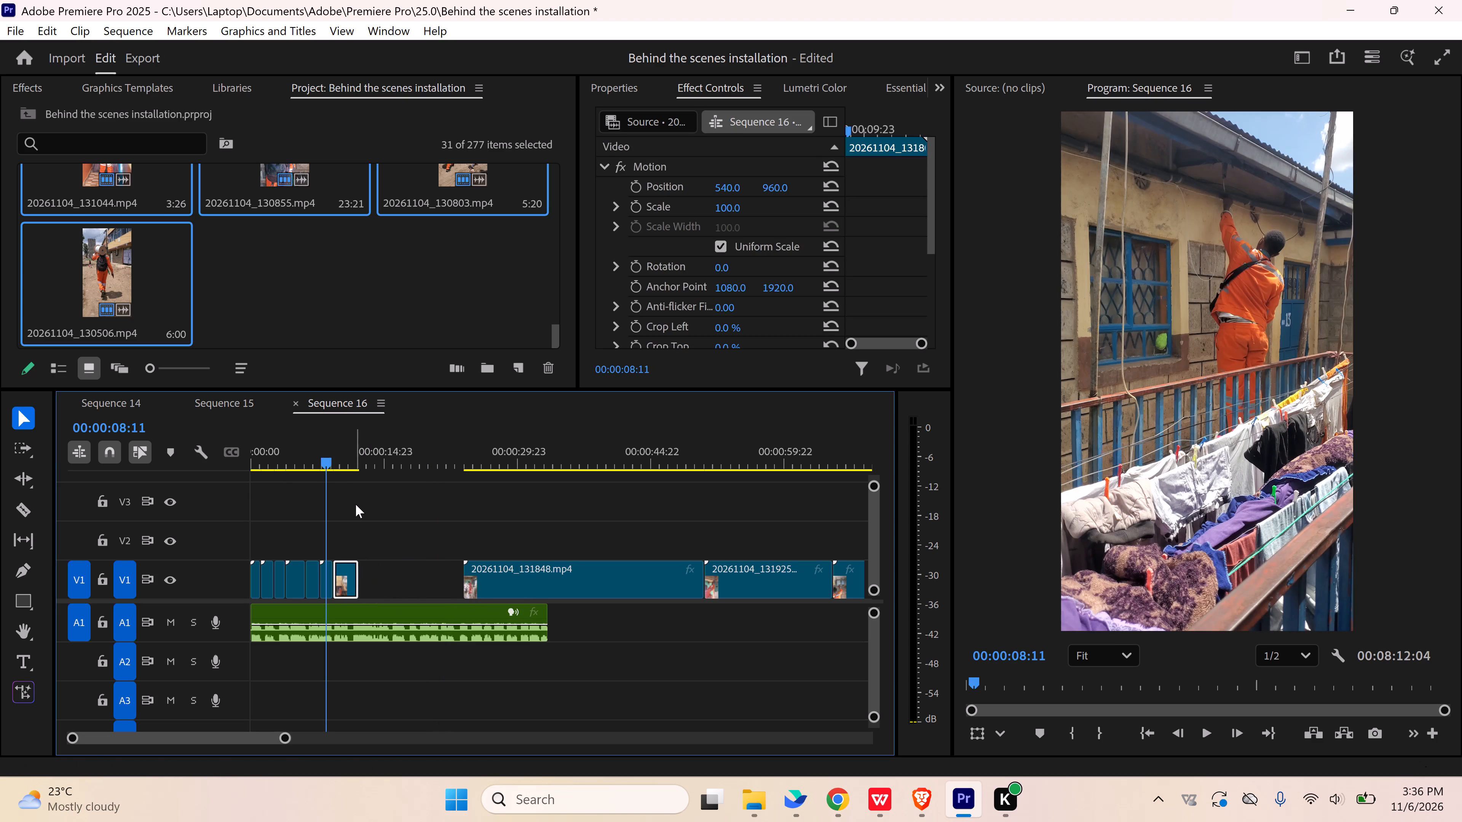
key(space)
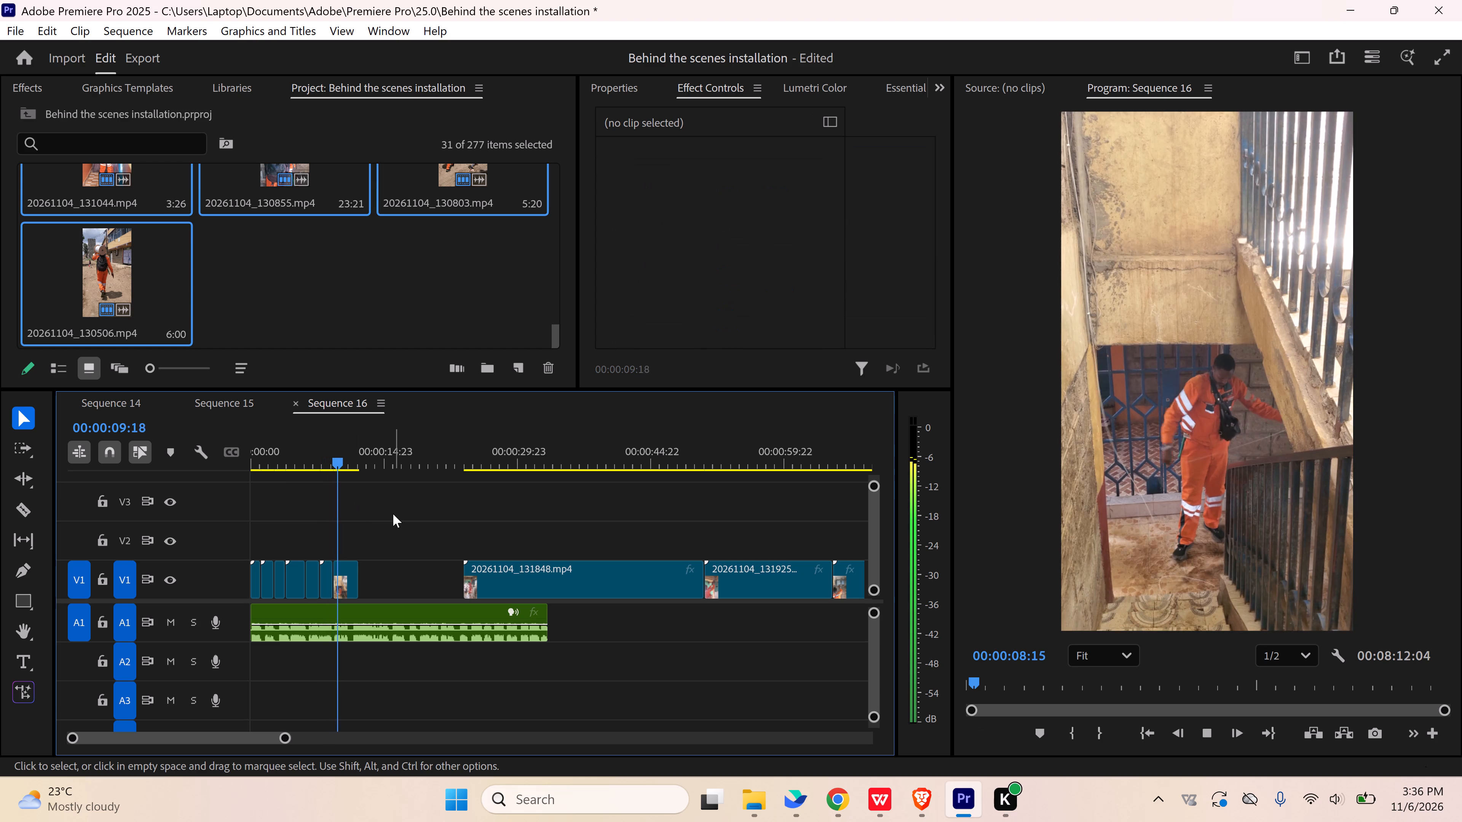
key(space)
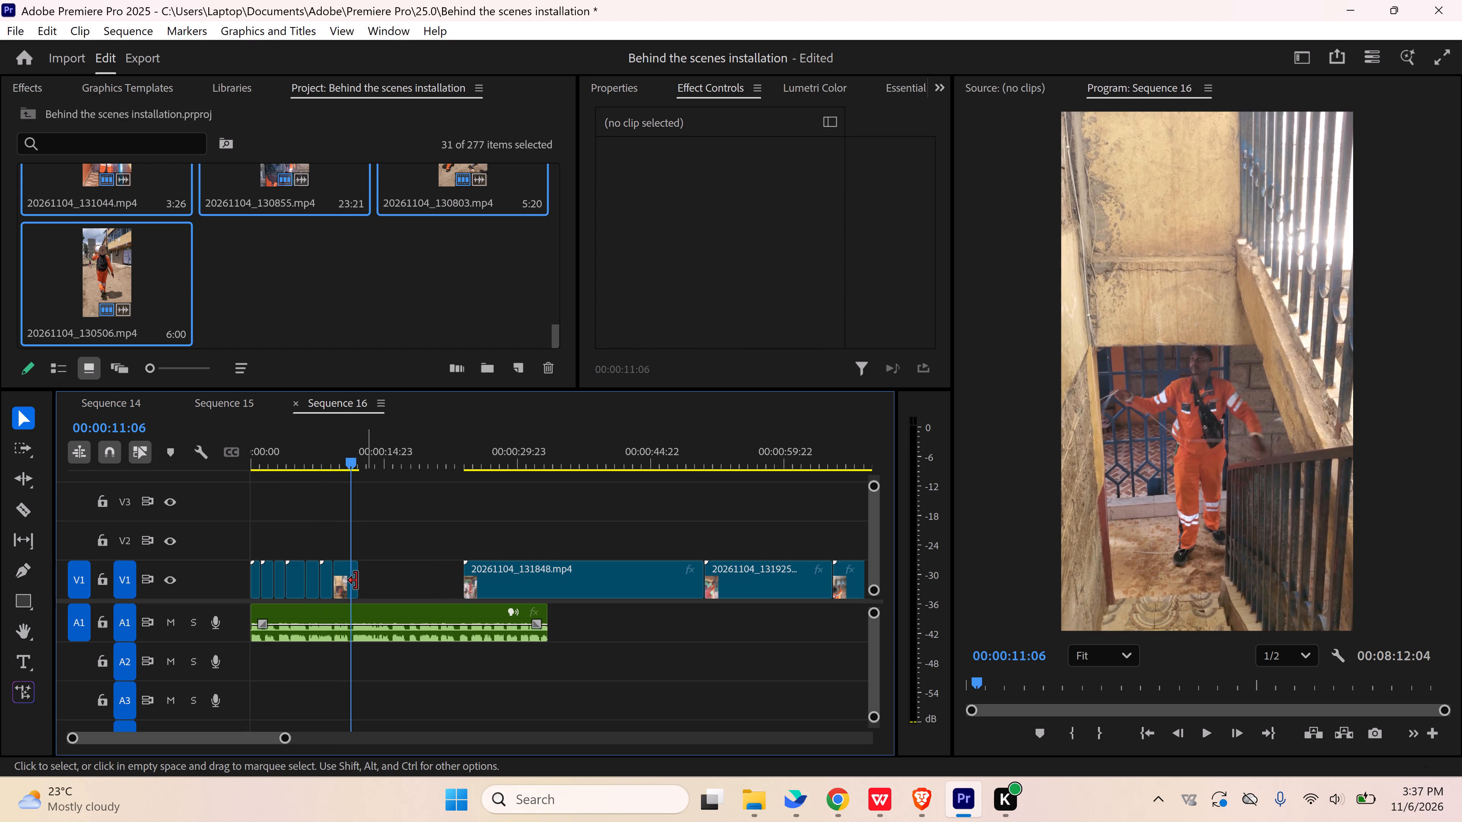
drag(357, 580, 351, 580)
click(386, 589)
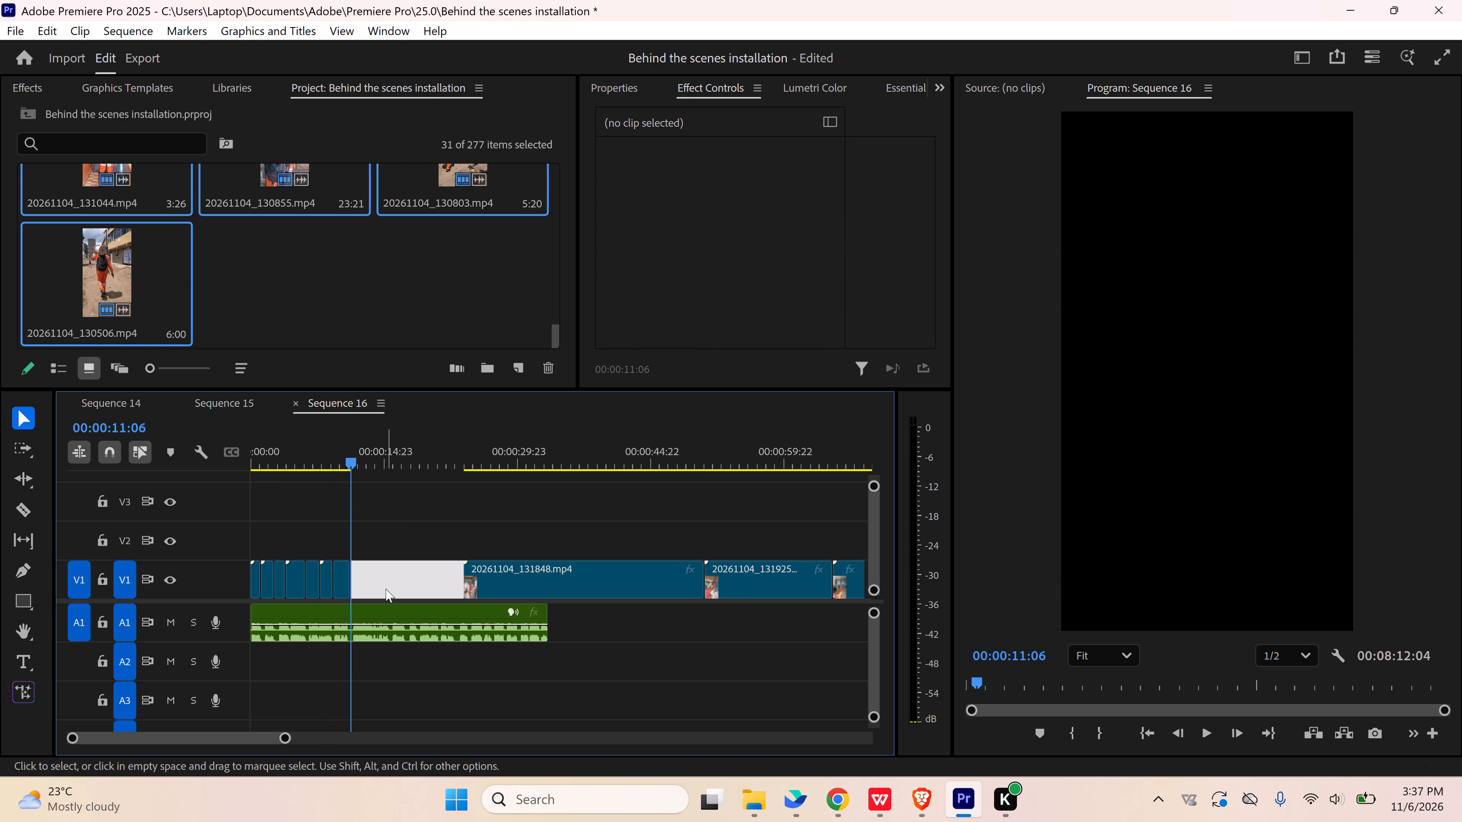
key(Delete)
Save the project.
key(ctrl+s)
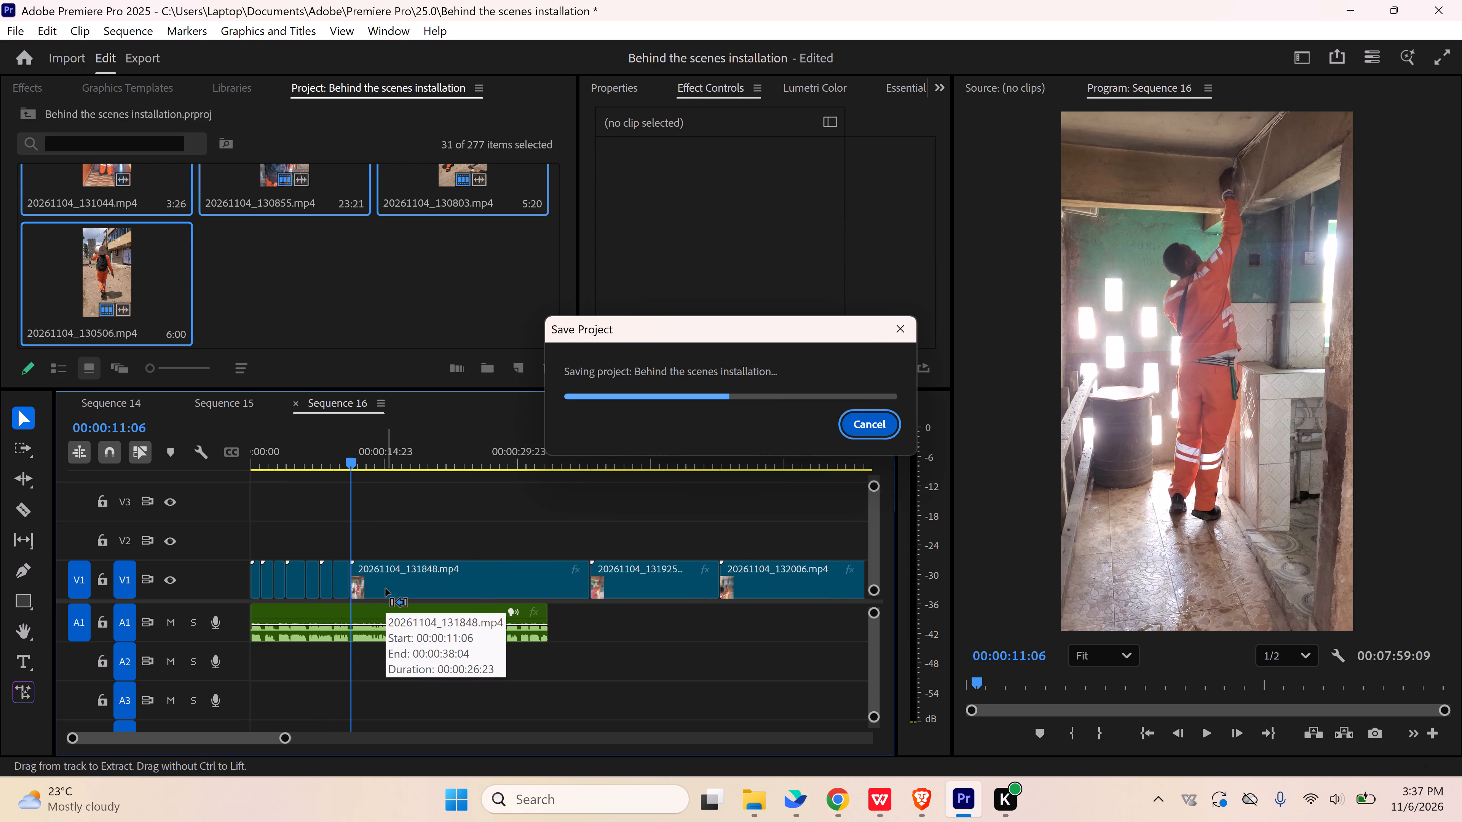
Check 20261104_131848.mp4 for usable footage, delete the whole clip from V1 and close the gap before the 20261104_131925 clip.
click(396, 531)
key(space)
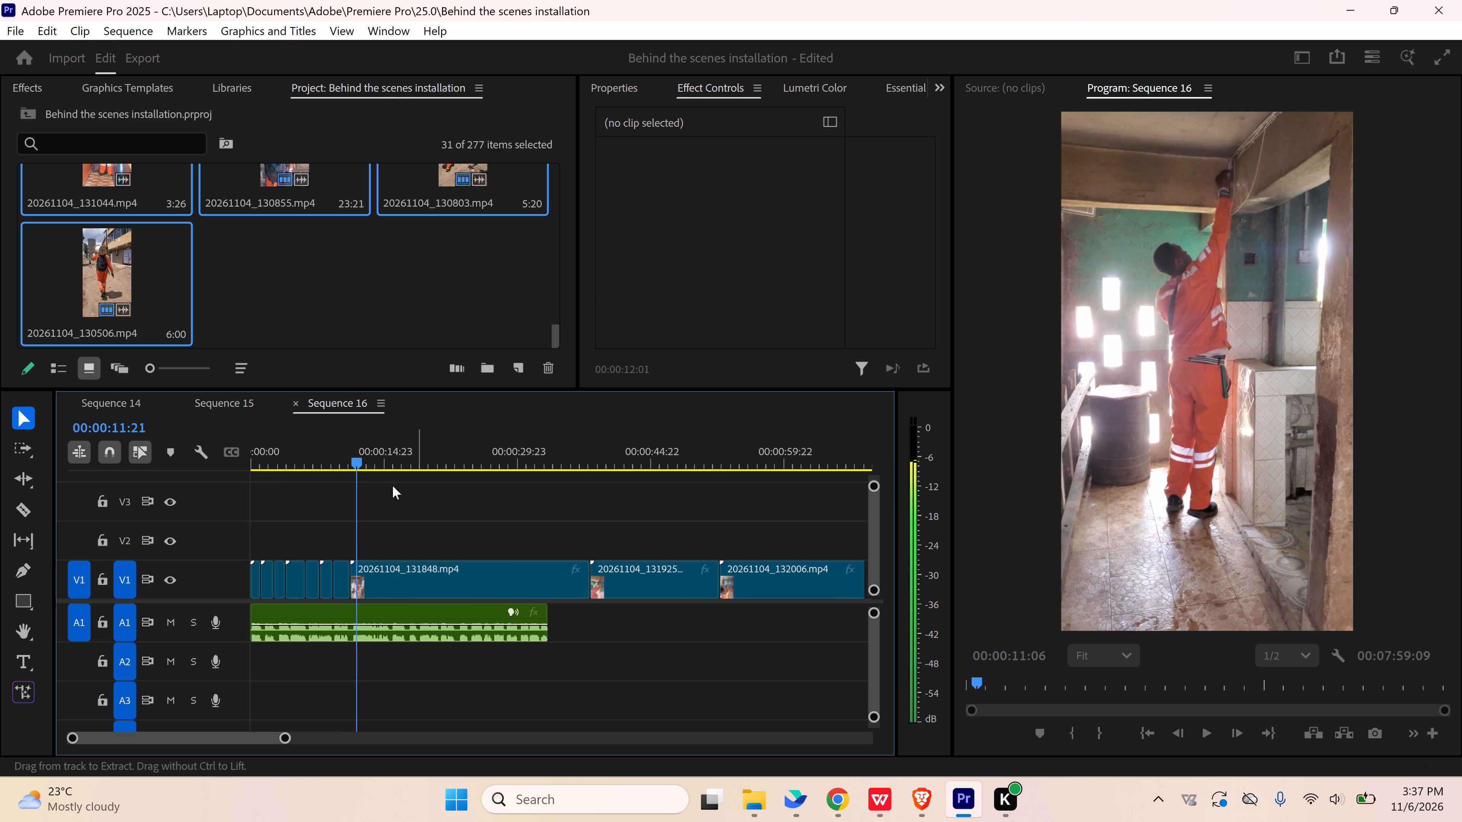
key(space)
drag(361, 460, 440, 469)
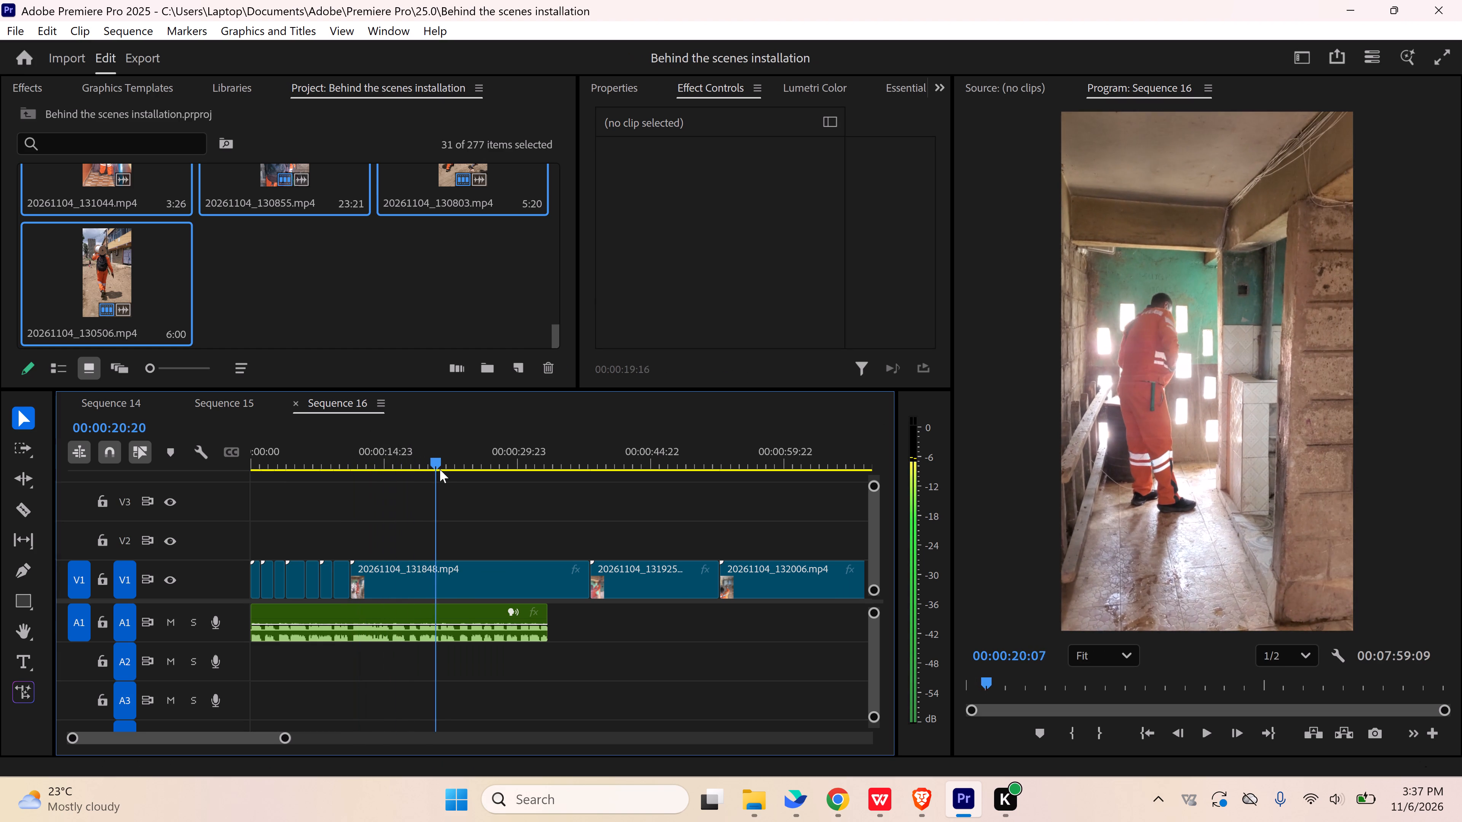
drag(440, 469, 508, 473)
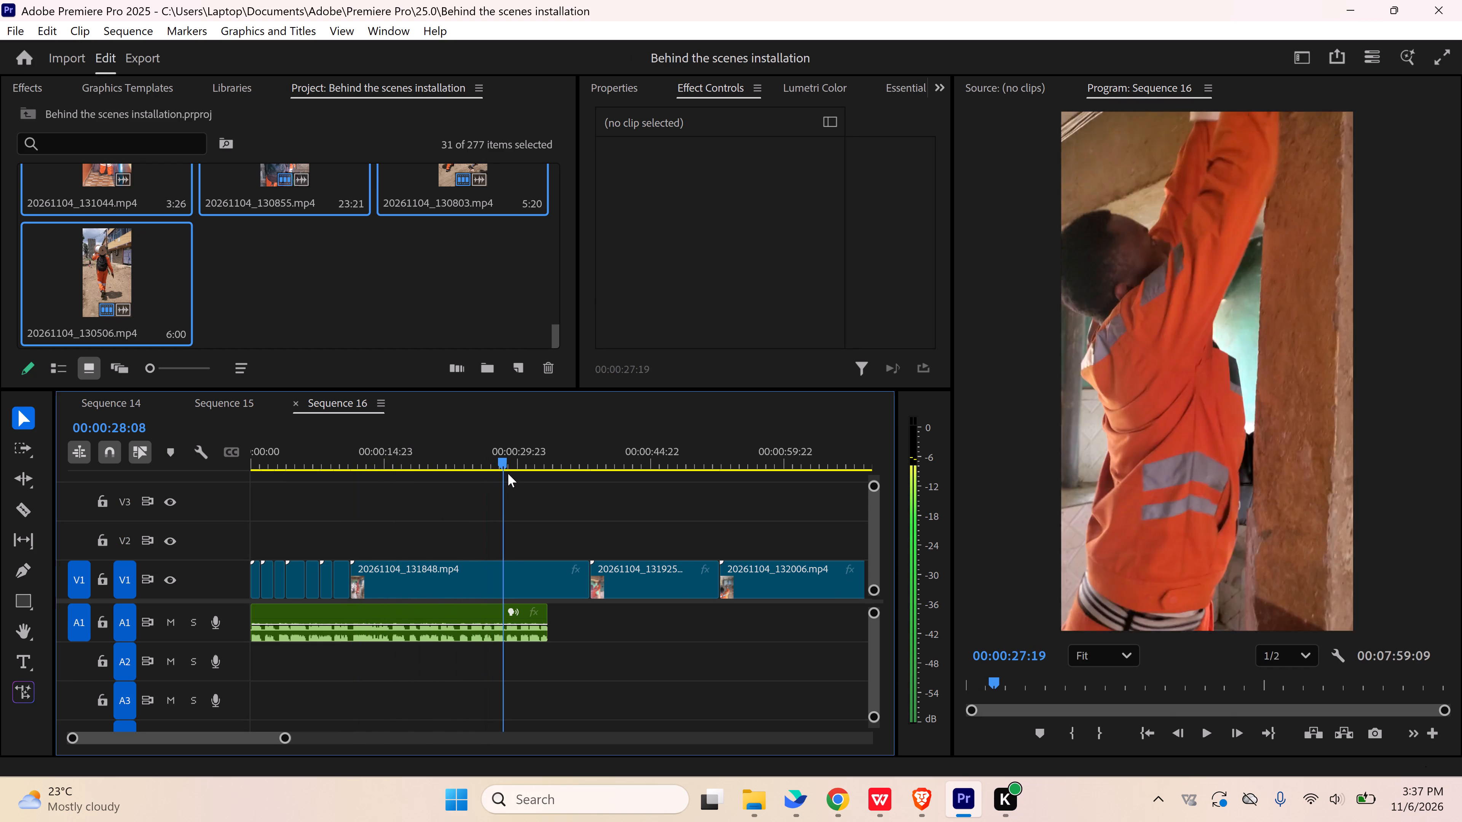
drag(508, 473, 542, 474)
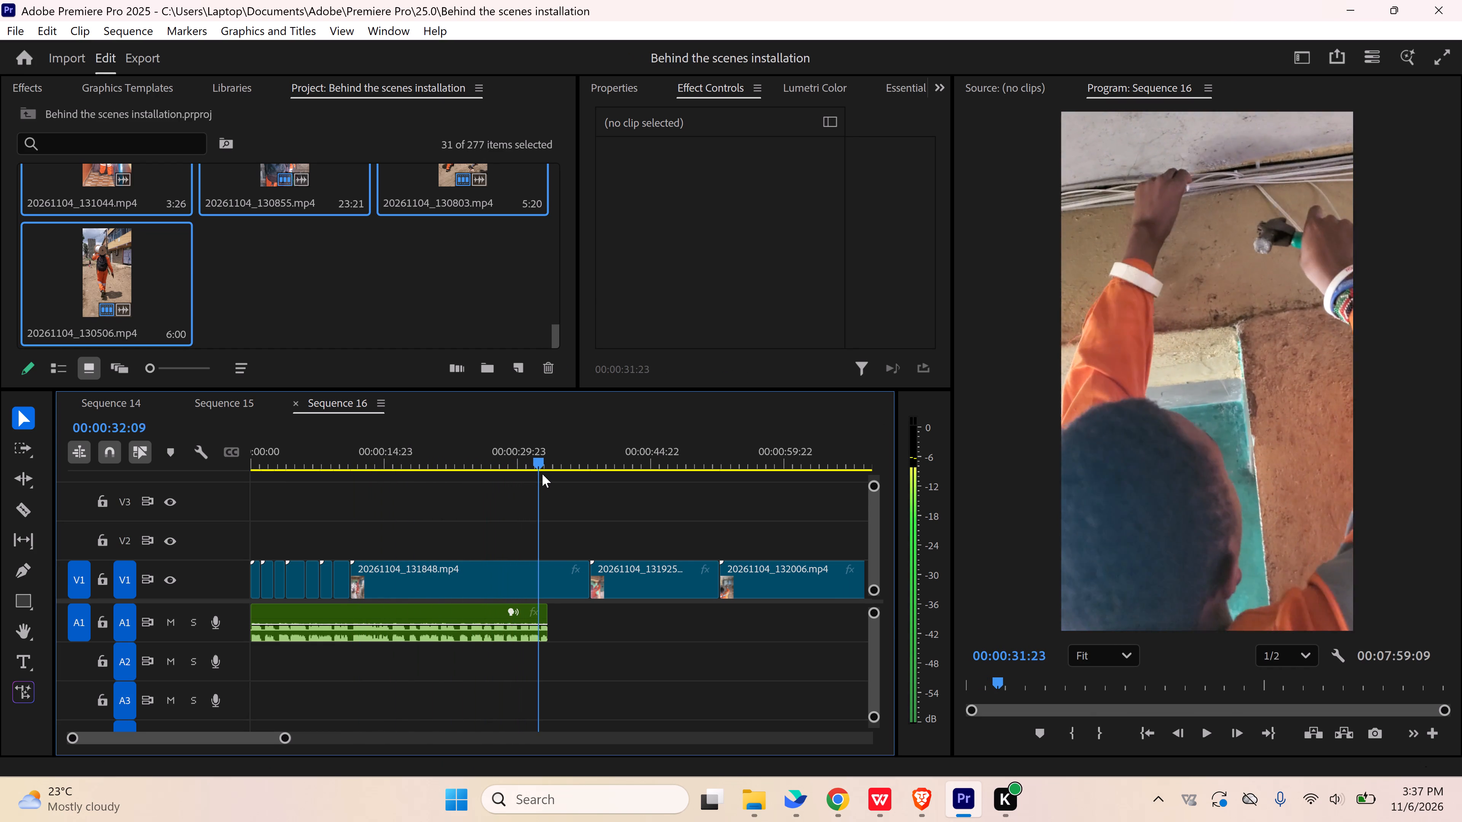
drag(542, 474, 578, 472)
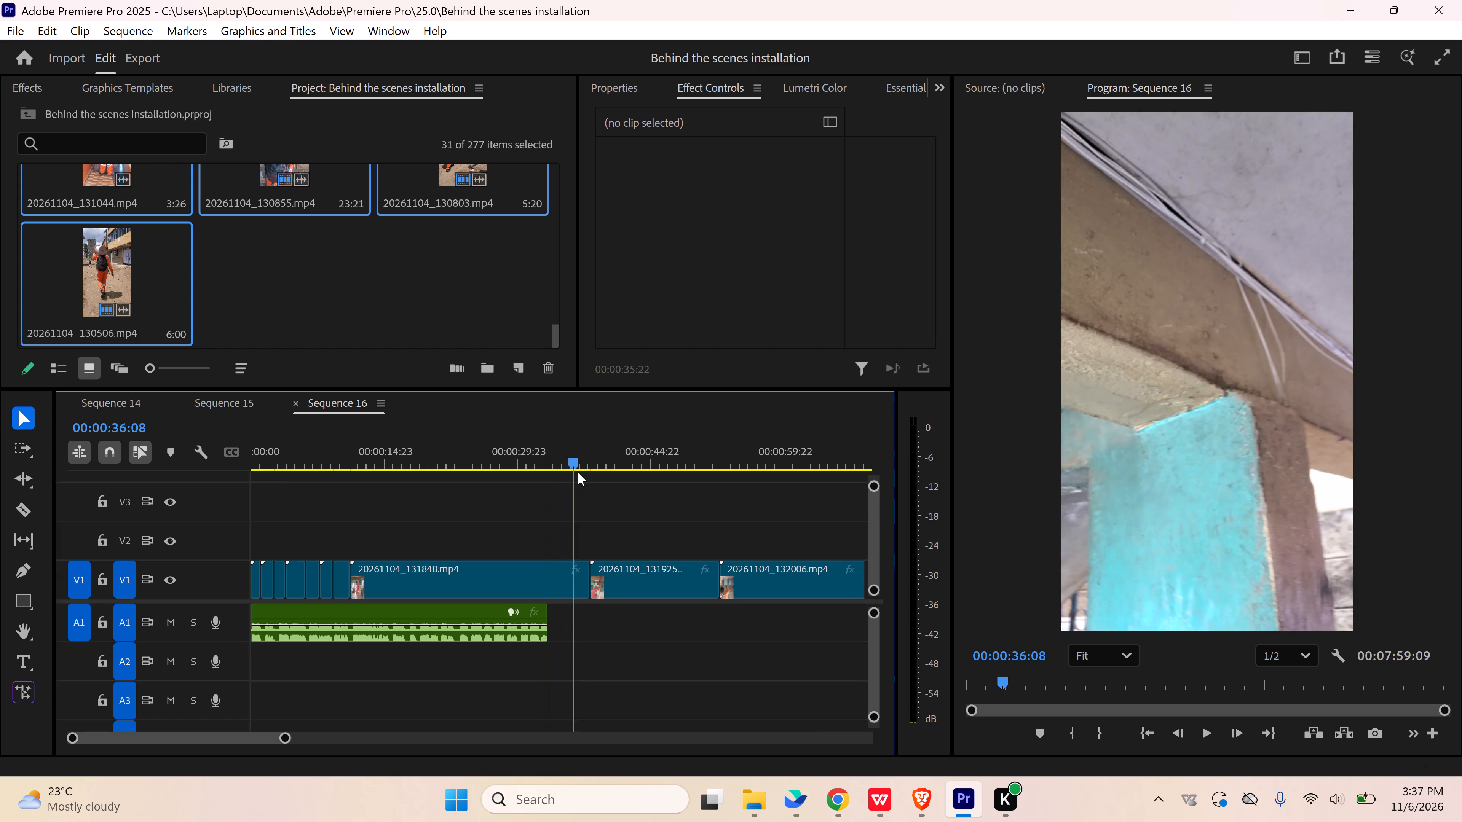
drag(578, 472, 605, 471)
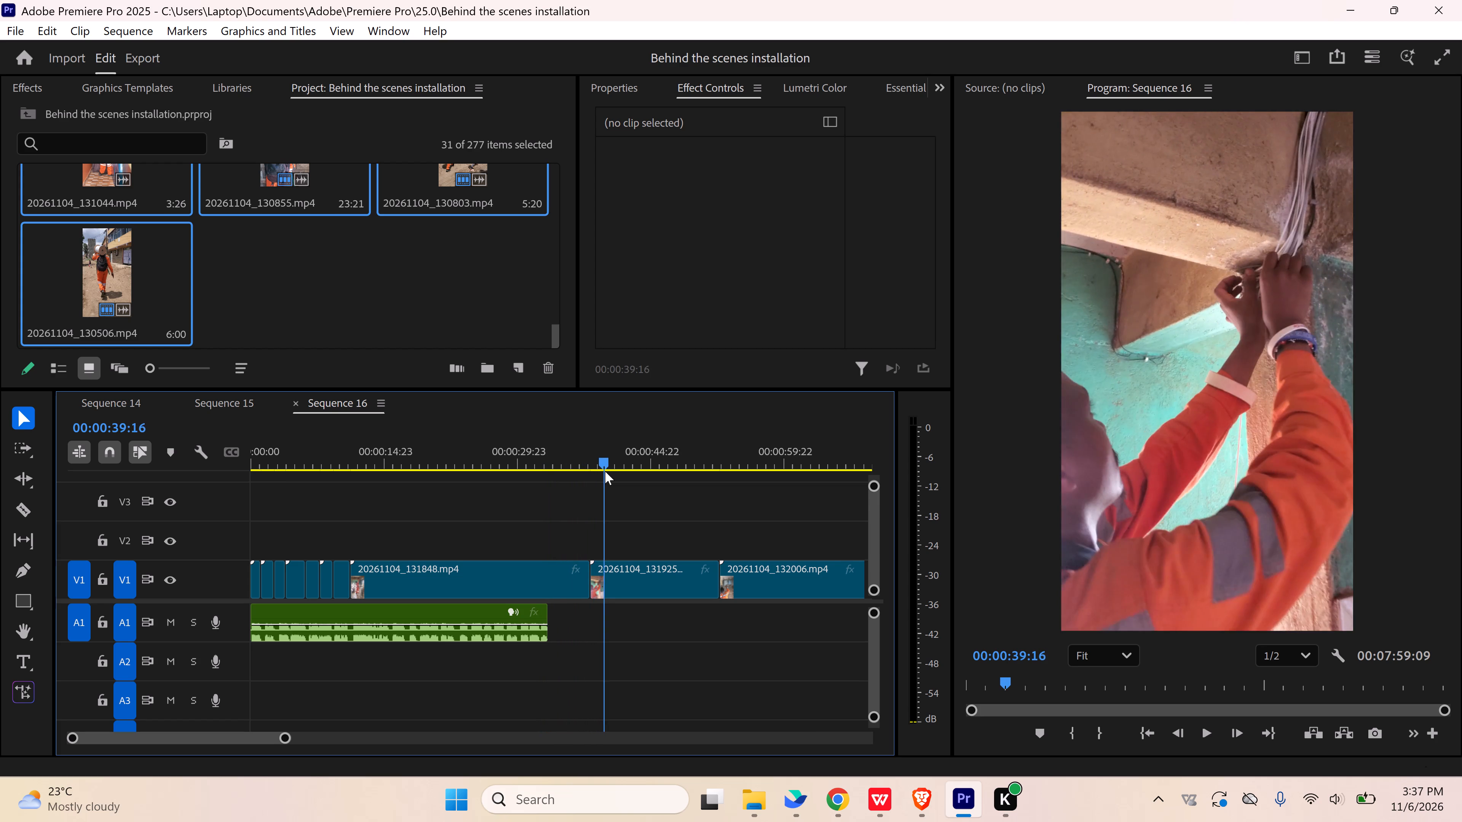
drag(605, 471, 541, 469)
click(490, 570)
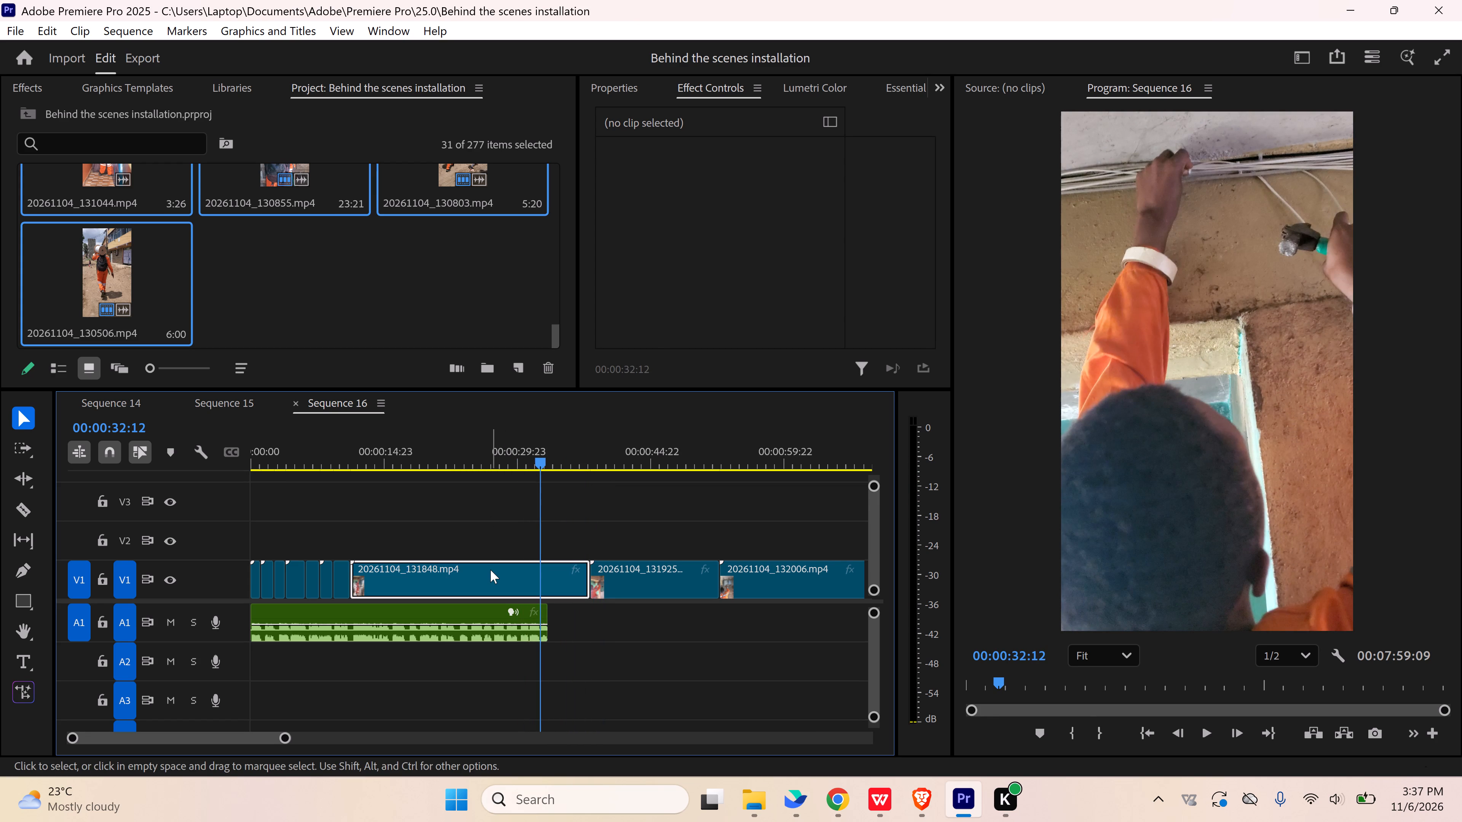
key(Delete)
click(491, 578)
key(Delete)
Play the end of 20261104_131802.mp4 against the voiceover and move 20261104_131925.mp4 earlier to 00:00:10:15, overwriting that shot's tail.
click(342, 452)
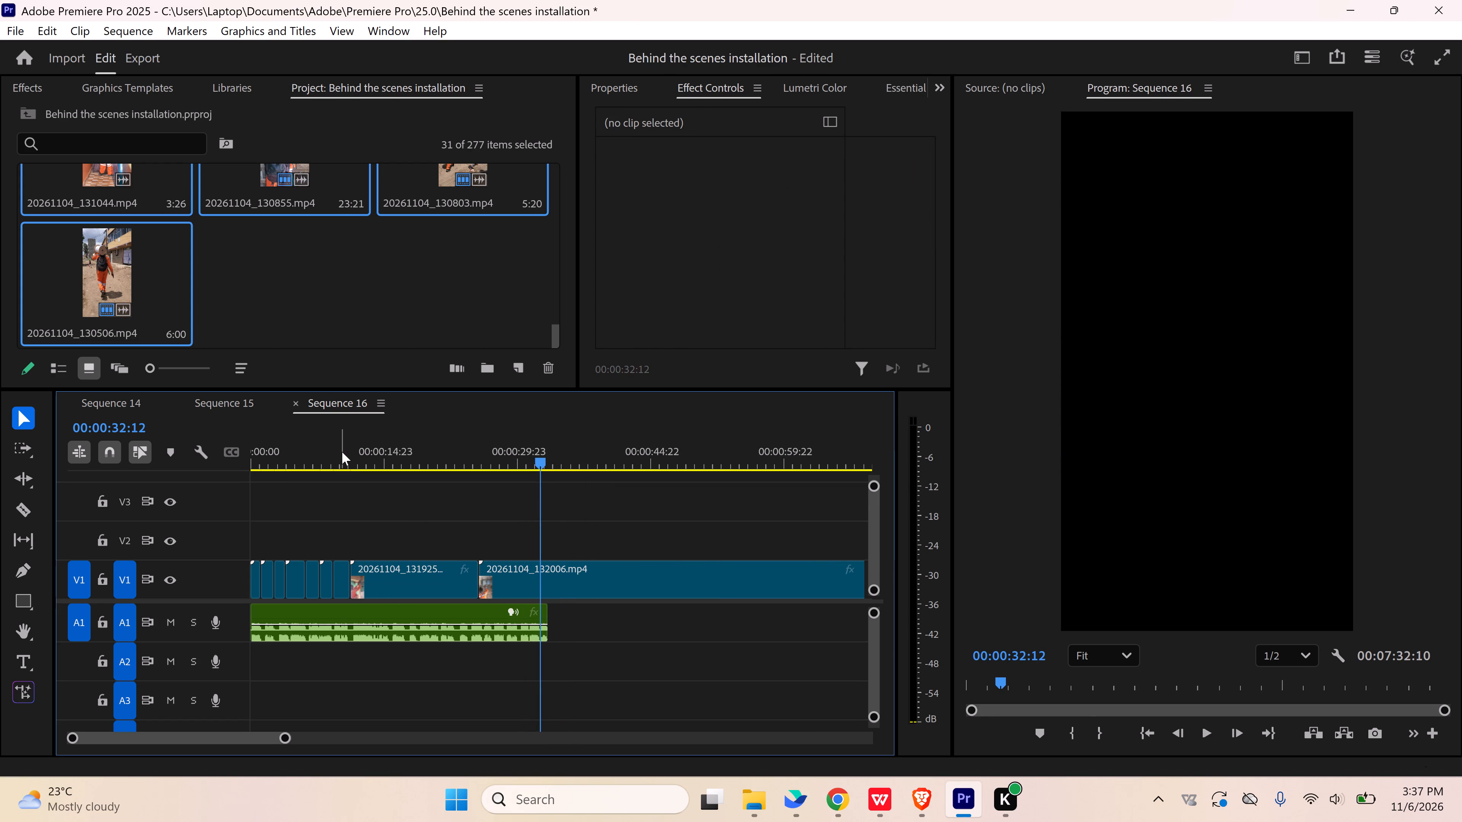
drag(284, 738, 547, 721)
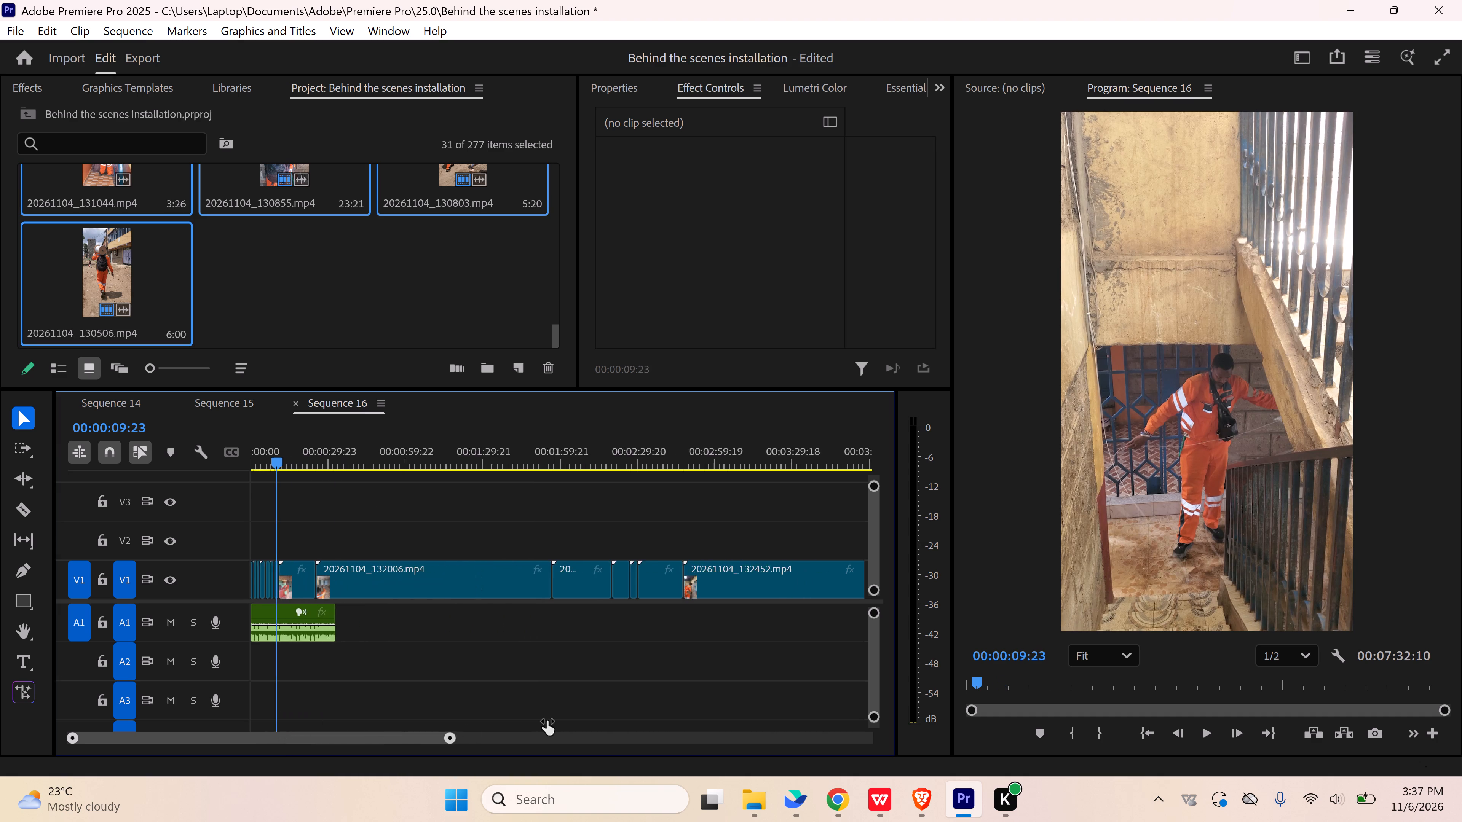
drag(547, 721, 500, 706)
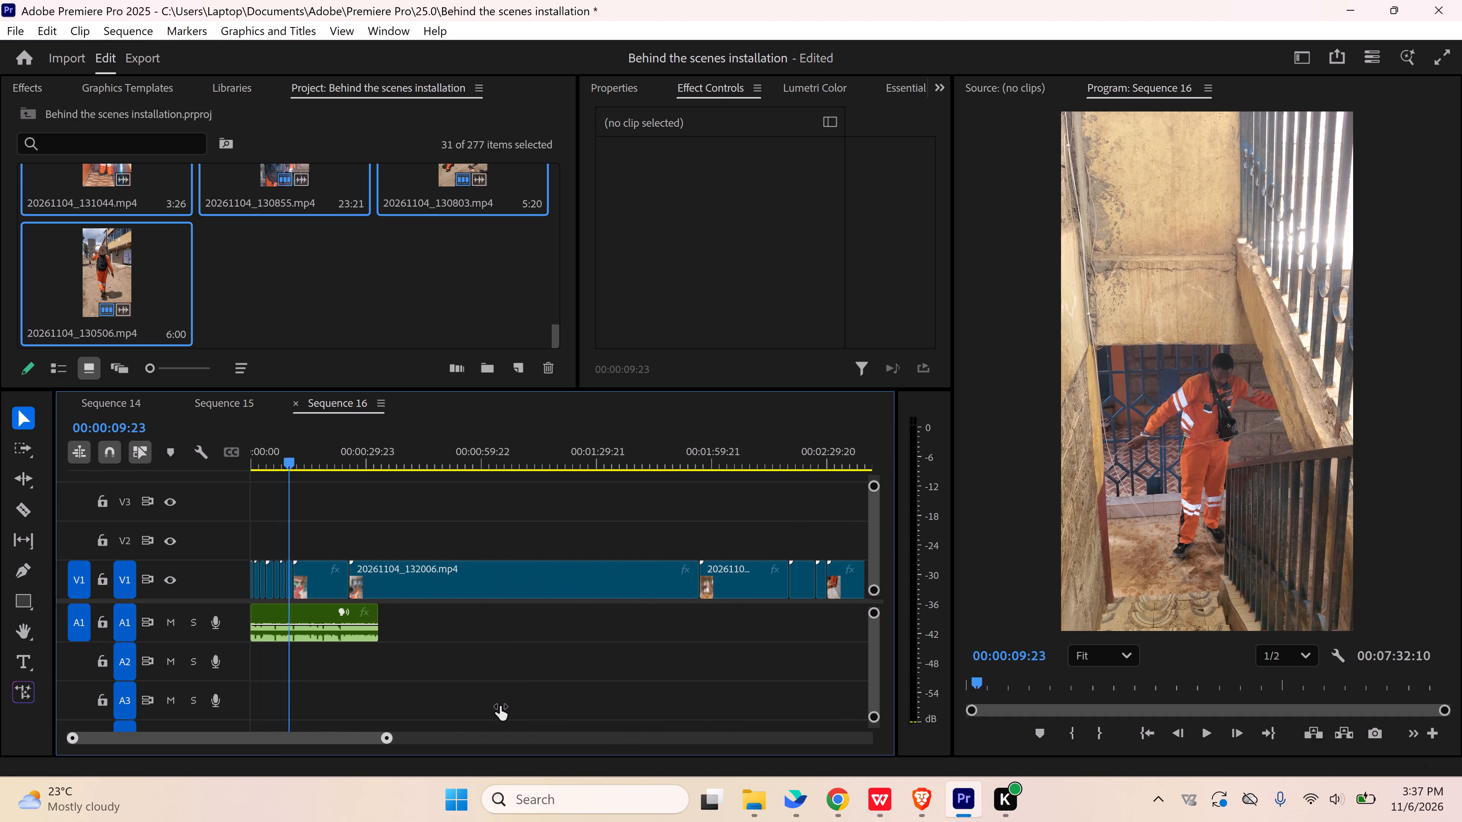
drag(500, 706, 433, 709)
key(space)
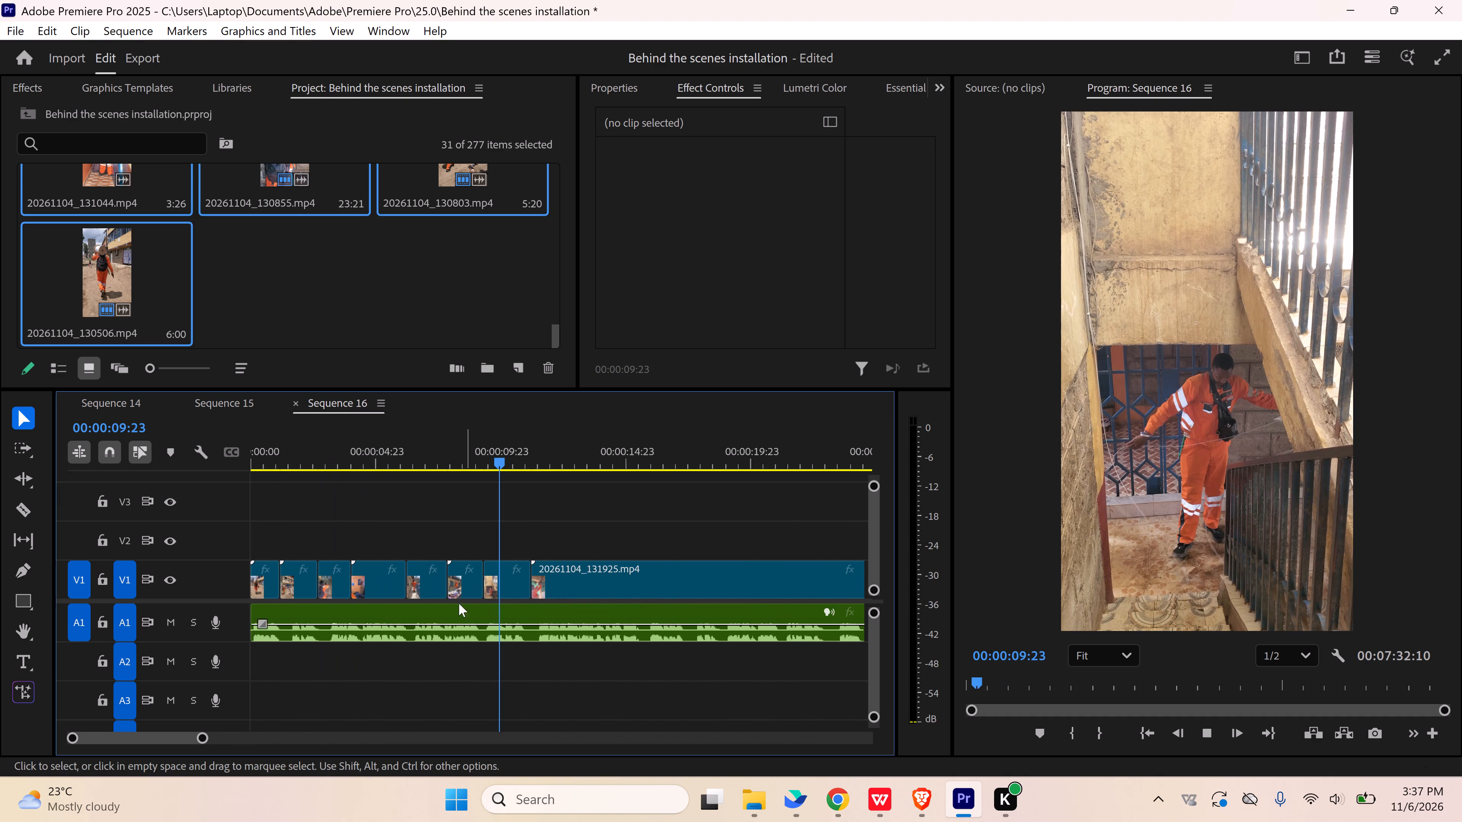
click(462, 464)
key(space)
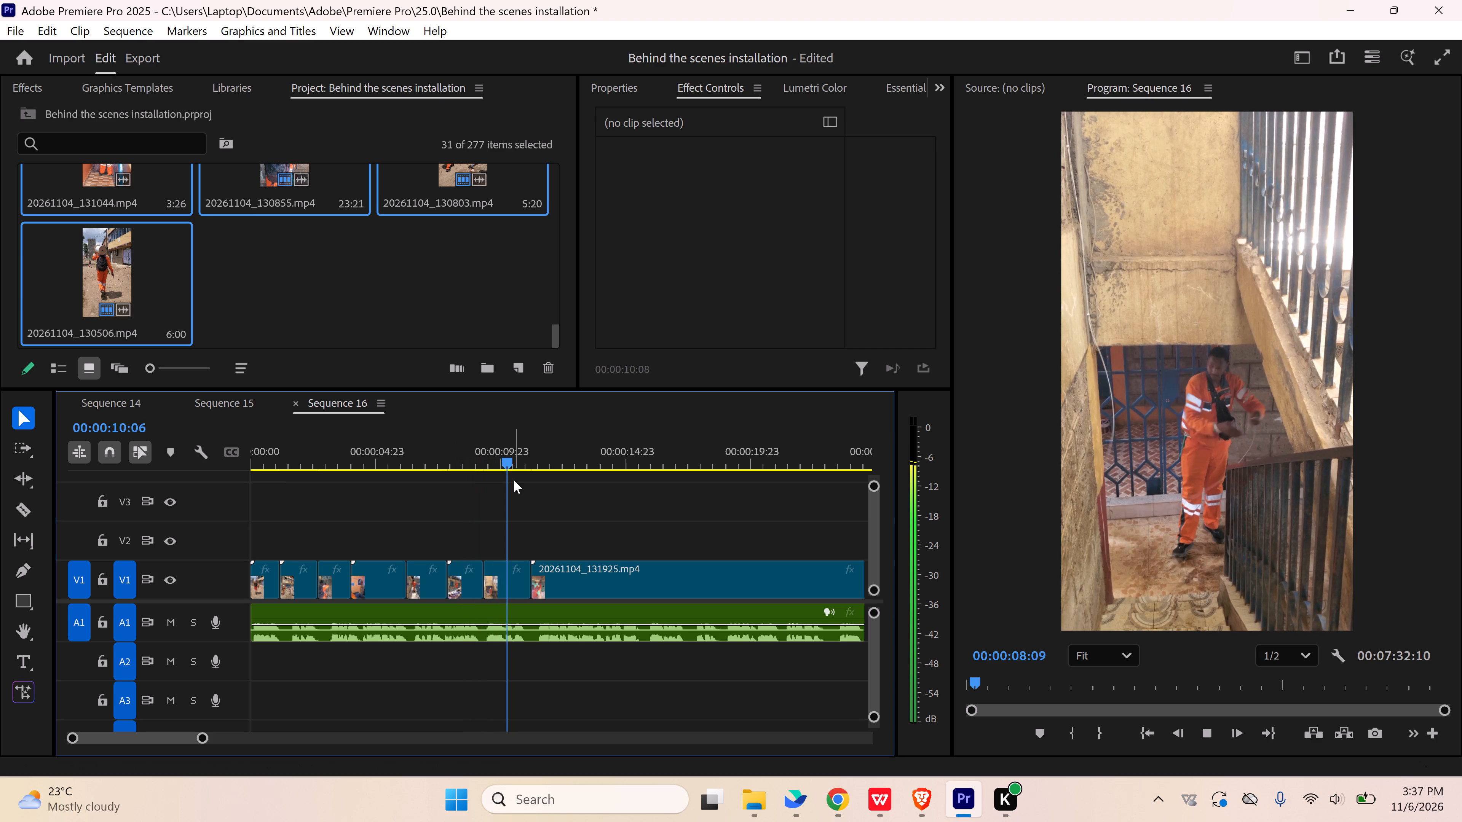
key(space)
drag(590, 584, 573, 585)
Check 20261104_131925.mp4 for usable footage, delete the whole clip from V1 and close the gap before 20261104_132006.mp4.
scroll(580, 529, down, 7)
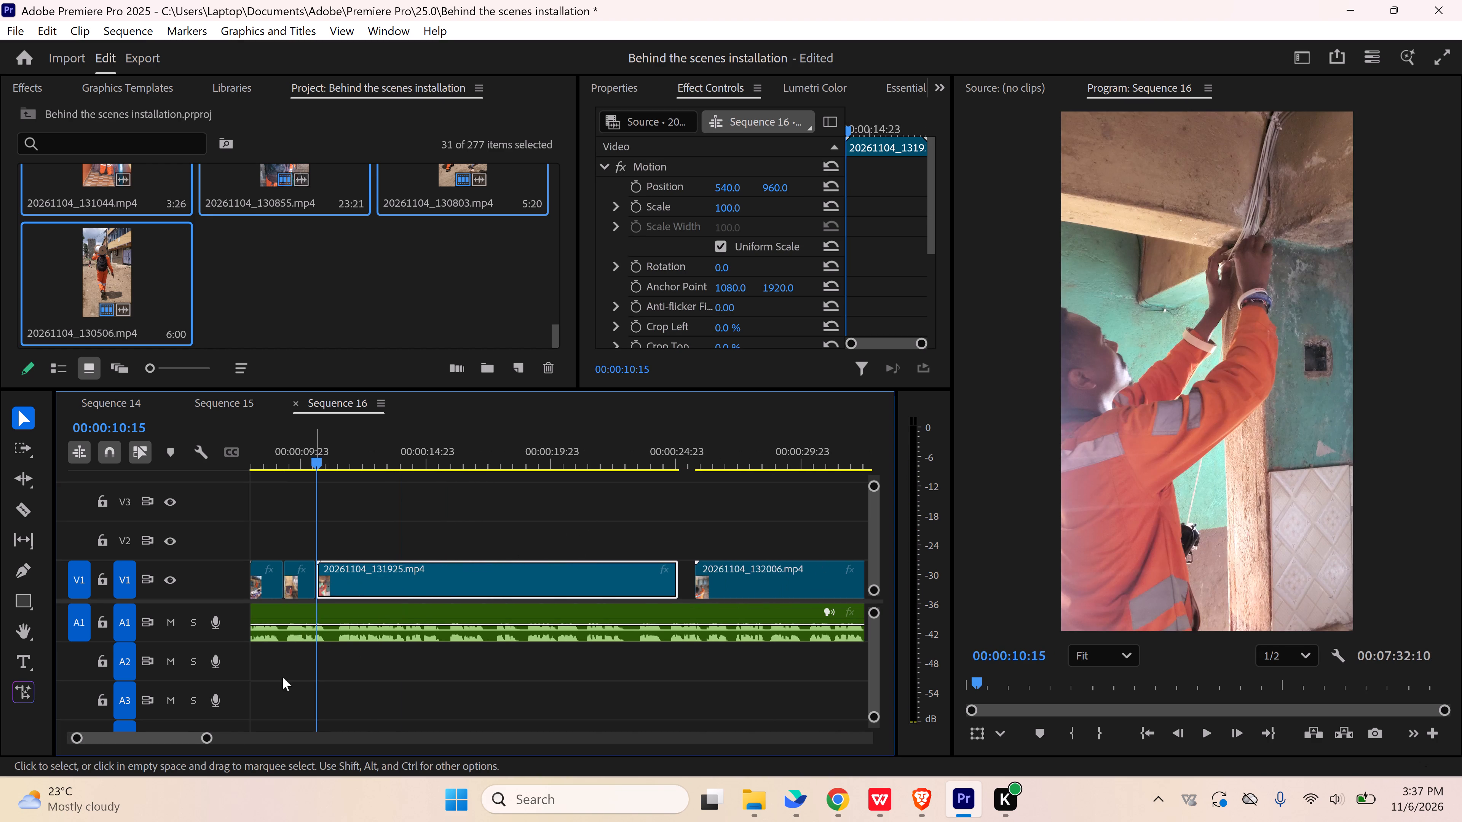
drag(207, 737, 280, 736)
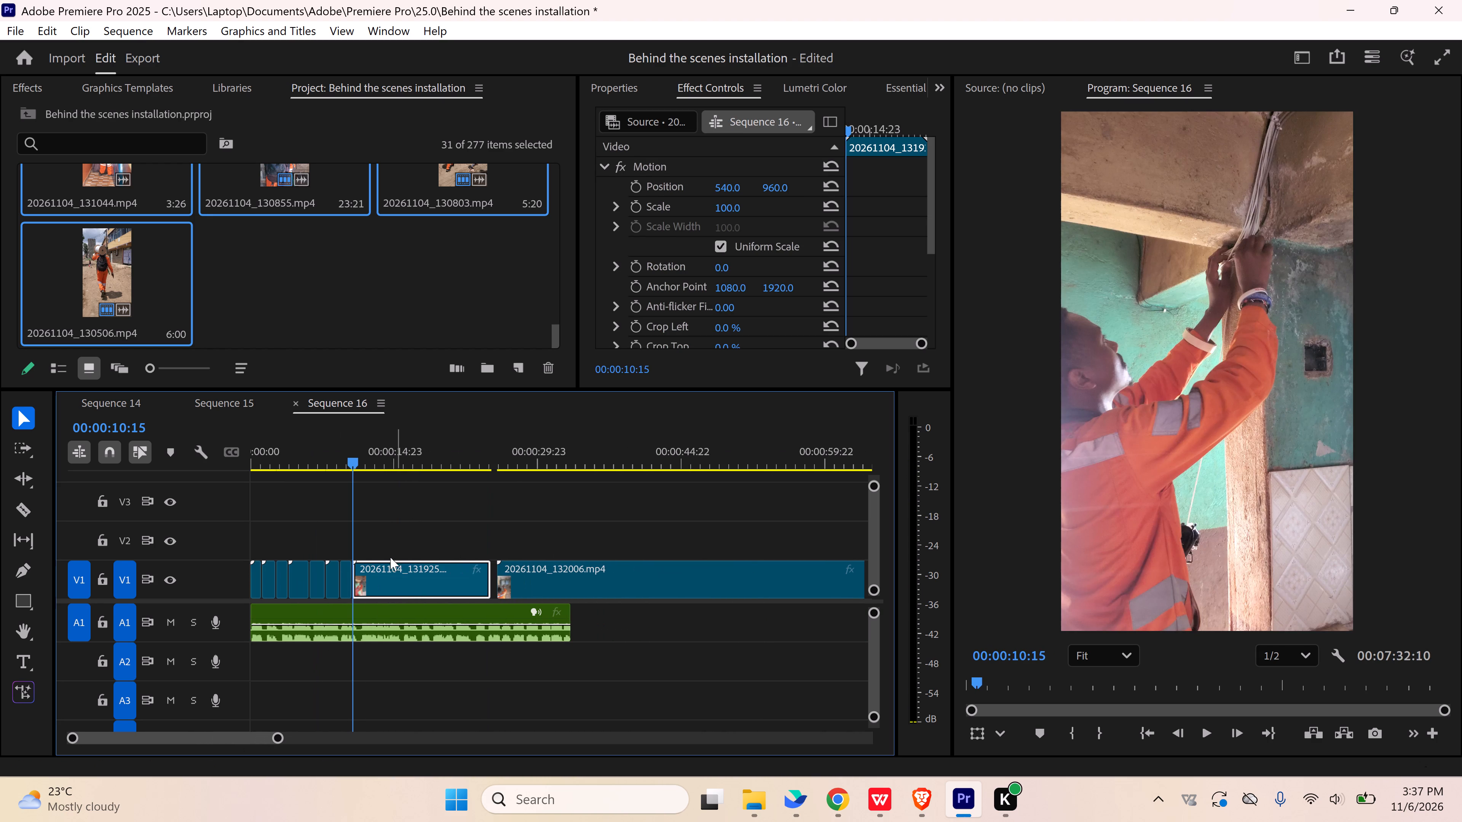
key(space)
drag(355, 456, 411, 468)
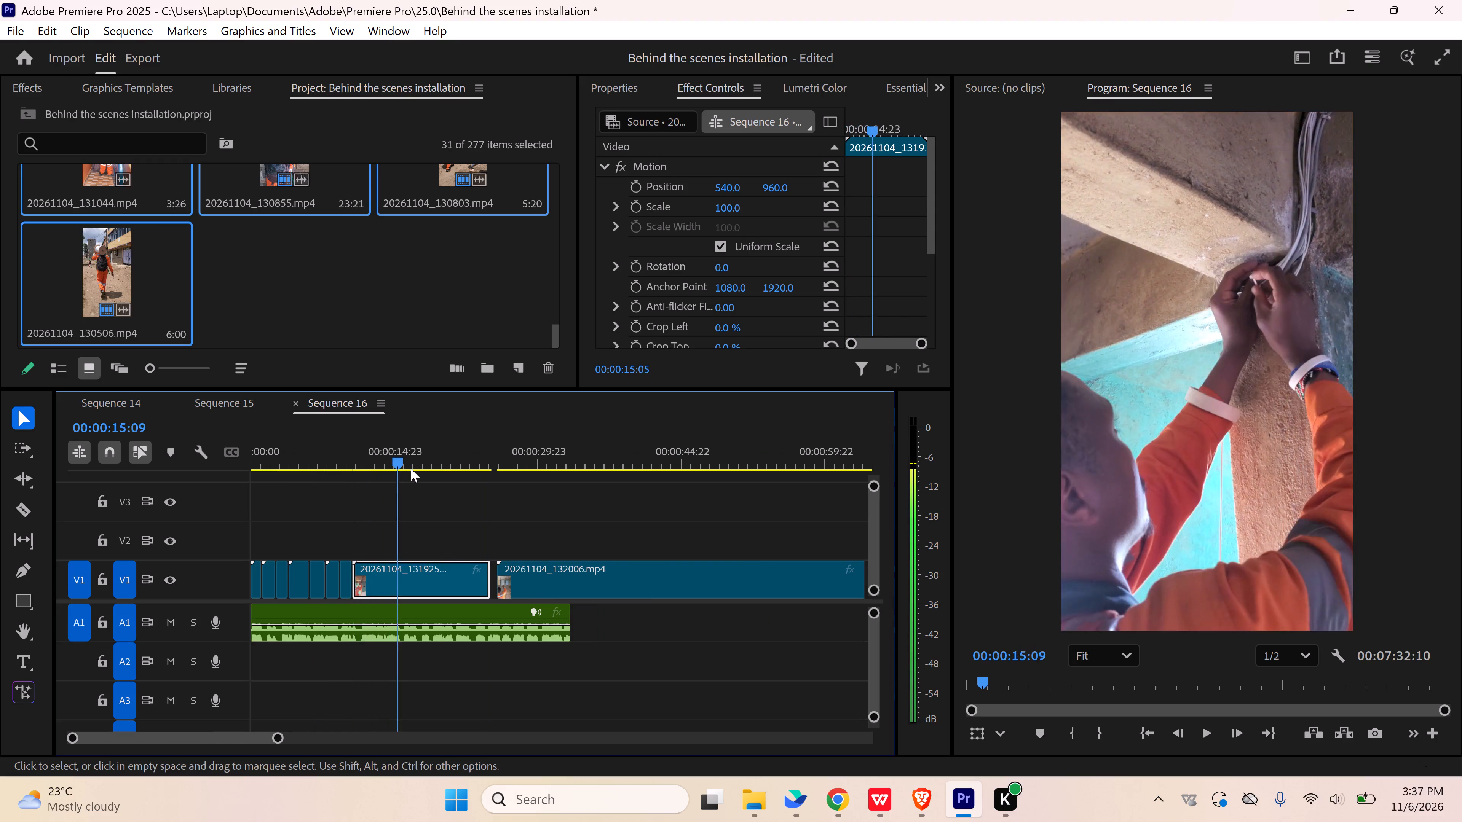
drag(411, 468, 483, 471)
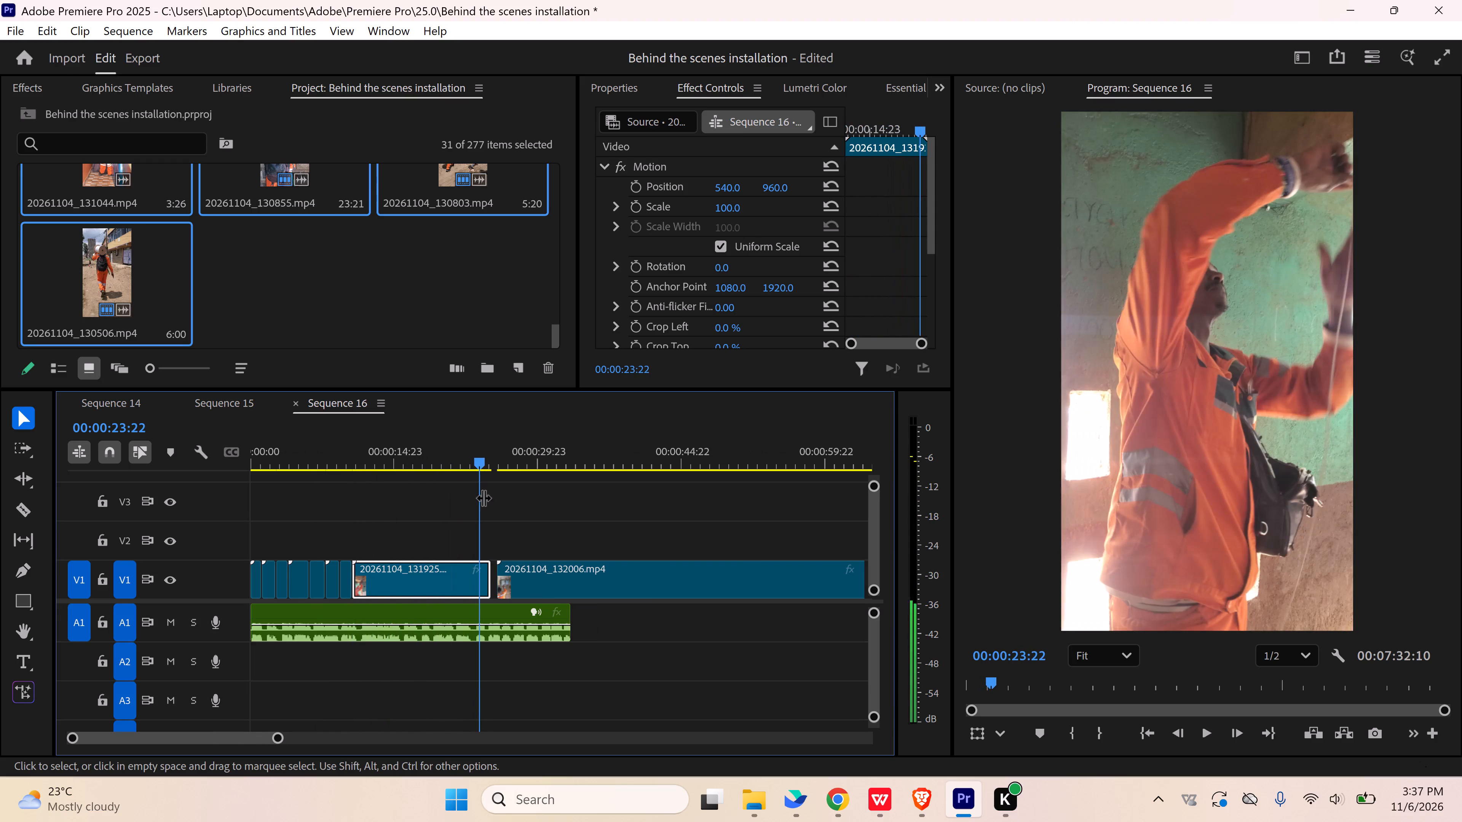
click(447, 584)
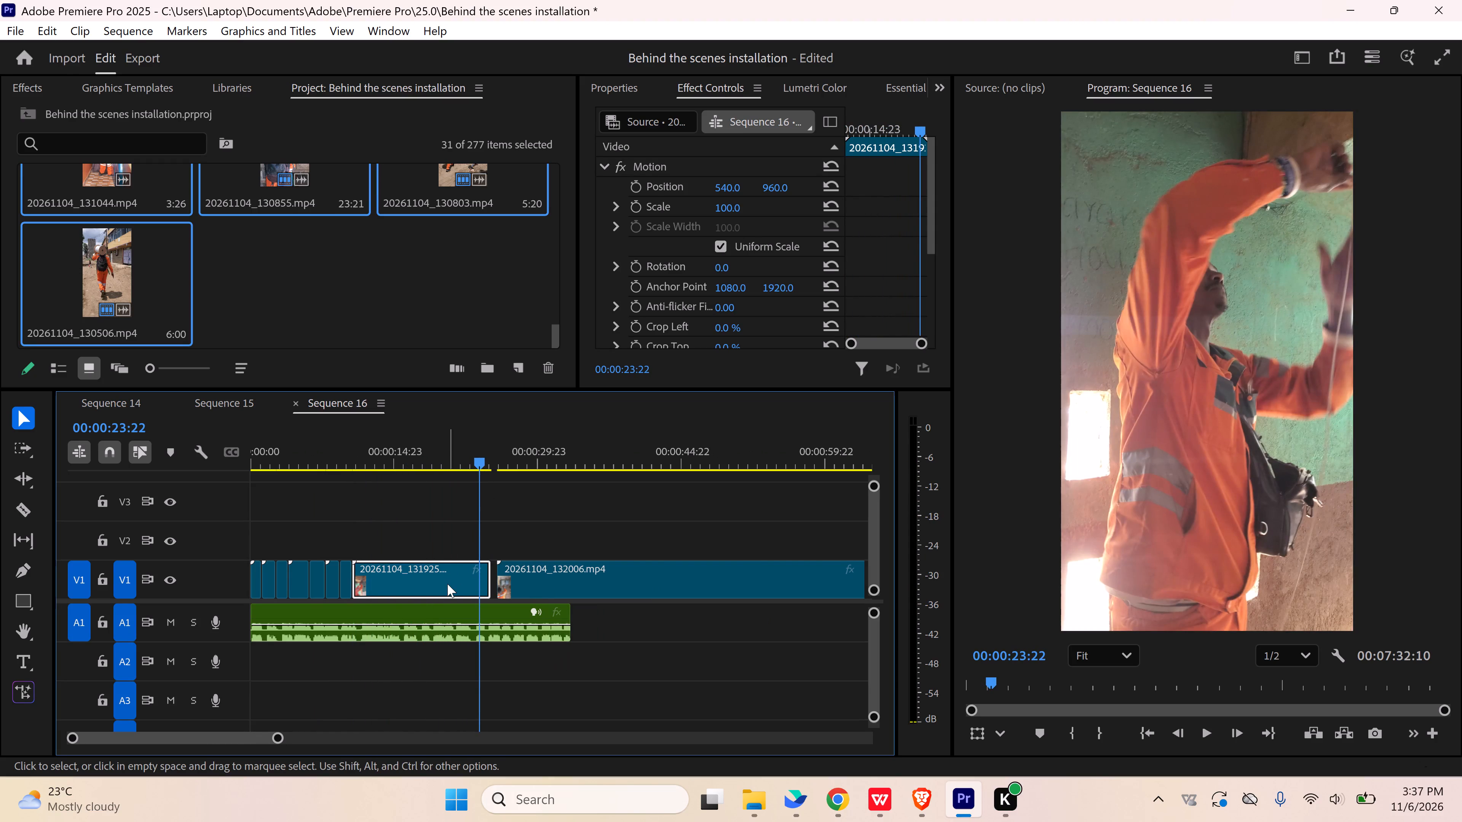
key(Delete)
click(441, 588)
key(Delete)
Examine 20261104_132006.mp4 from its start through to the following V1 clip for a usable section.
click(353, 457)
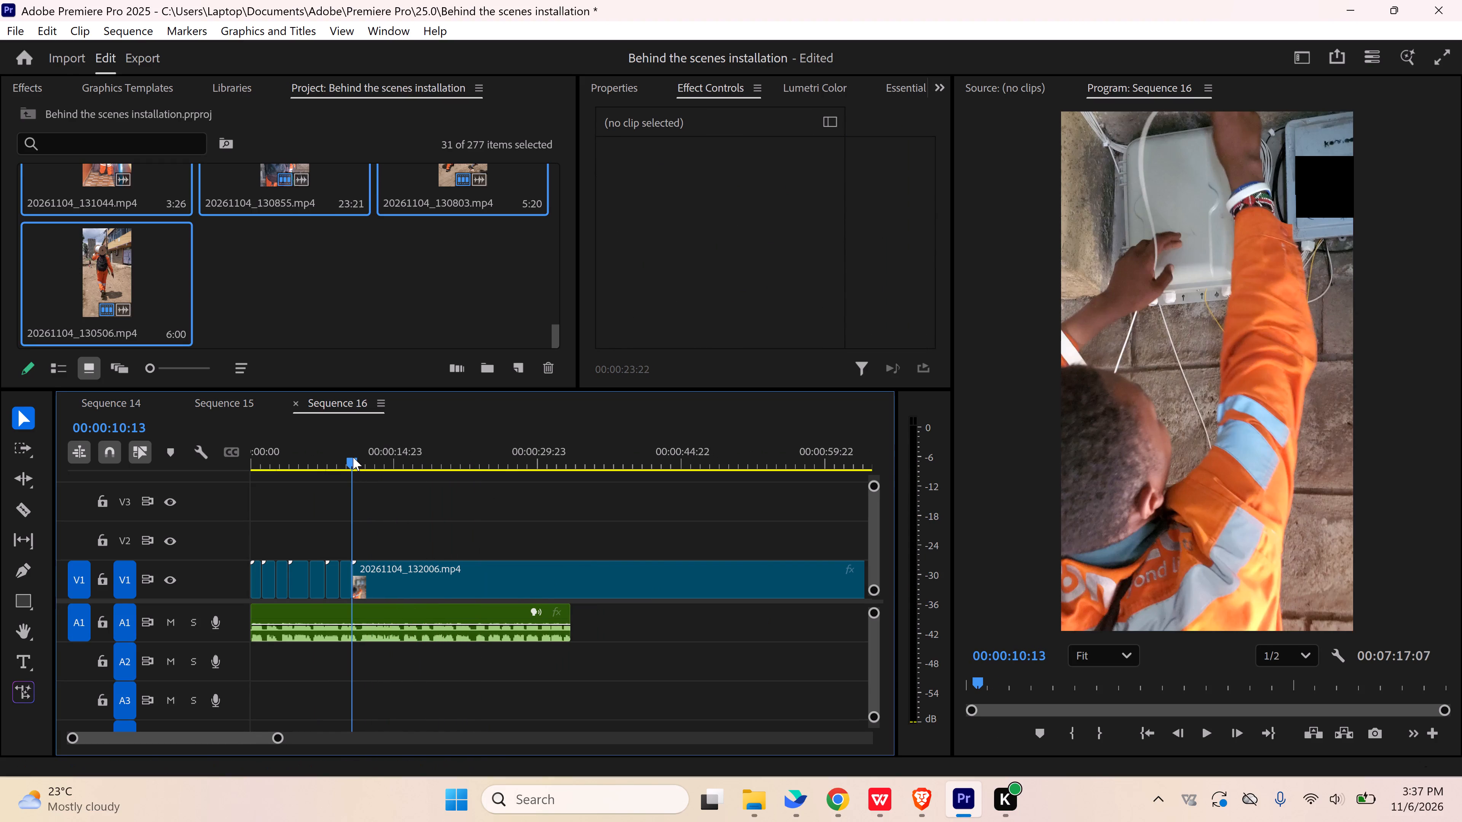
drag(353, 457, 349, 457)
key(space)
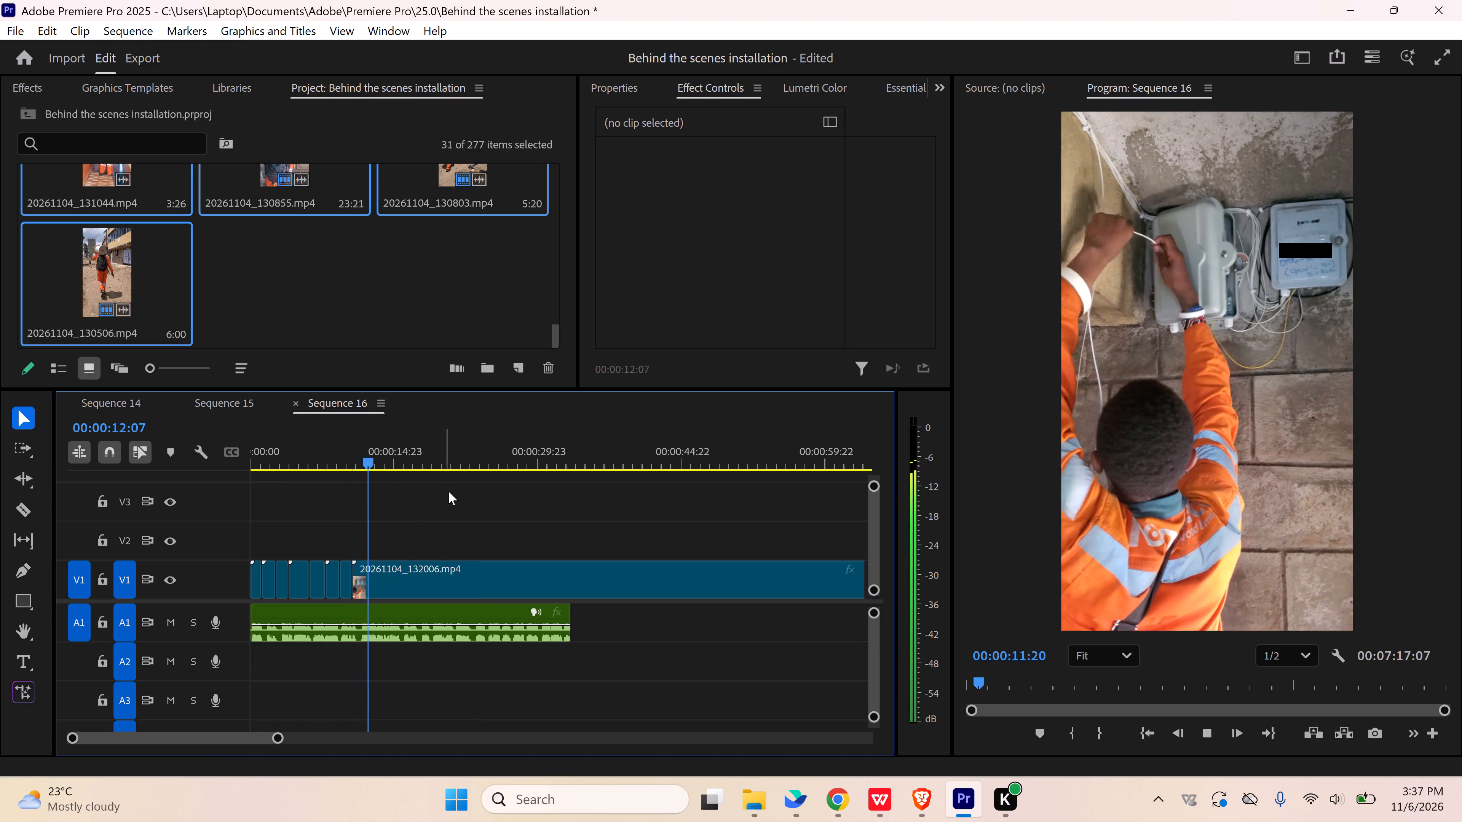
key(space)
drag(381, 461, 457, 474)
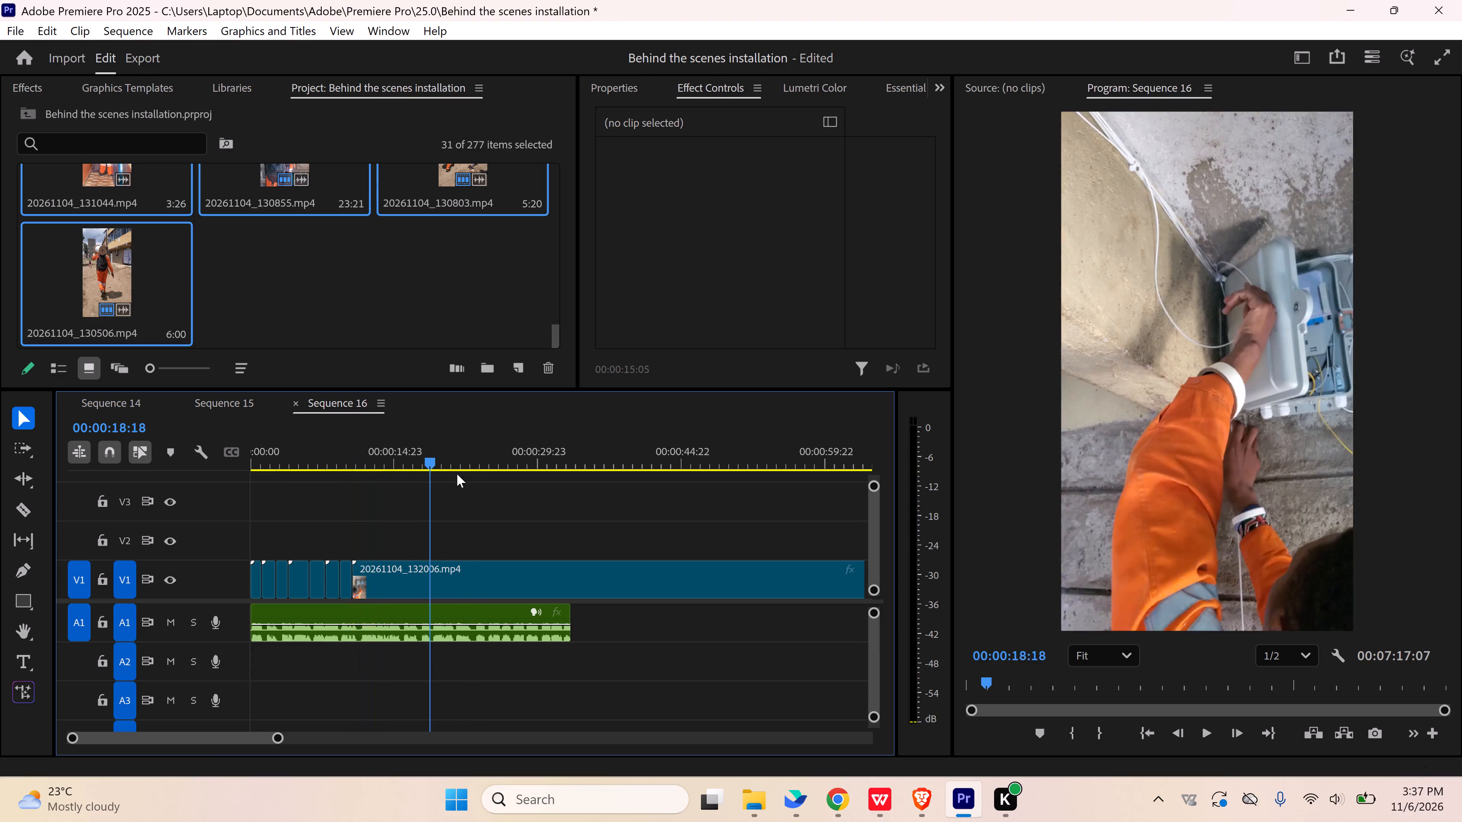
drag(457, 474, 465, 474)
drag(279, 736, 346, 730)
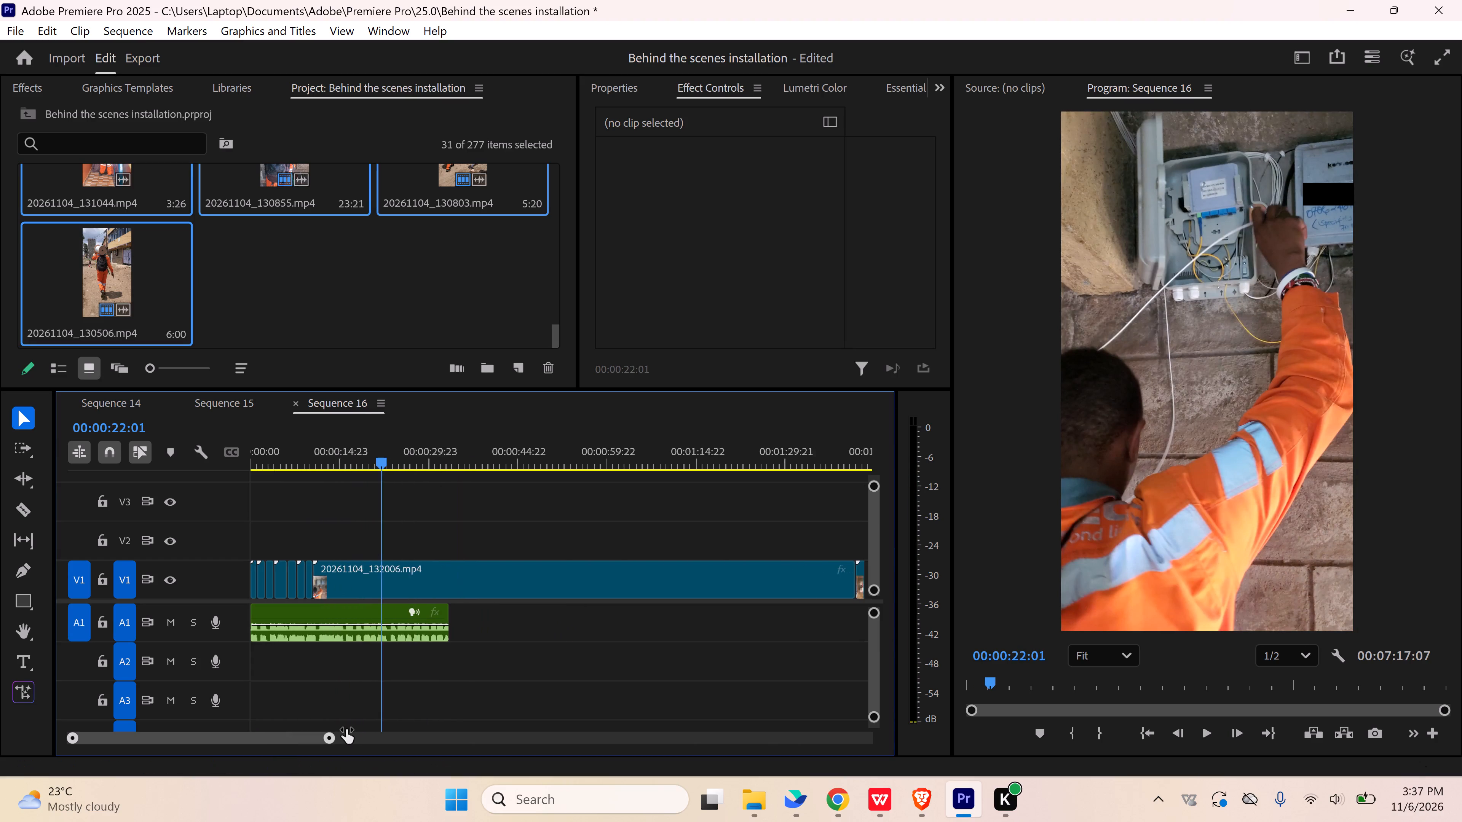
drag(346, 730, 391, 725)
drag(337, 460, 390, 466)
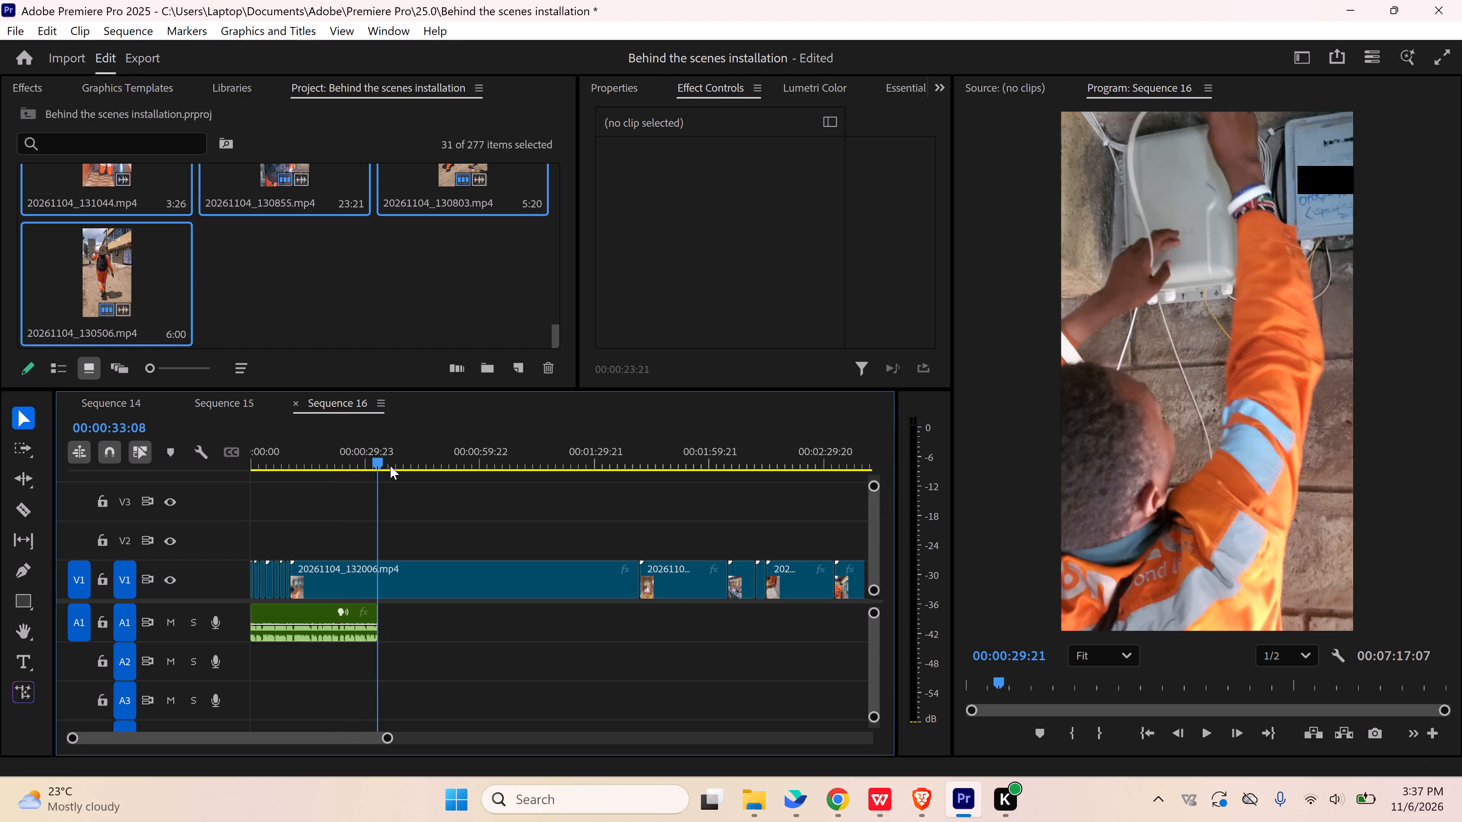
drag(390, 466, 500, 467)
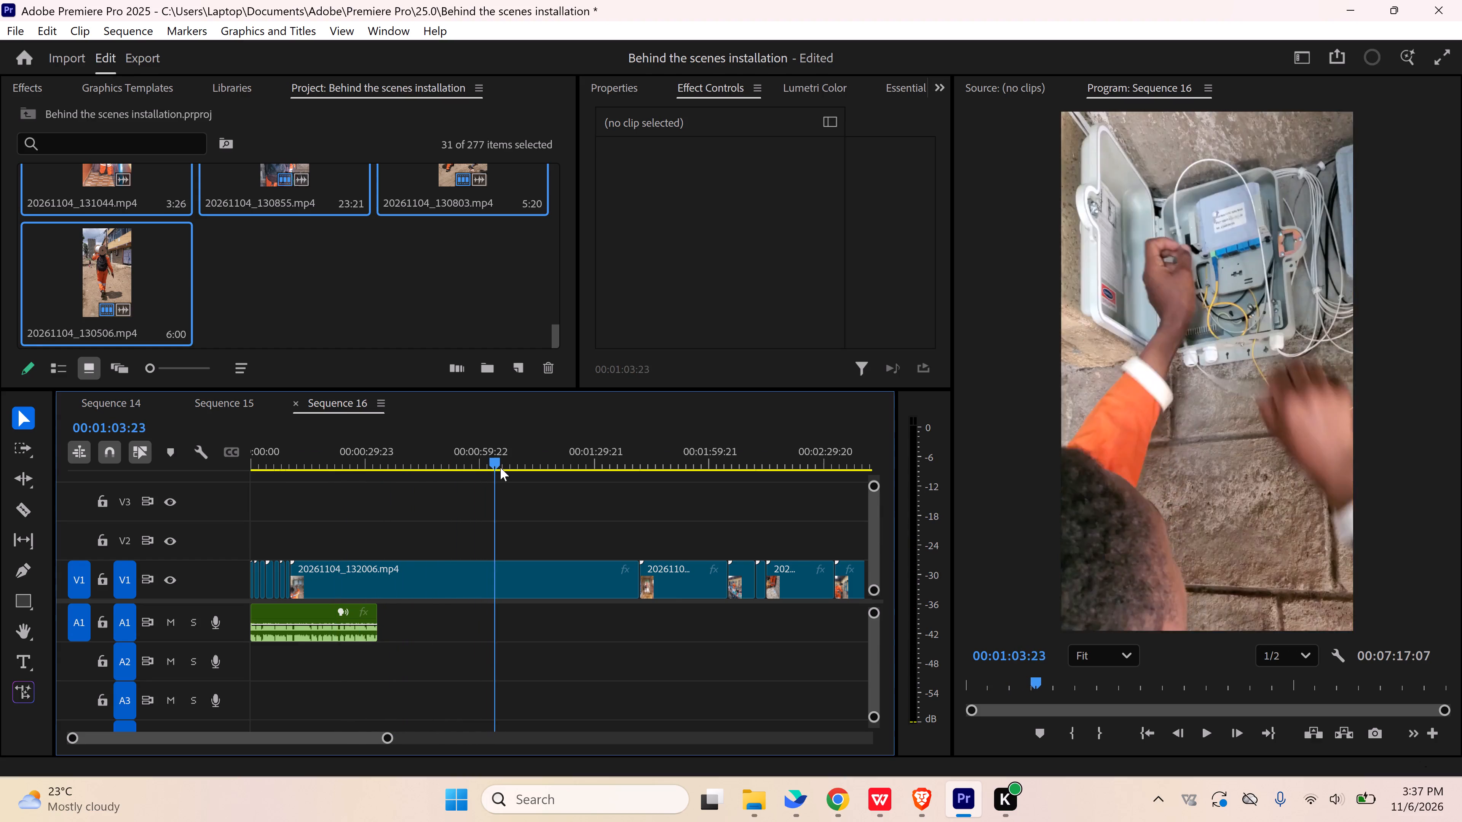
drag(500, 467, 540, 467)
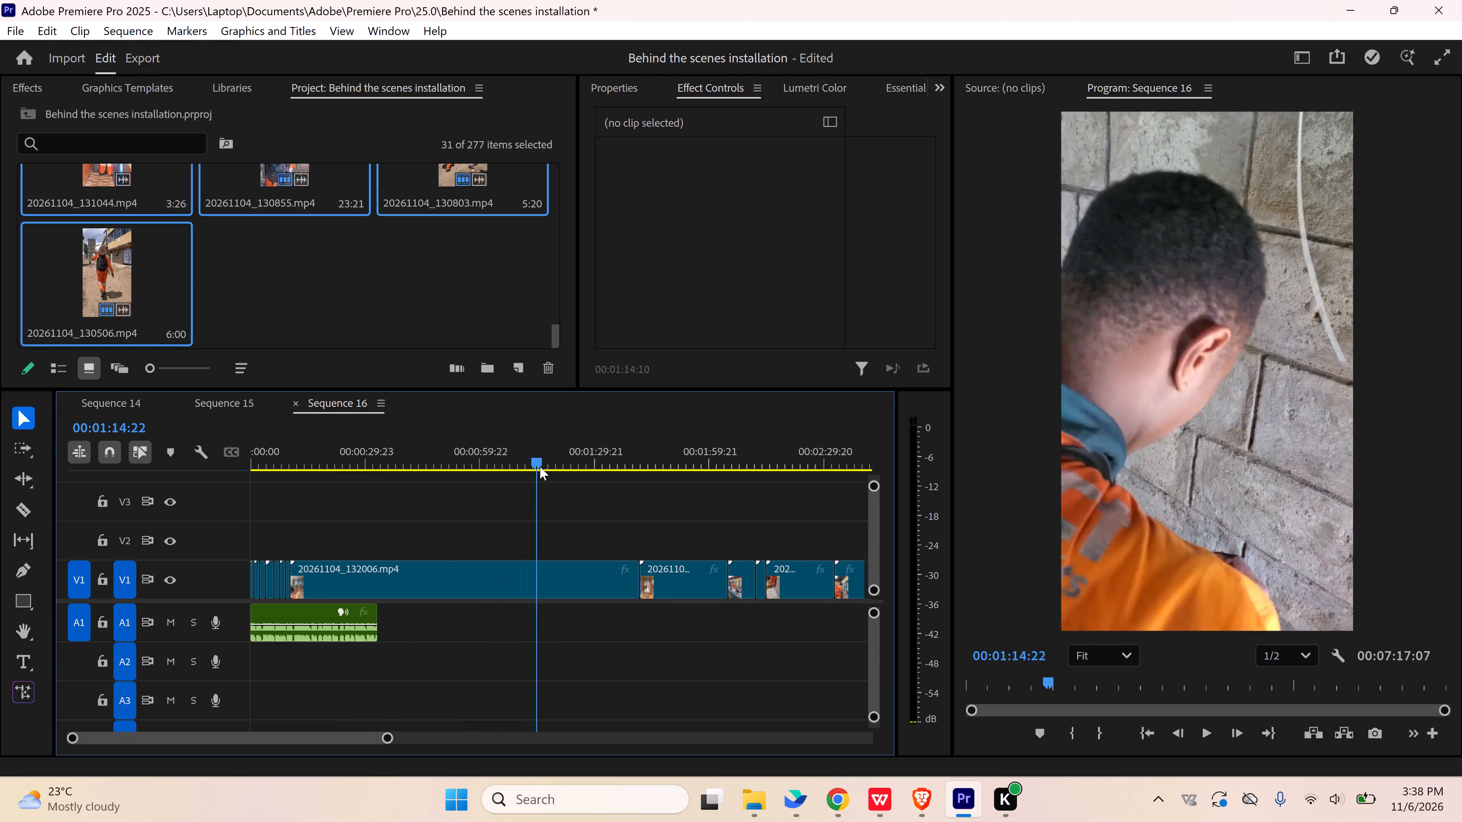
drag(540, 467, 586, 467)
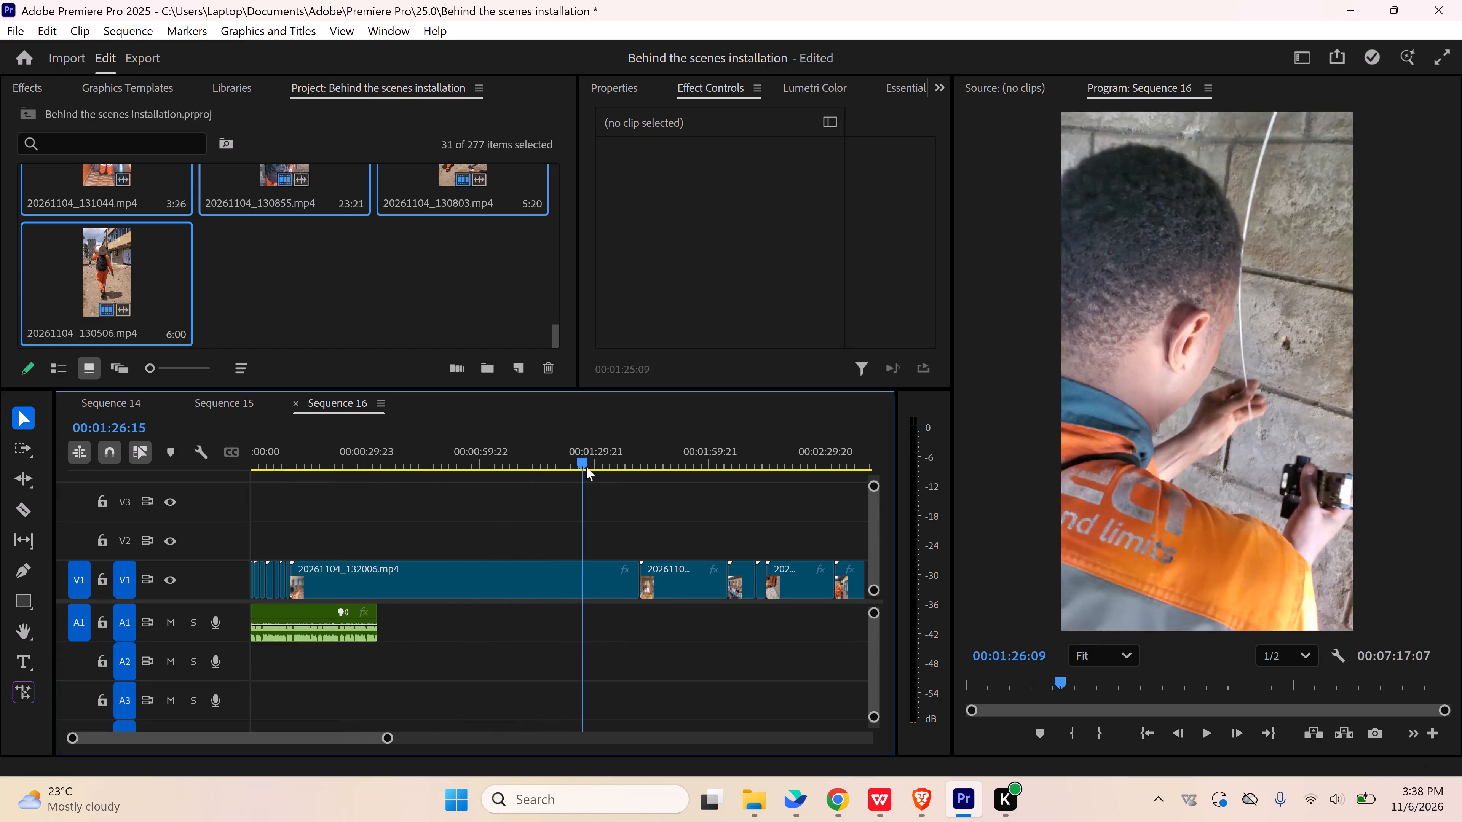
drag(586, 467, 637, 468)
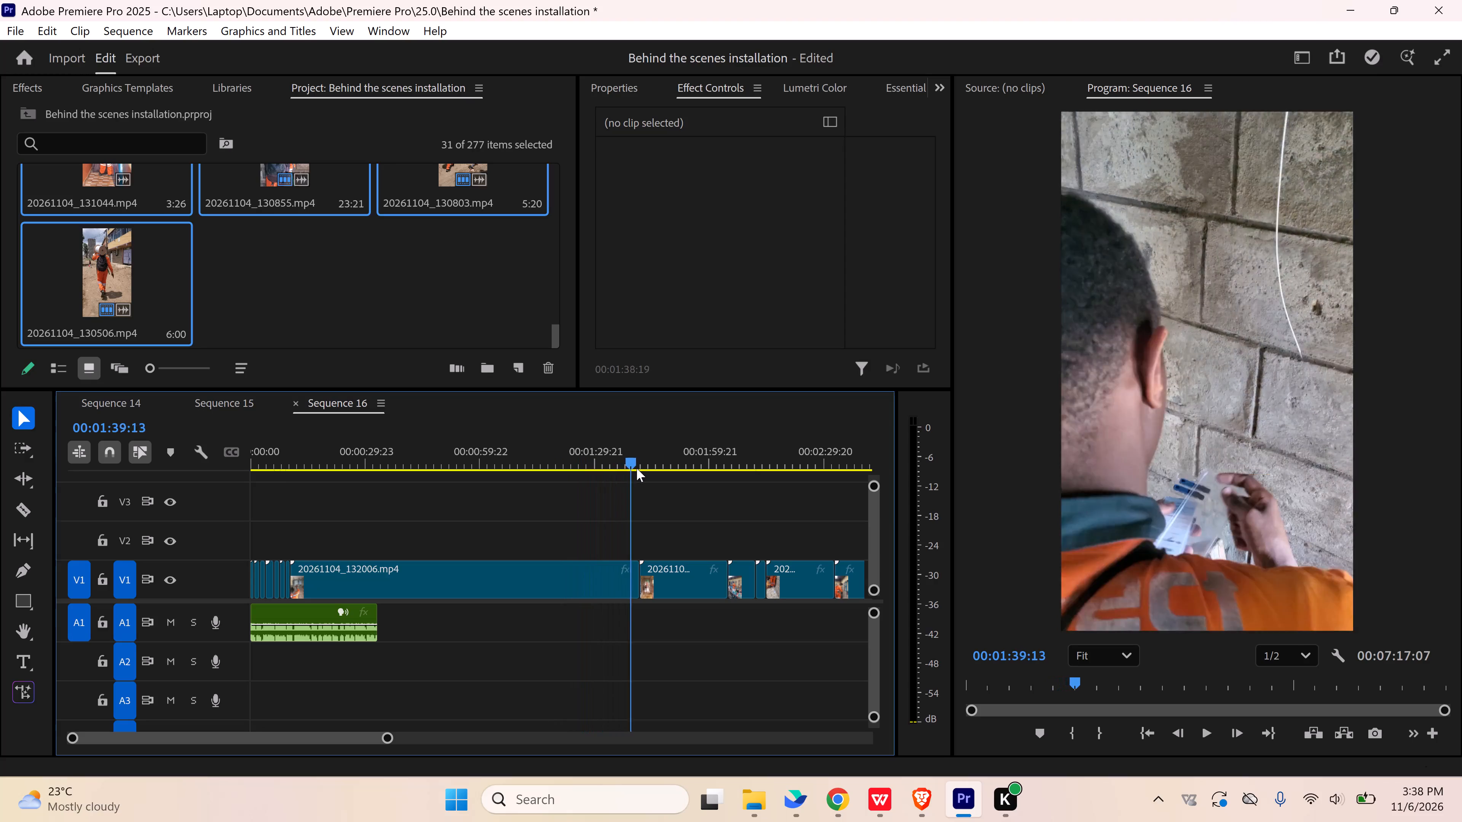
drag(637, 468, 670, 469)
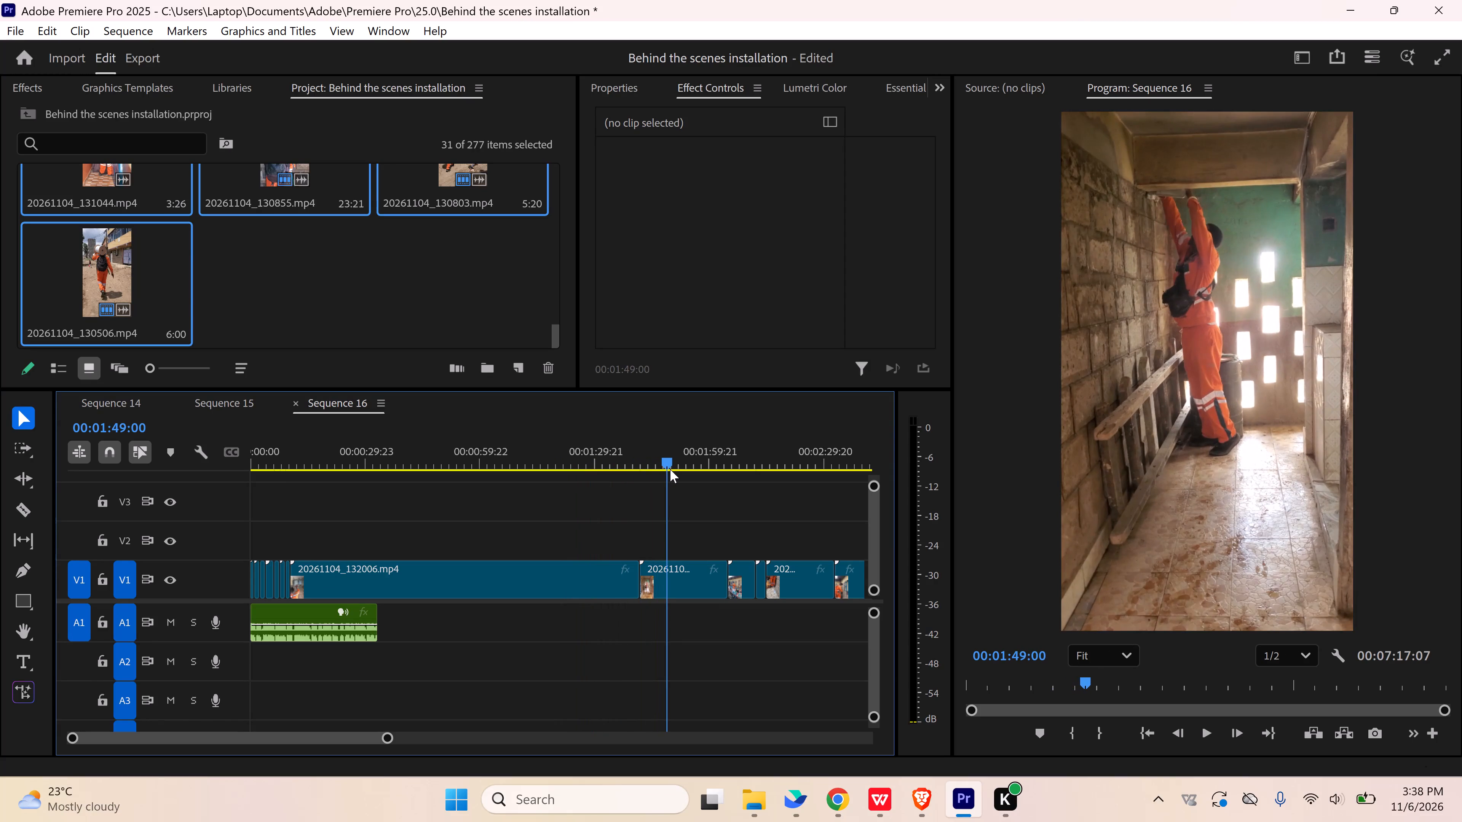
Find the usable part of 20261104_132006.mp4, split it at 00:00:27:21, delete the part before the cut and close the gap.
drag(670, 469, 454, 457)
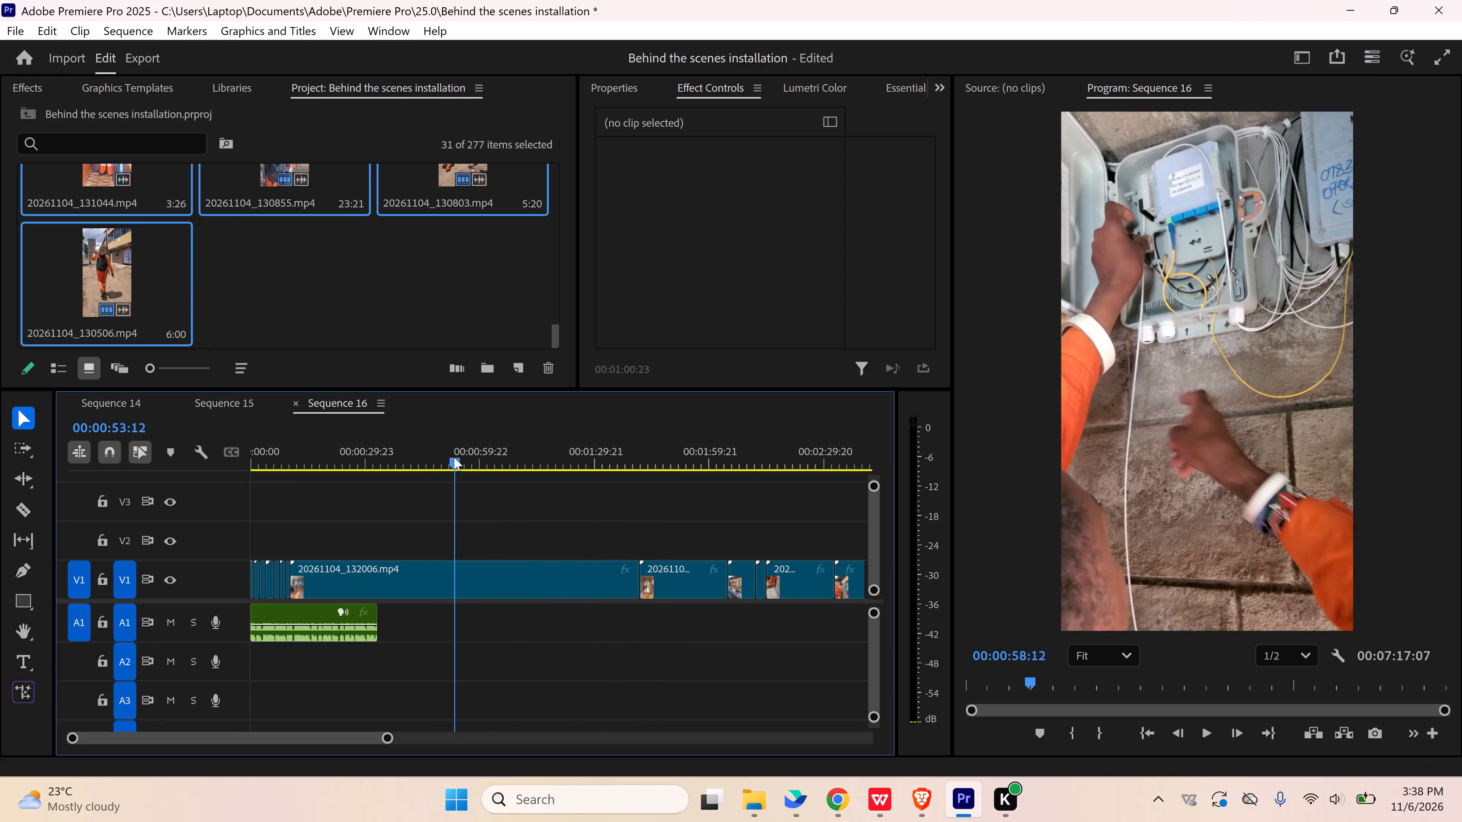
drag(454, 457, 358, 454)
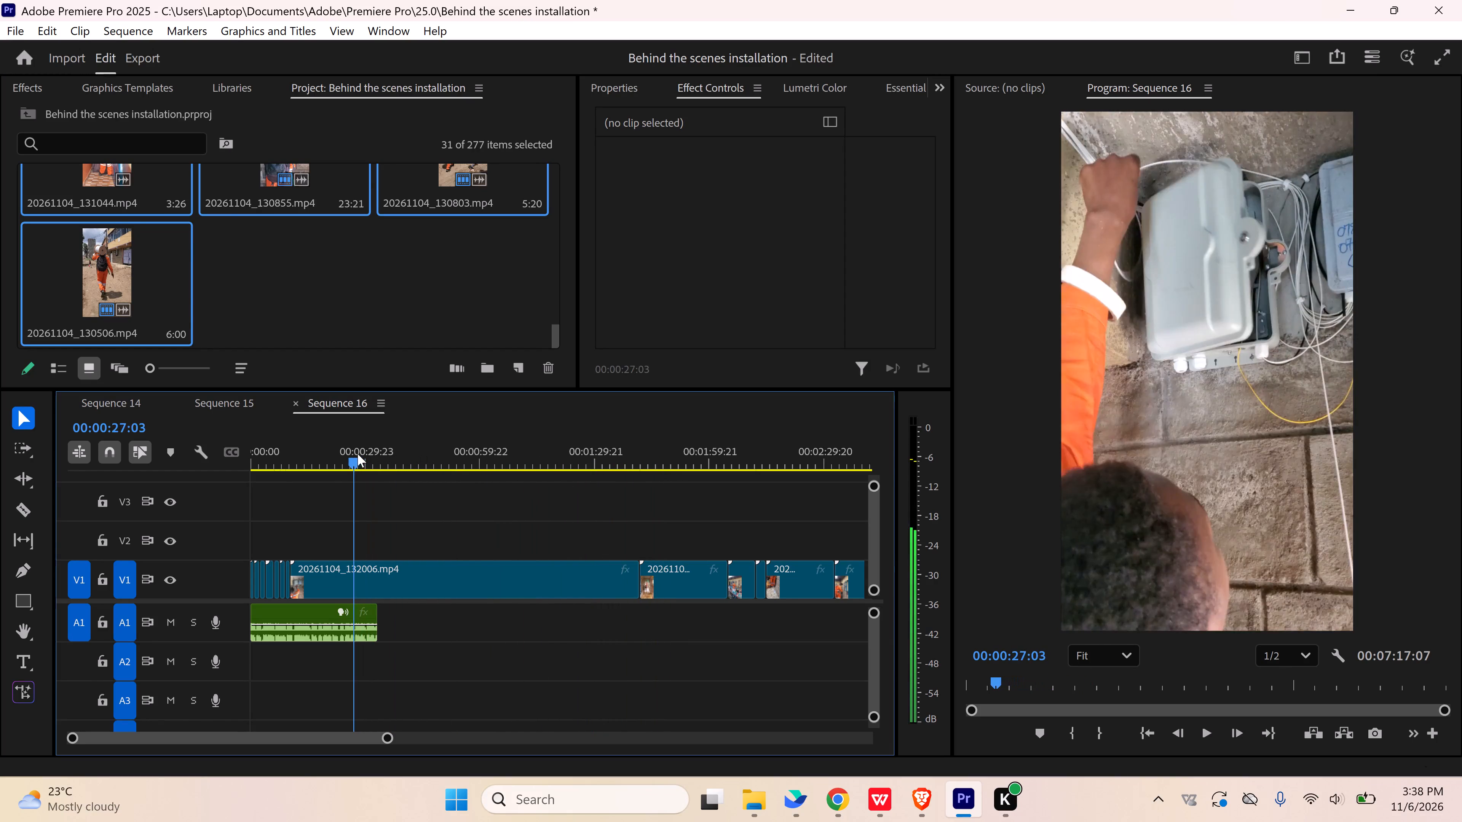
drag(358, 454, 338, 456)
key(space)
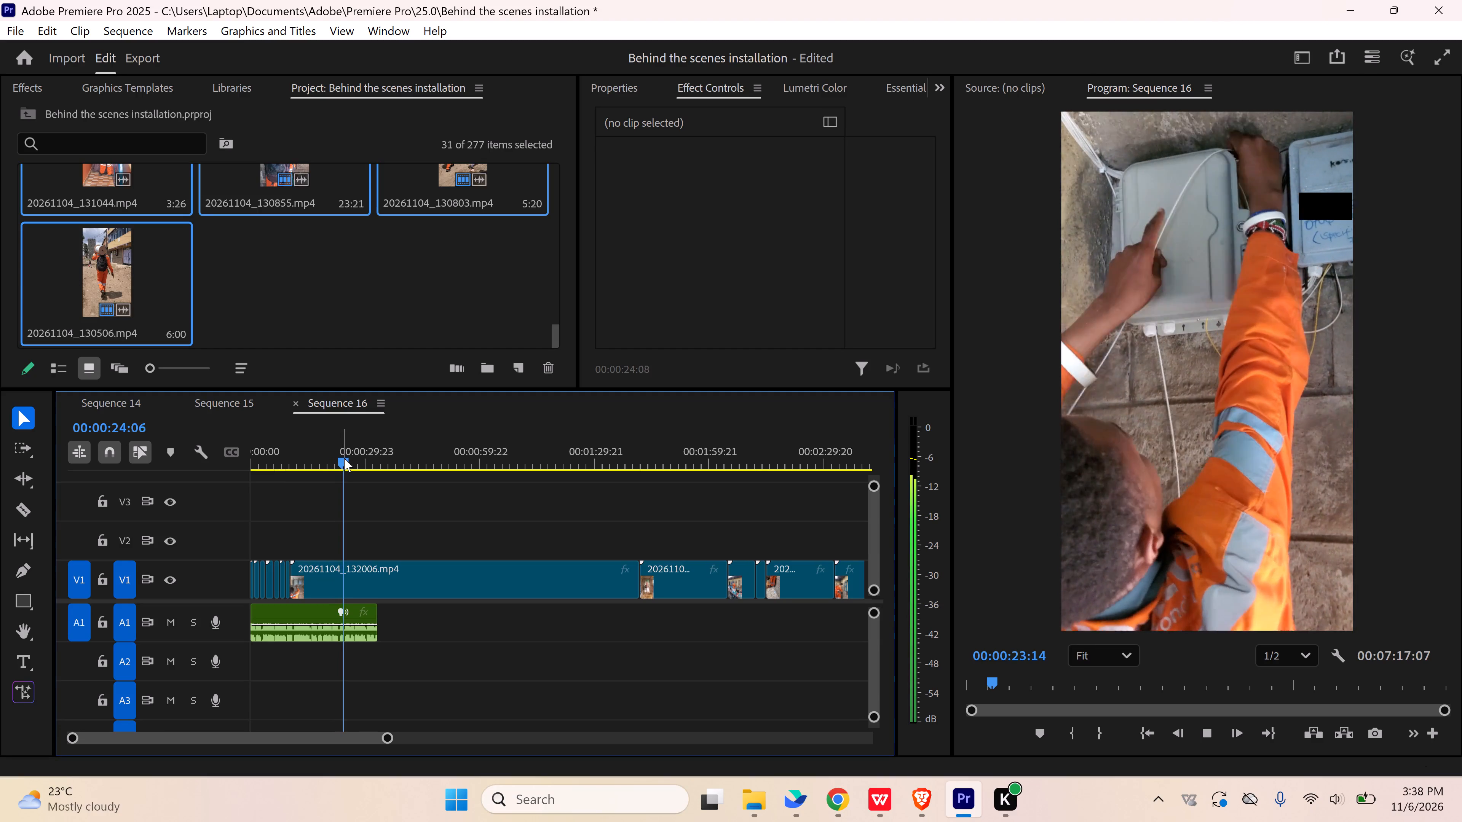
key(space)
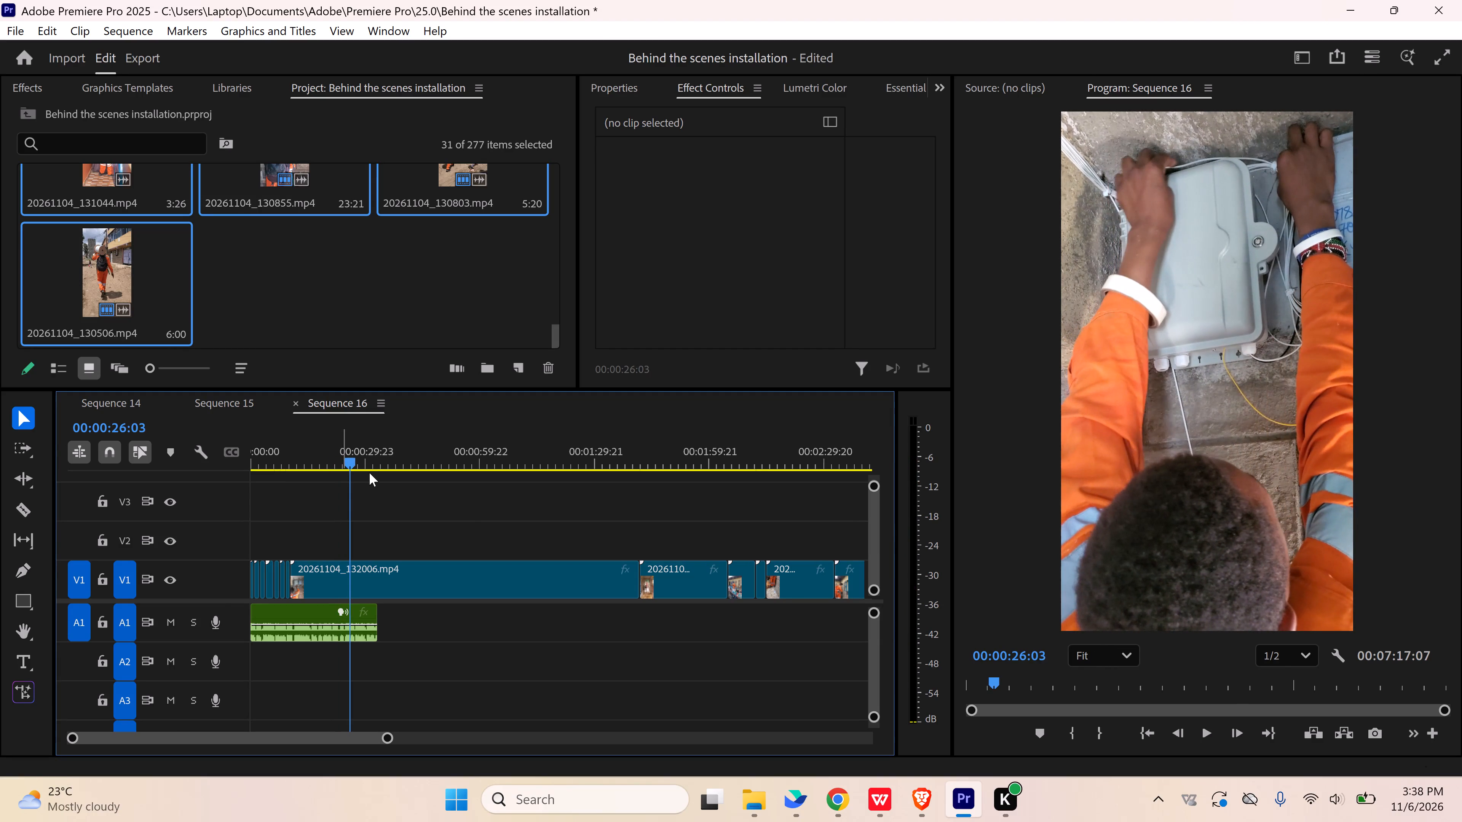
drag(349, 461, 365, 459)
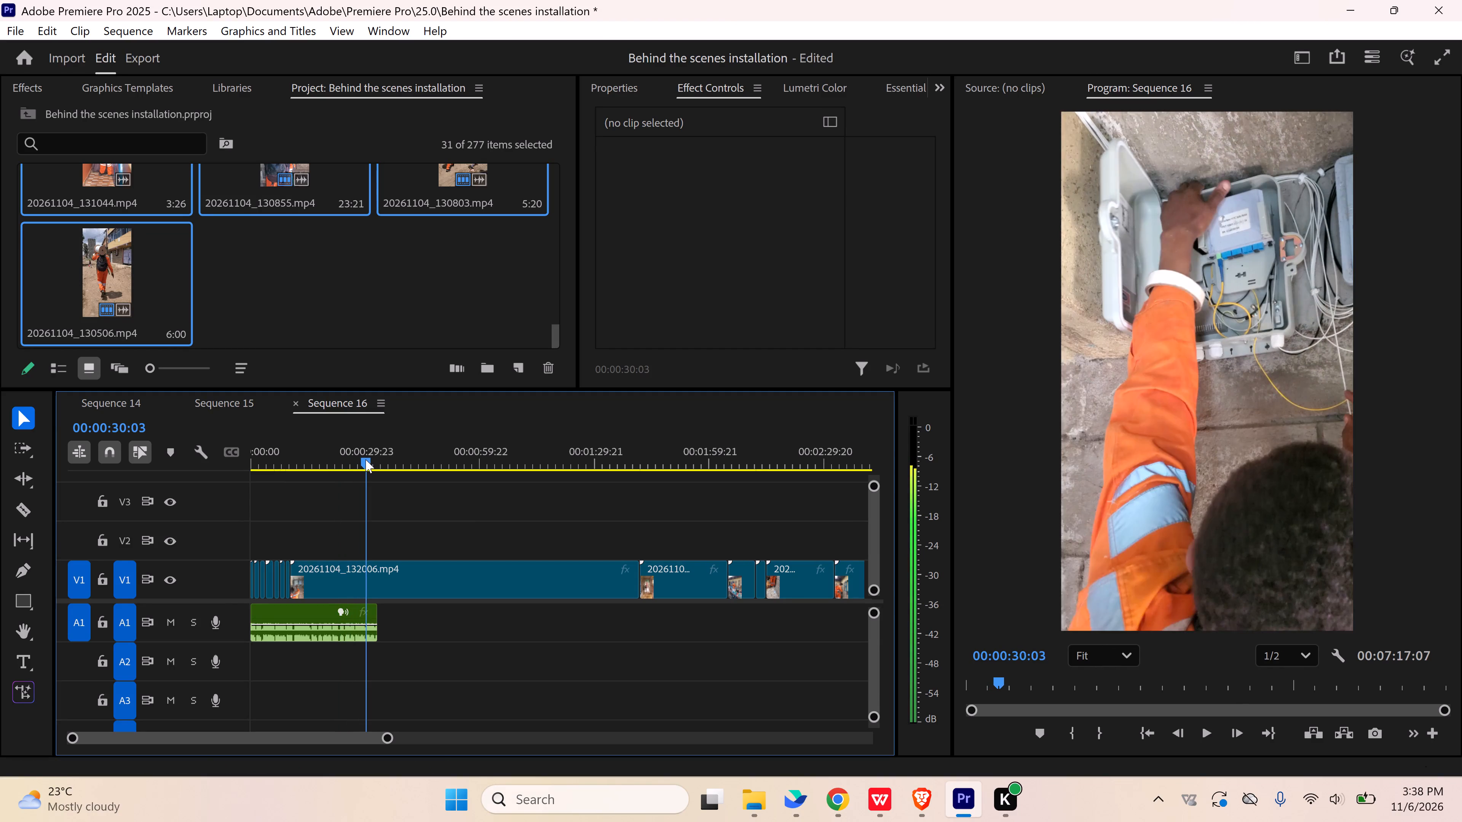
drag(365, 459, 357, 461)
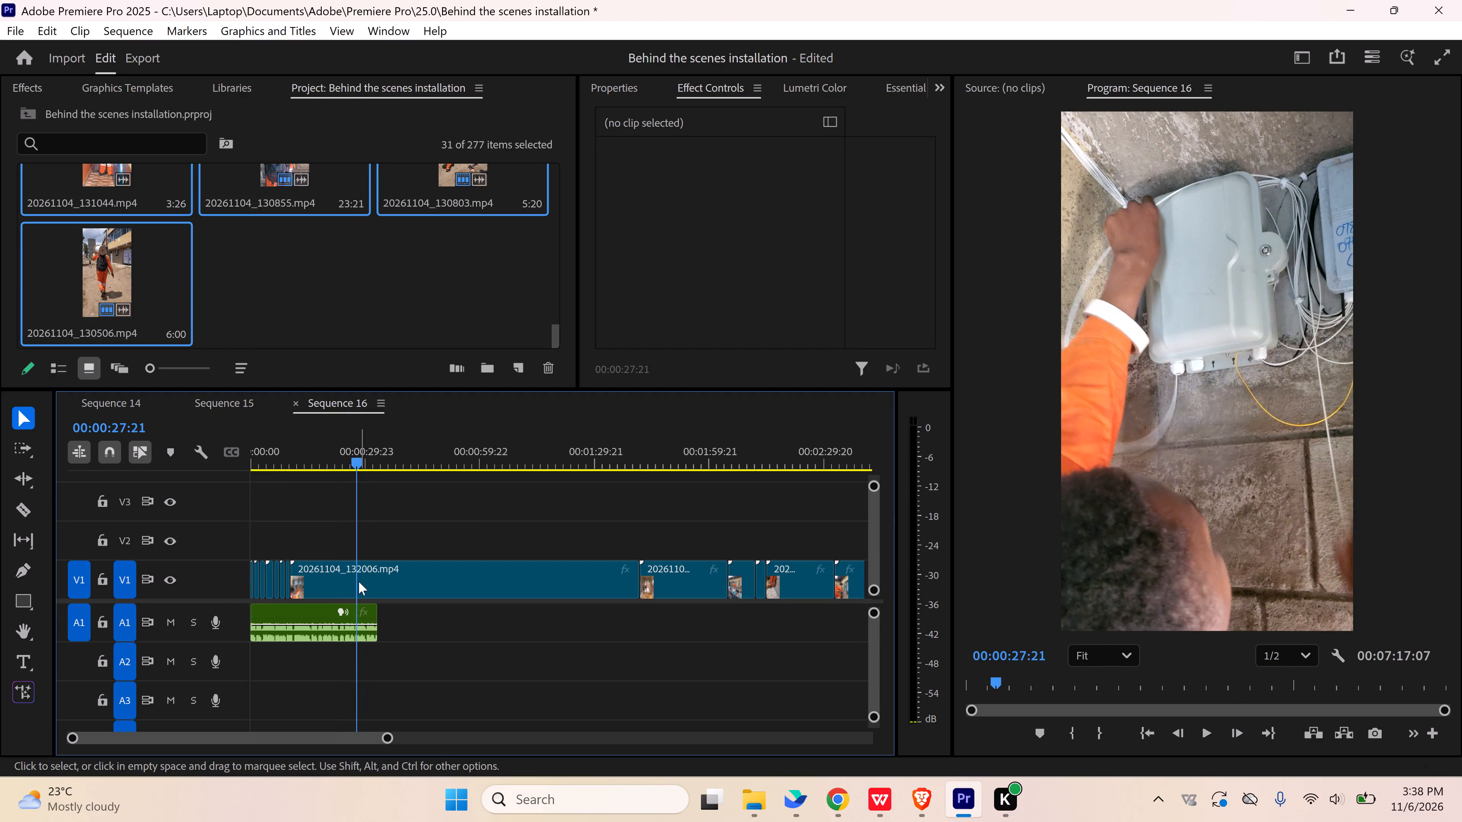
click(359, 581)
key(c)
click(355, 577)
key(v)
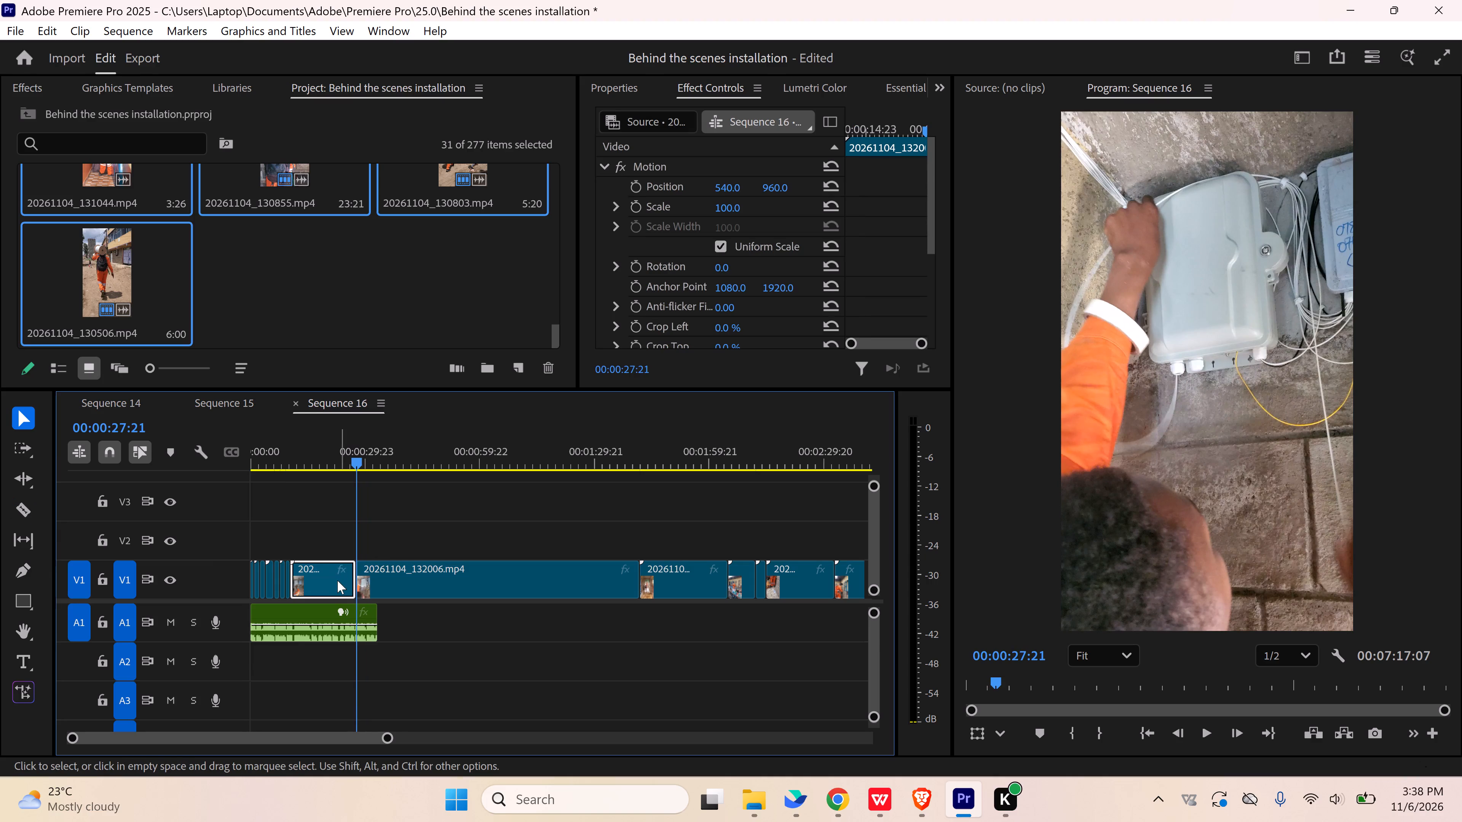
key(Delete)
click(329, 580)
key(Delete)
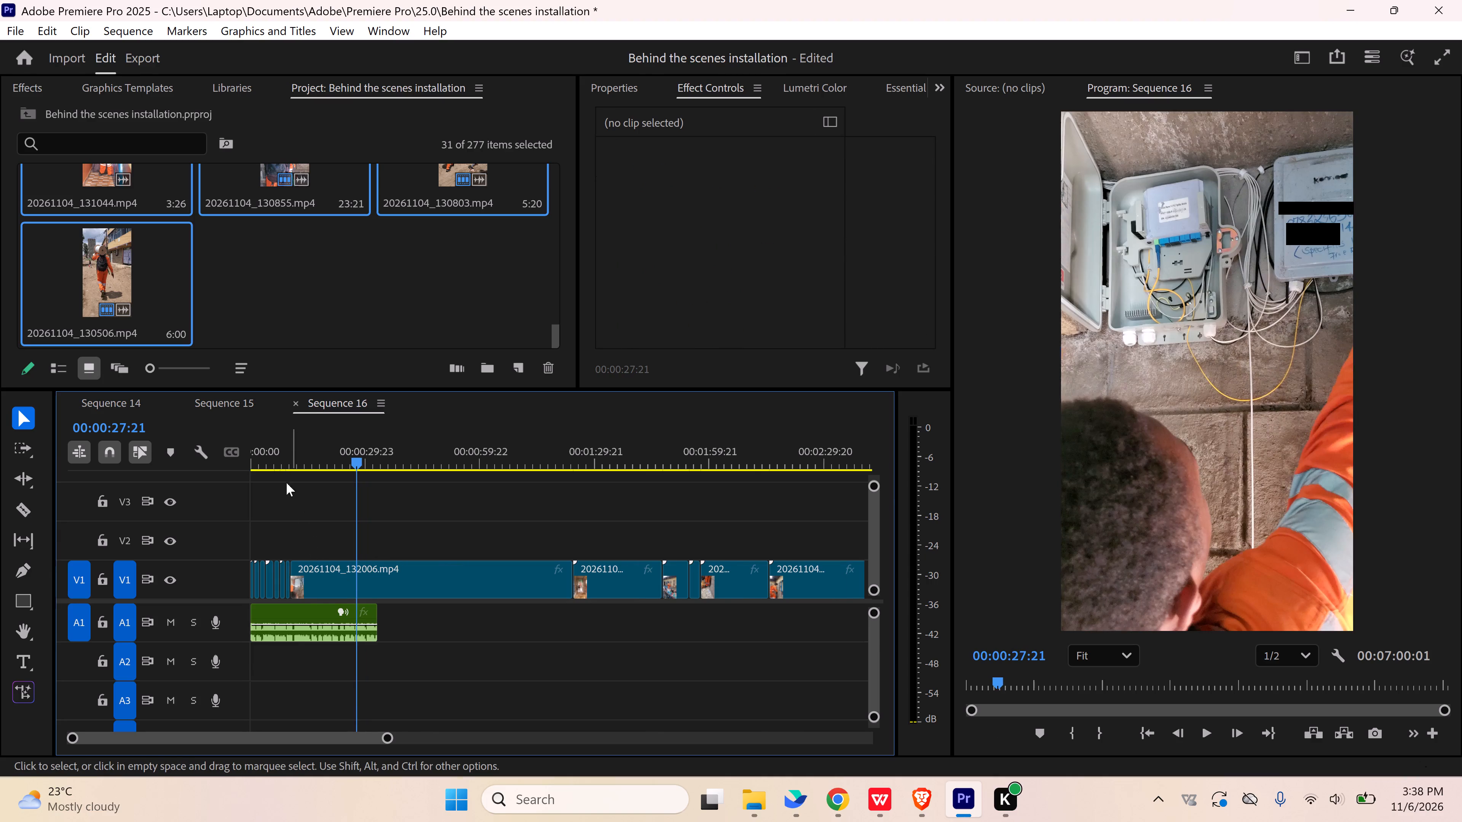
Play the new shot against the voiceover and split 20261104_132006.mp4 at 00:00:12:02.
click(285, 458)
key(space)
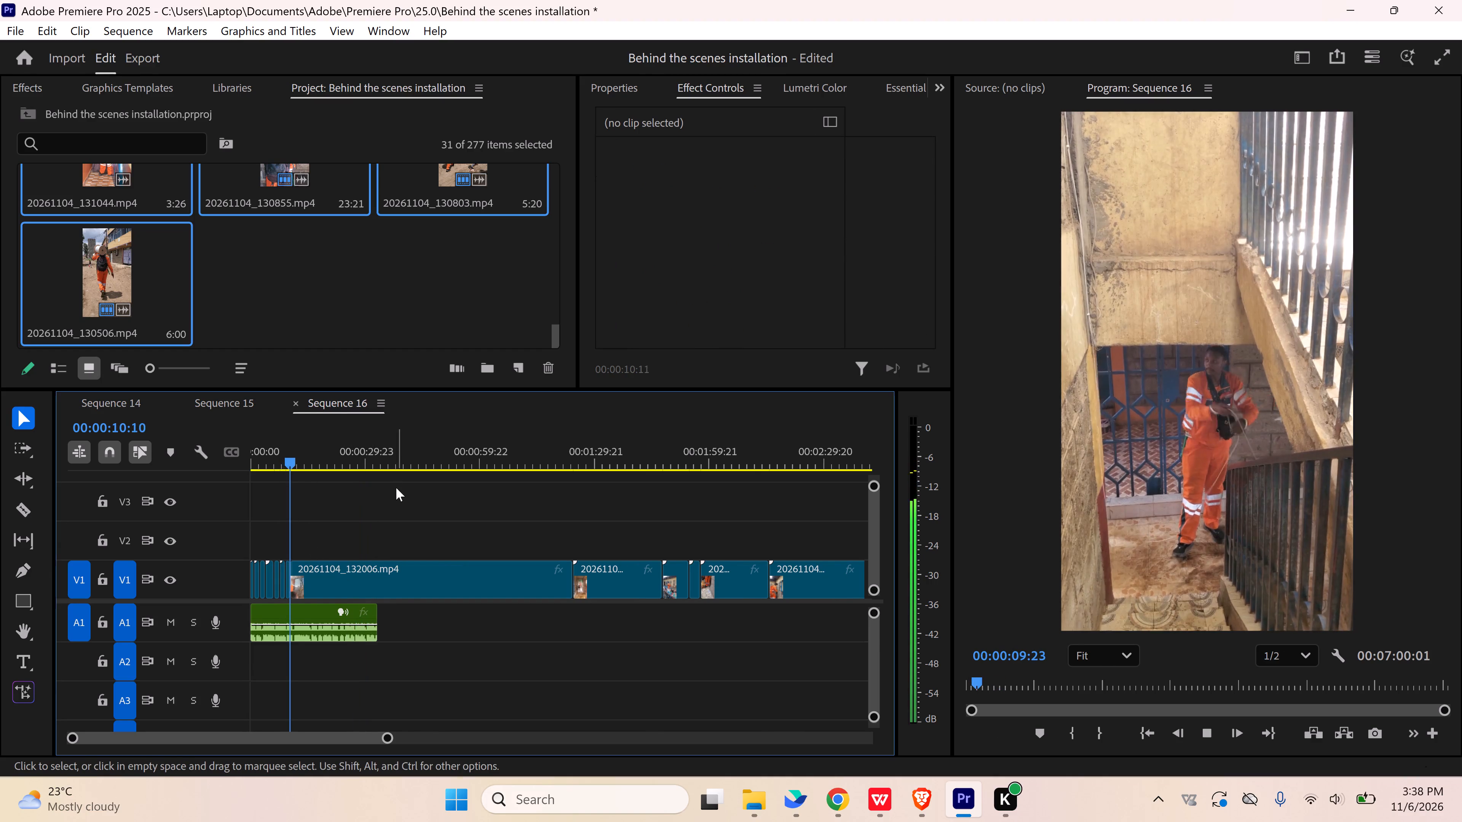
key(space)
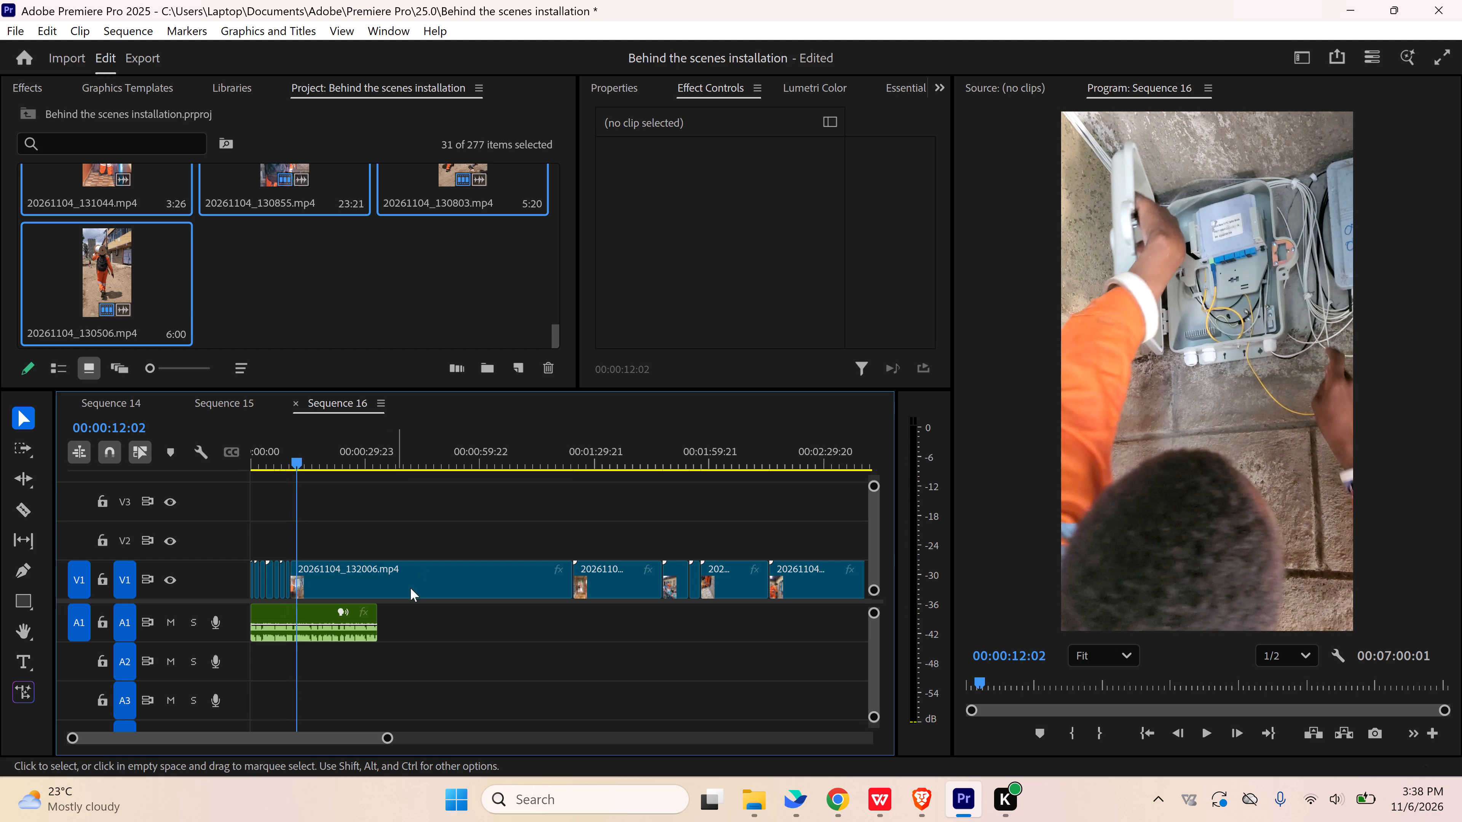
drag(387, 736, 312, 735)
key(c)
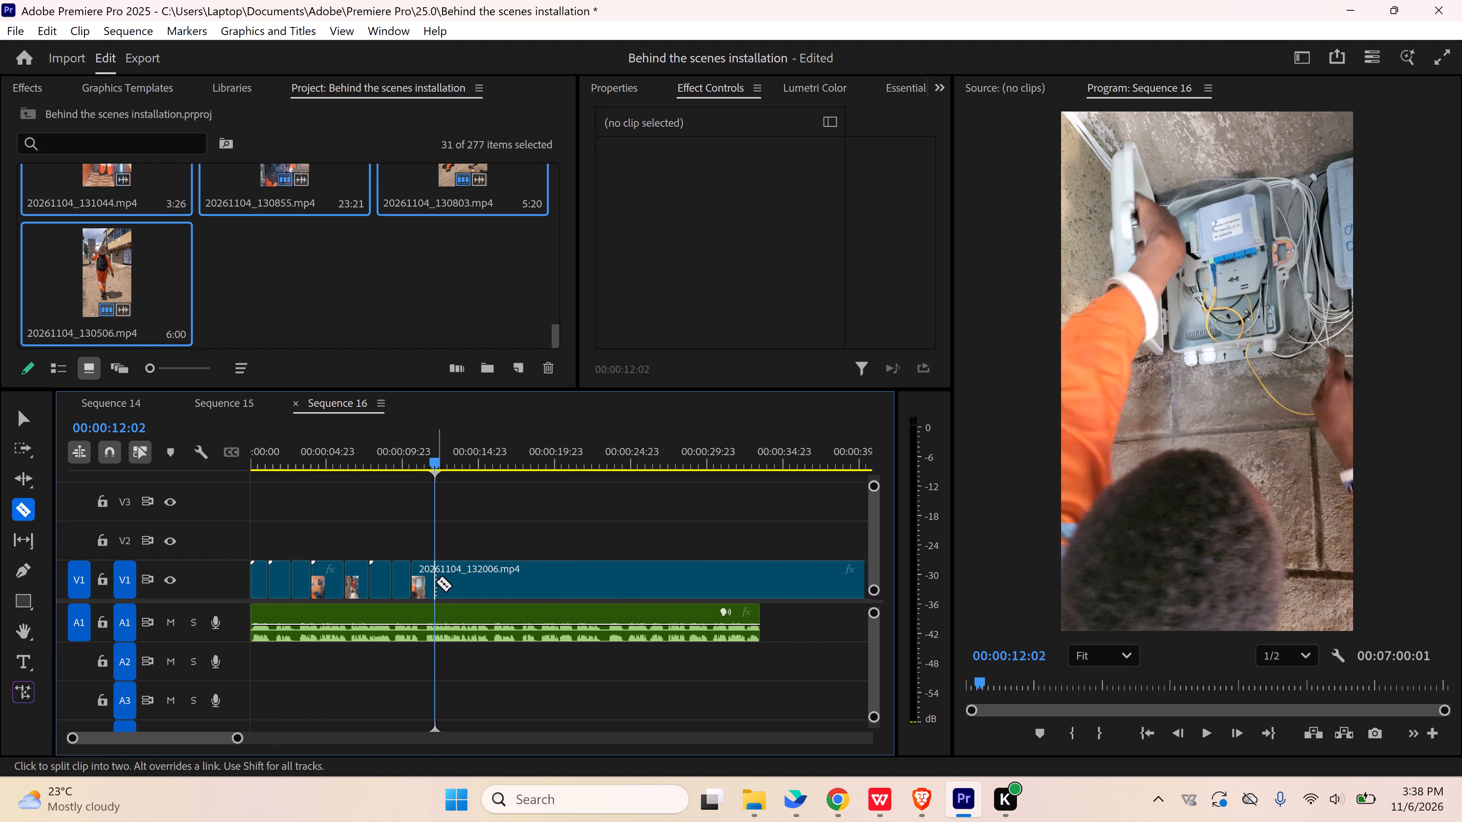
click(436, 581)
key(v)
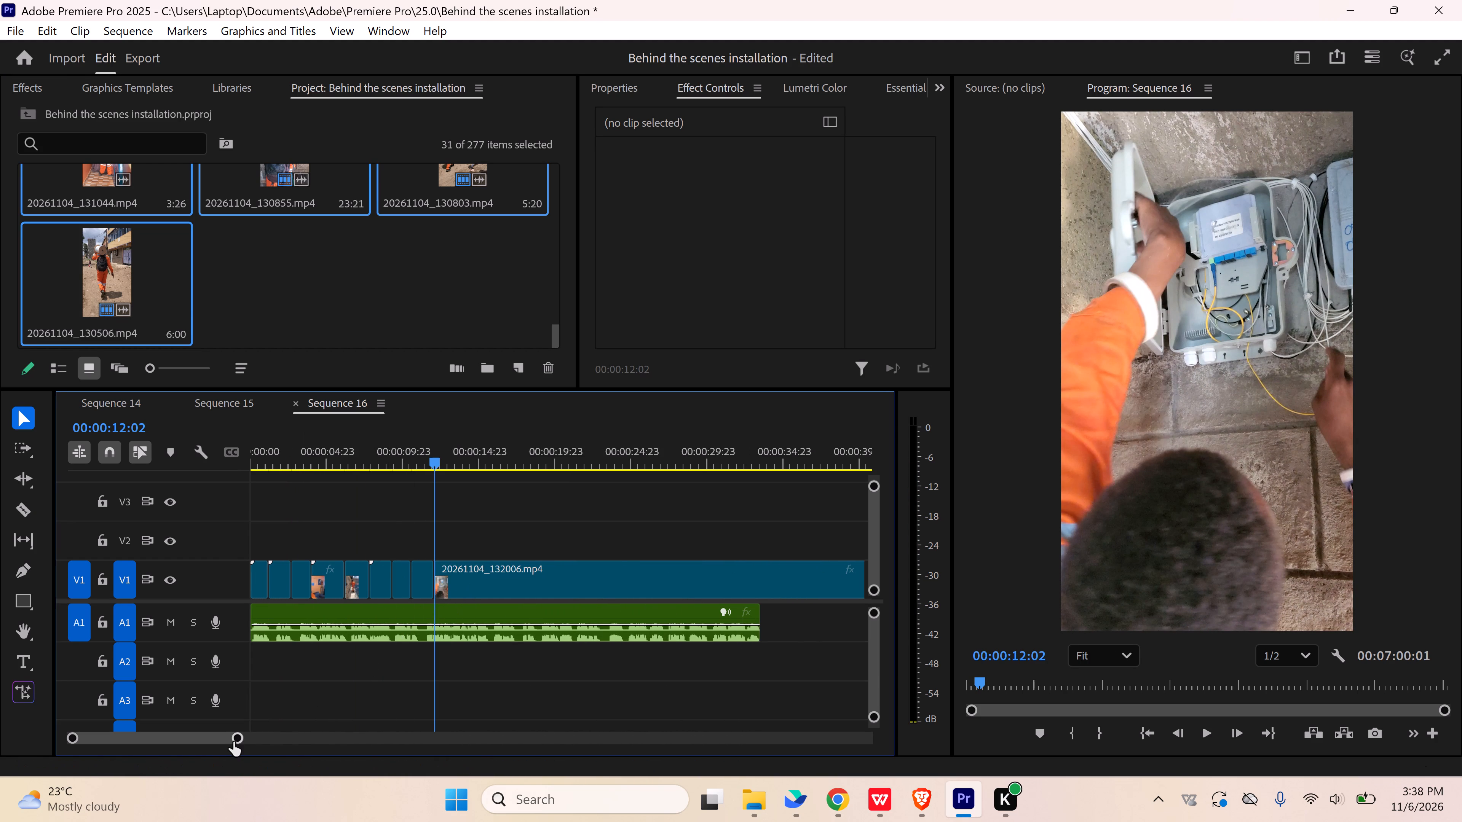
Check the rest of 20261104_132006.mp4 after 00:00:12:02 for usable footage, delete it from V1 and close the gap.
drag(239, 738, 315, 736)
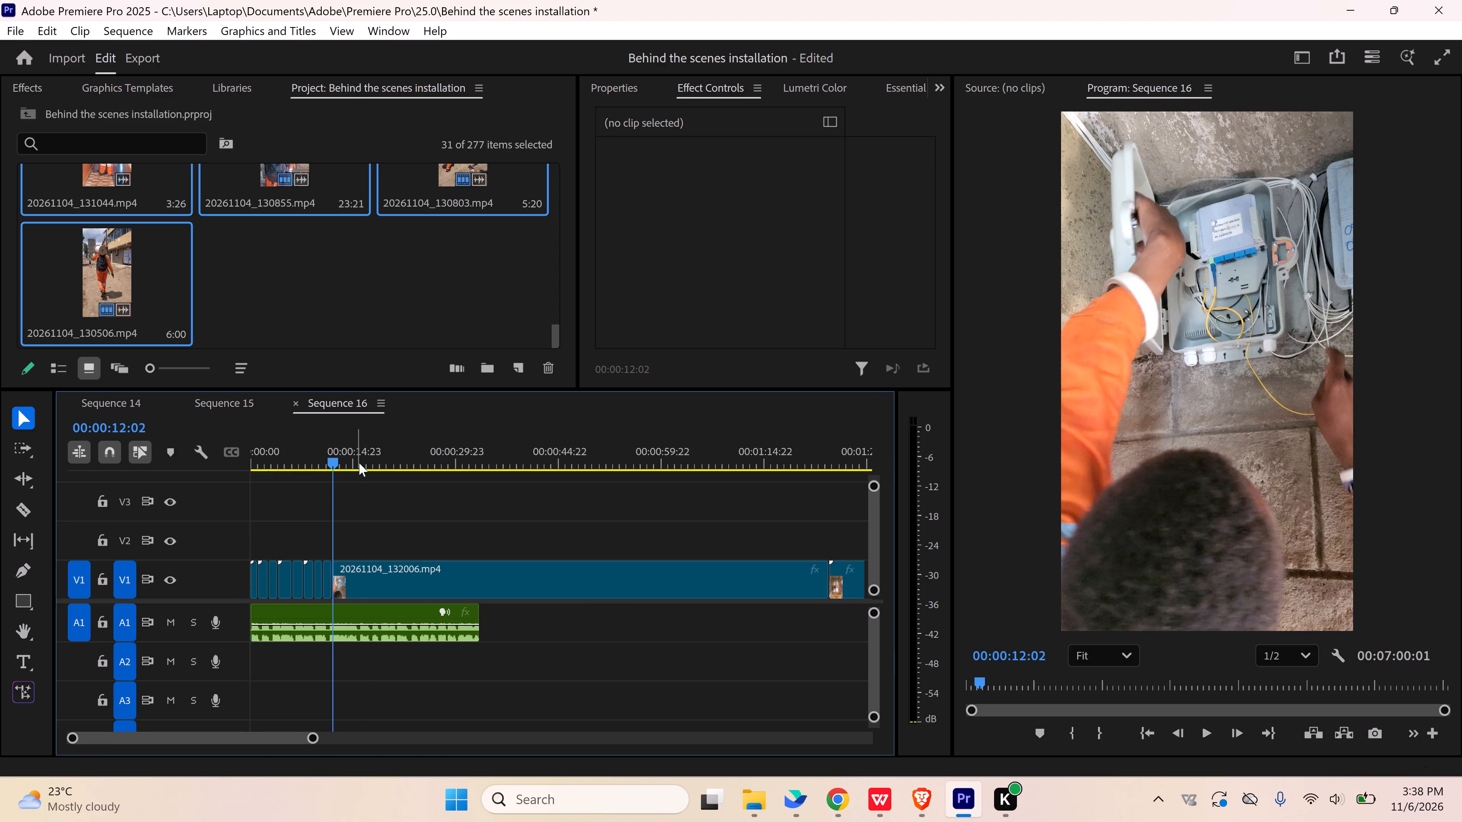
drag(360, 459, 438, 478)
drag(312, 739, 349, 739)
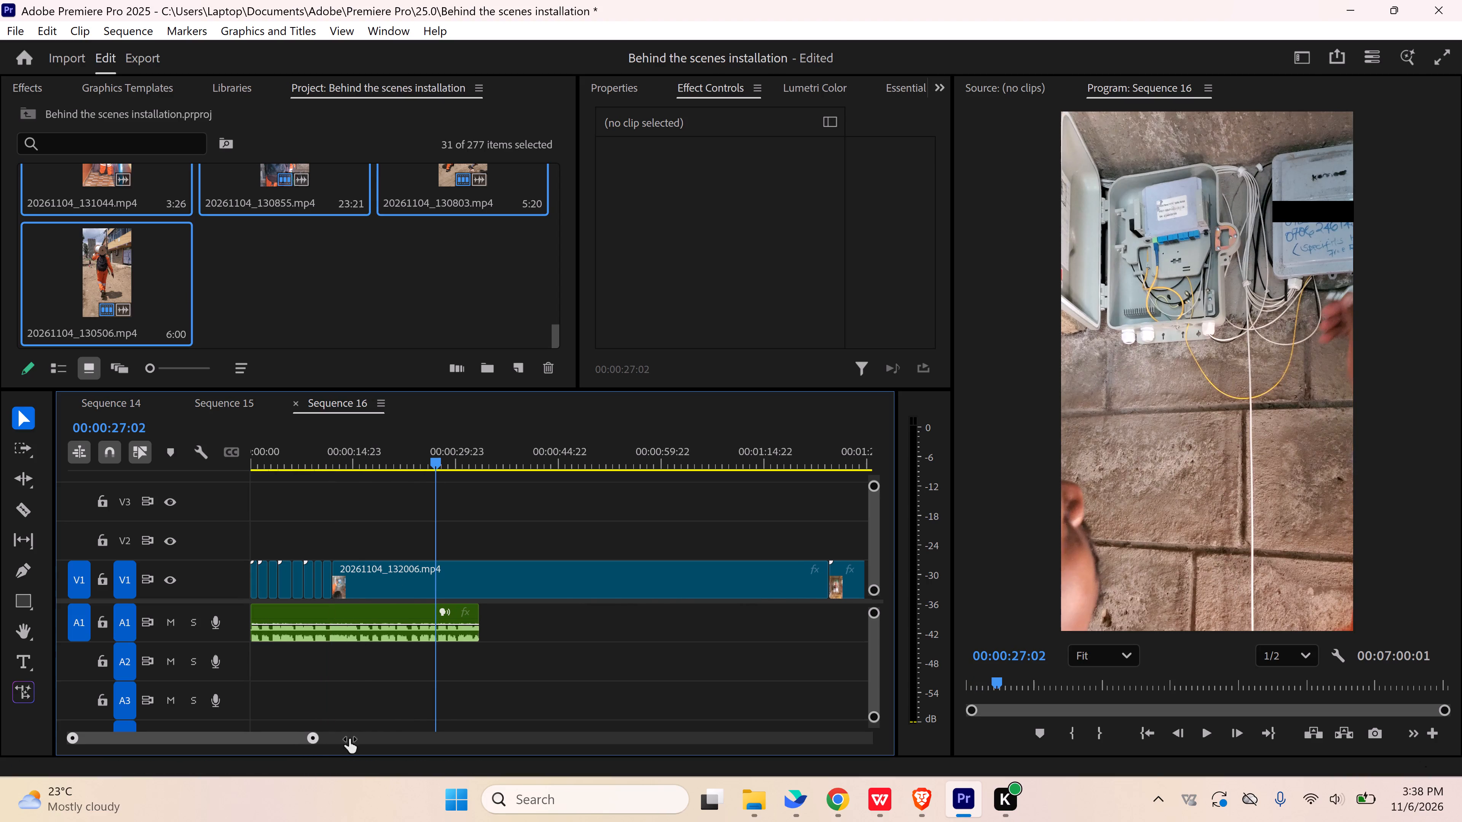
drag(349, 739, 419, 731)
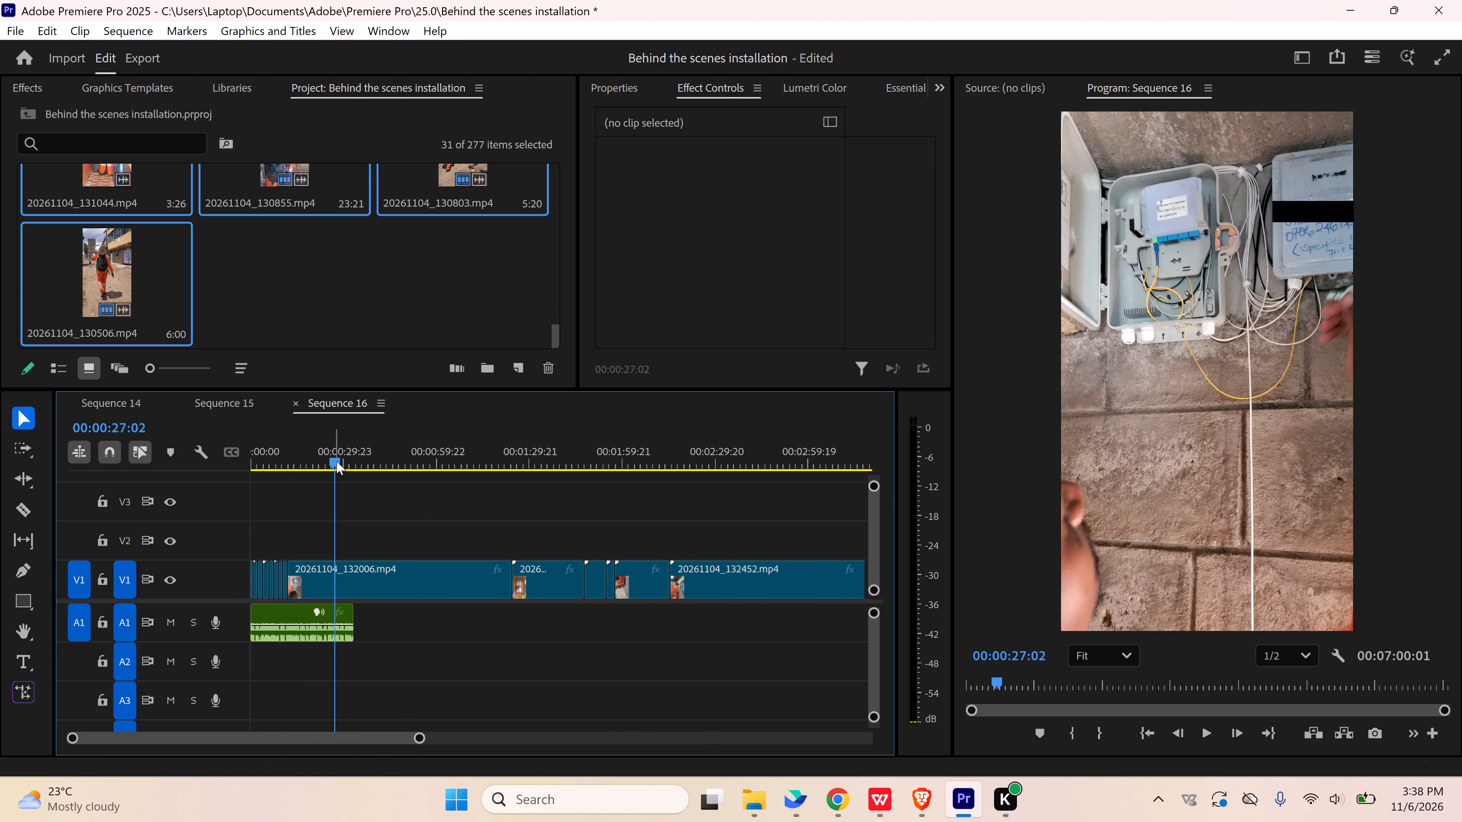
drag(337, 461, 486, 468)
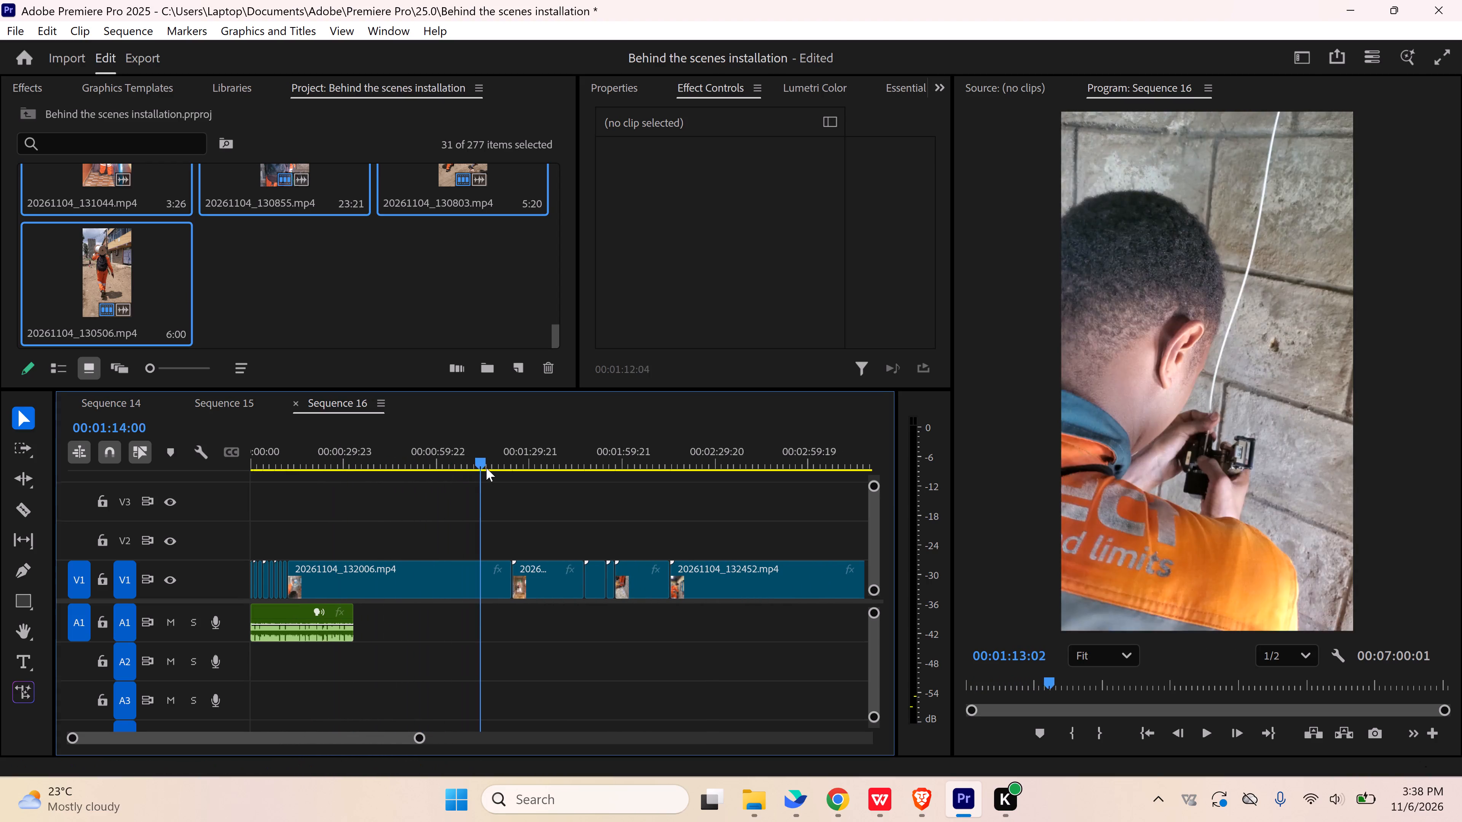
drag(486, 468, 468, 469)
click(443, 572)
key(Delete)
click(440, 577)
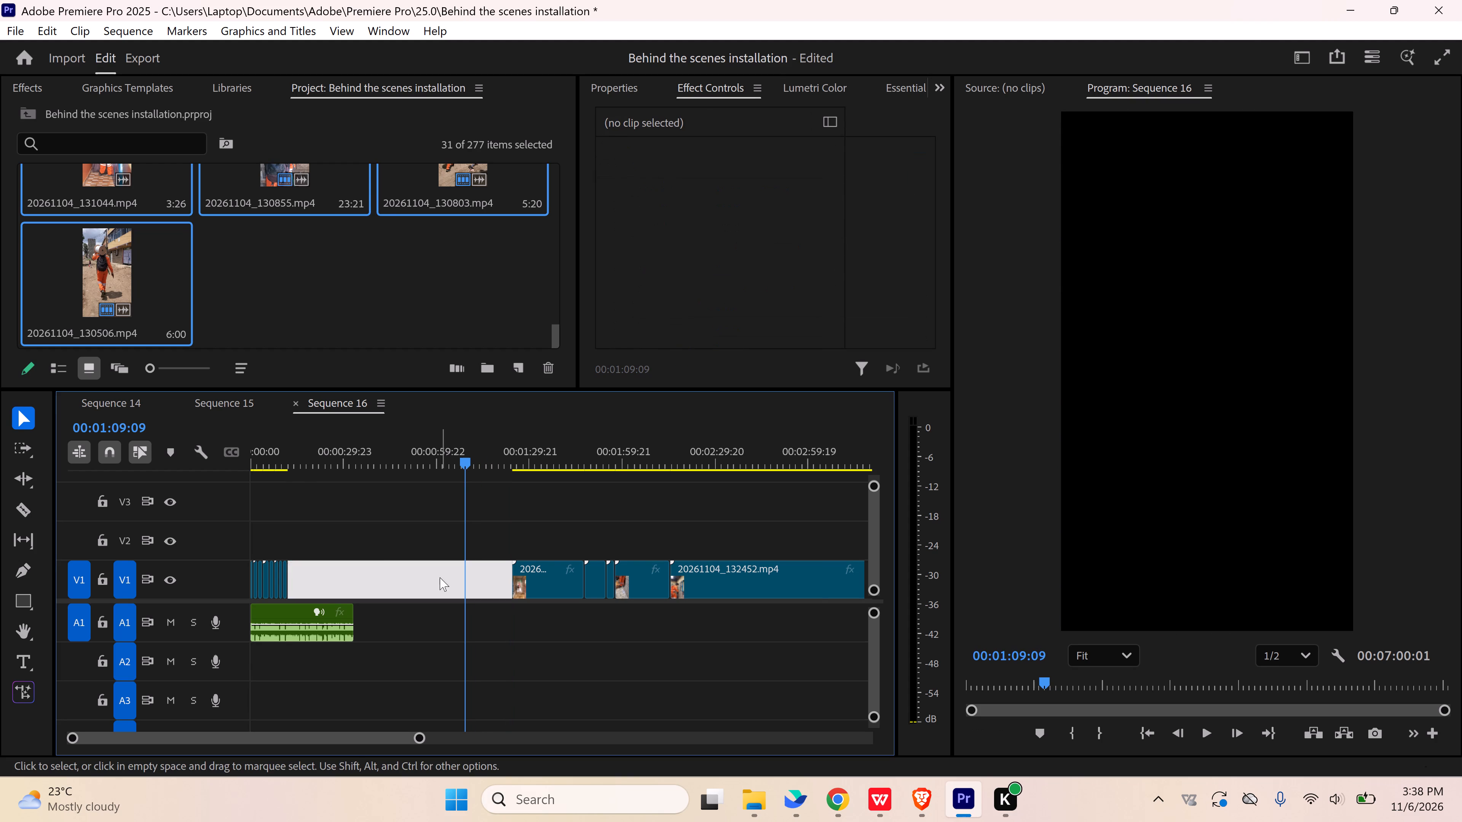
key(Delete)
Play the cut into 20261104_132150.mp4 against the voiceover and move that clip to start at 00:00:11:21, overwriting the previous shot's end.
click(285, 457)
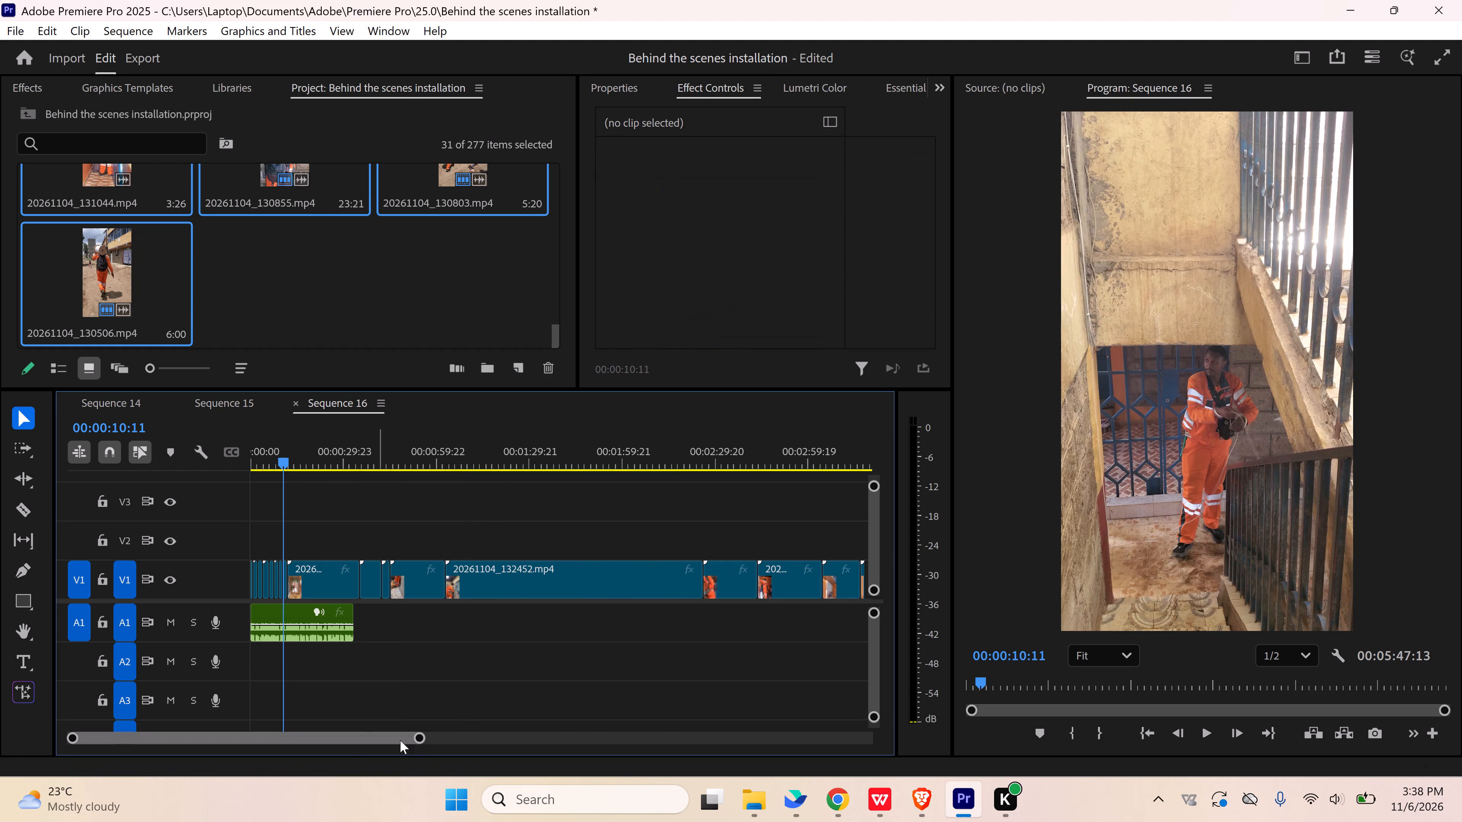
drag(418, 739, 349, 730)
key(space)
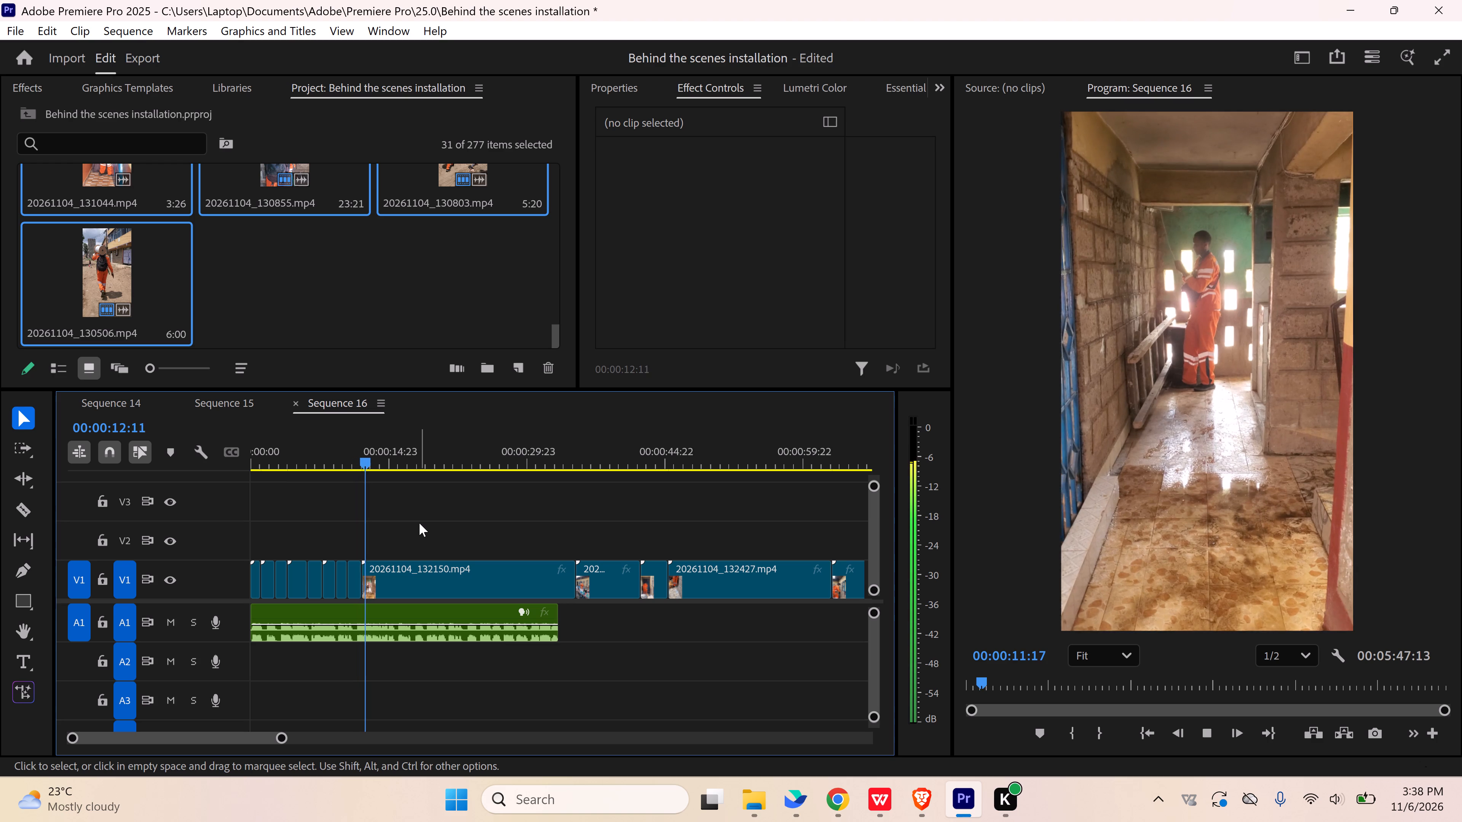
key(space)
click(358, 464)
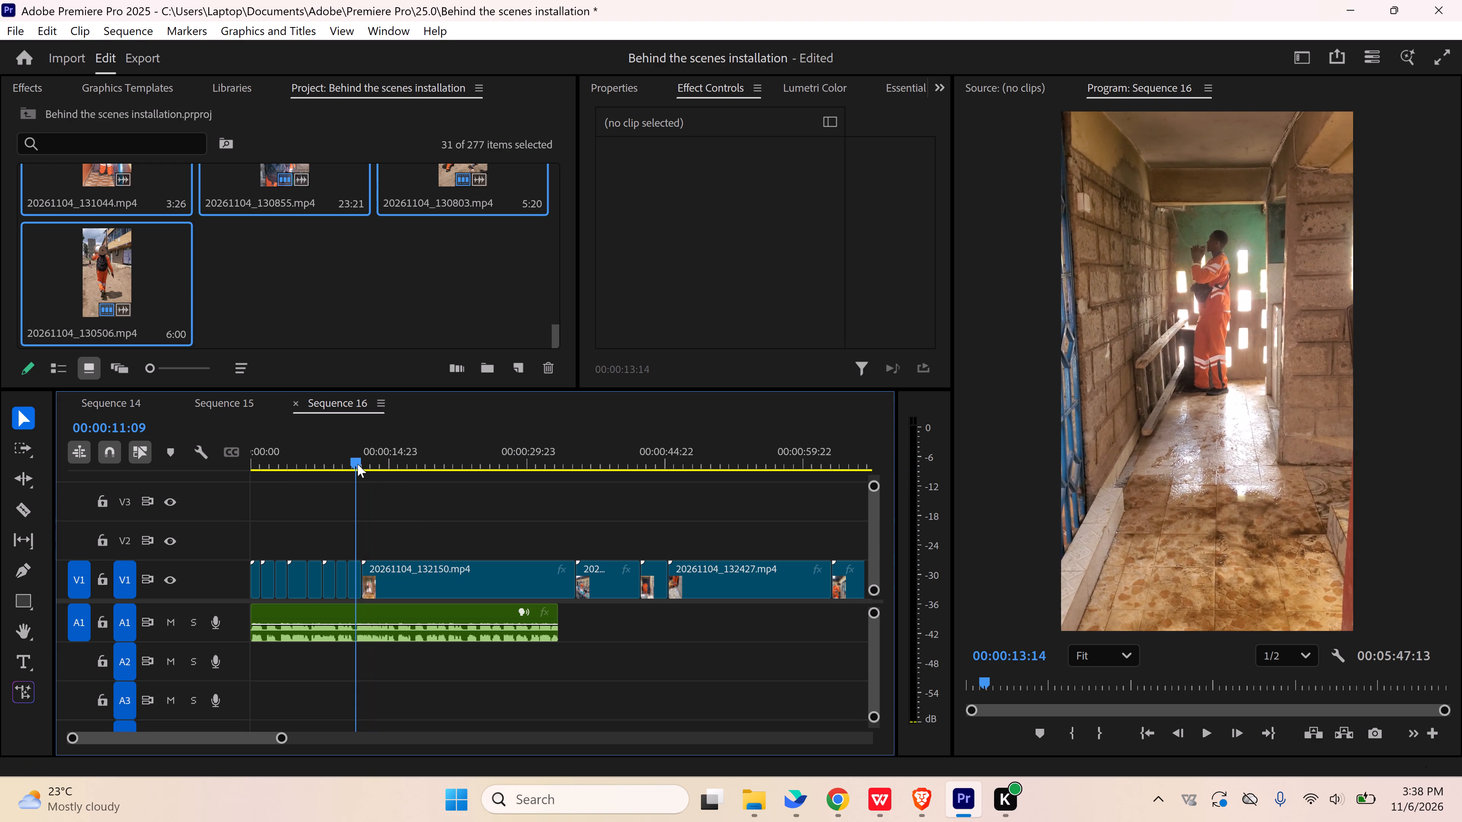
key(space)
key(space)
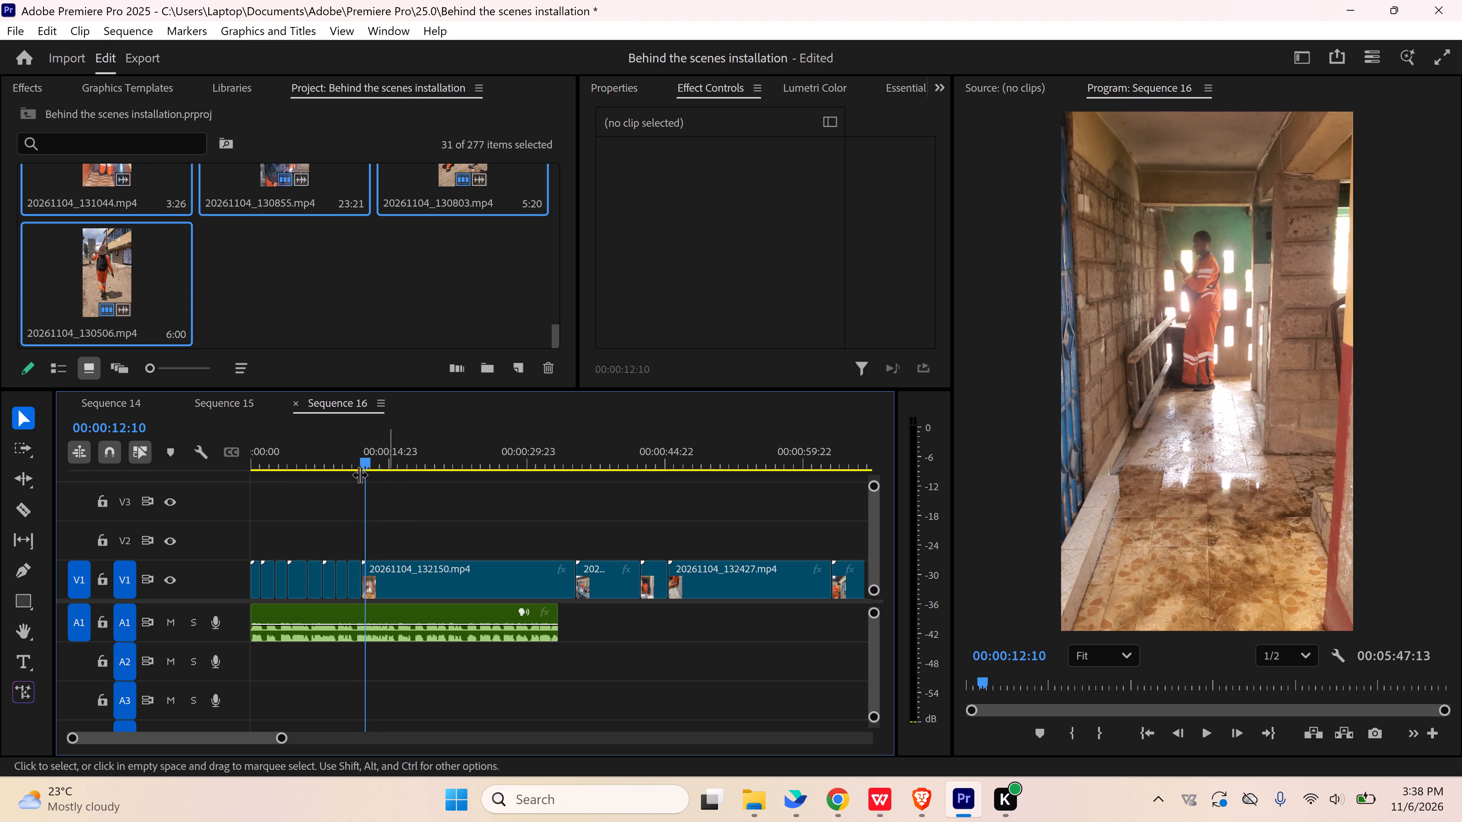
click(345, 464)
key(space)
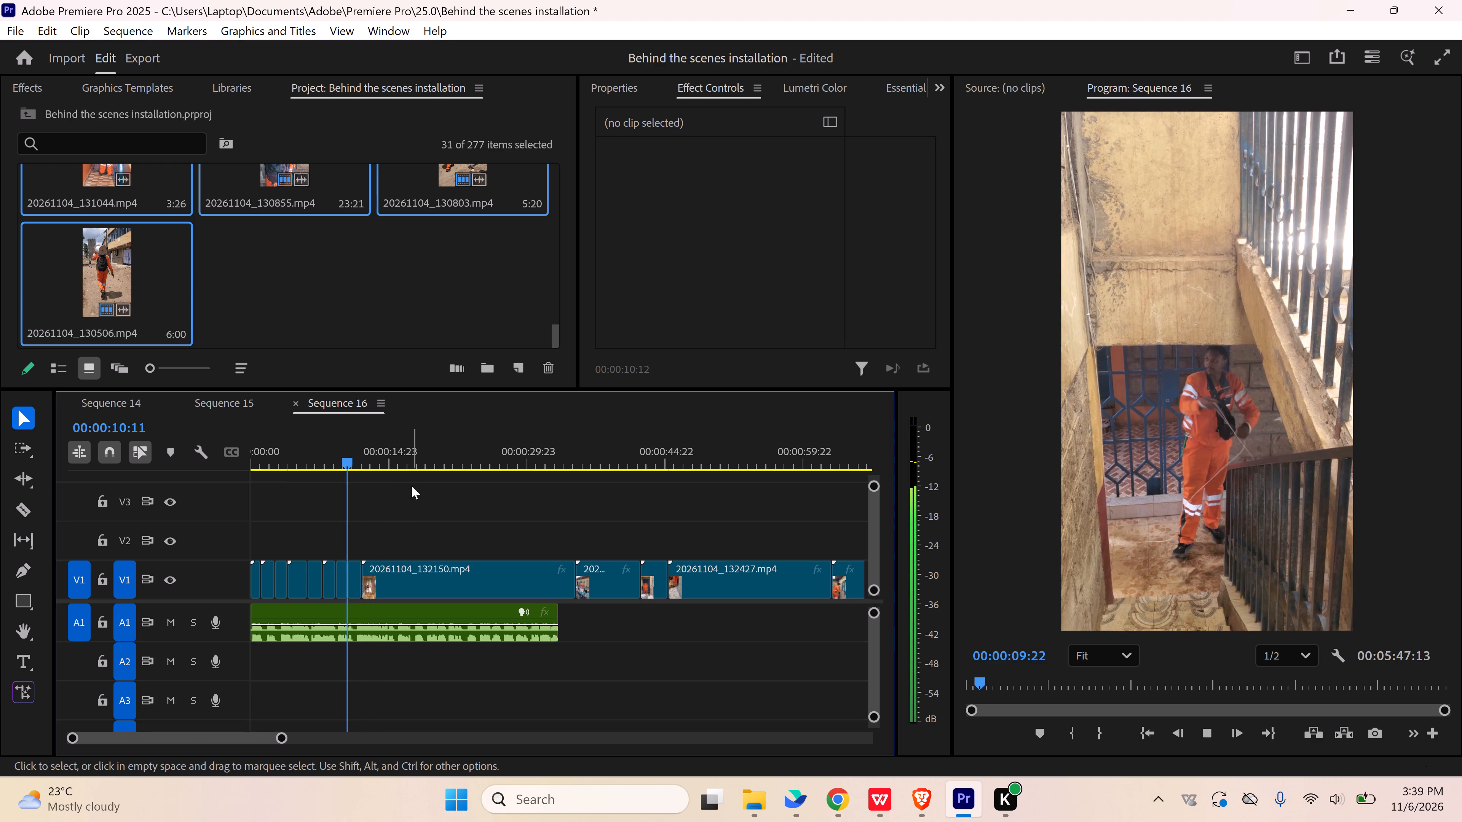
key(space)
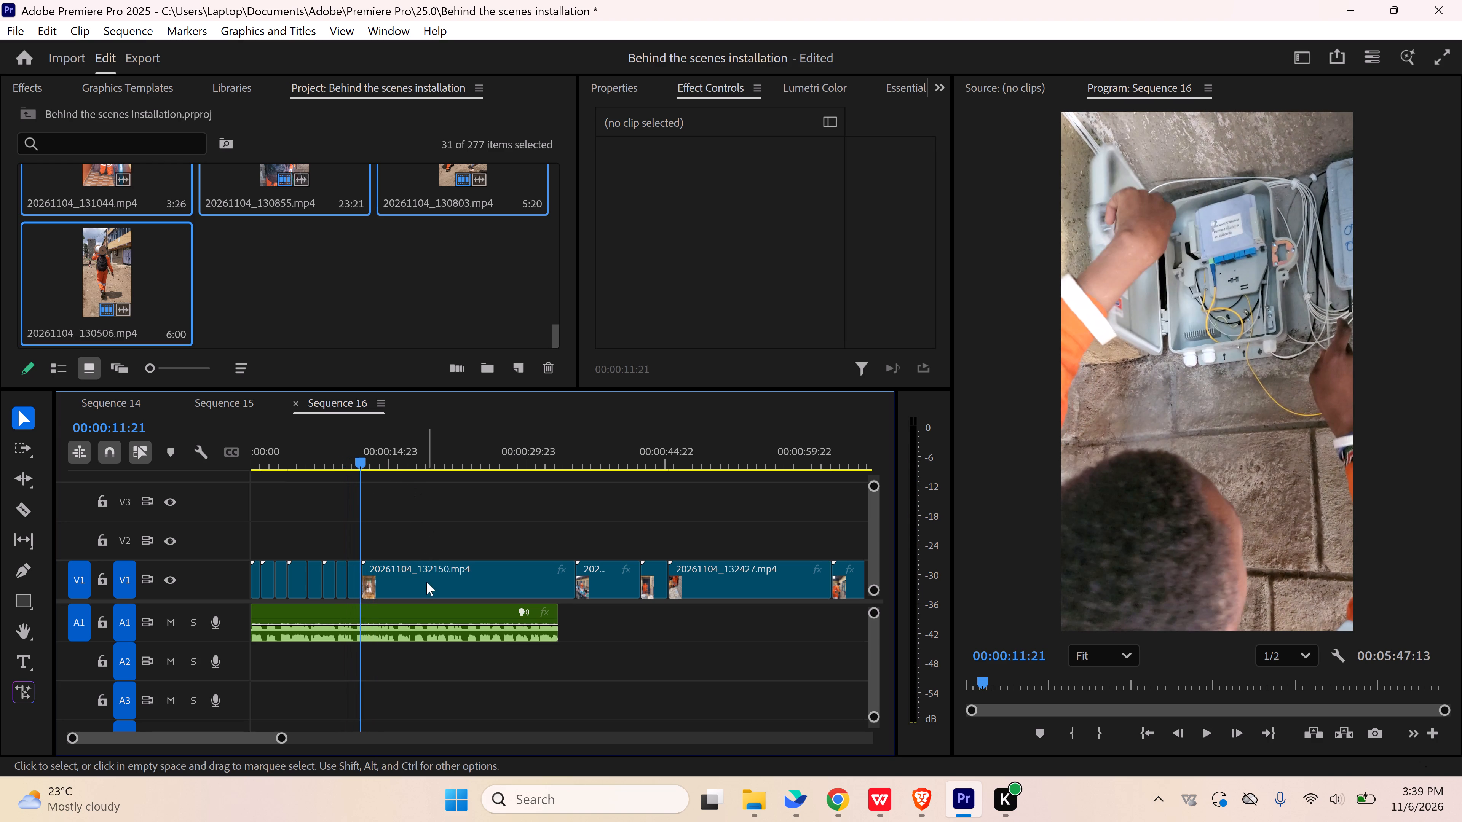
drag(283, 739, 245, 736)
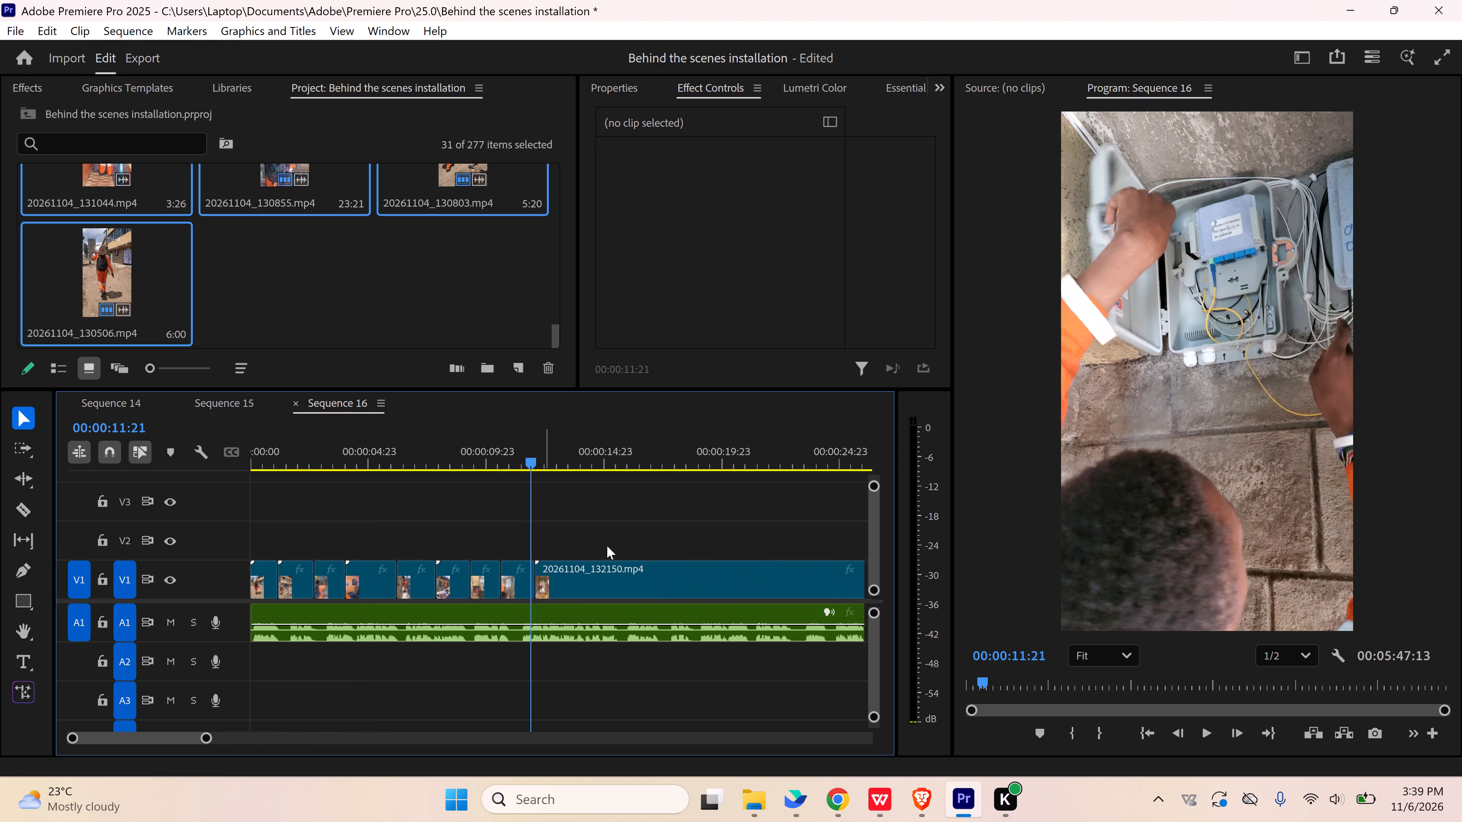
drag(628, 579, 619, 580)
click(600, 516)
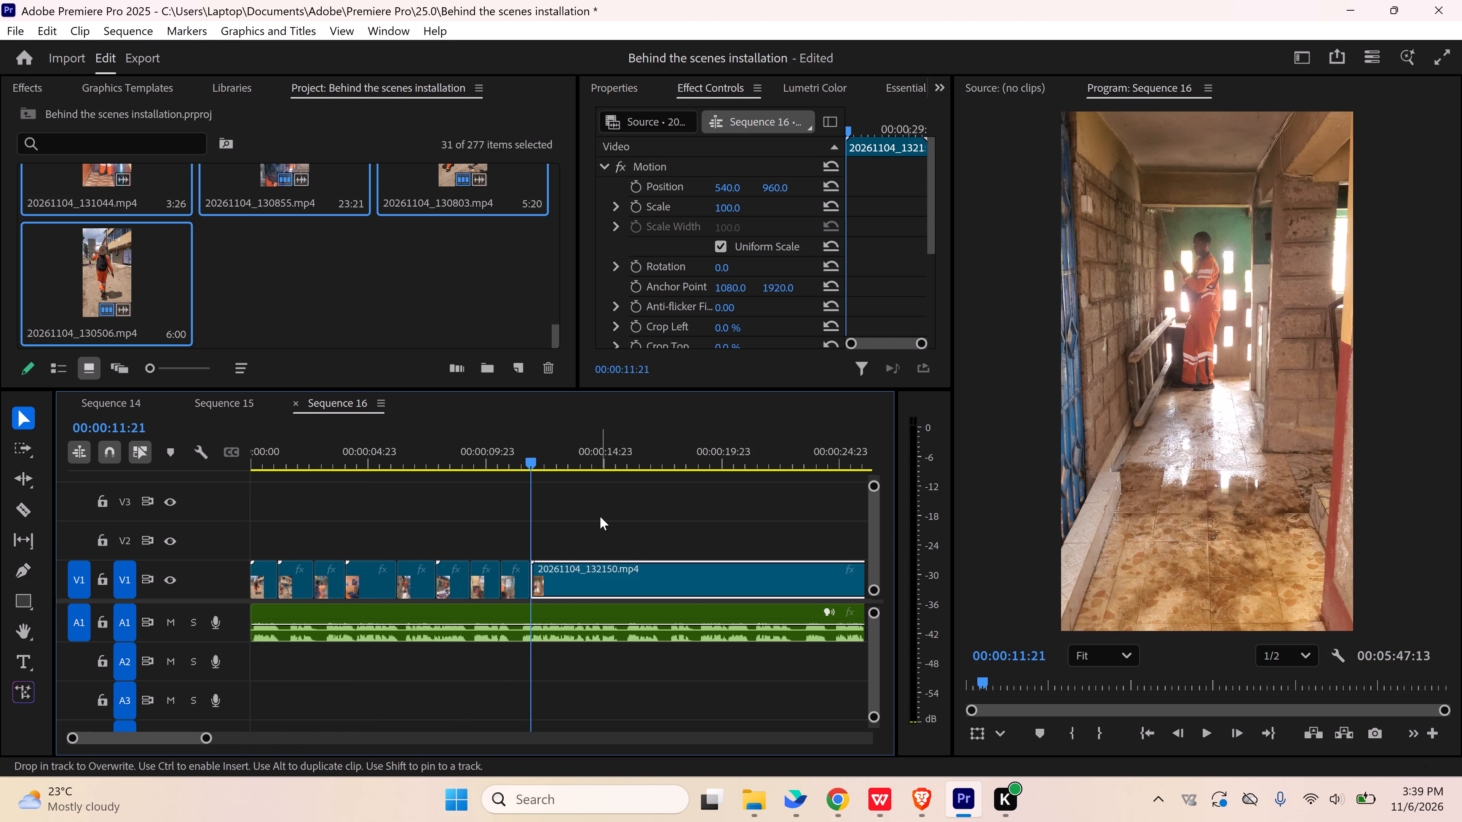
Find the usable part of 20261104_132150.mp4, split it at 00:00:16:18, delete the part before the cut and close the gap.
scroll(600, 516, down, 7)
key(space)
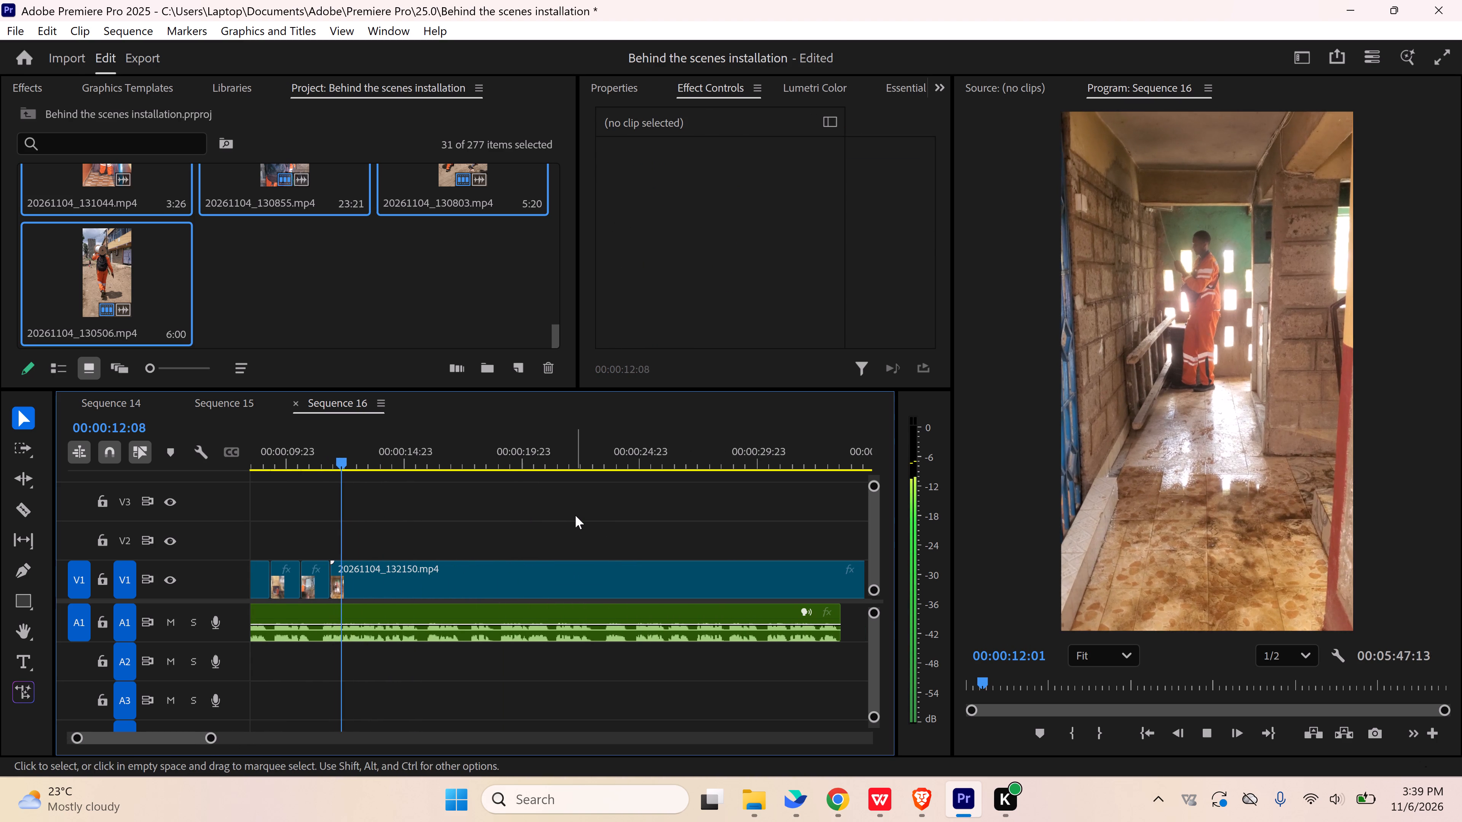
key(space)
drag(361, 461, 412, 466)
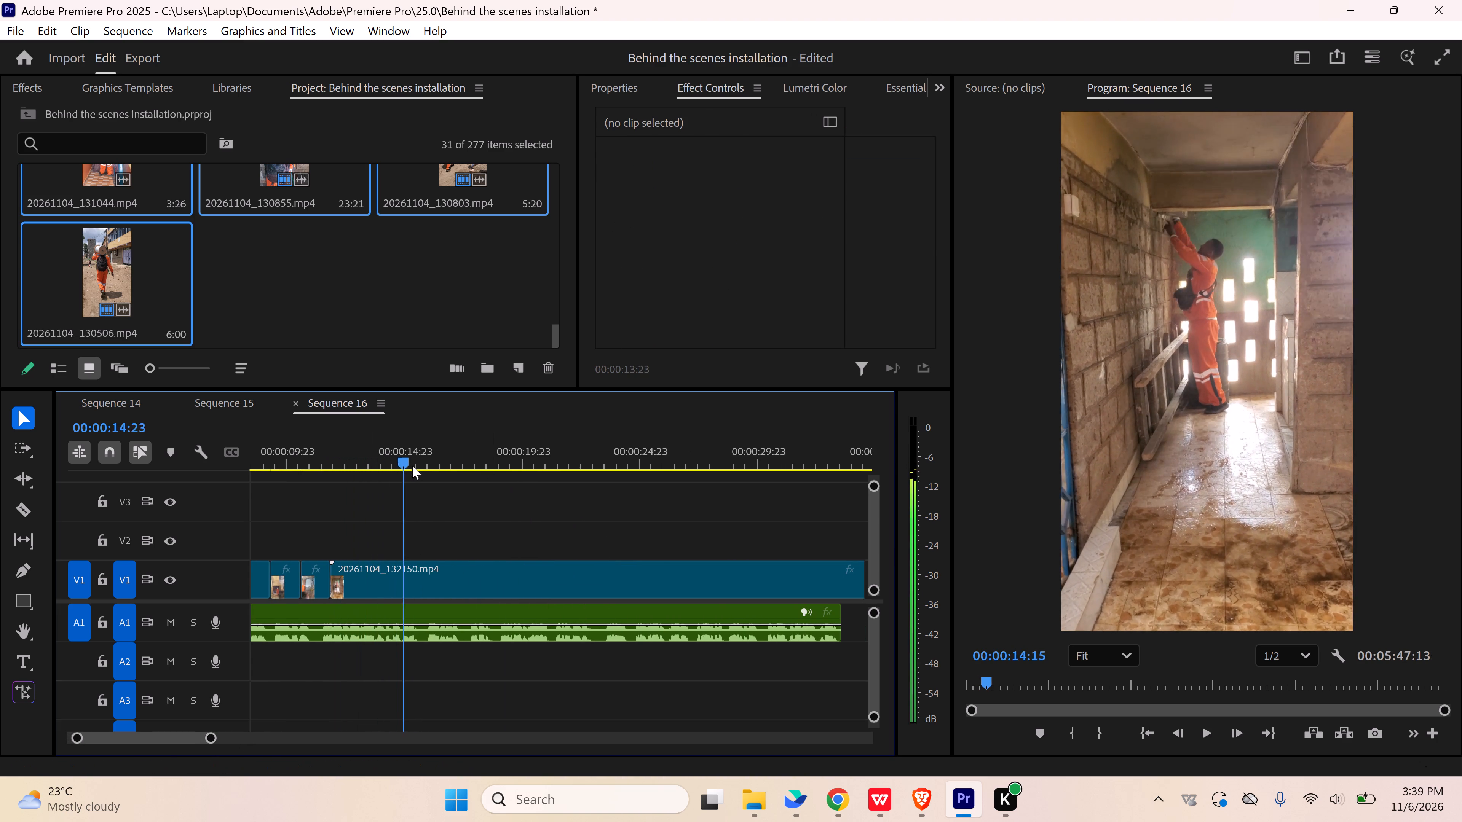
drag(412, 466, 445, 468)
key(space)
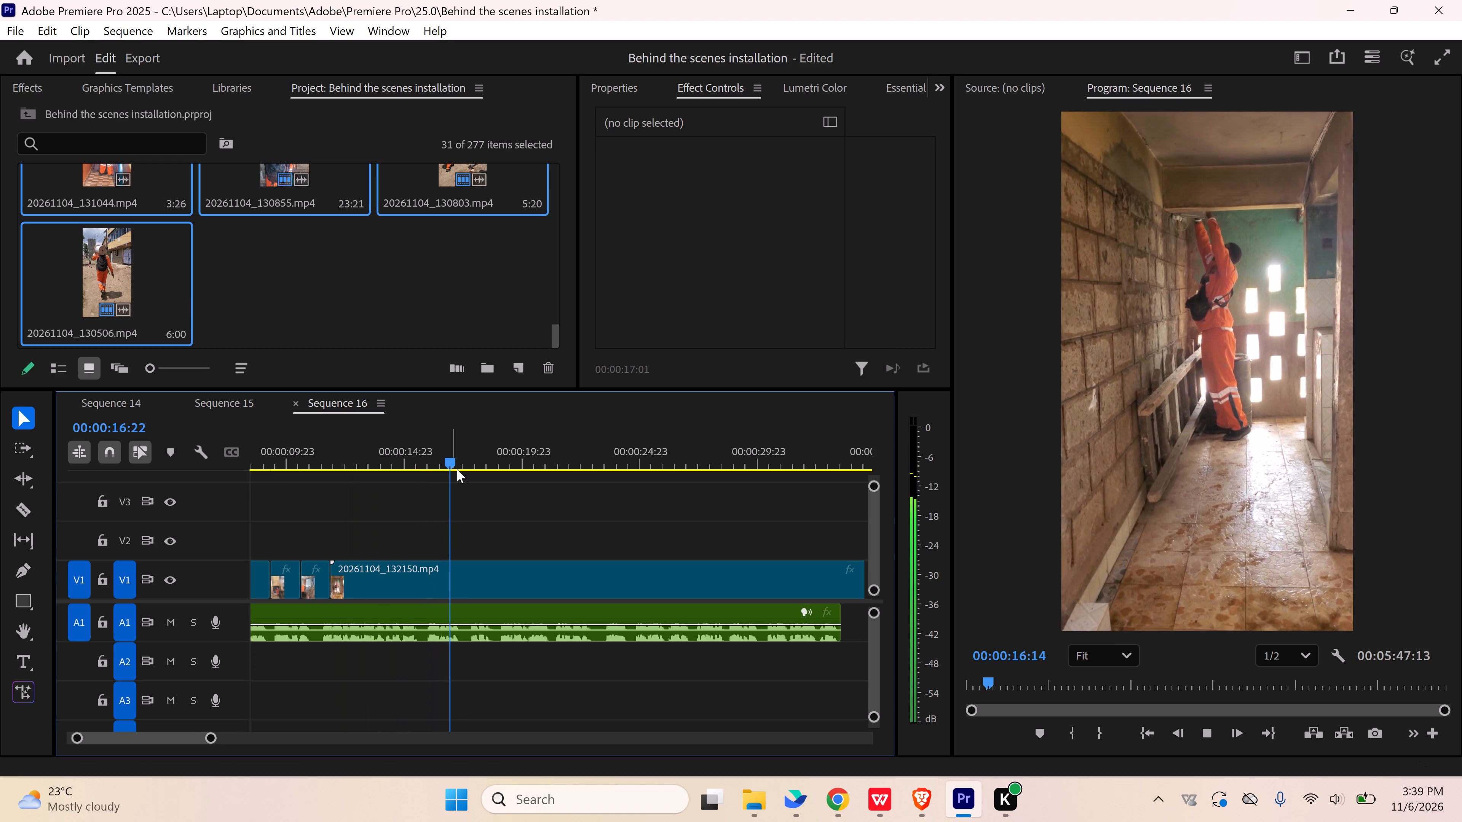
key(space)
drag(465, 463, 445, 466)
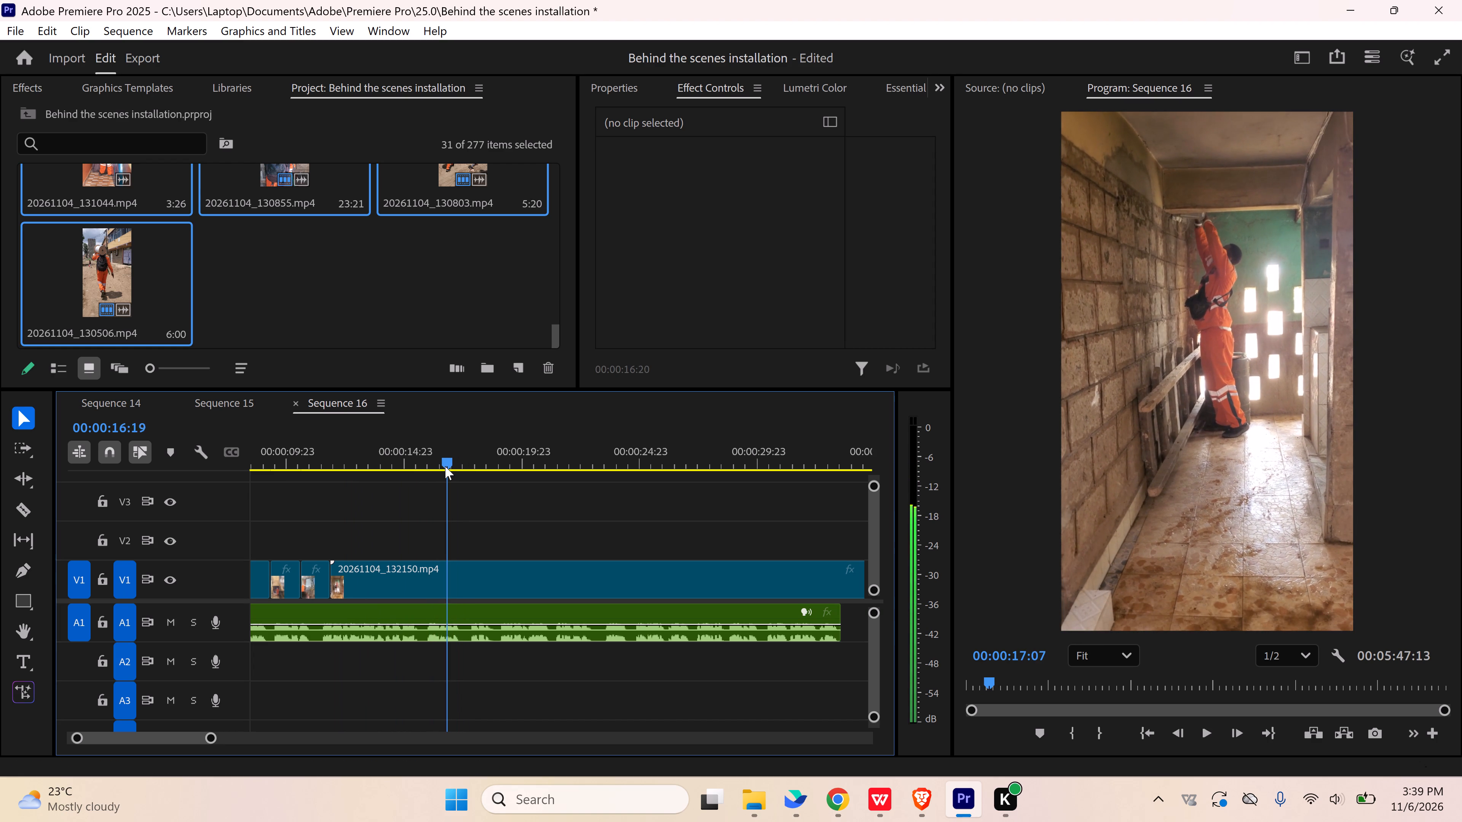
drag(445, 466, 444, 467)
click(434, 584)
key(c)
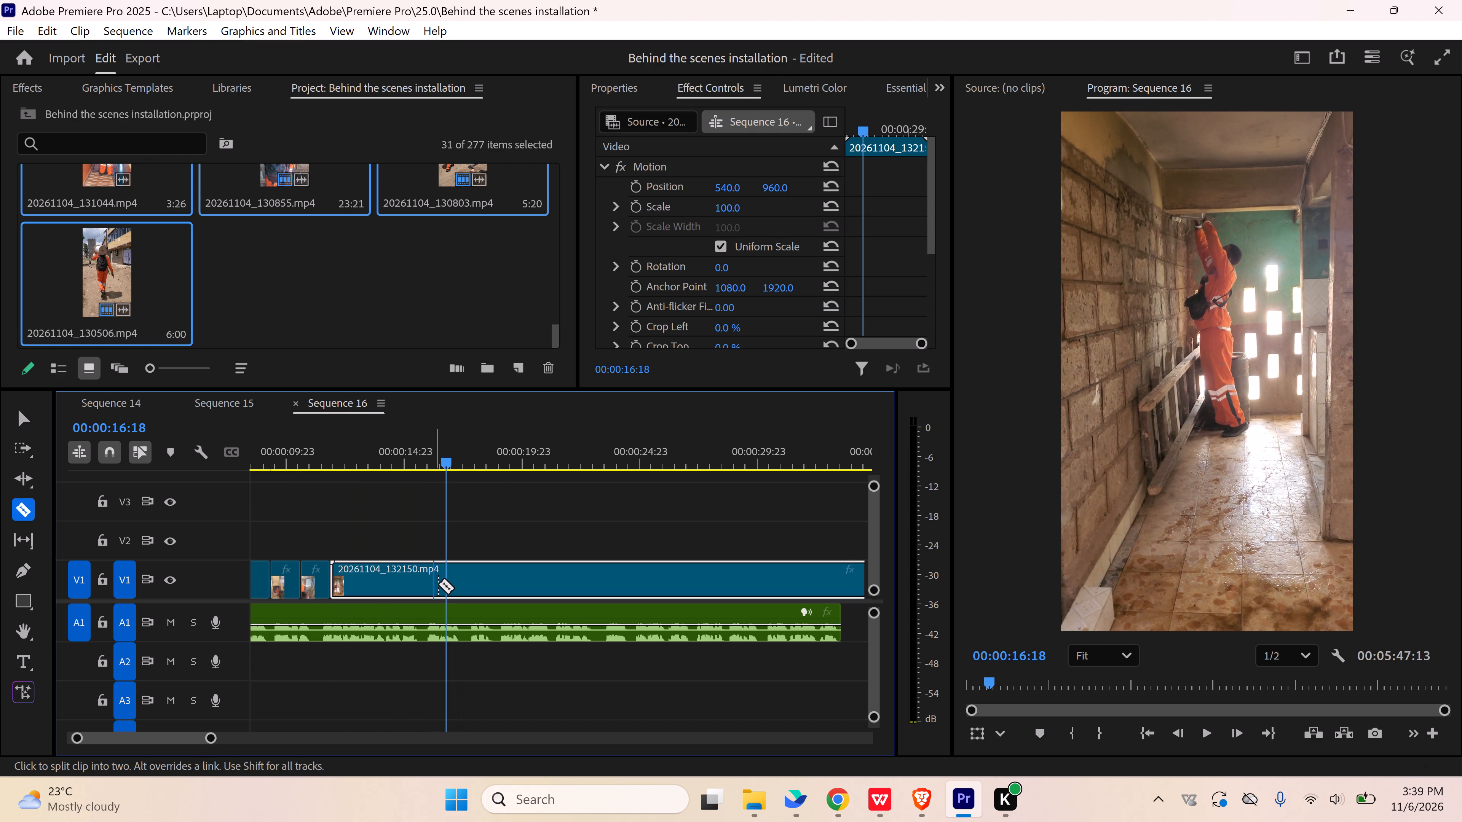
click(449, 582)
key(v)
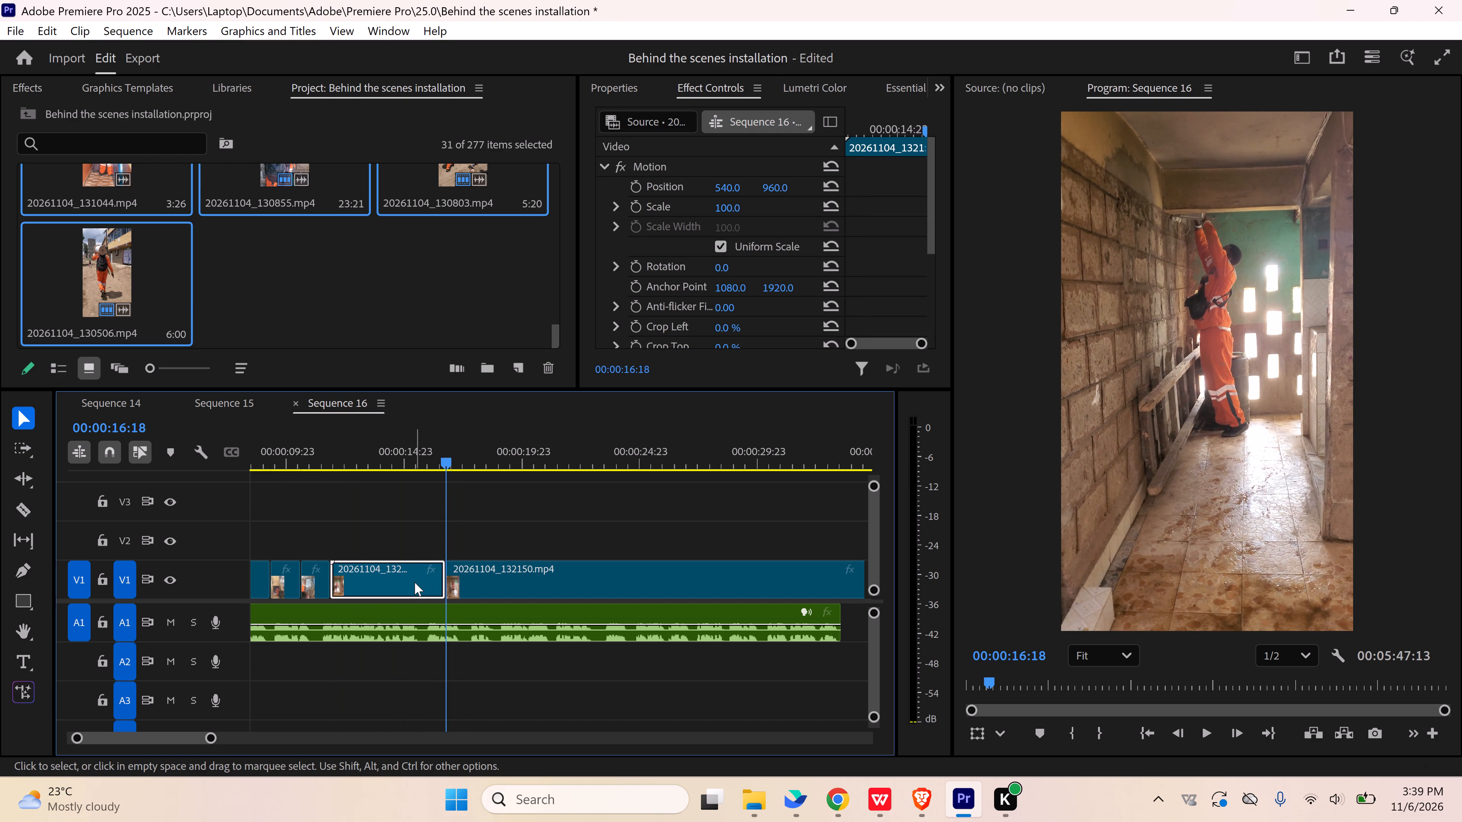
key(Delete)
drag(508, 582, 450, 581)
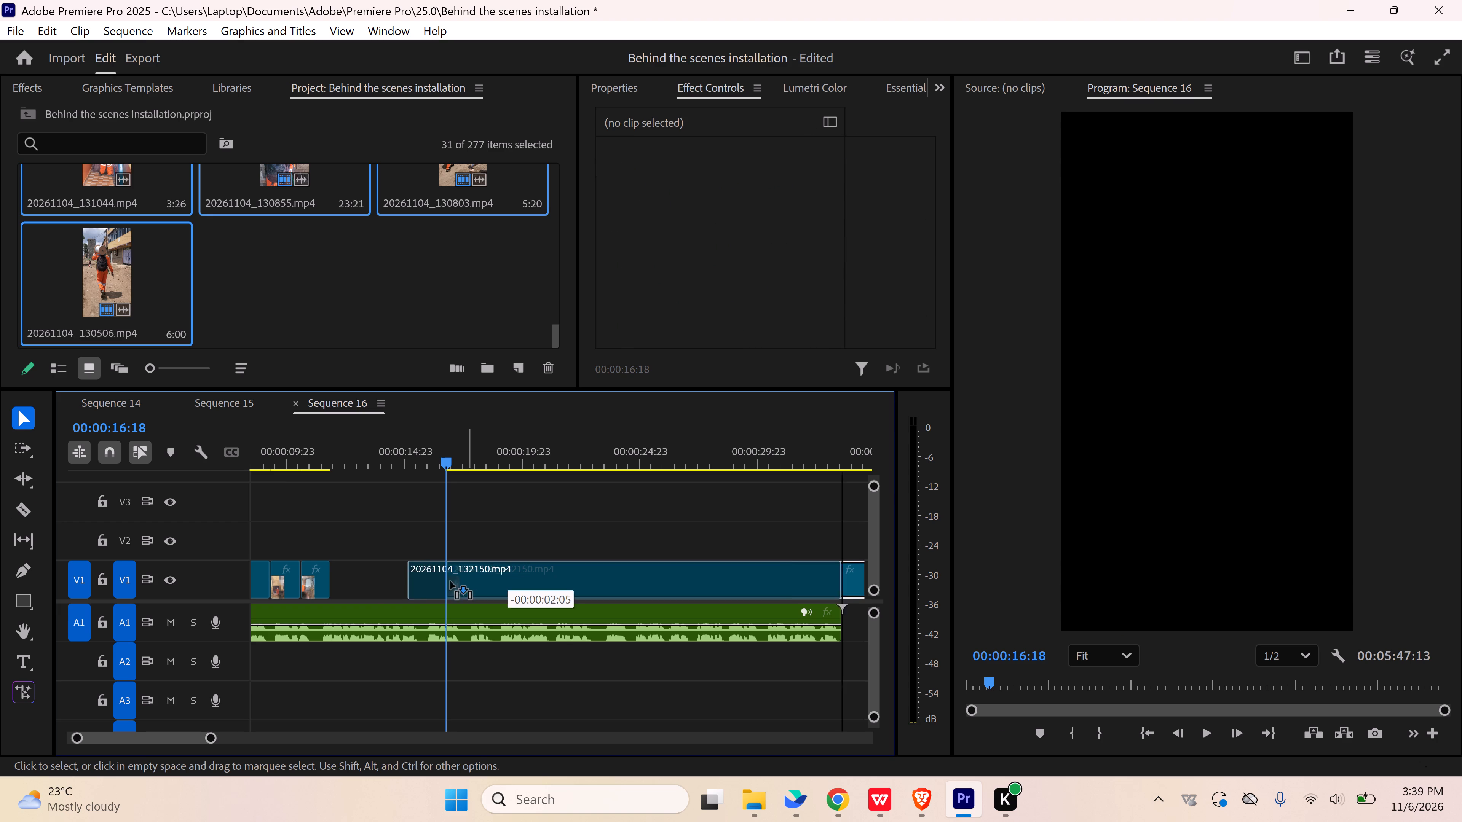
drag(450, 581, 399, 580)
Play the new shot against the voiceover and split 20261104_132150.mp4 at 00:00:13:04.
click(326, 454)
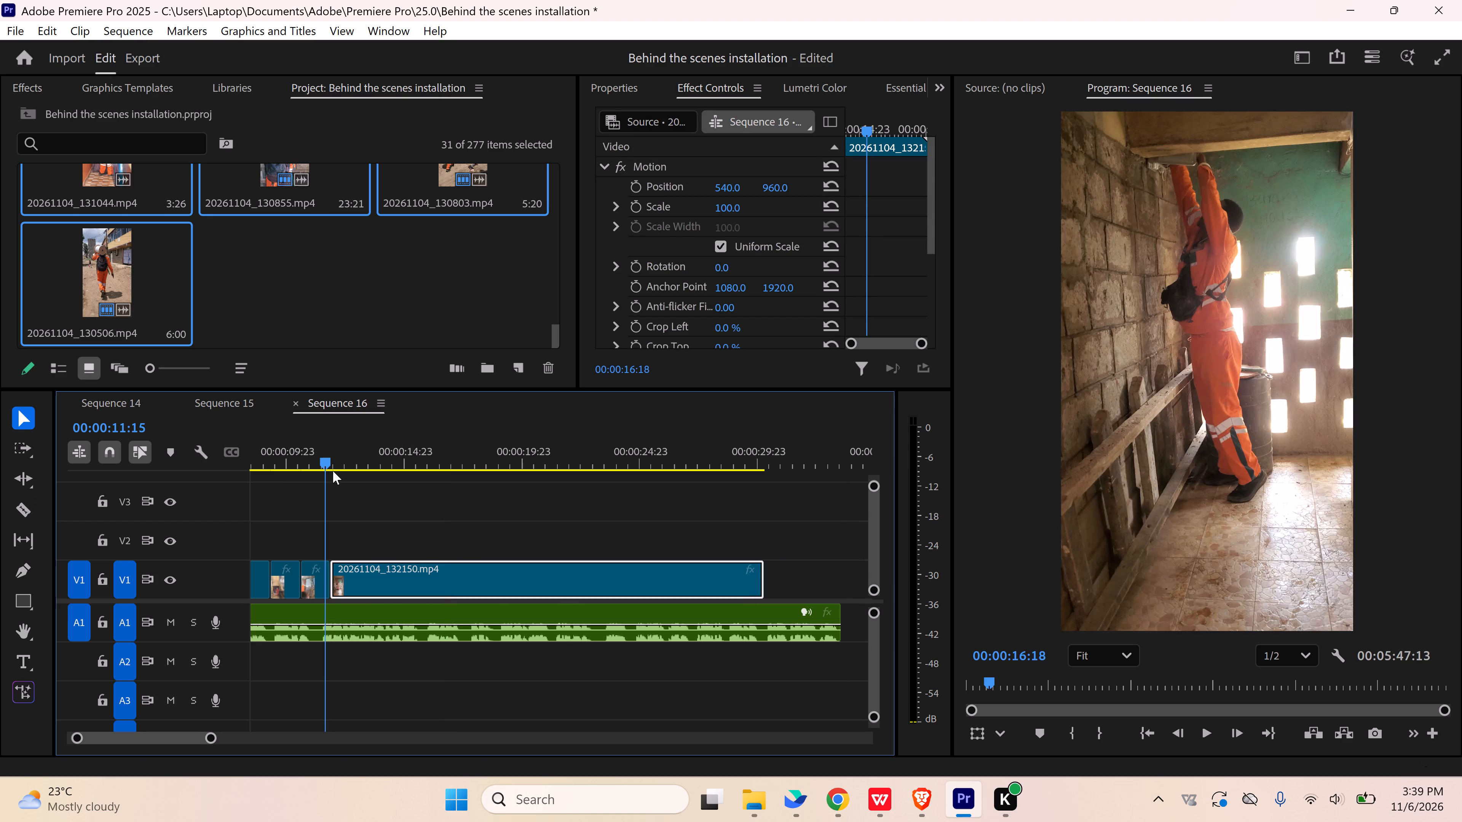
click(352, 498)
scroll(352, 498, down, 4)
scroll(352, 498, up, 3)
key(space)
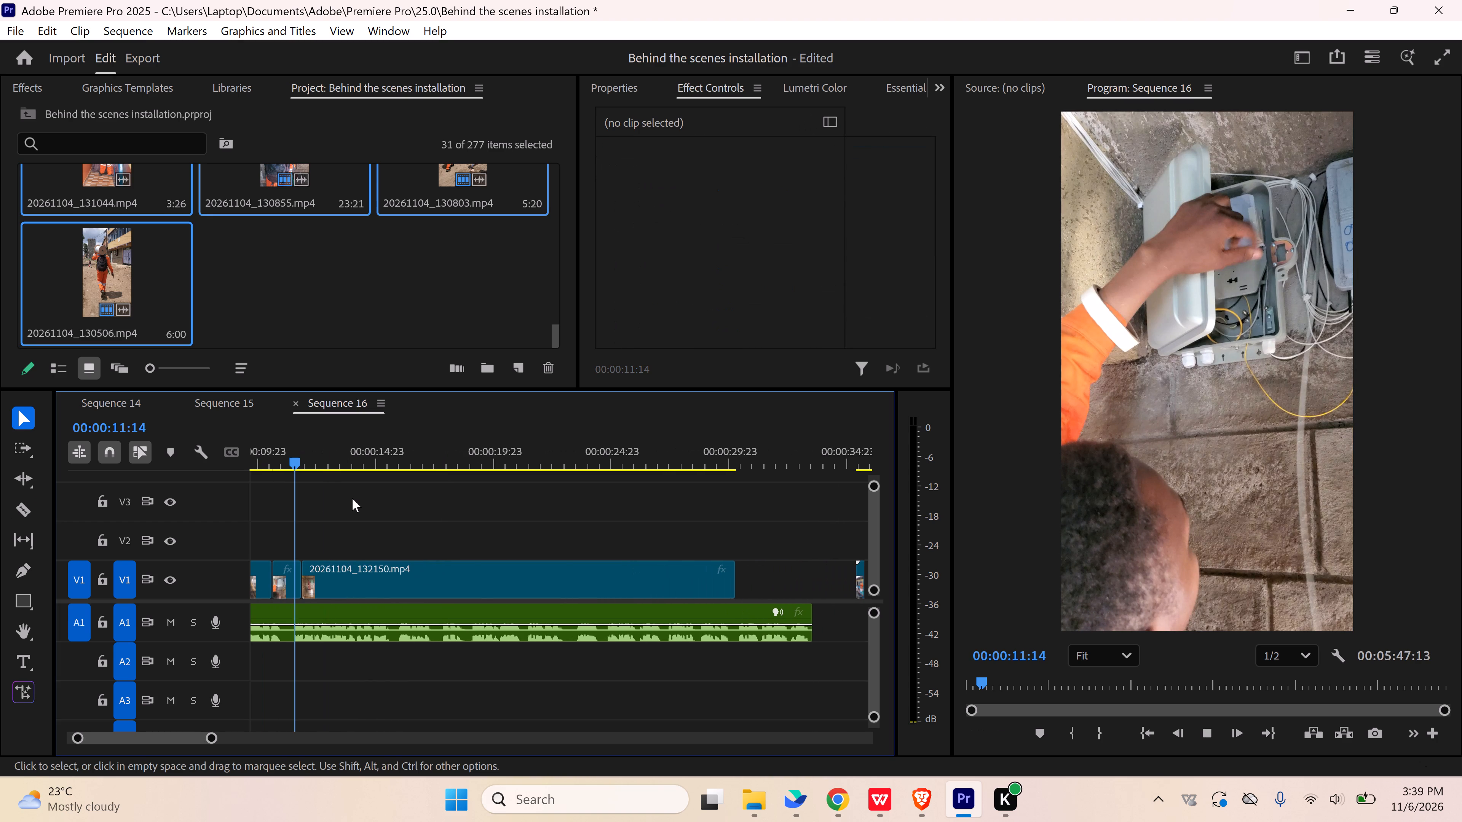
key(space)
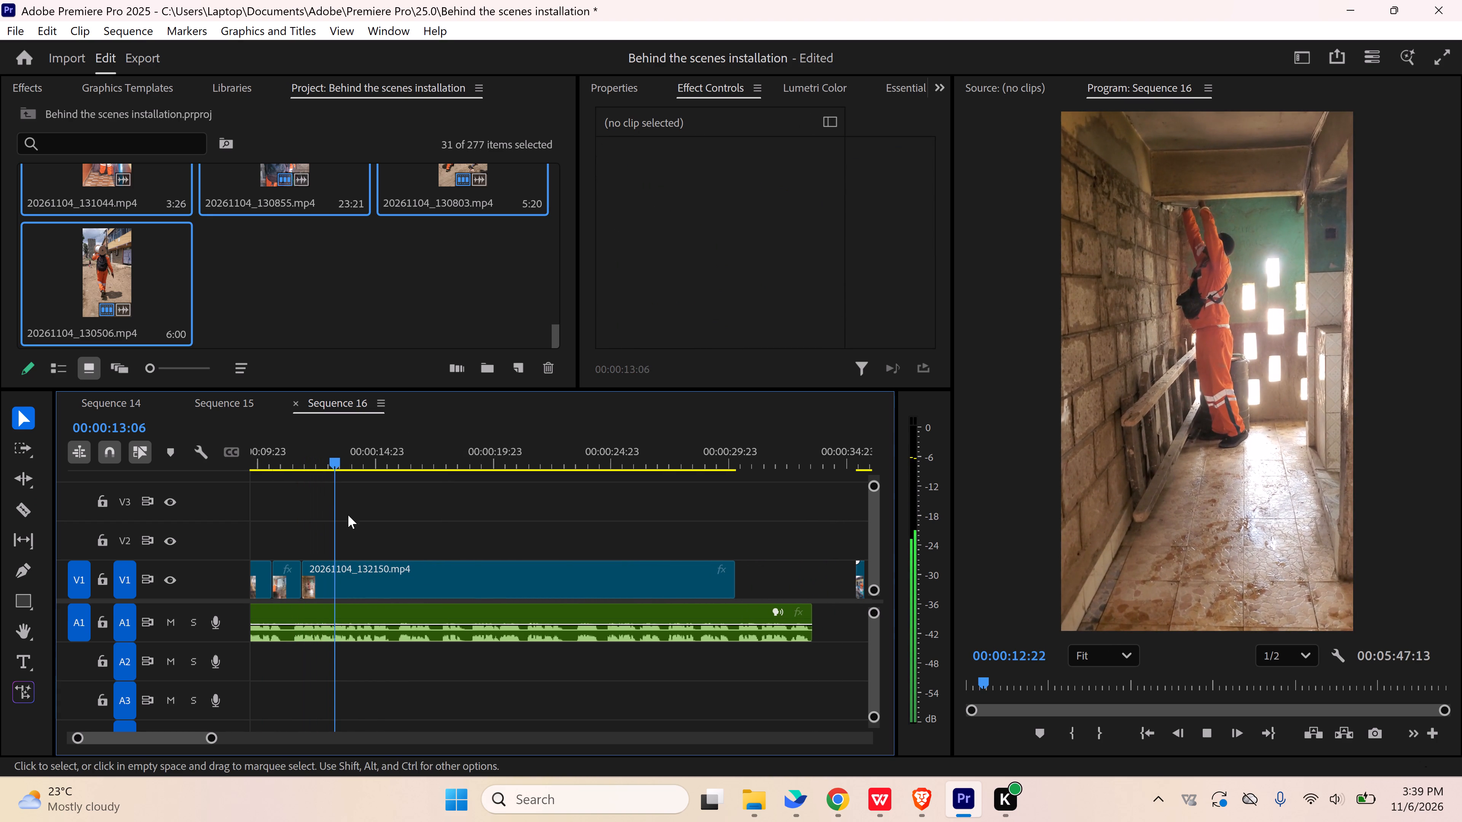
click(287, 456)
key(space)
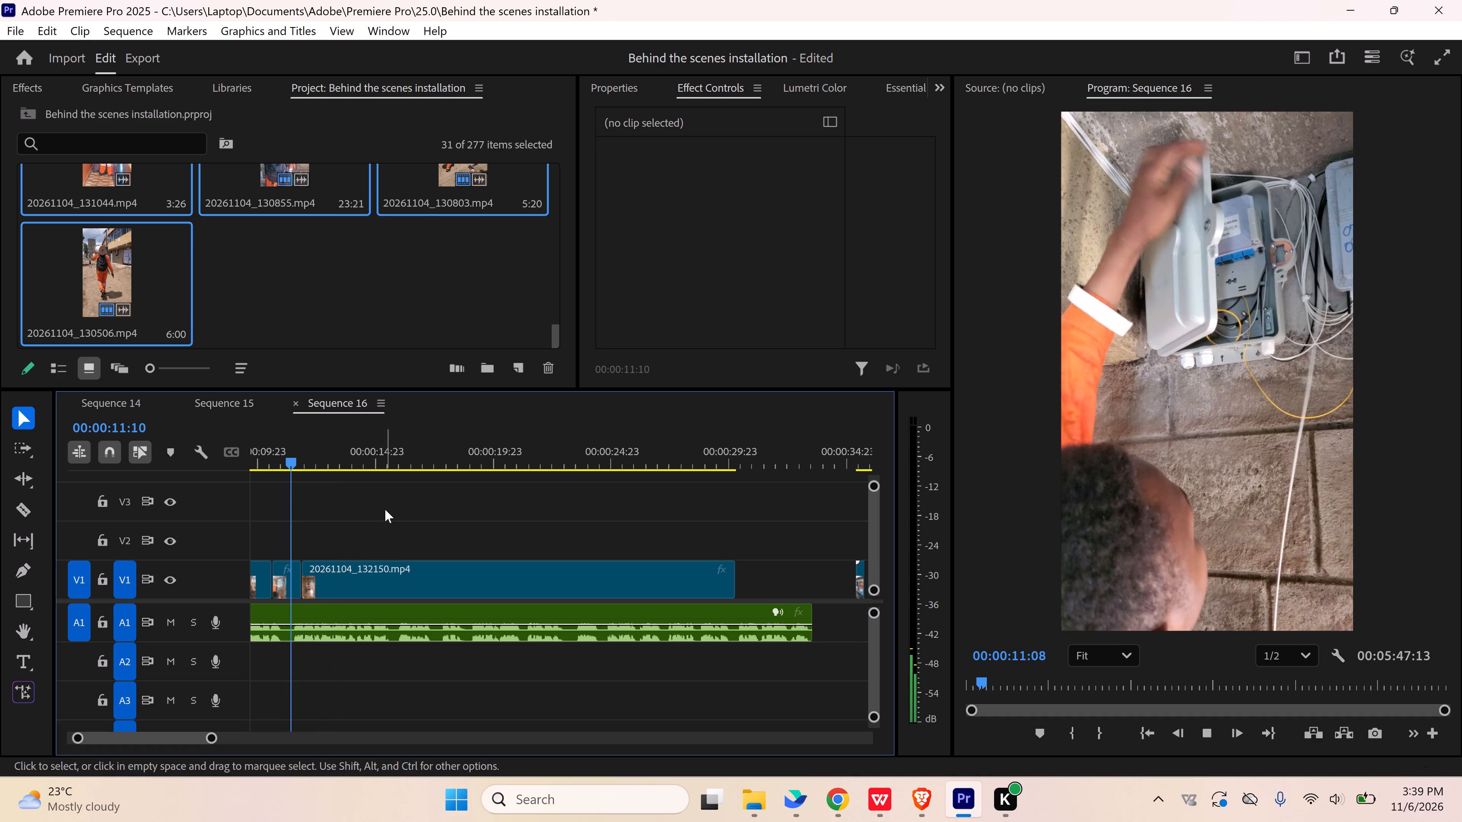
key(space)
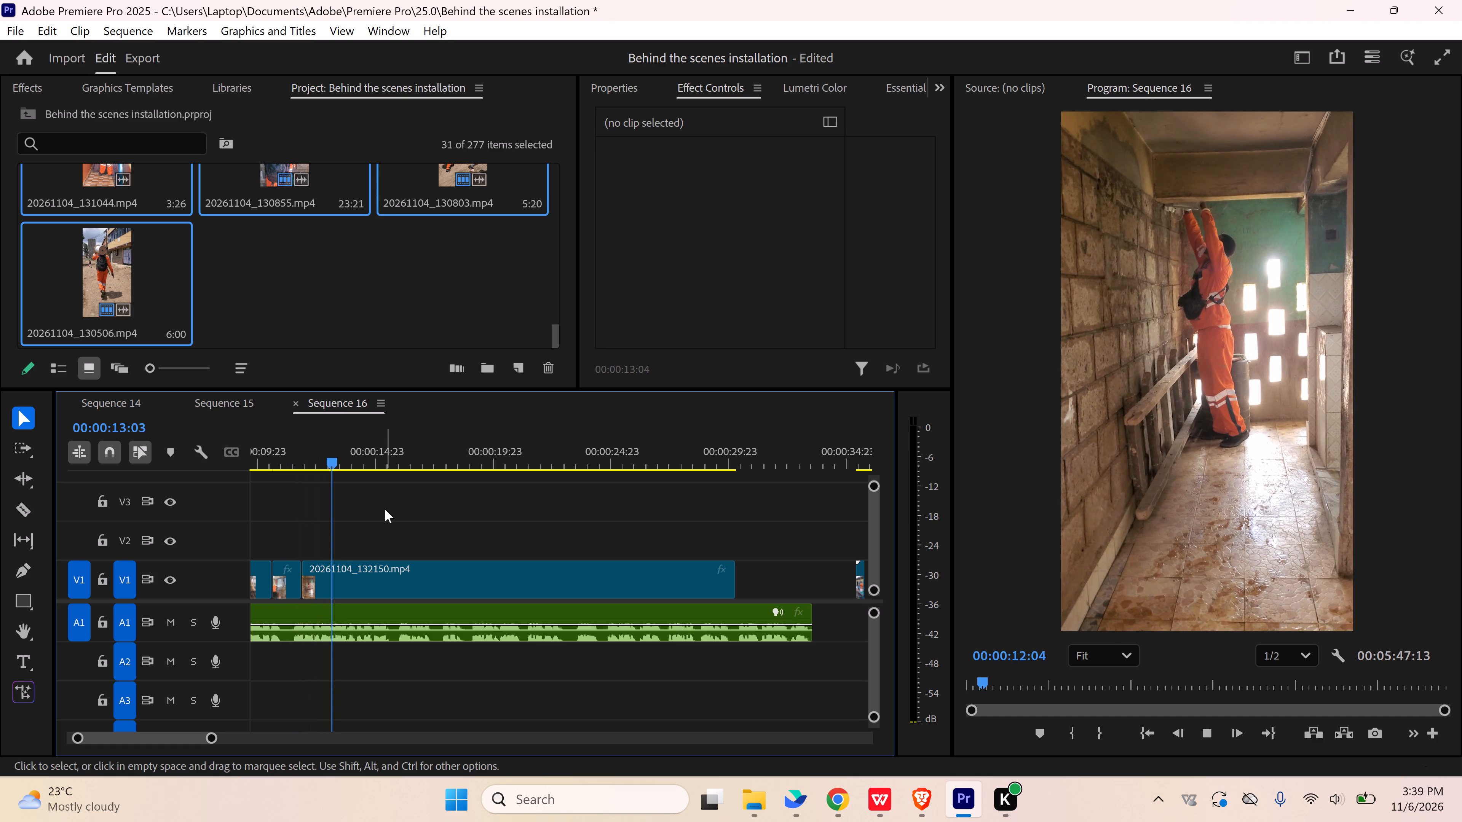
key(c)
click(339, 570)
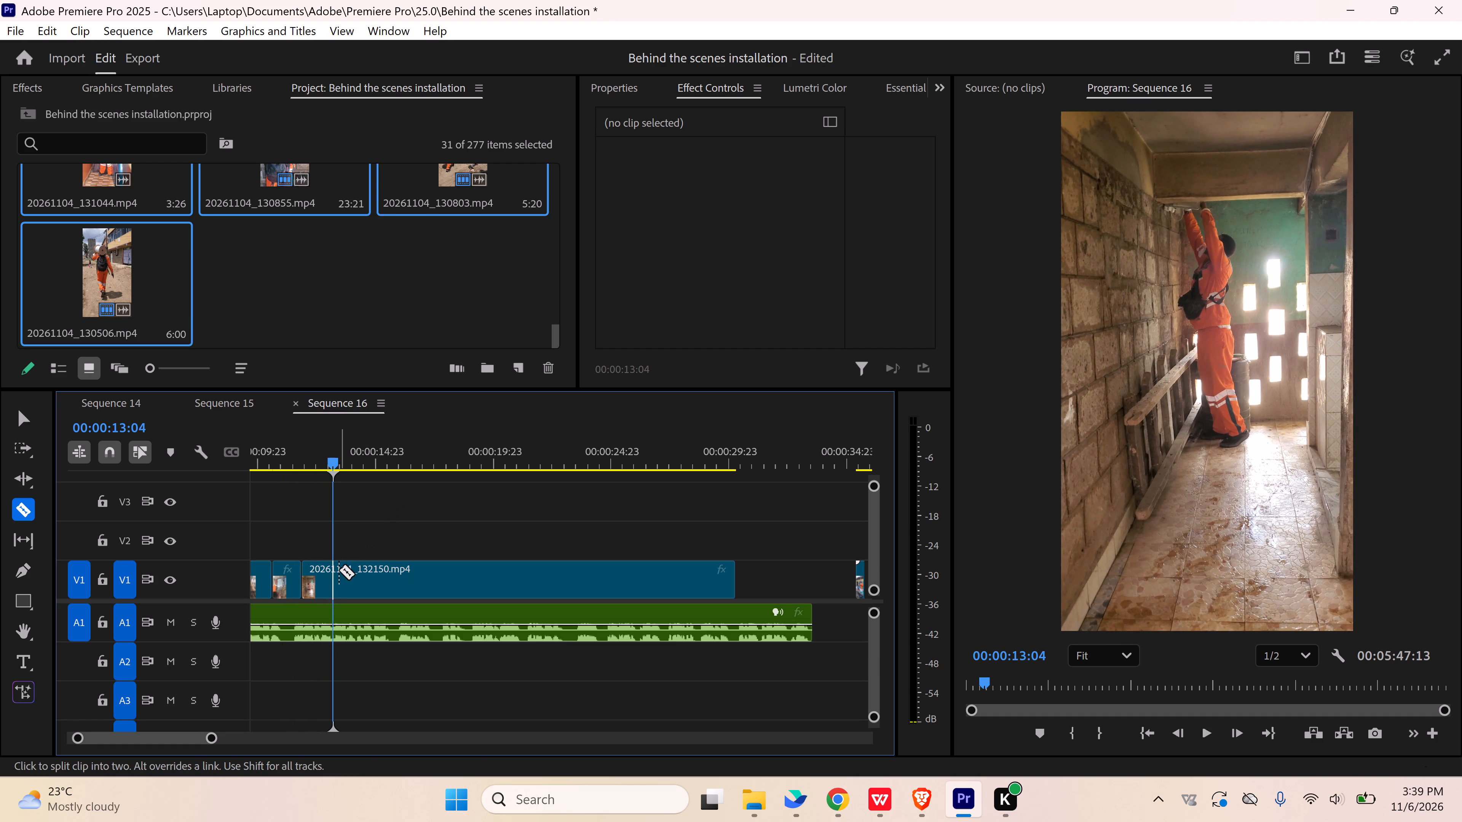
key(v)
Check the rest of 20261104_132150.mp4 for usable footage, delete it from V1 and close the gap before 20261104_132334.mp4.
drag(333, 462, 437, 472)
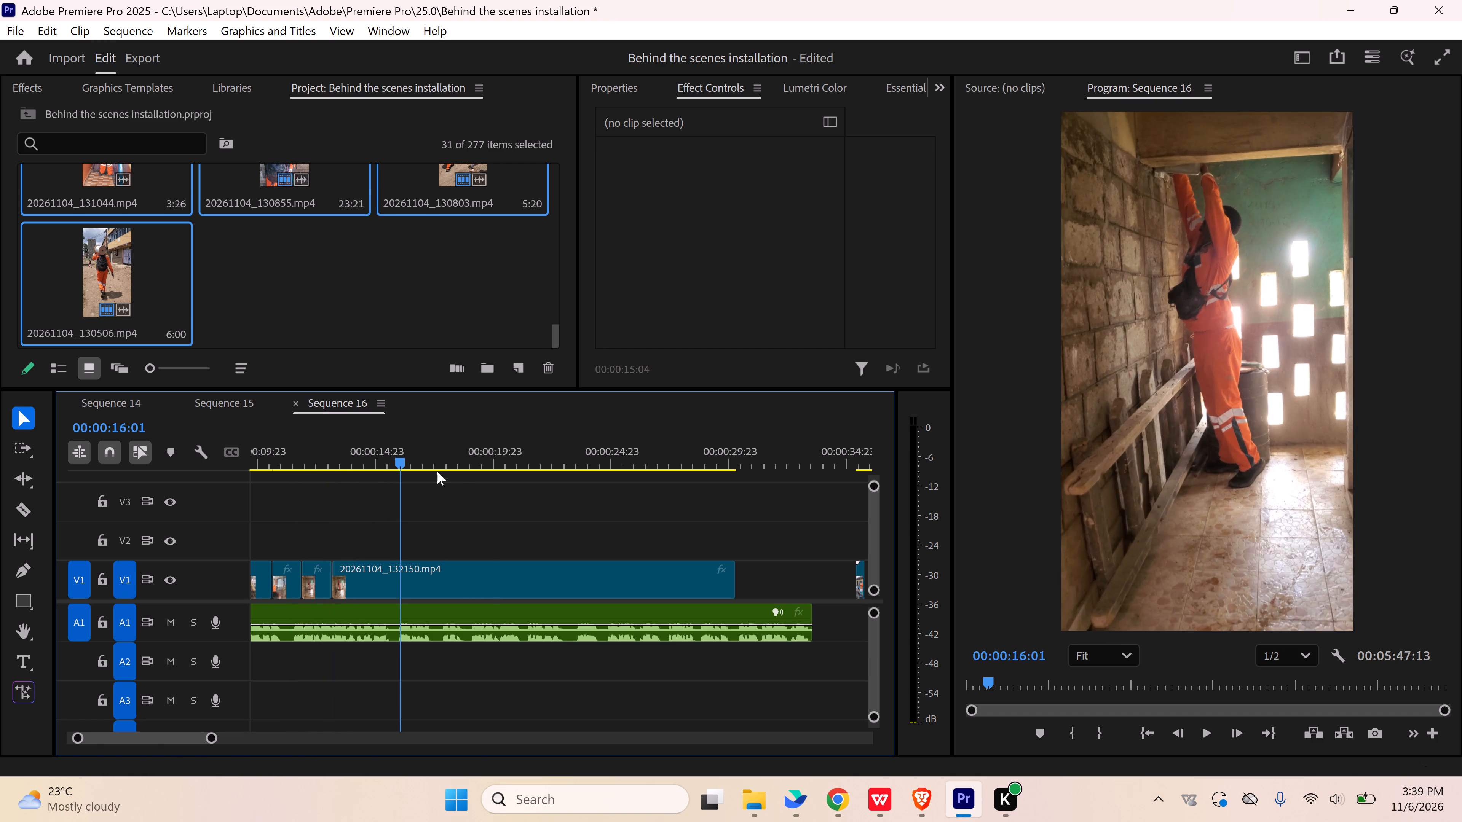
drag(437, 472, 663, 459)
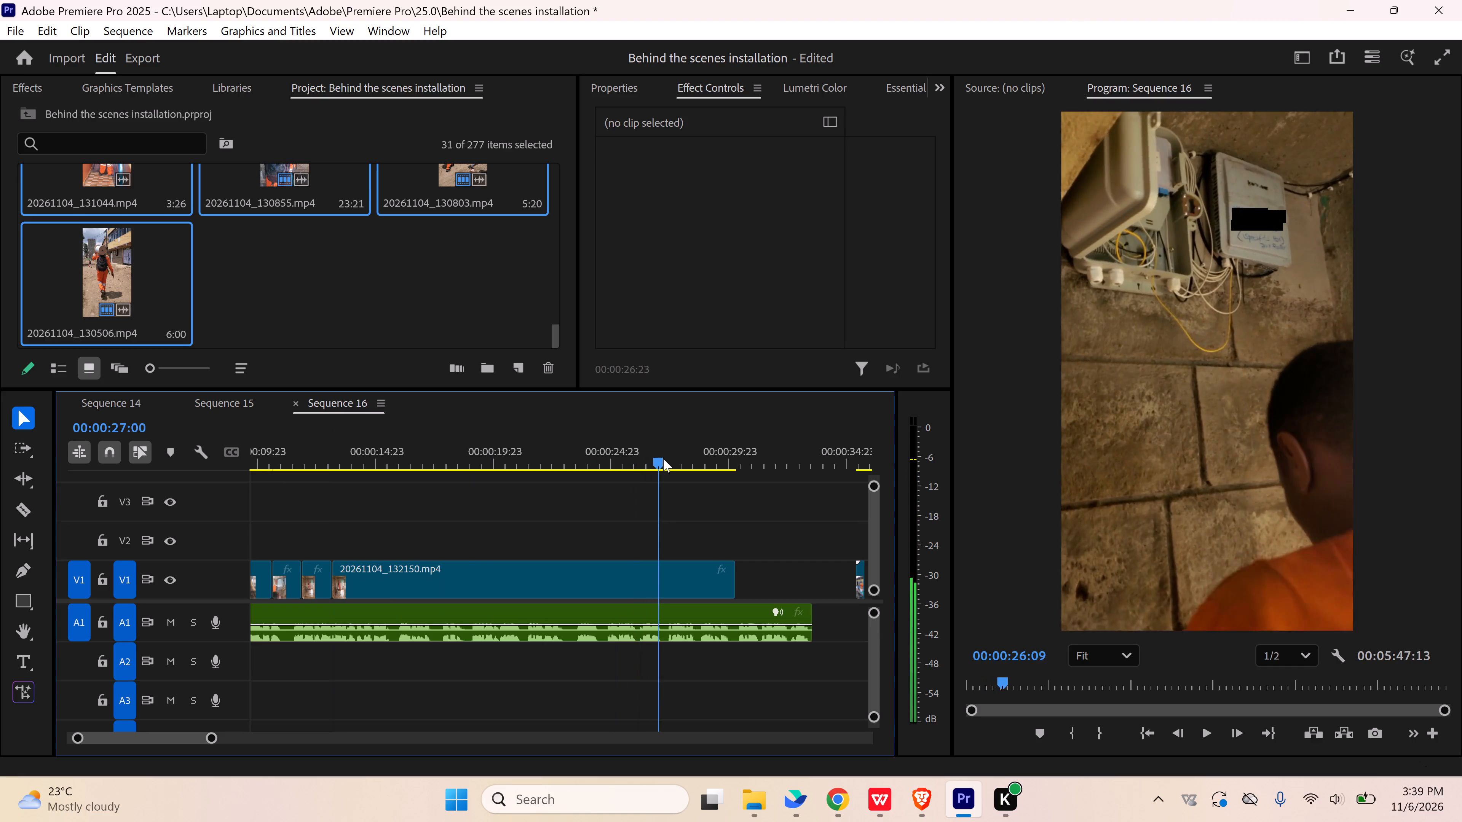
drag(663, 459, 674, 458)
click(603, 579)
key(Delete)
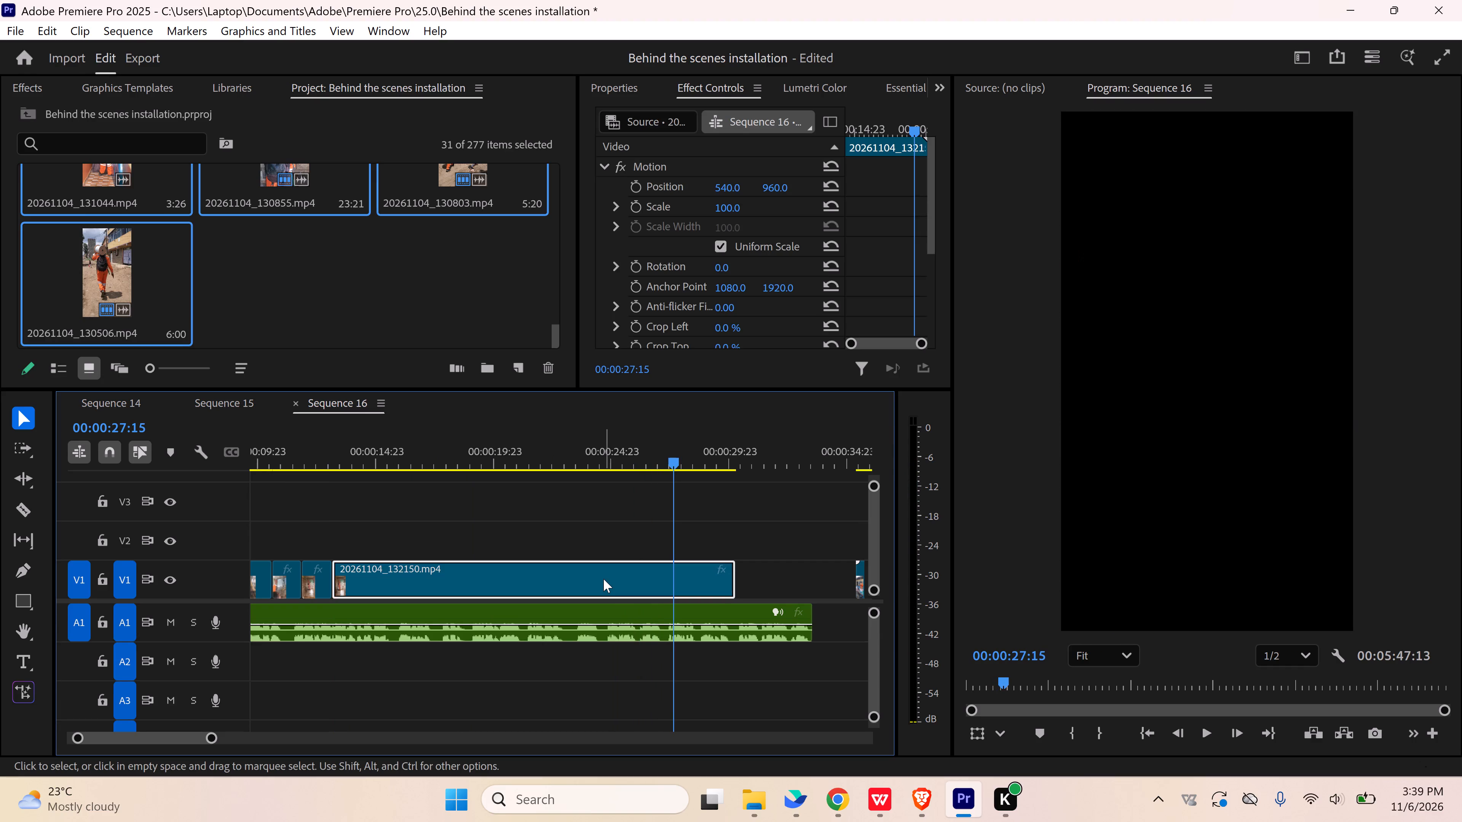
click(603, 579)
key(Delete)
Play the start of 20261104_132334.mp4 against the voiceover and split the clip at 00:00:14:13.
click(328, 448)
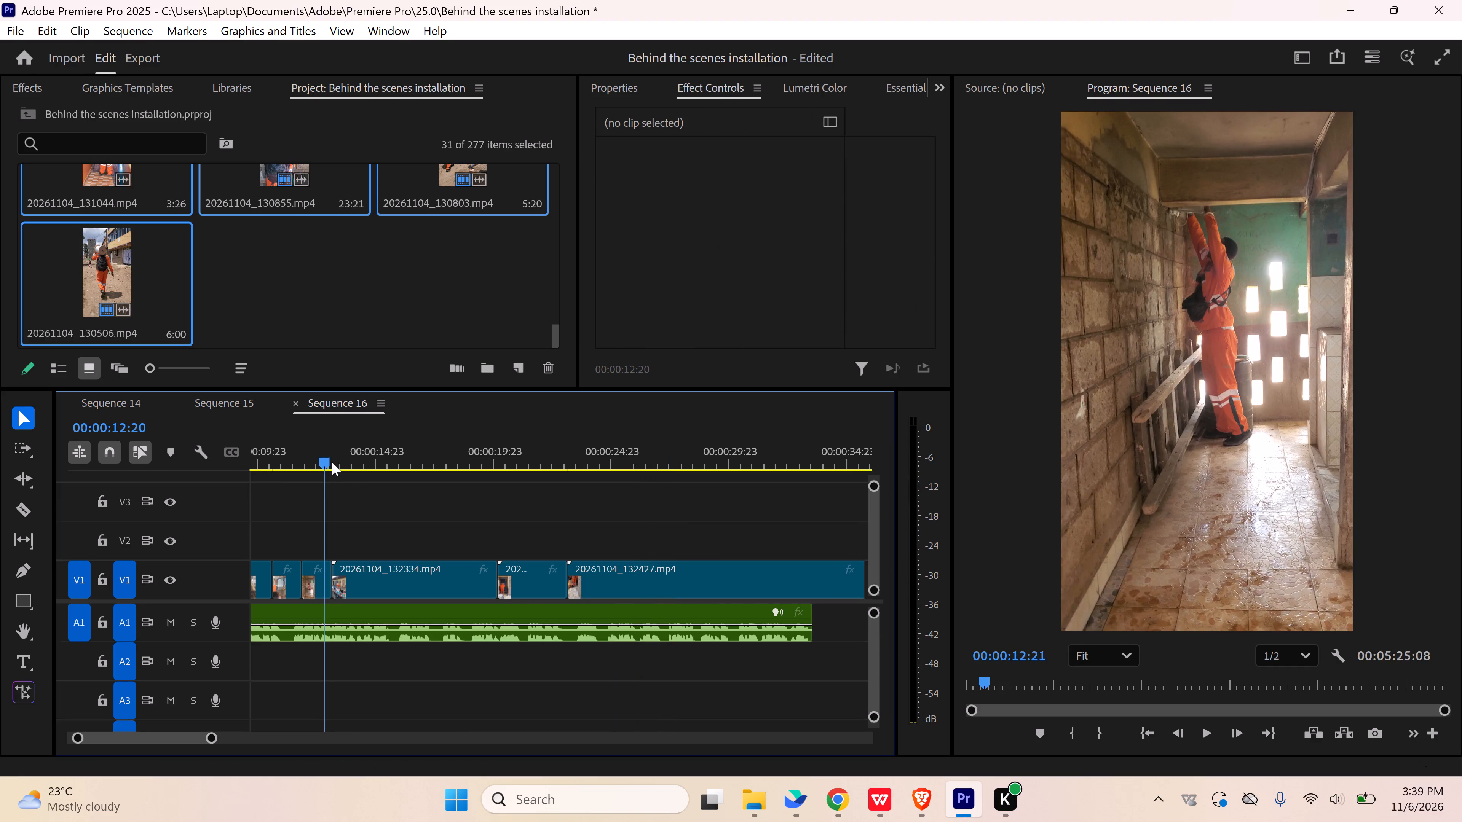
key(space)
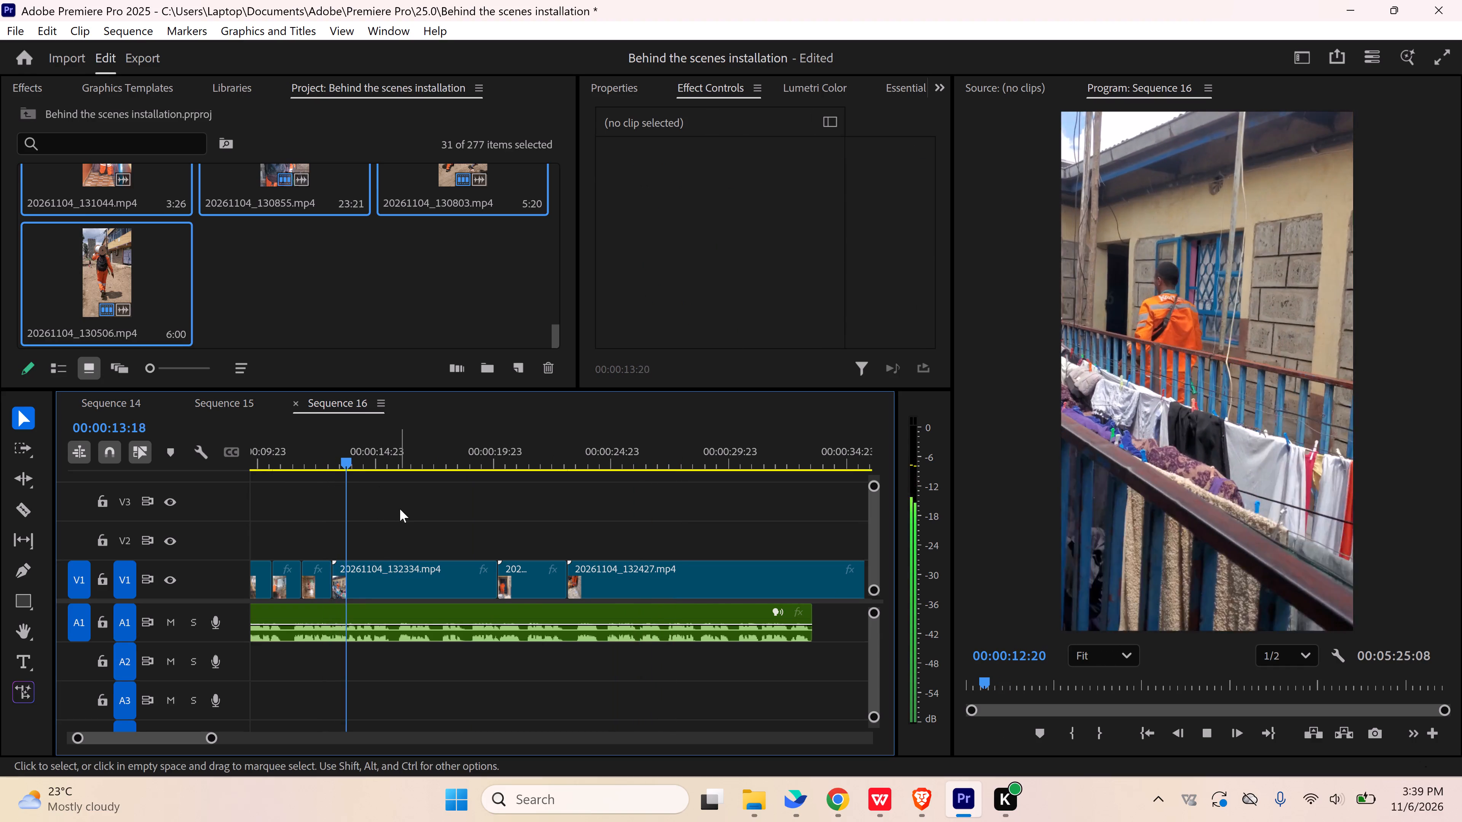
key(space)
click(339, 460)
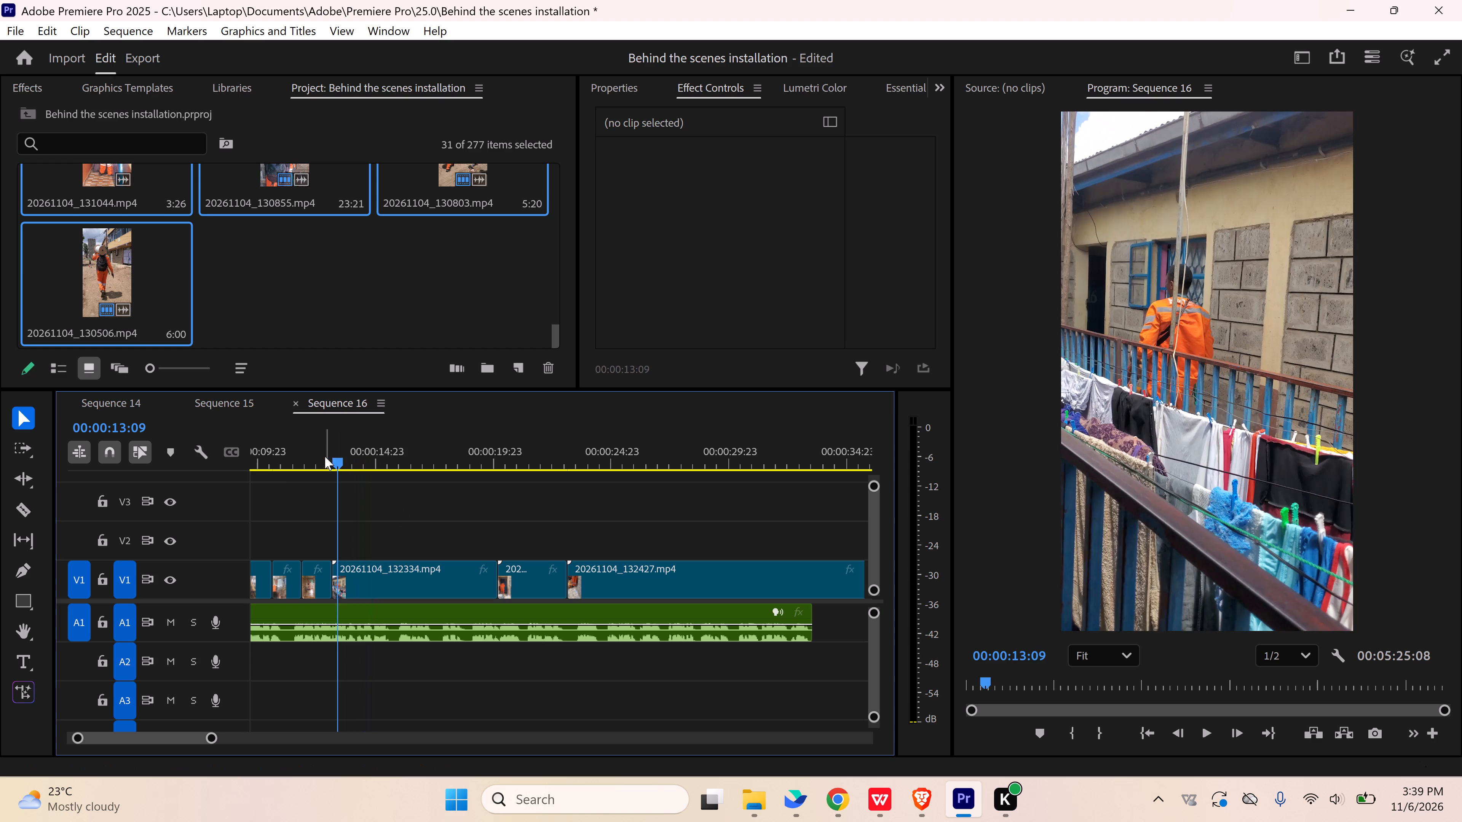
click(318, 457)
key(space)
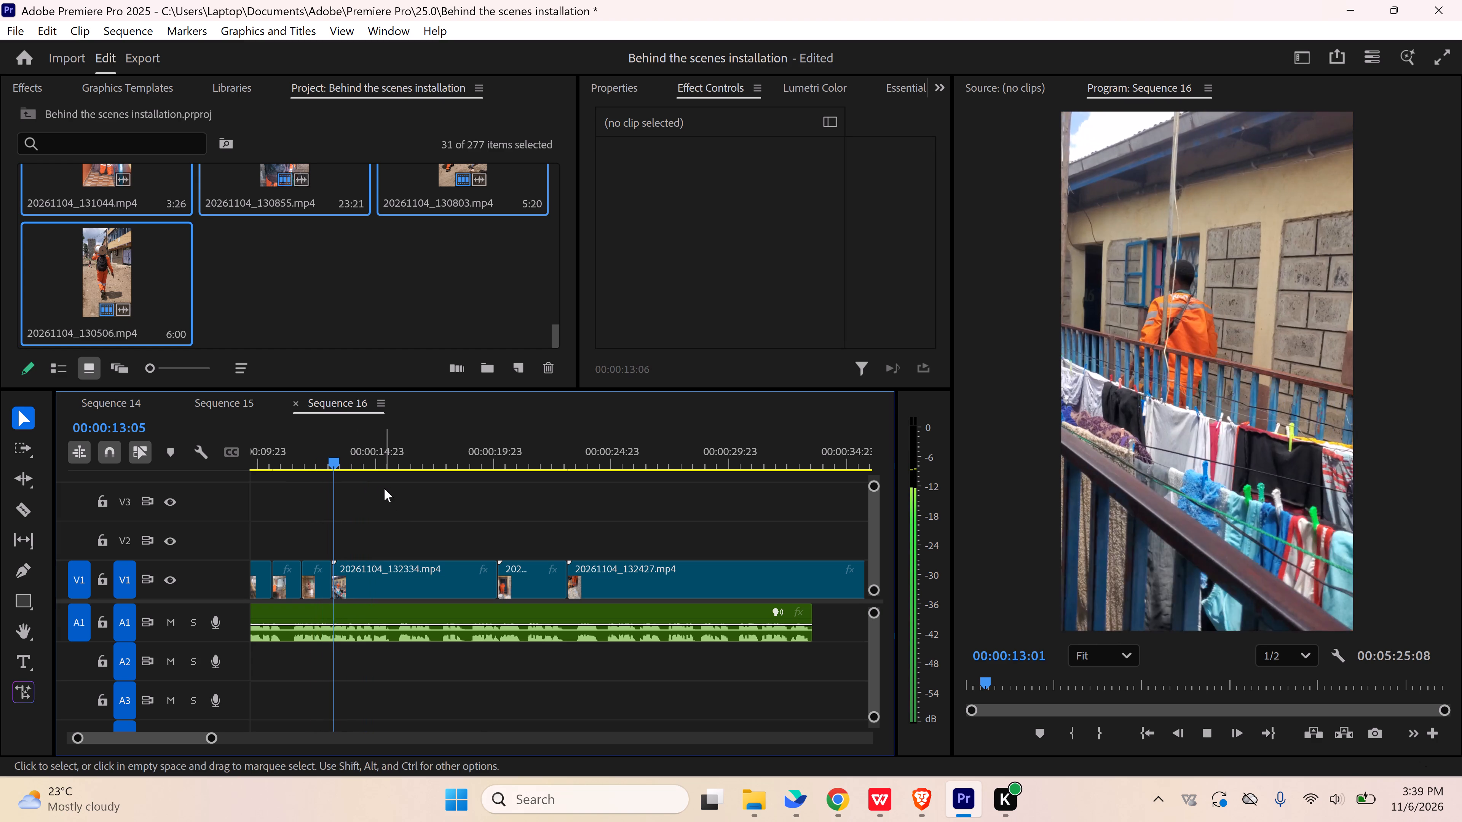
key(space)
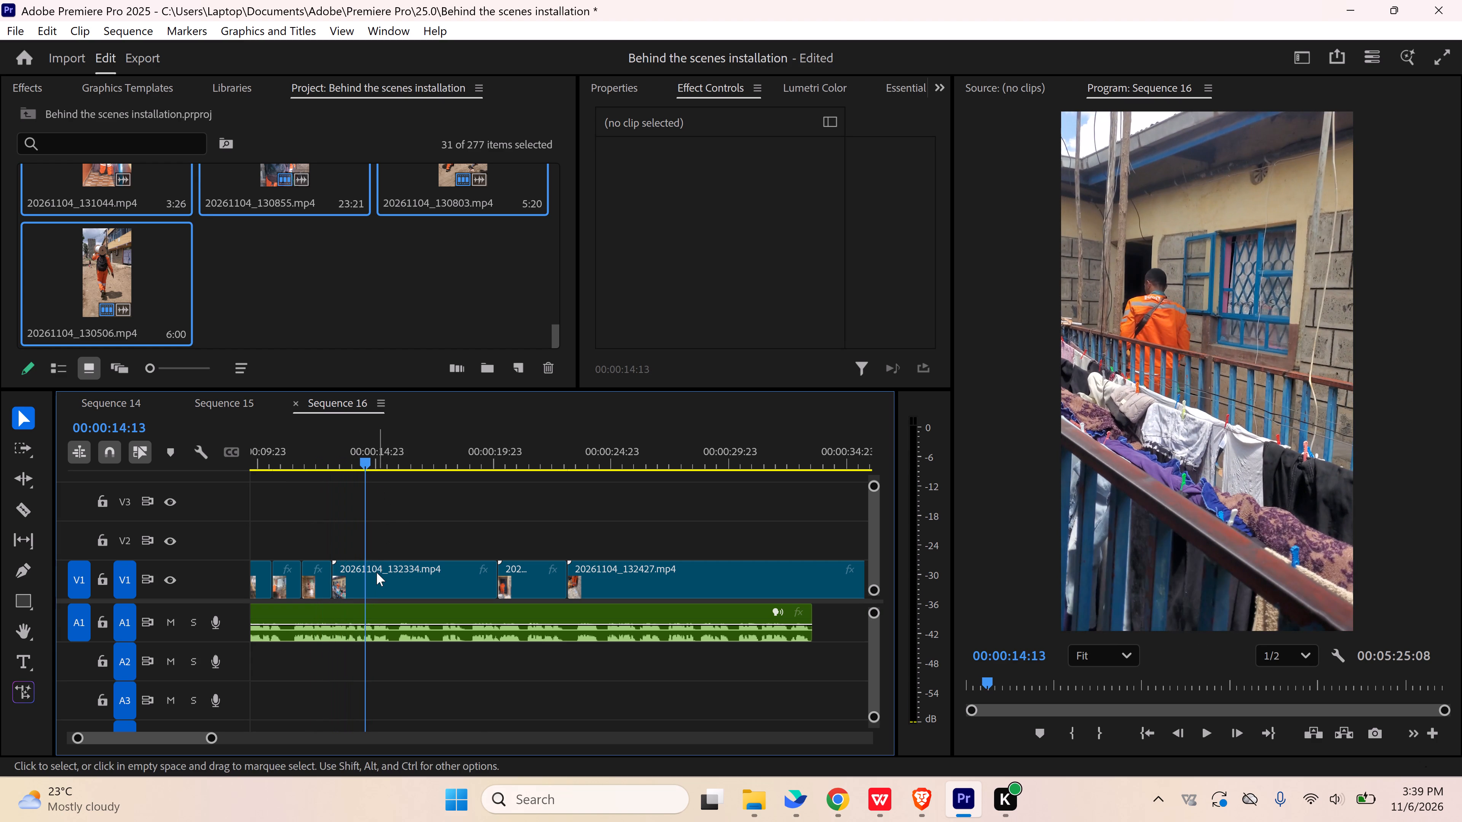
key(c)
click(364, 574)
key(v)
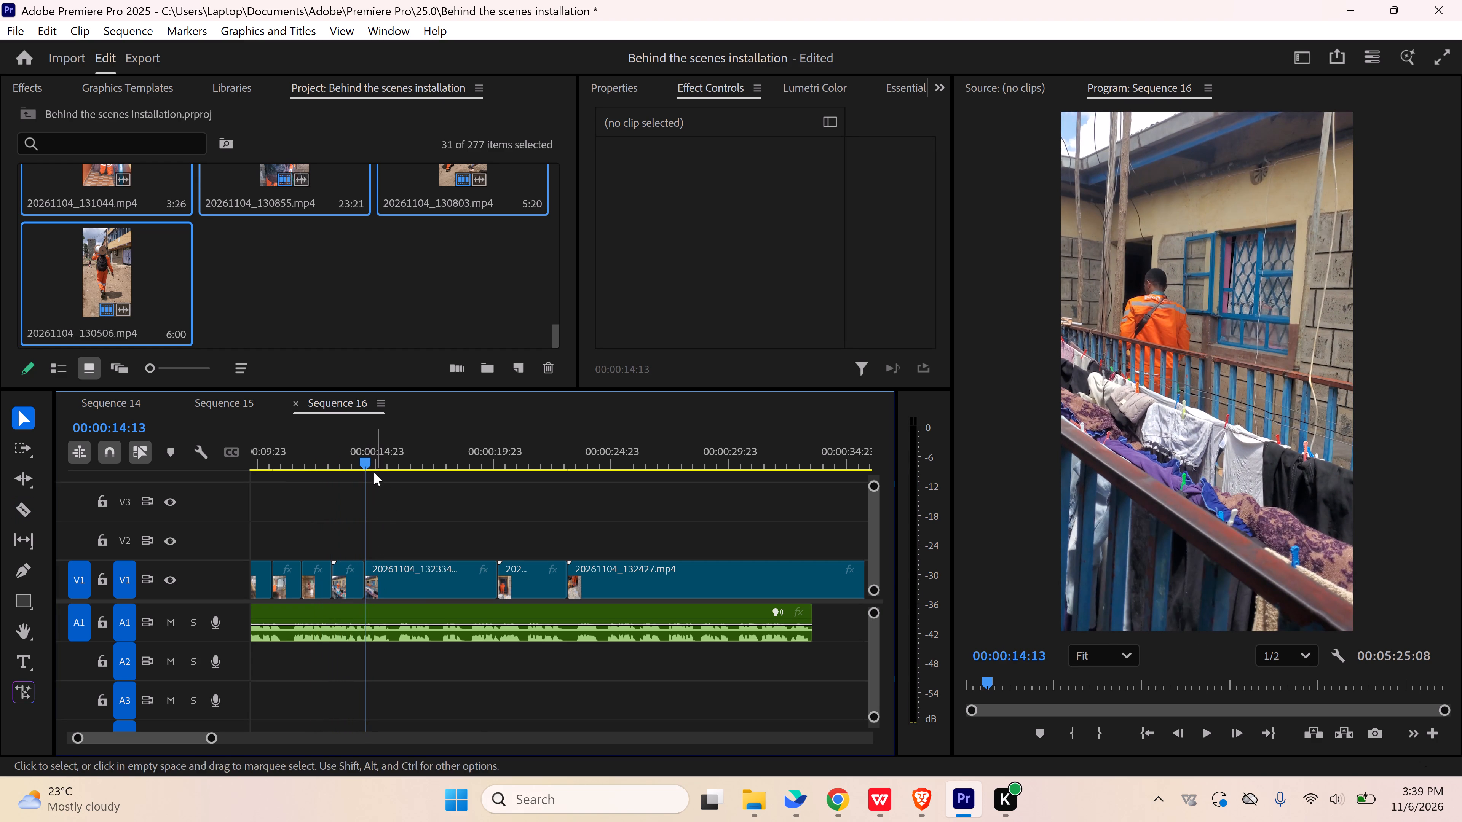
Check the rest of 20261104_132334.mp4 for usable footage, delete it from V1 and close the gap.
drag(370, 458, 507, 472)
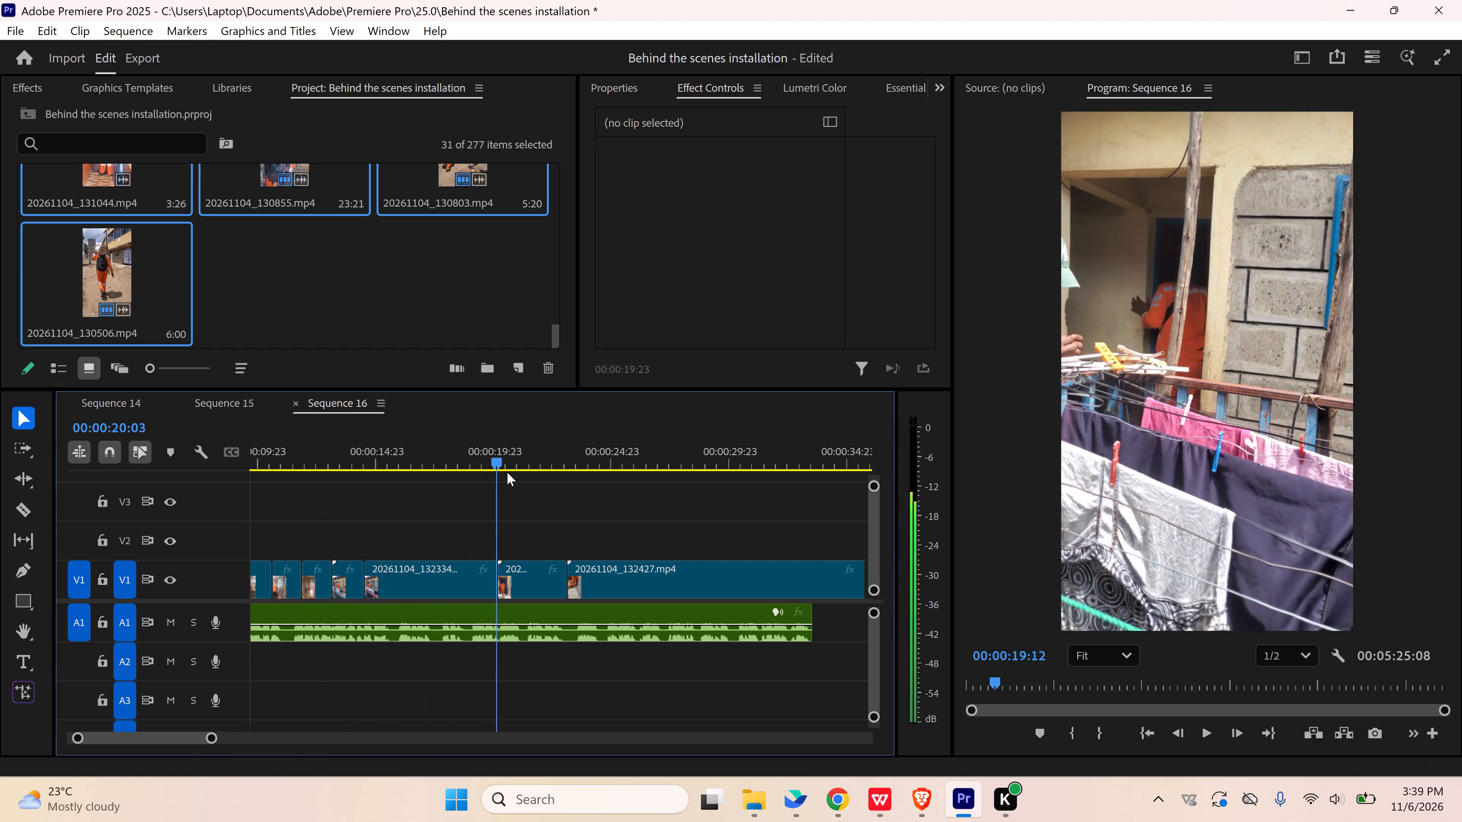
drag(507, 472, 524, 472)
click(437, 589)
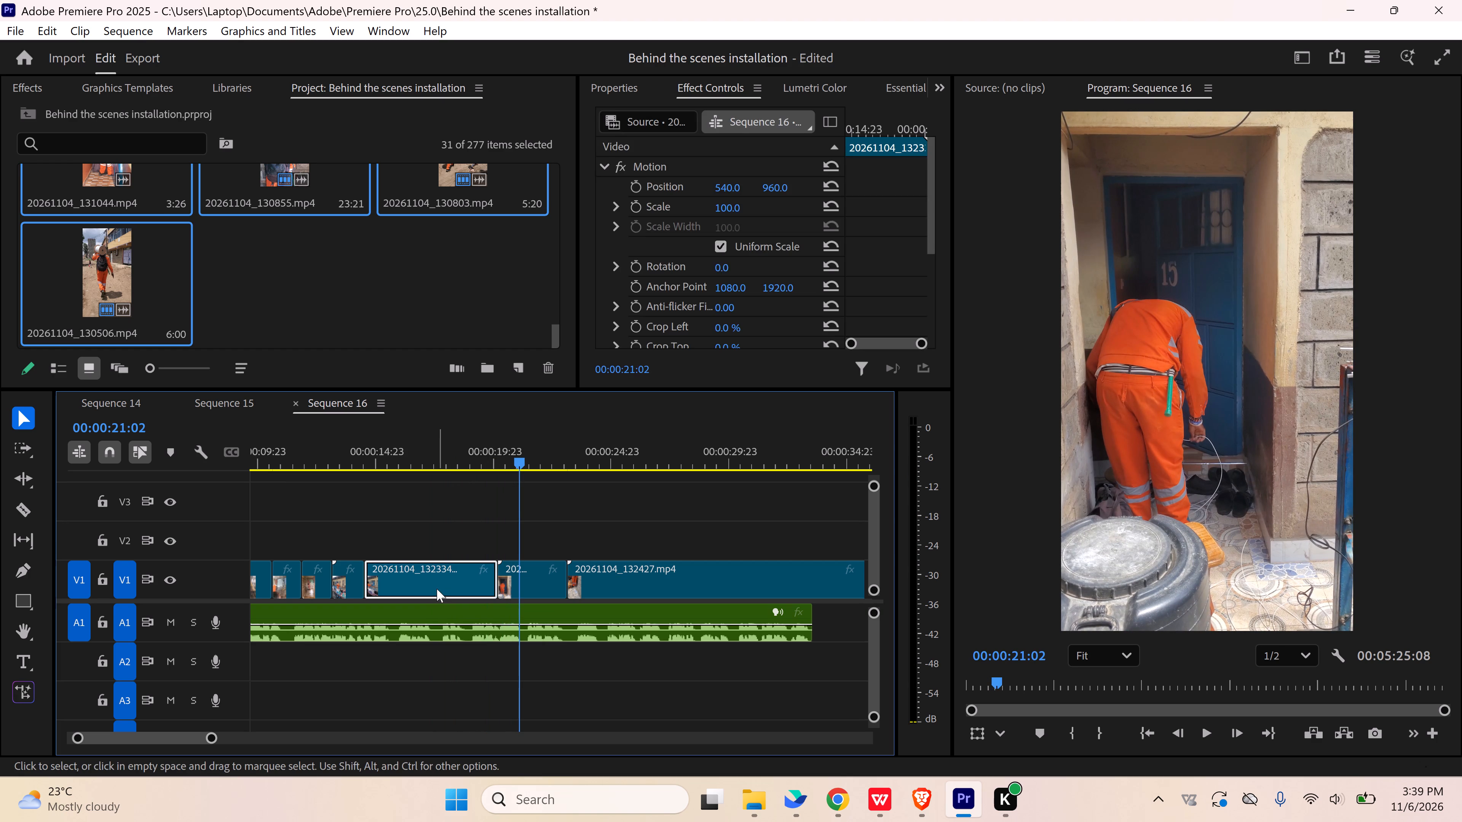
key(Delete)
click(437, 589)
key(Delete)
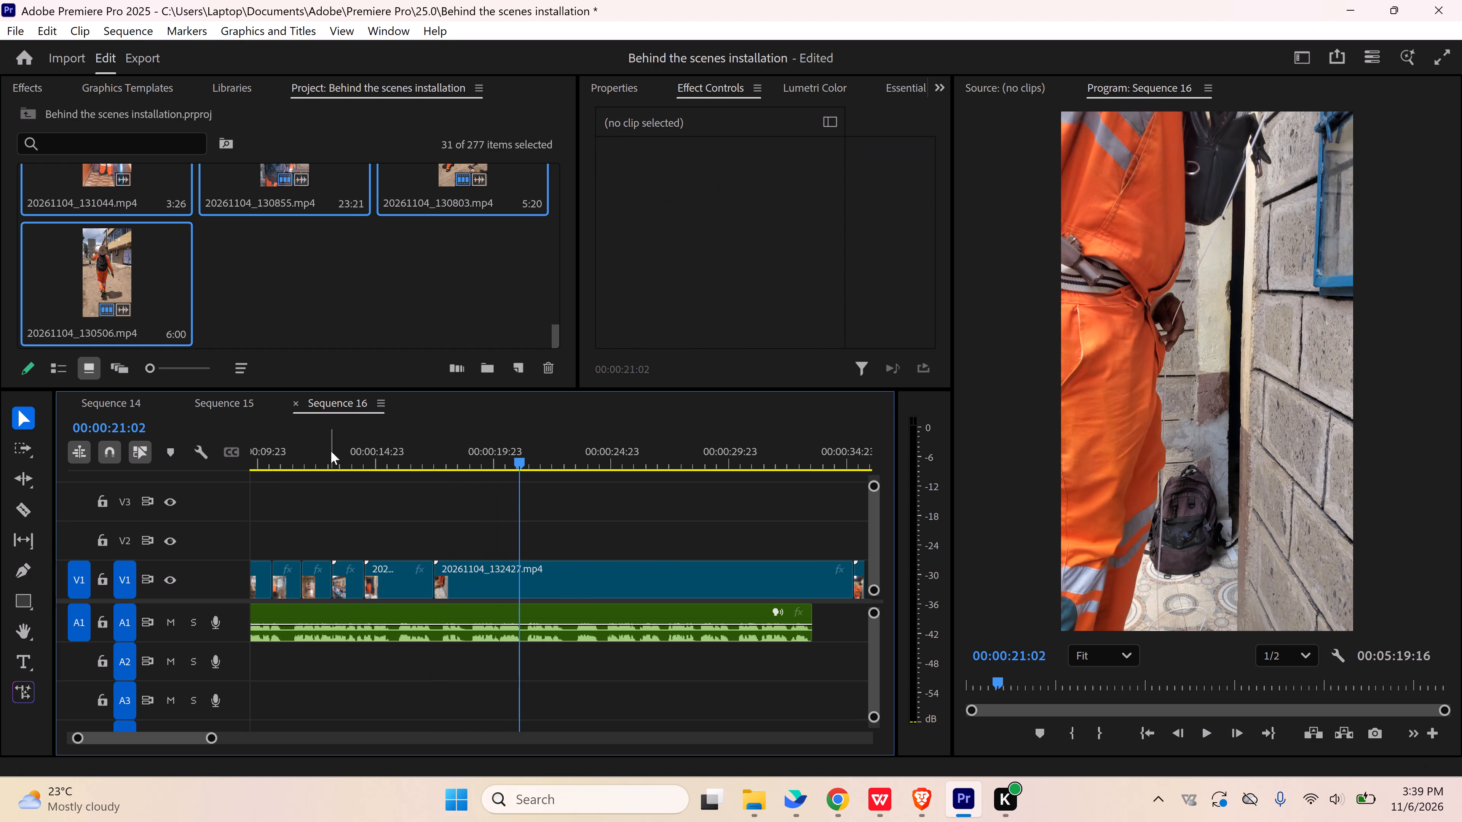
Play the 20261104_132334.mp4 shot against the voiceover and move the following short clip earlier to start at 00:00:14:04, overlapping the shot's end.
click(329, 451)
key(space)
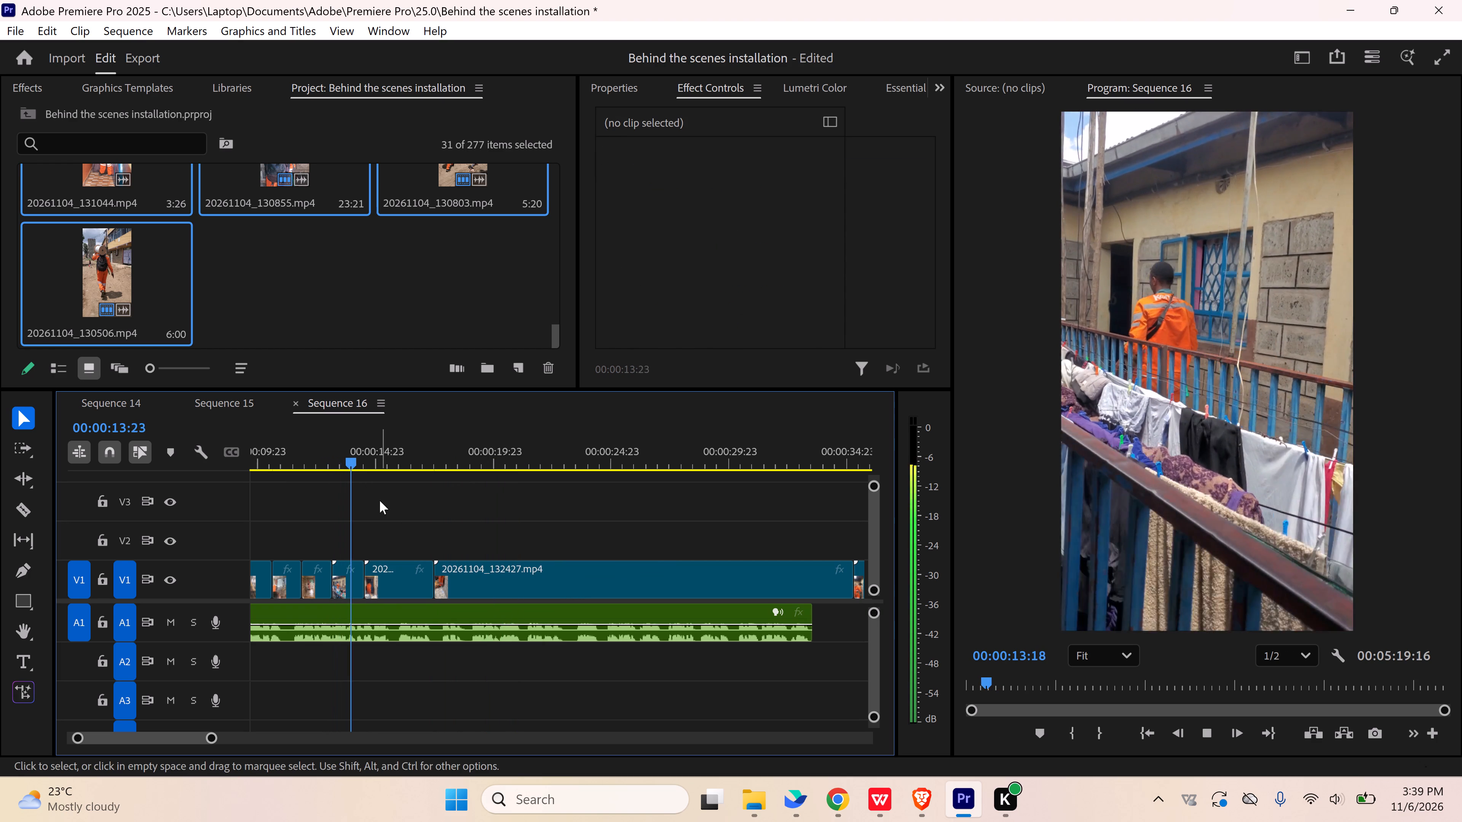
click(328, 460)
key(space)
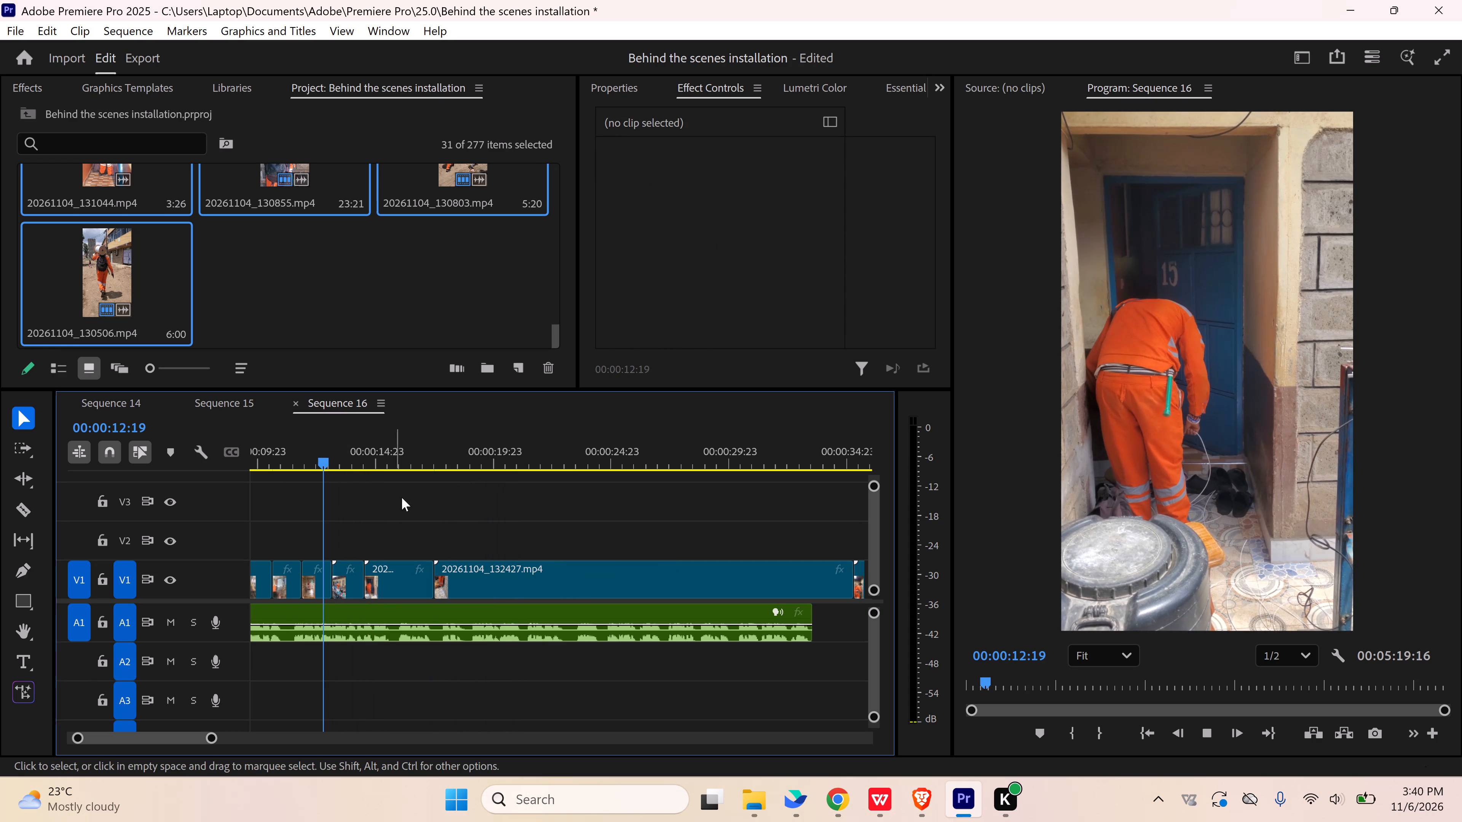
key(space)
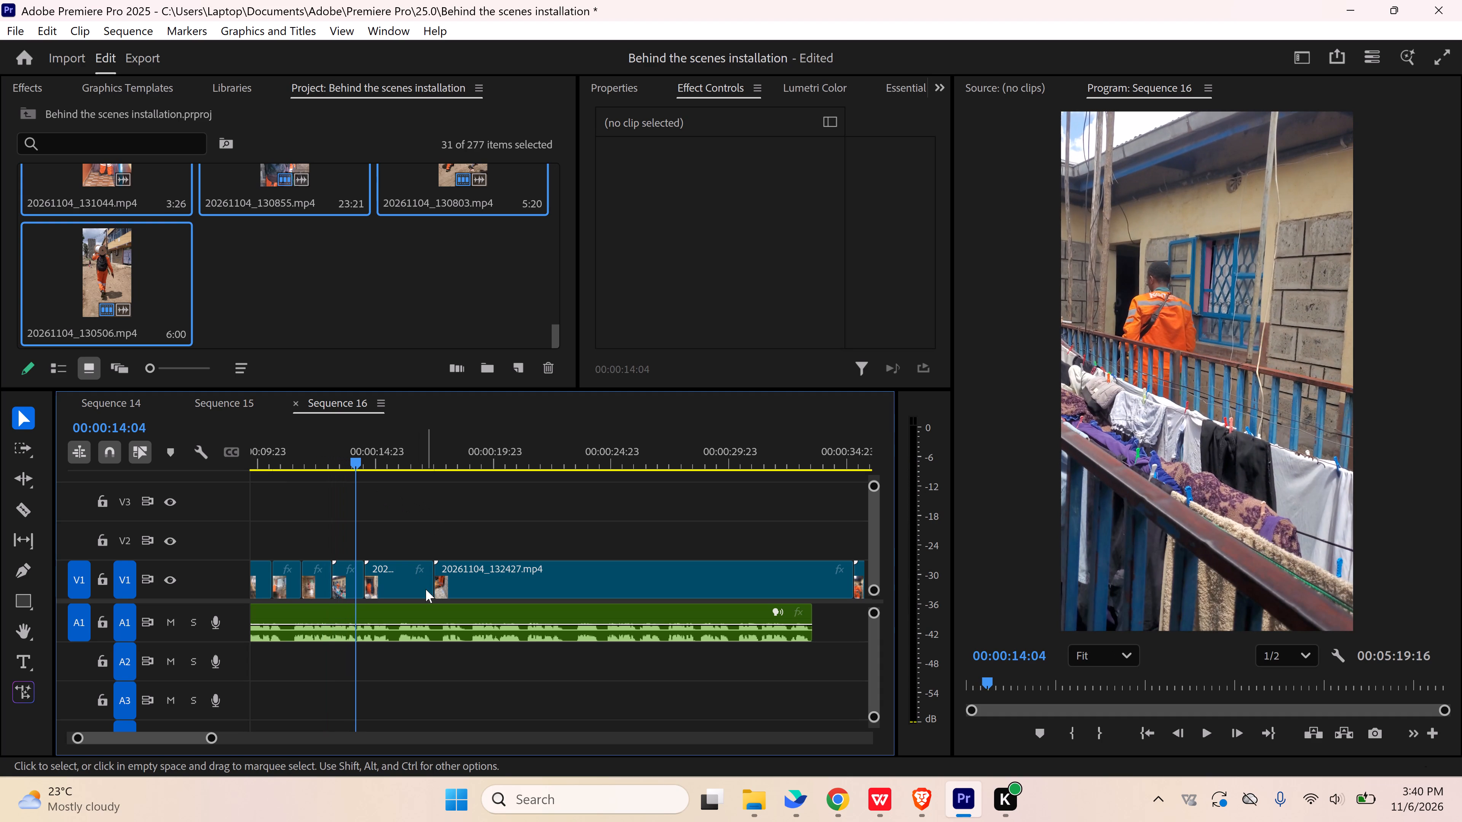
click(426, 591)
click(407, 589)
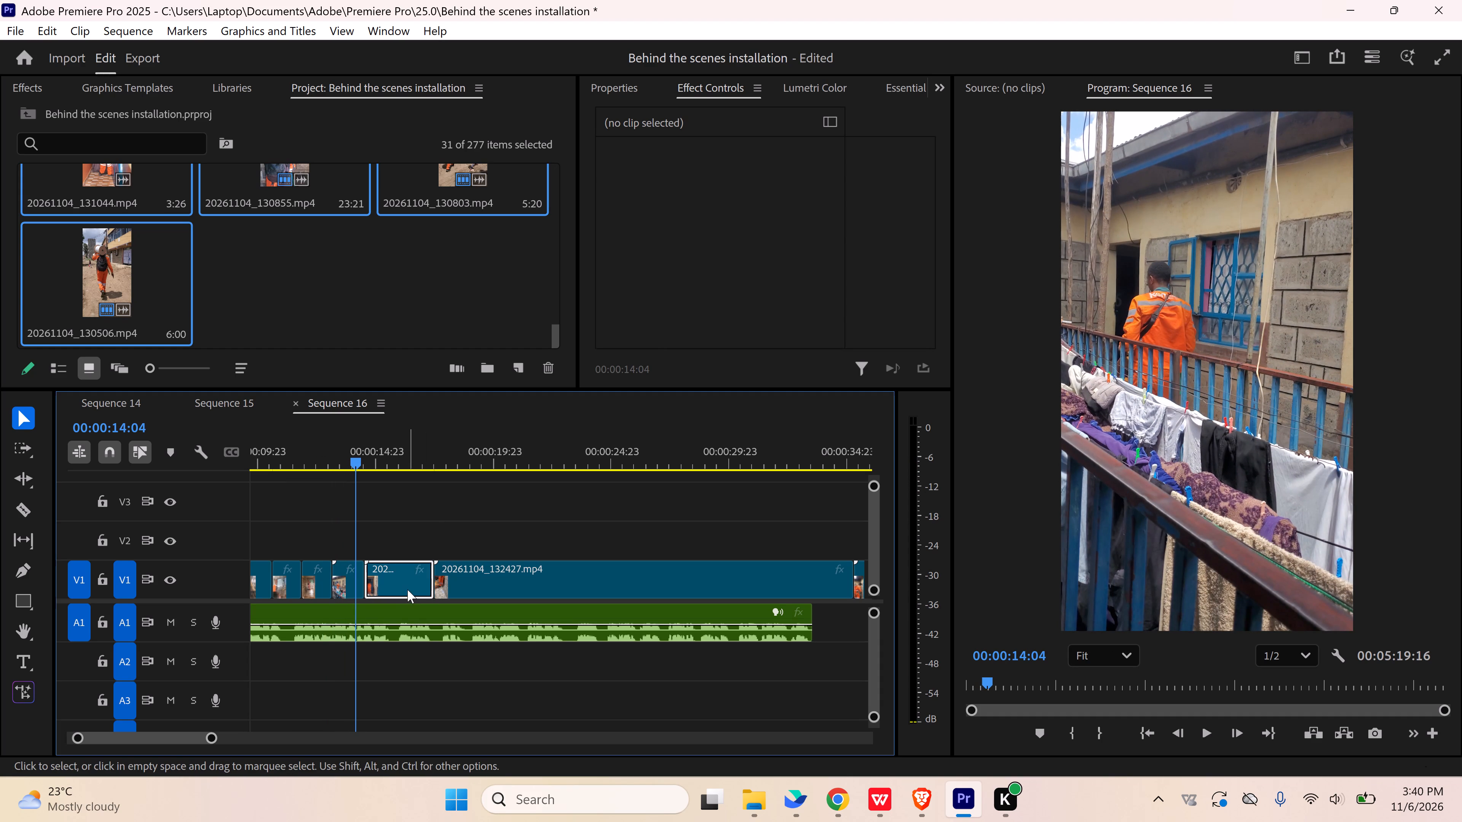
drag(407, 589, 397, 590)
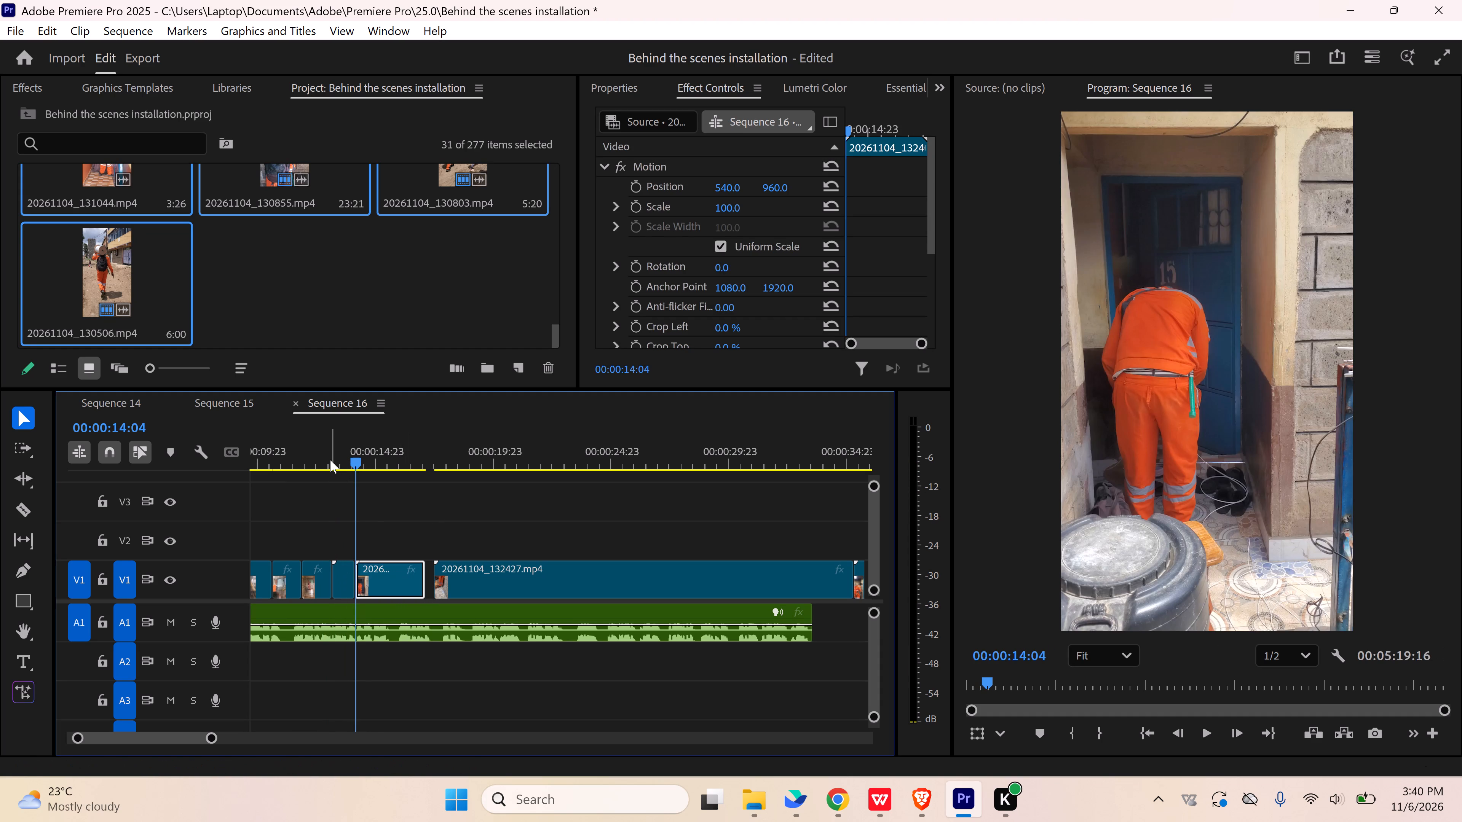
Play the moved clip against the voiceover, trim its end to 00:00:15:14 and close the gap before 20261104_132427.mp4.
click(329, 460)
click(371, 508)
key(space)
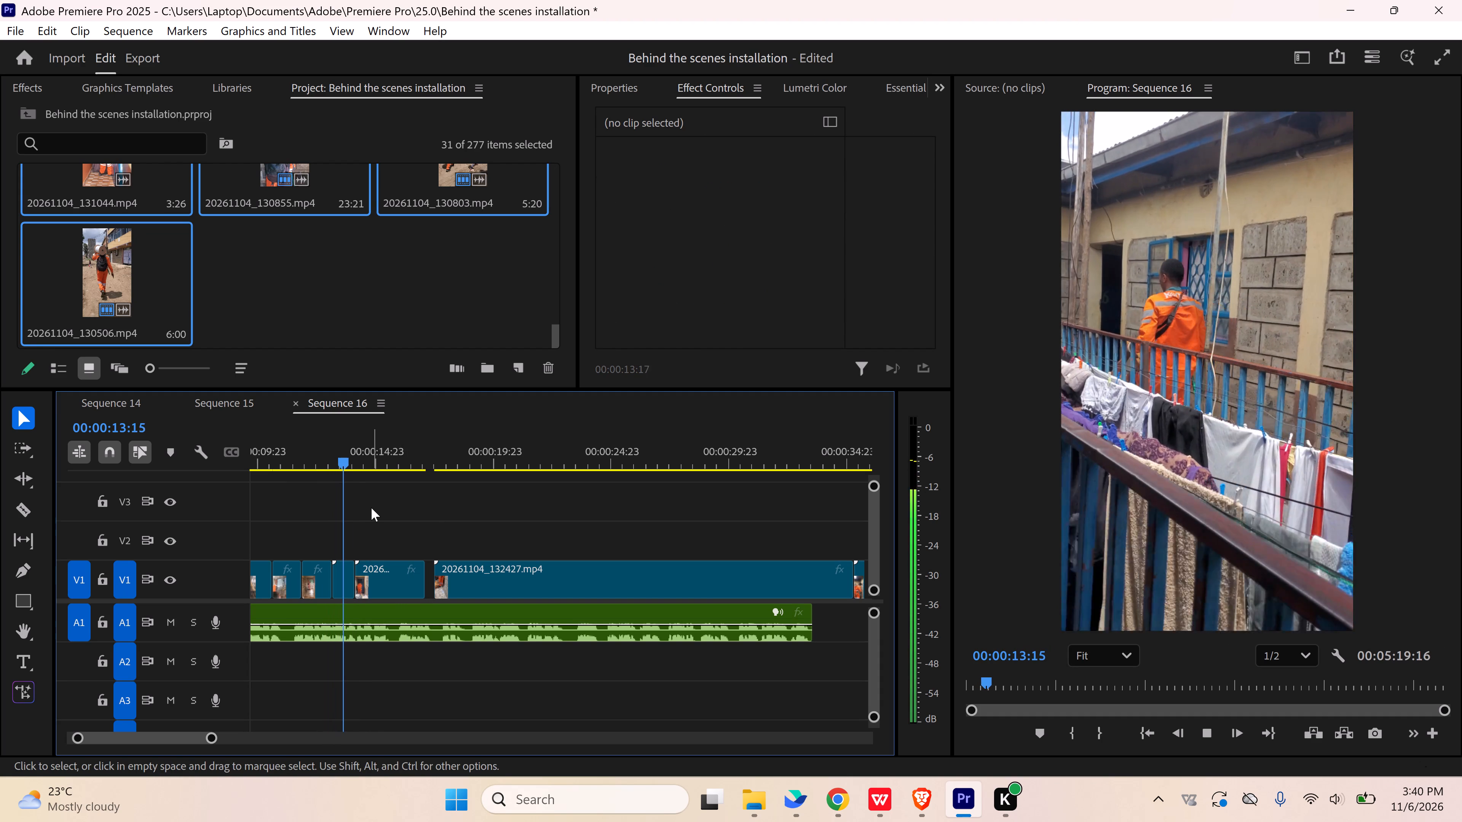
key(space)
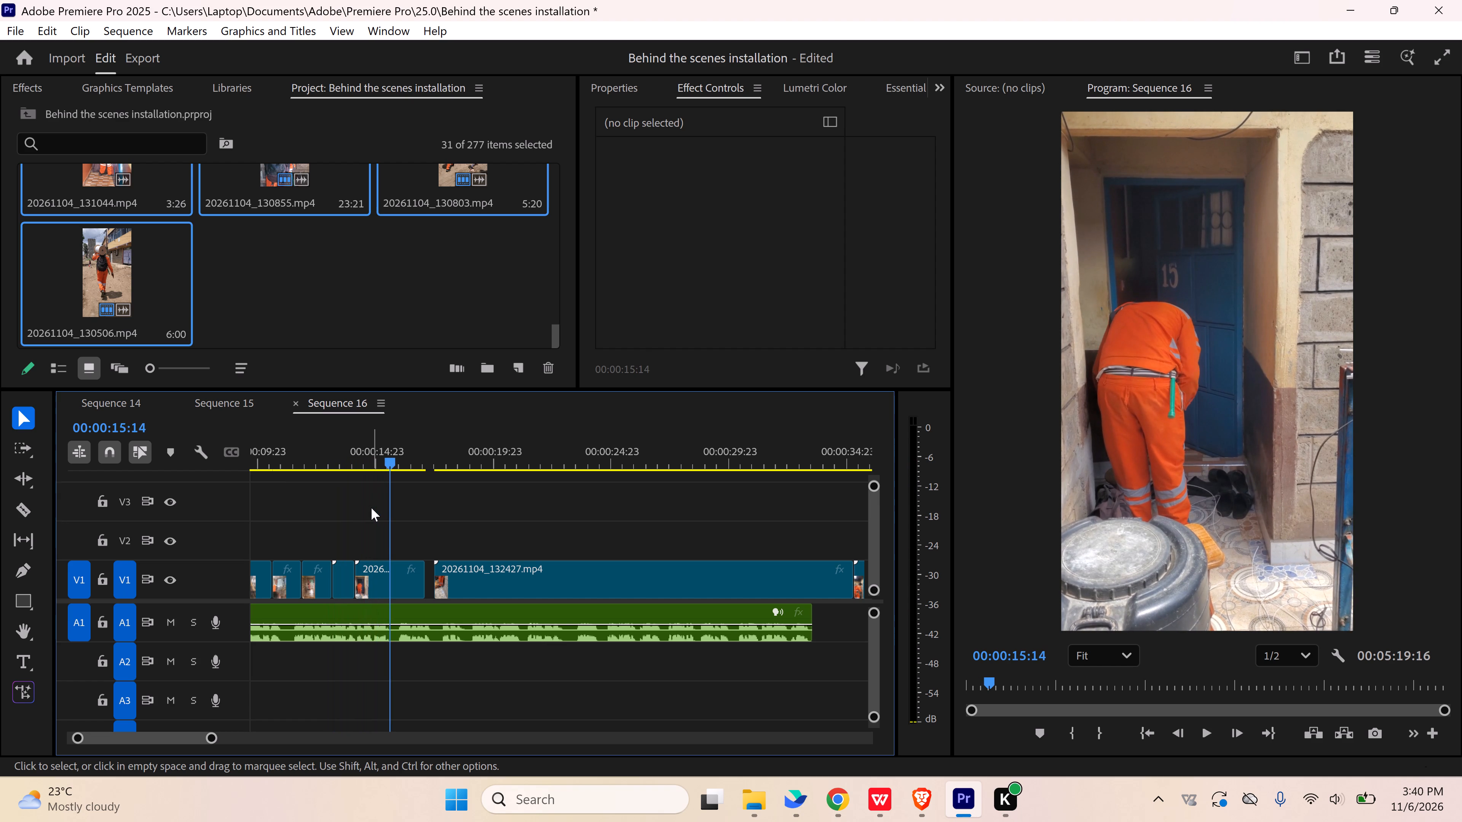
drag(422, 575, 392, 579)
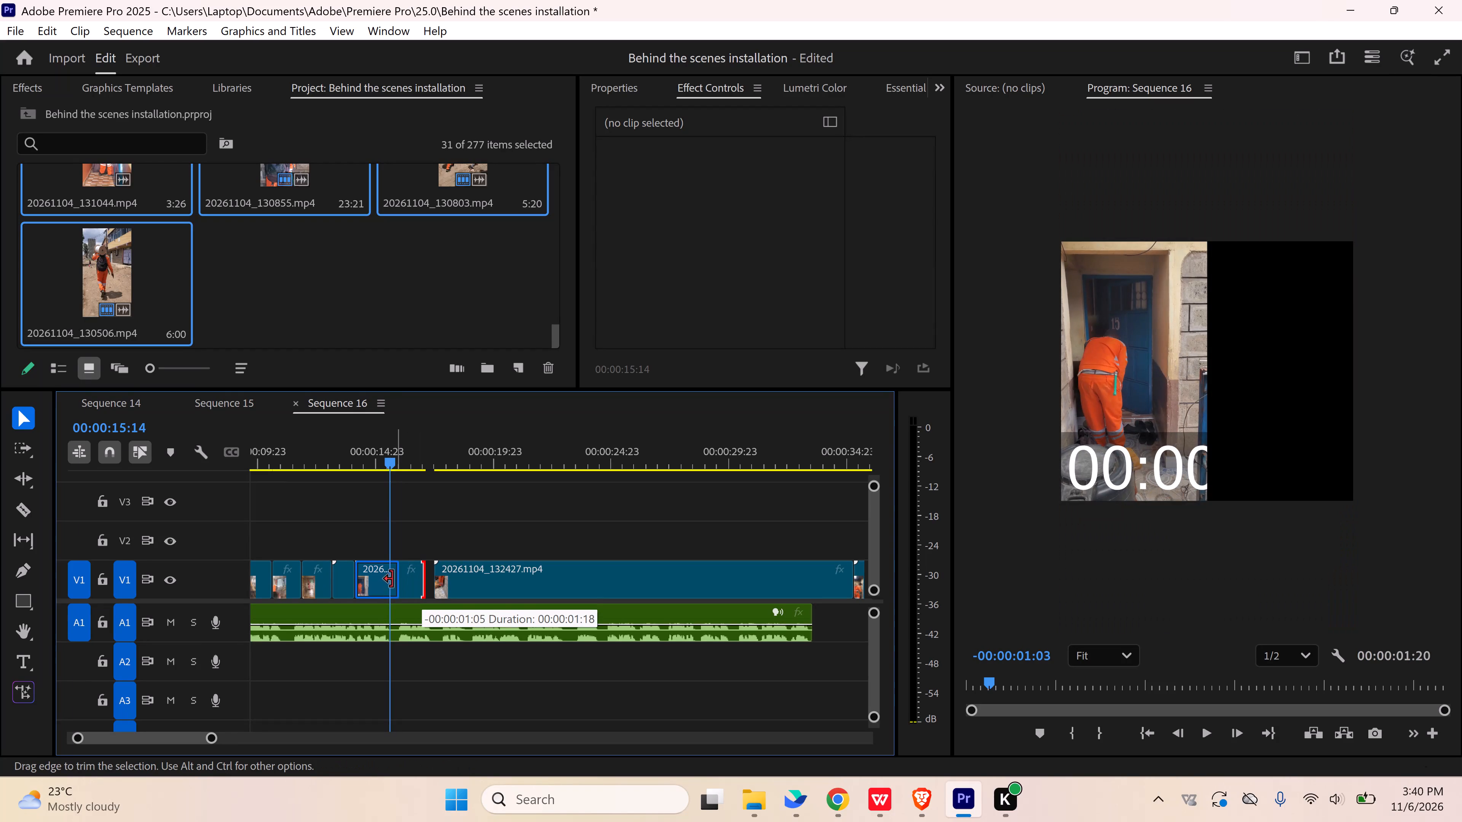
drag(392, 579, 391, 580)
click(407, 579)
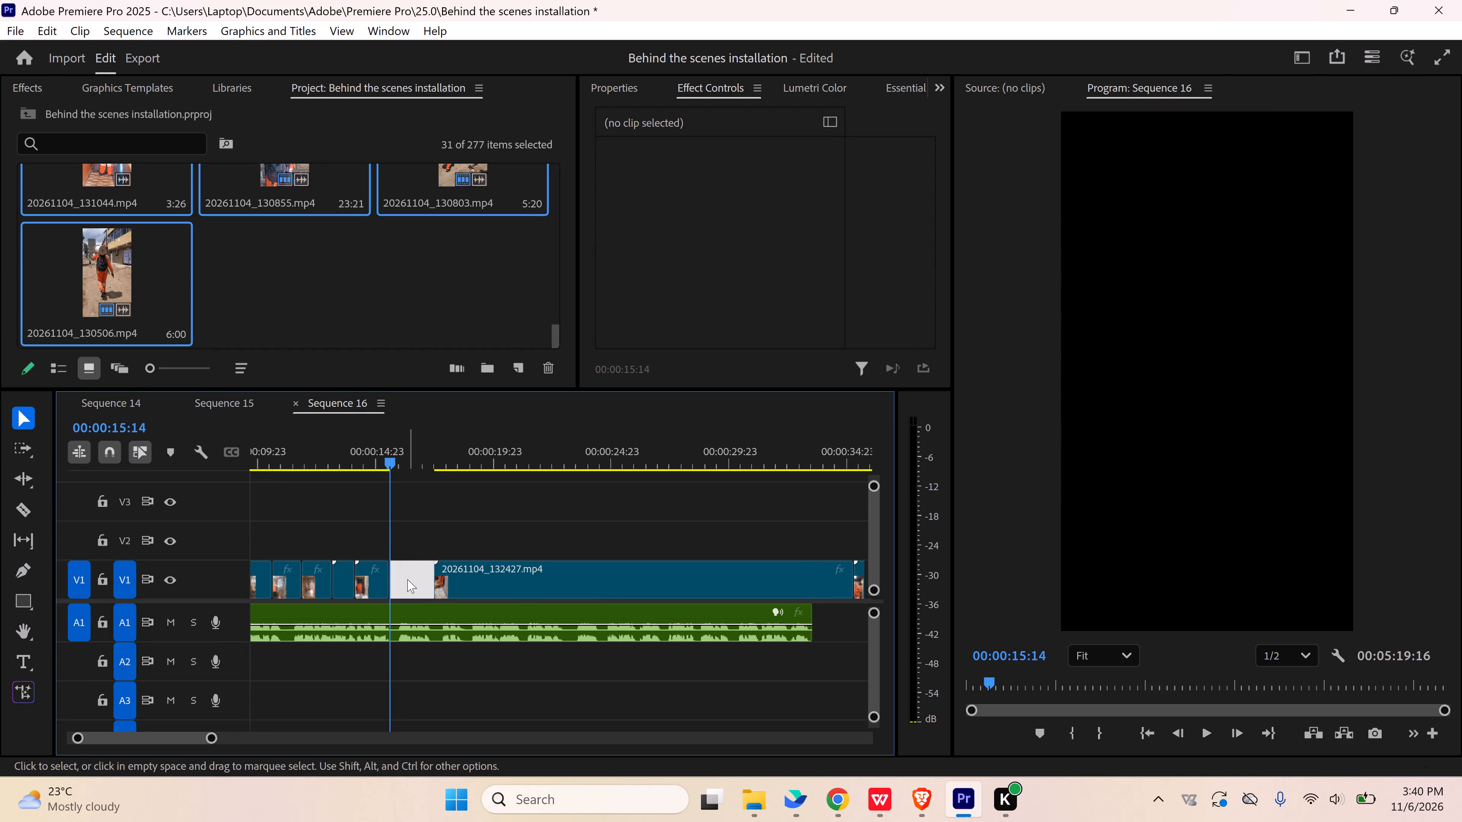
key(Delete)
Check 20261104_132427.mp4 for usable footage, delete it from V1 and close the gap before 20261104_132452.mp4.
key(space)
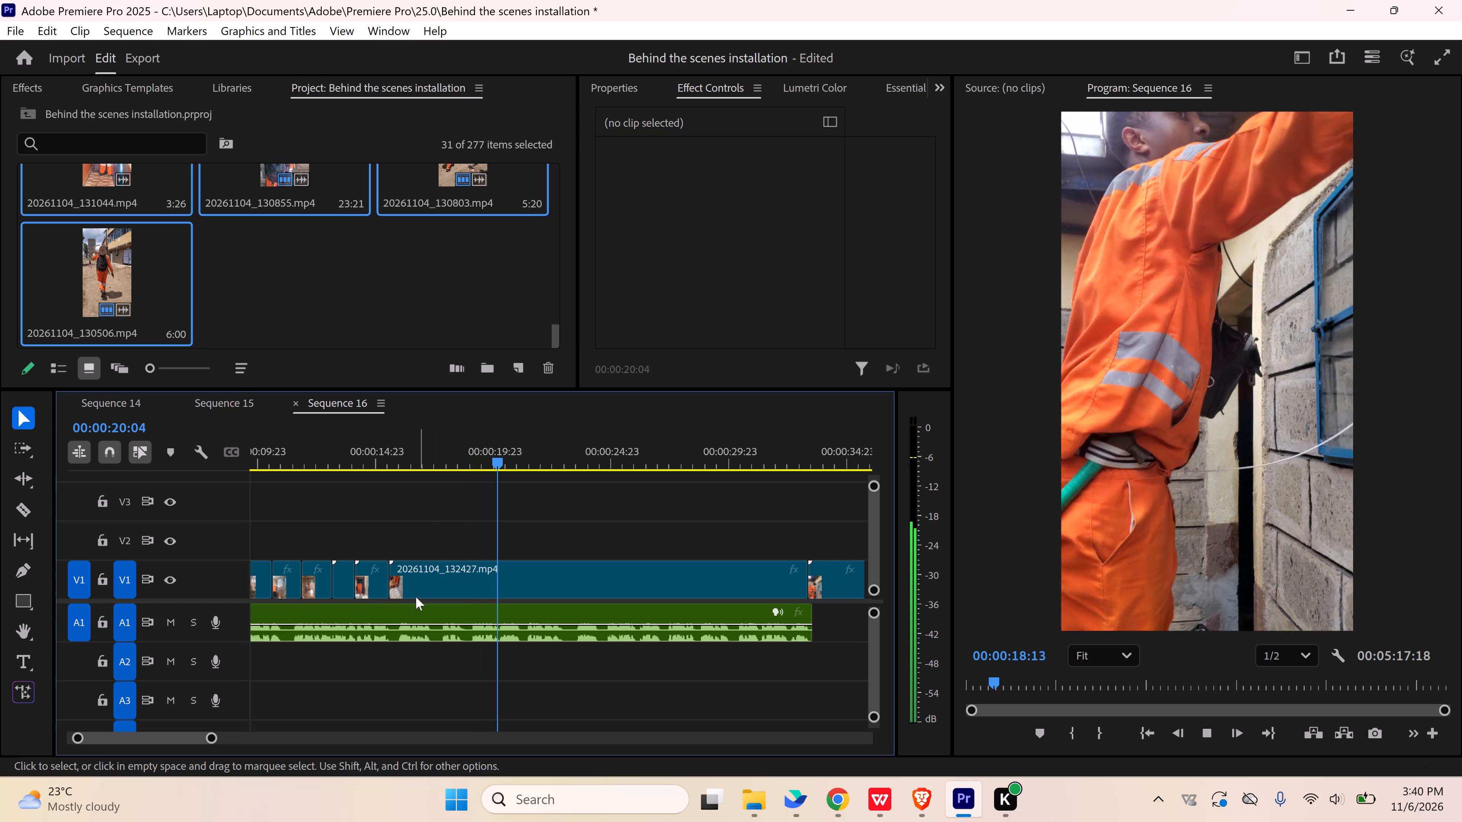
key(space)
drag(524, 464, 551, 467)
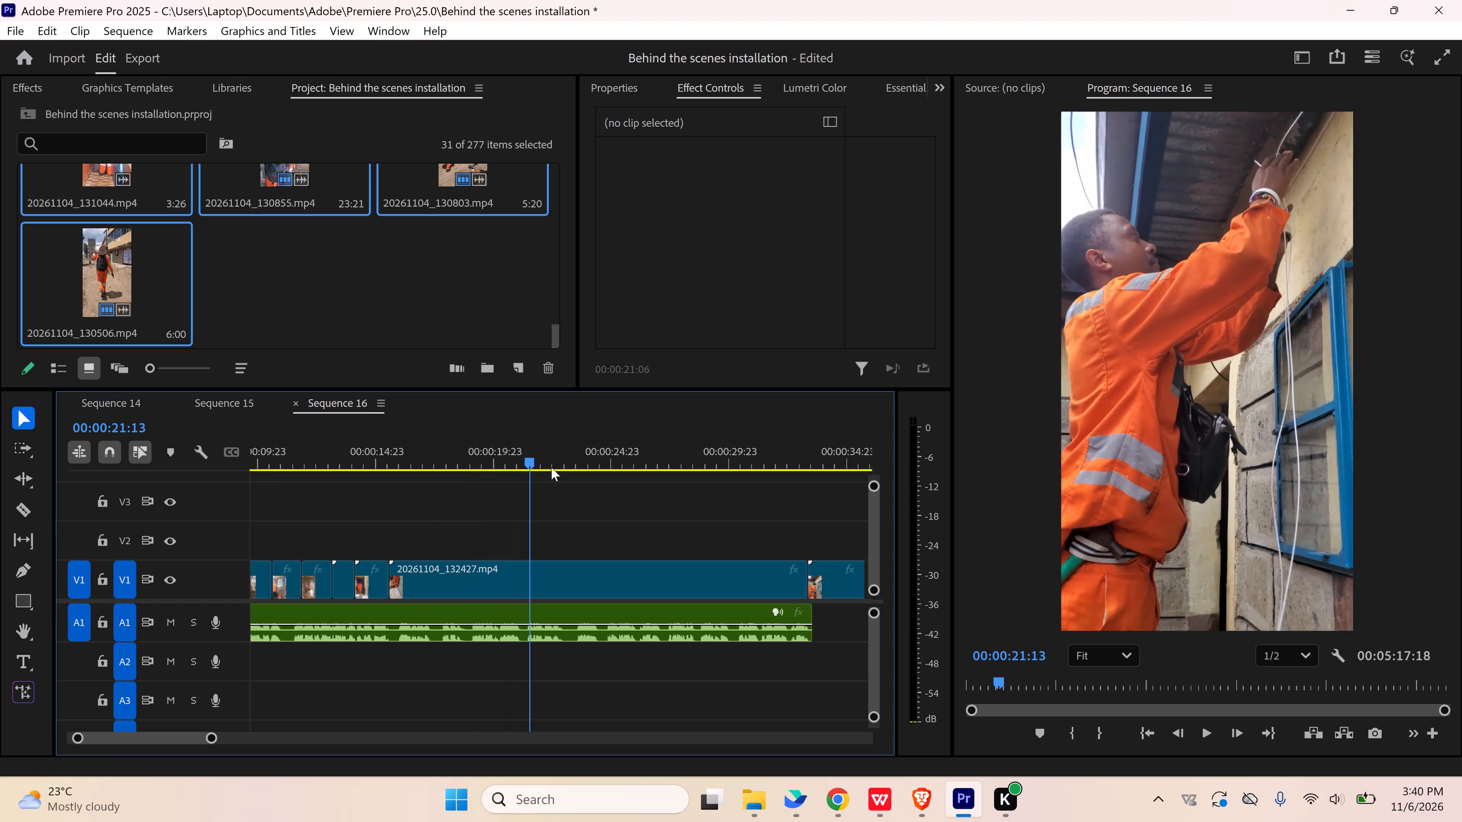
drag(551, 467, 693, 461)
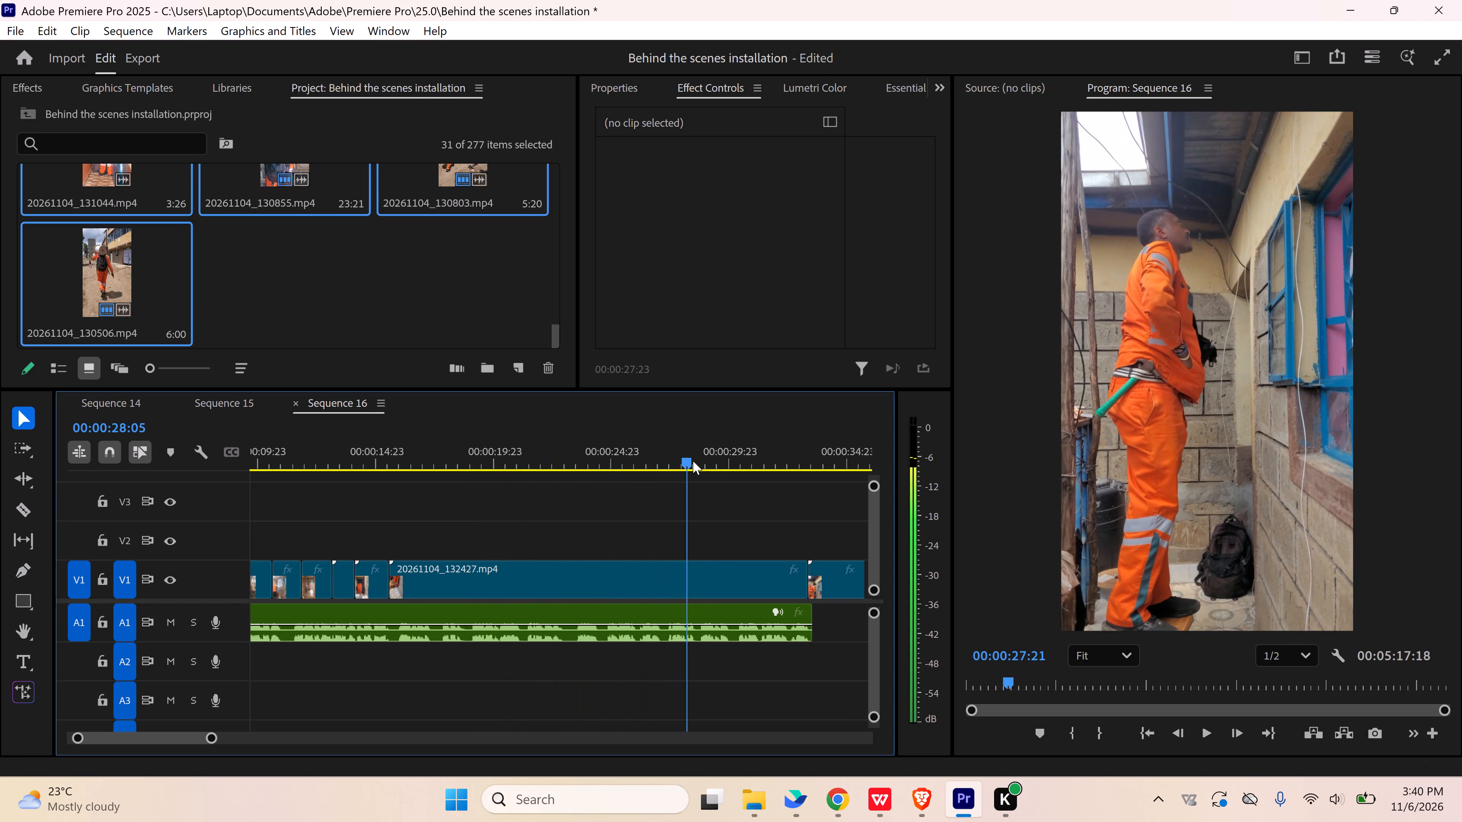
drag(693, 461, 781, 462)
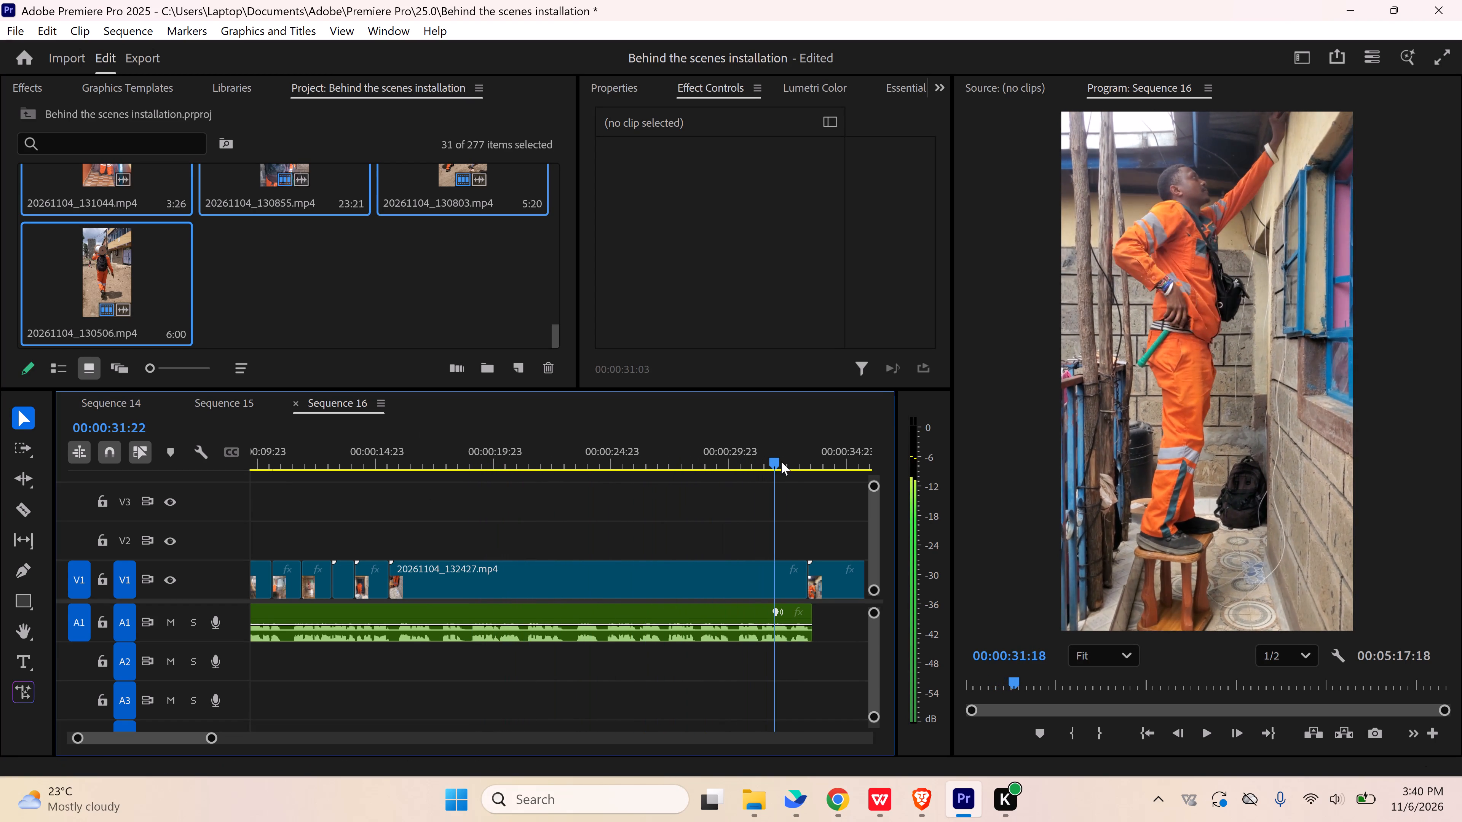
drag(781, 462, 811, 463)
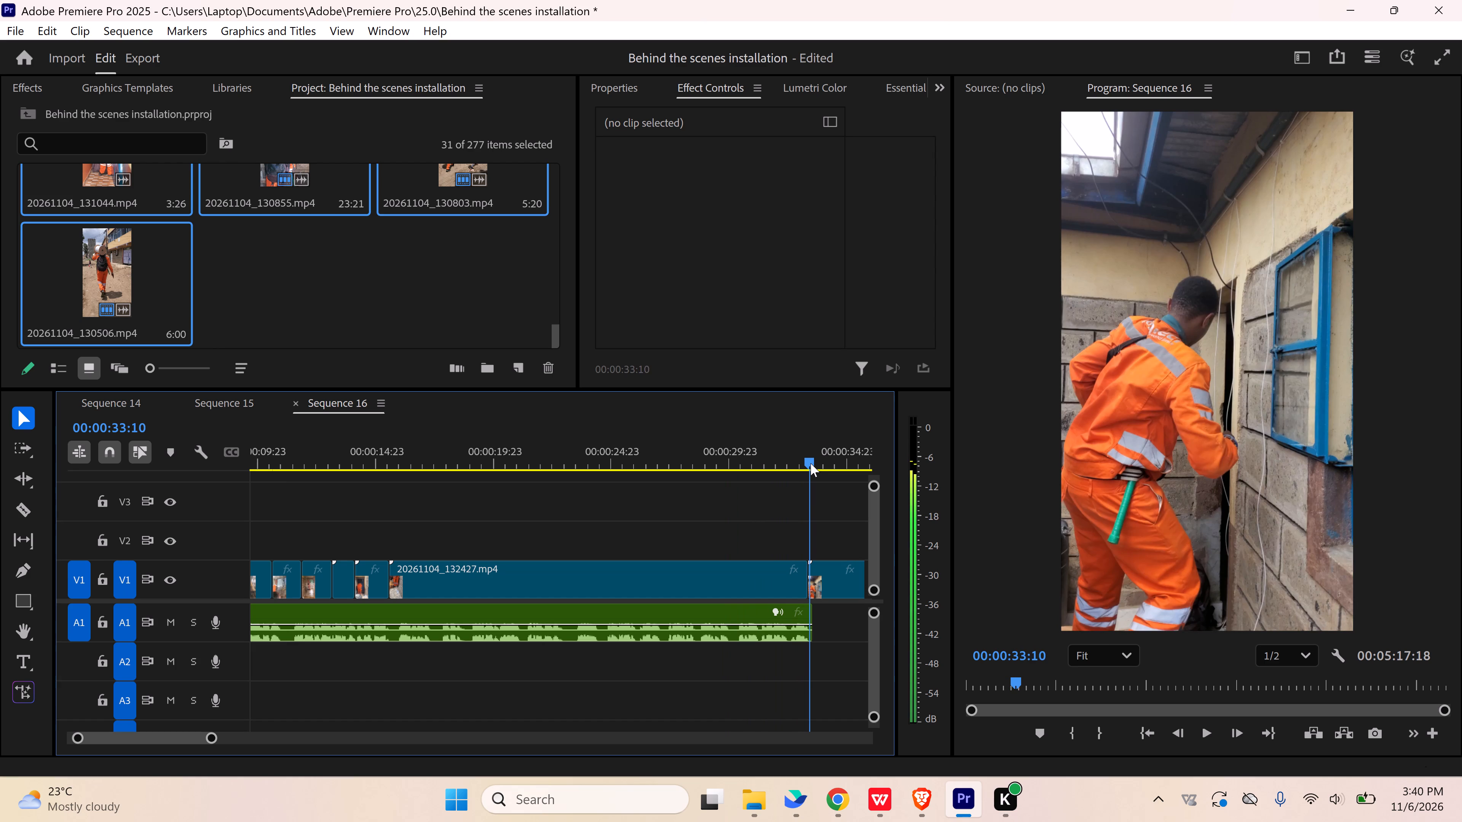
drag(811, 463, 812, 463)
click(662, 575)
key(Delete)
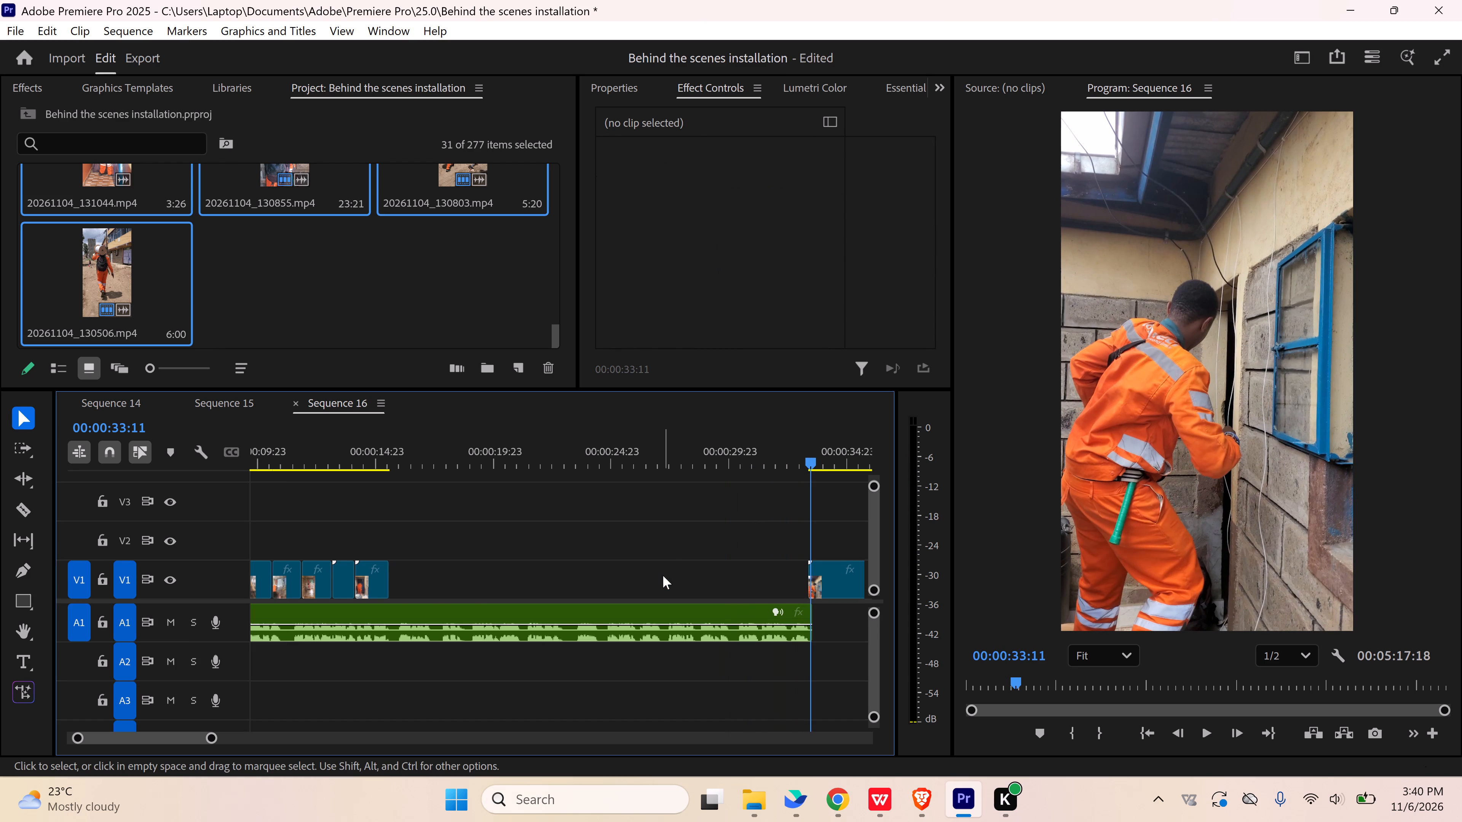
click(663, 575)
key(Delete)
Find the usable part of 20261104_132452.mp4, split it at 00:00:23:20, delete the part before the cut and close the gap.
click(379, 450)
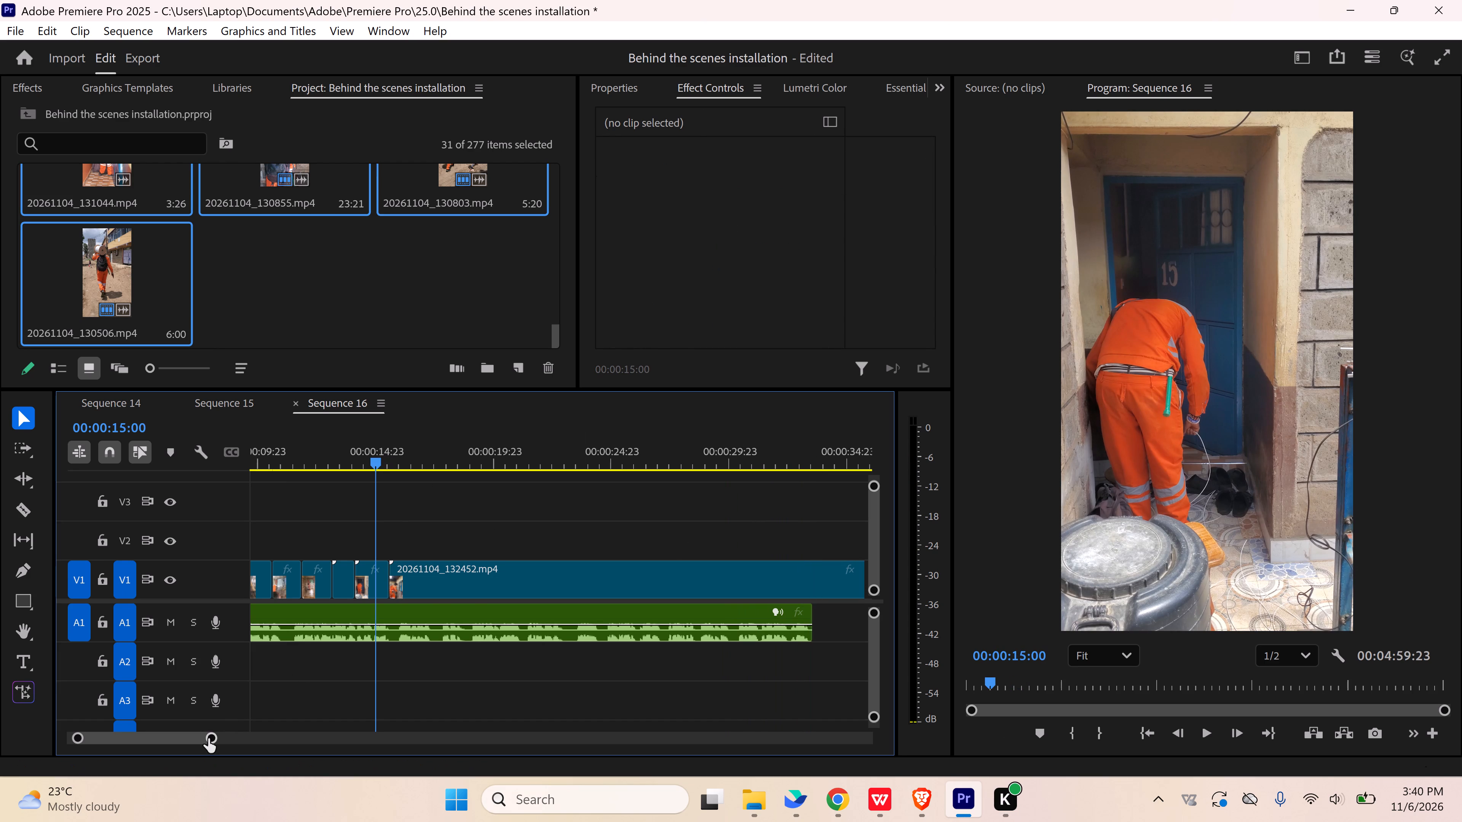
drag(208, 739, 566, 708)
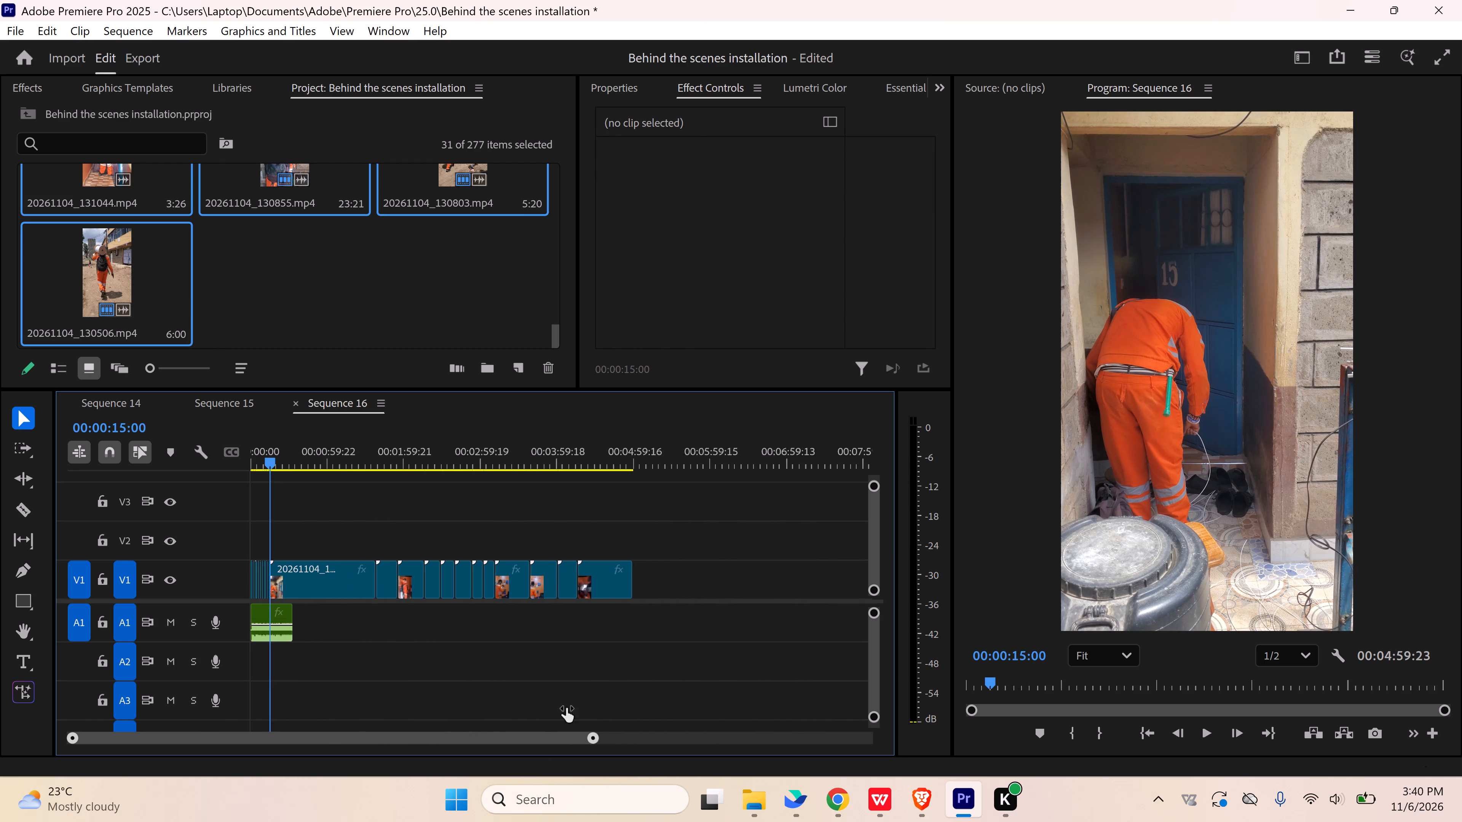
drag(566, 708, 417, 715)
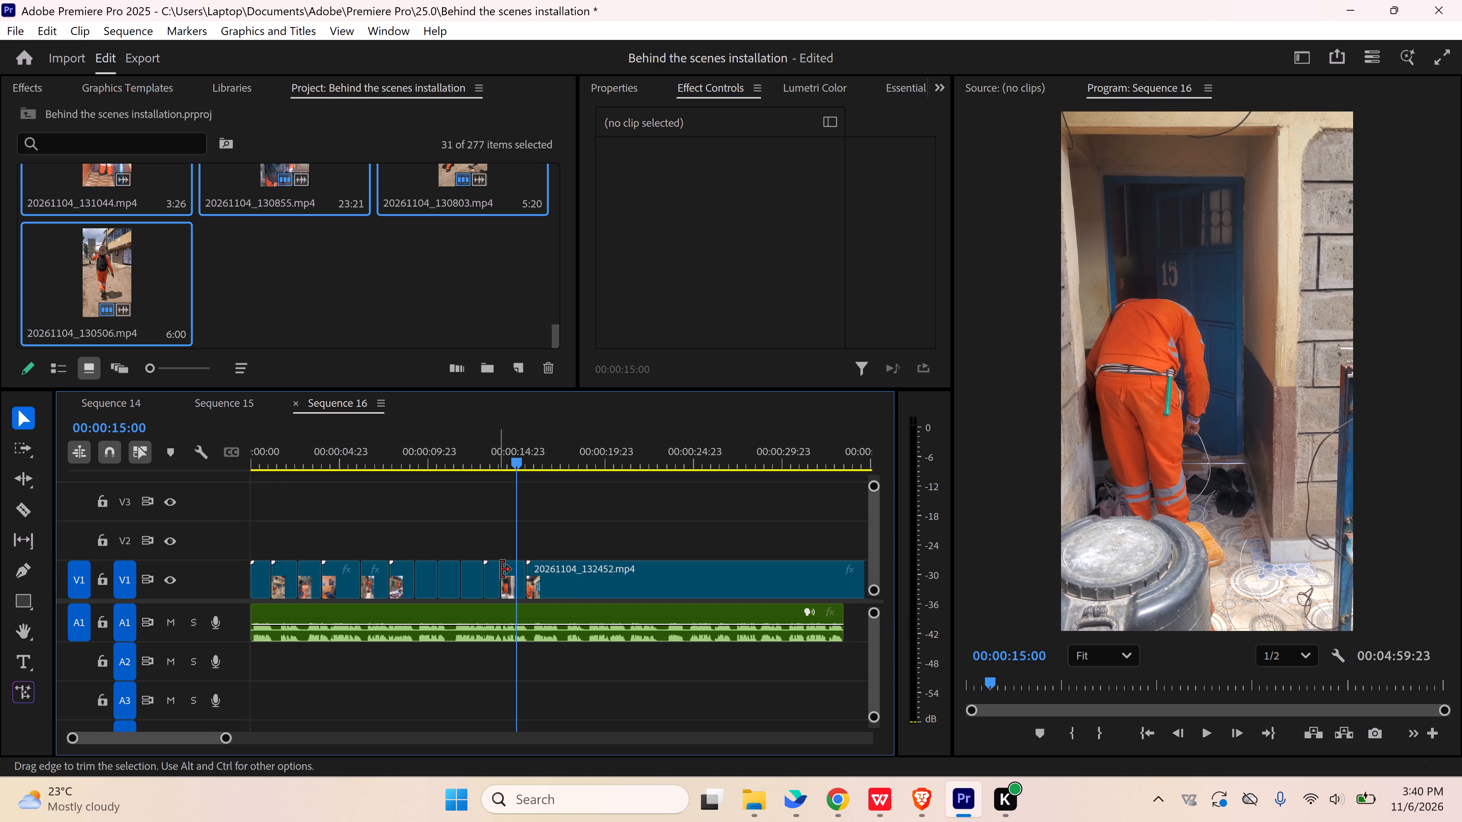
scroll(522, 554, down, 2)
key(space)
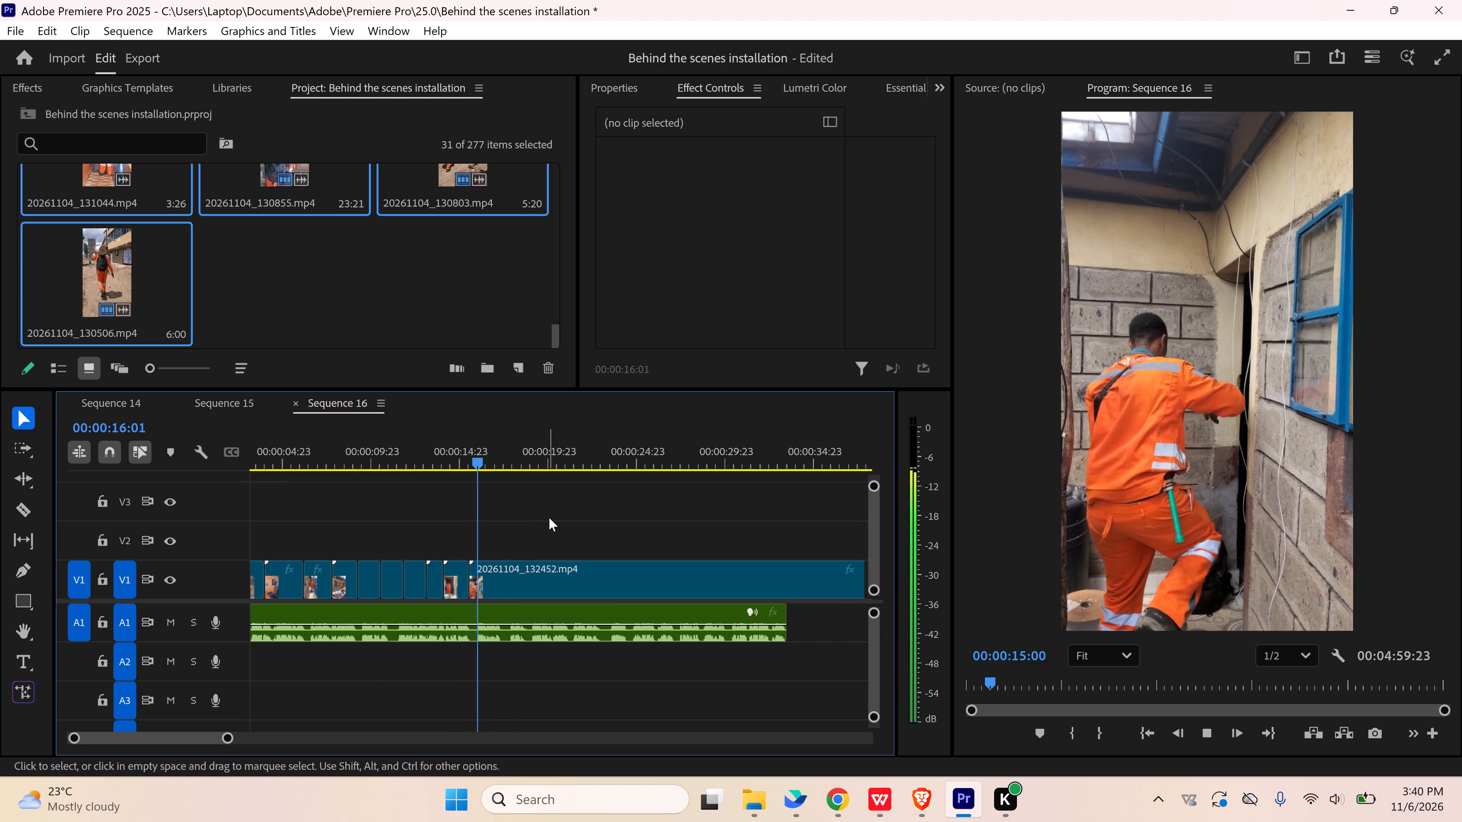
drag(497, 462, 593, 466)
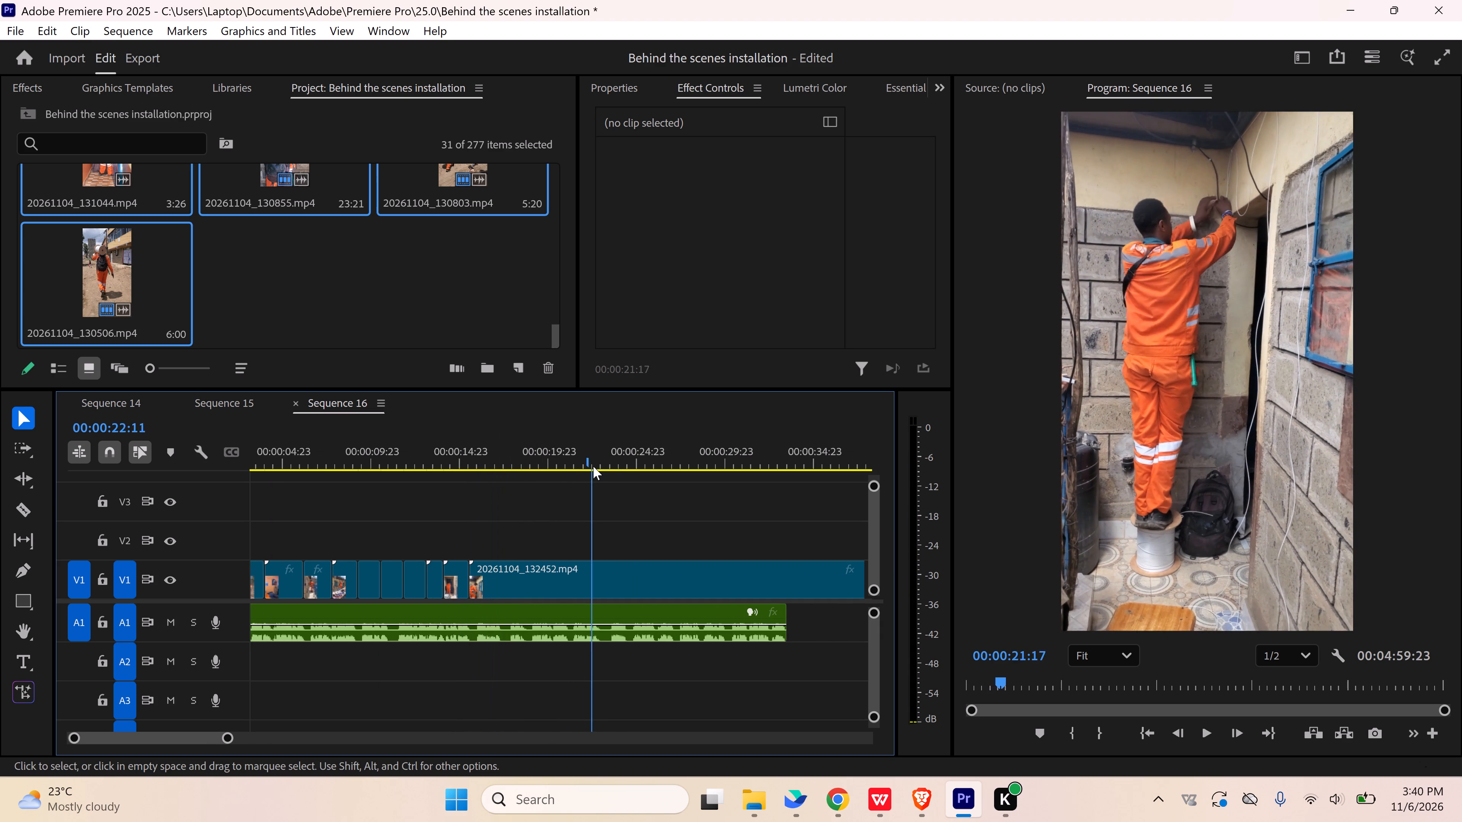
drag(593, 466, 610, 463)
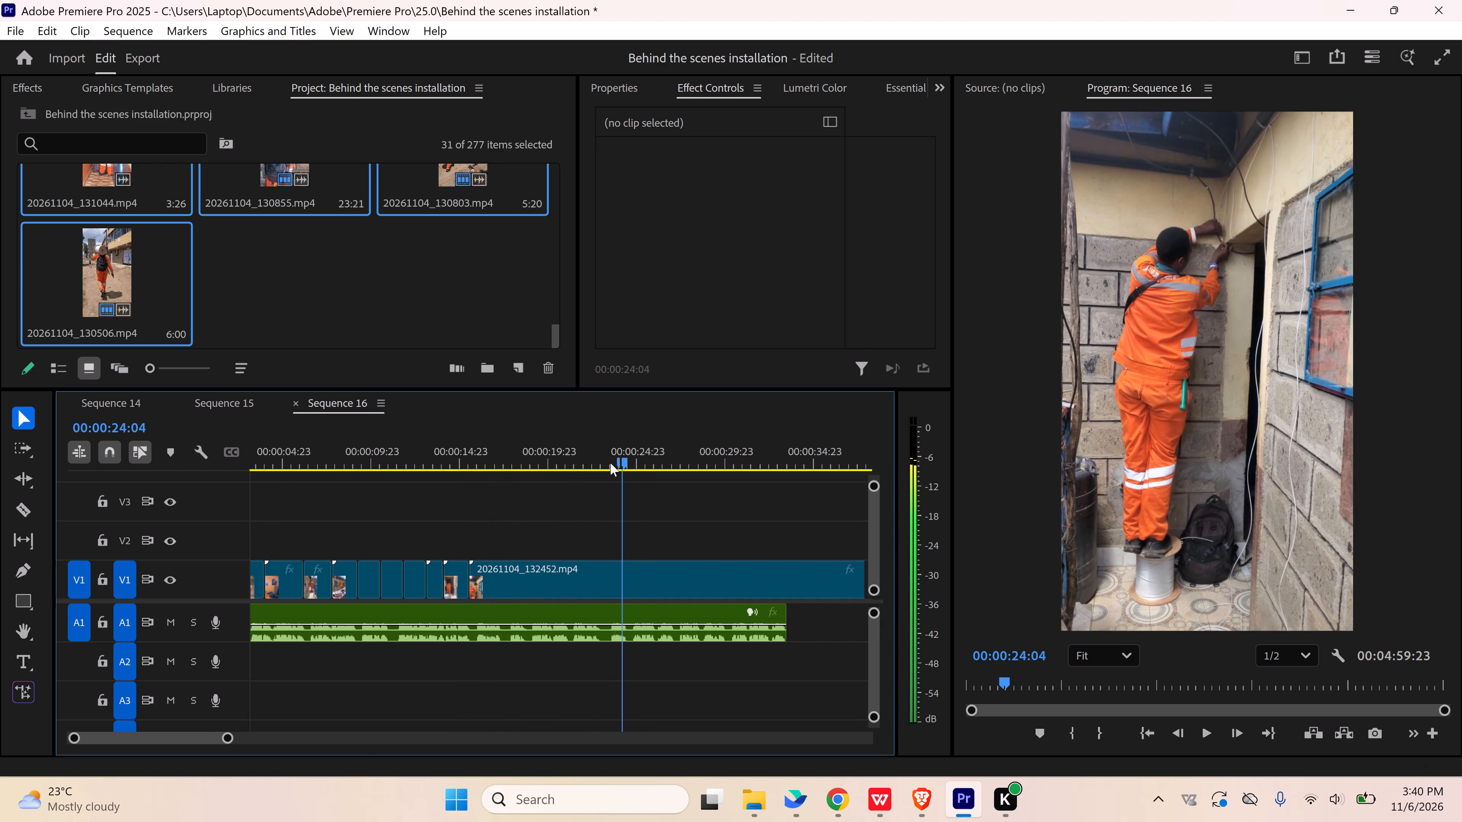
drag(610, 463, 610, 463)
key(c)
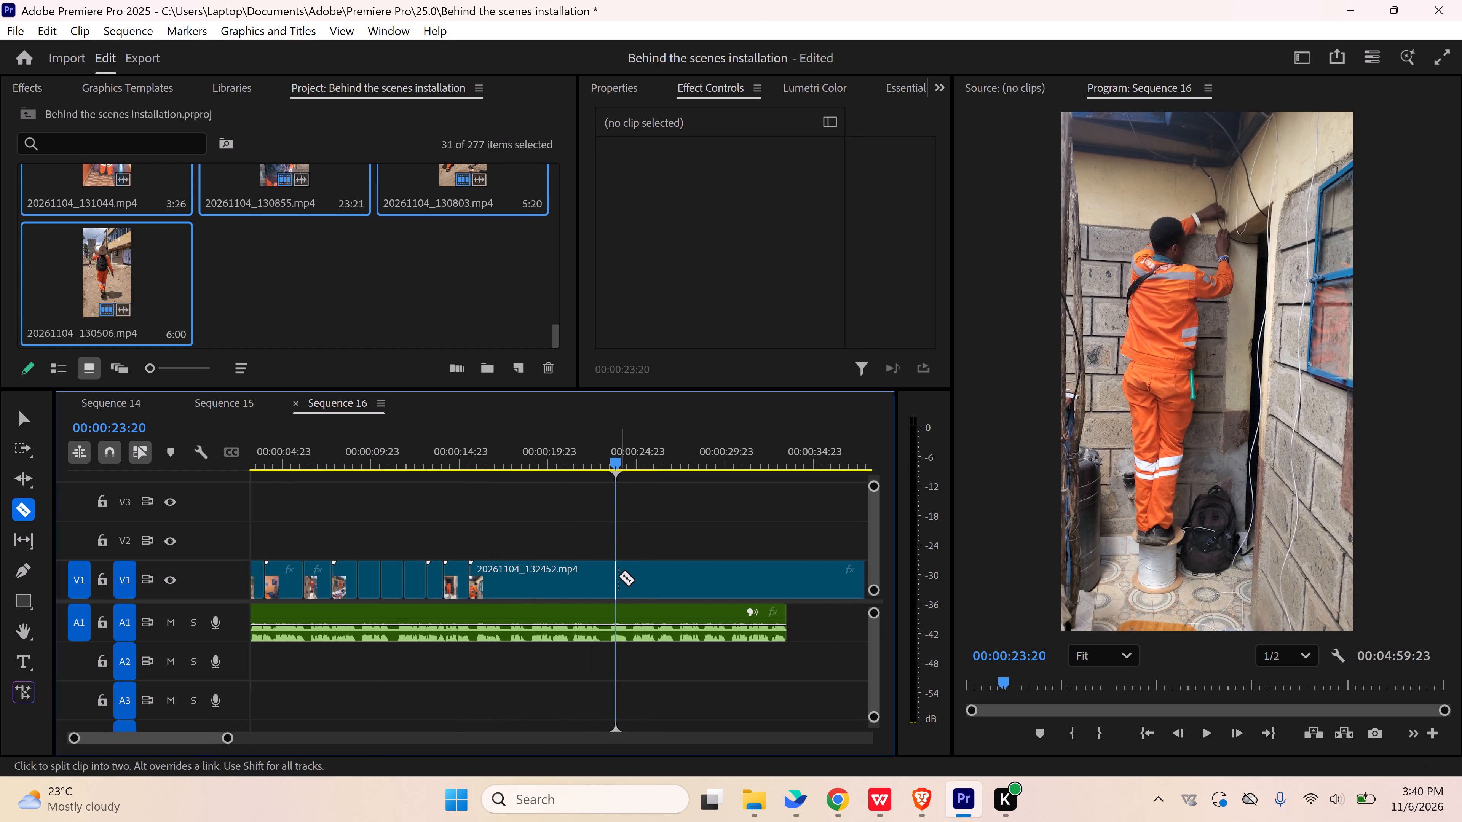
click(615, 574)
key(v)
click(570, 580)
key(Delete)
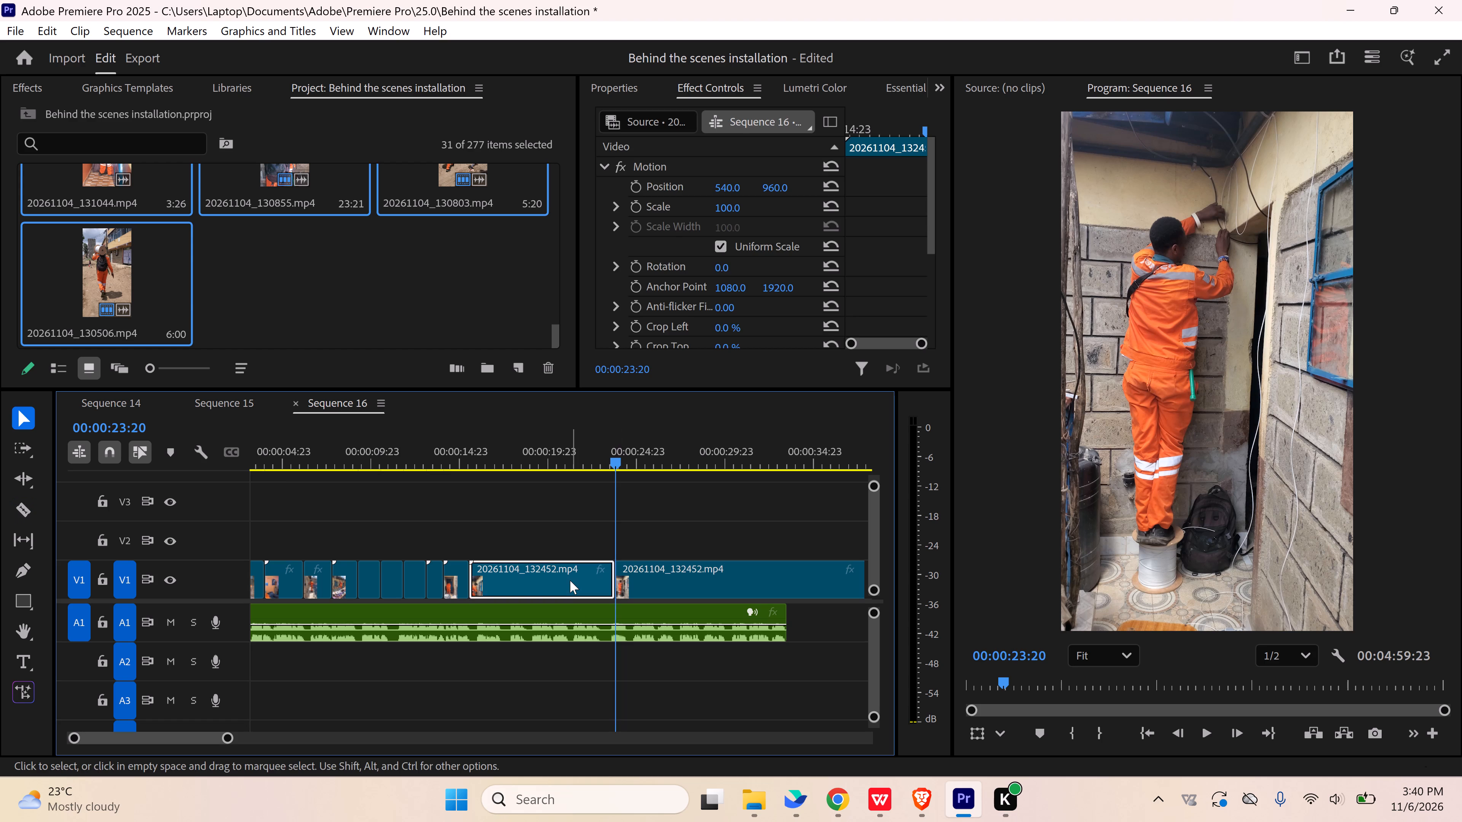
click(570, 581)
key(Delete)
Play the new shot against the voiceover and split 20261104_132452.mp4 at 00:00:17:05.
click(461, 448)
click(511, 510)
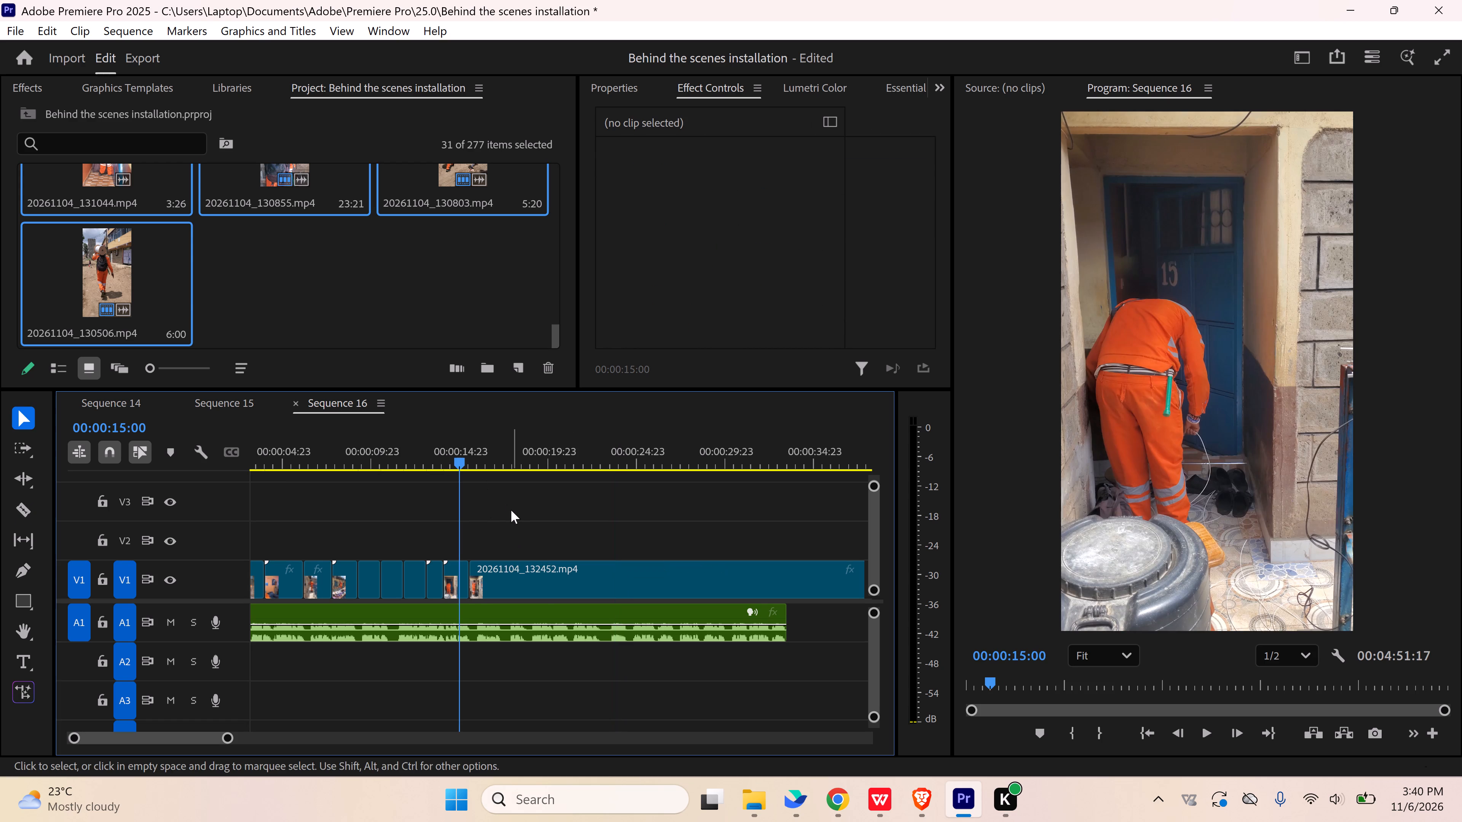
key(space)
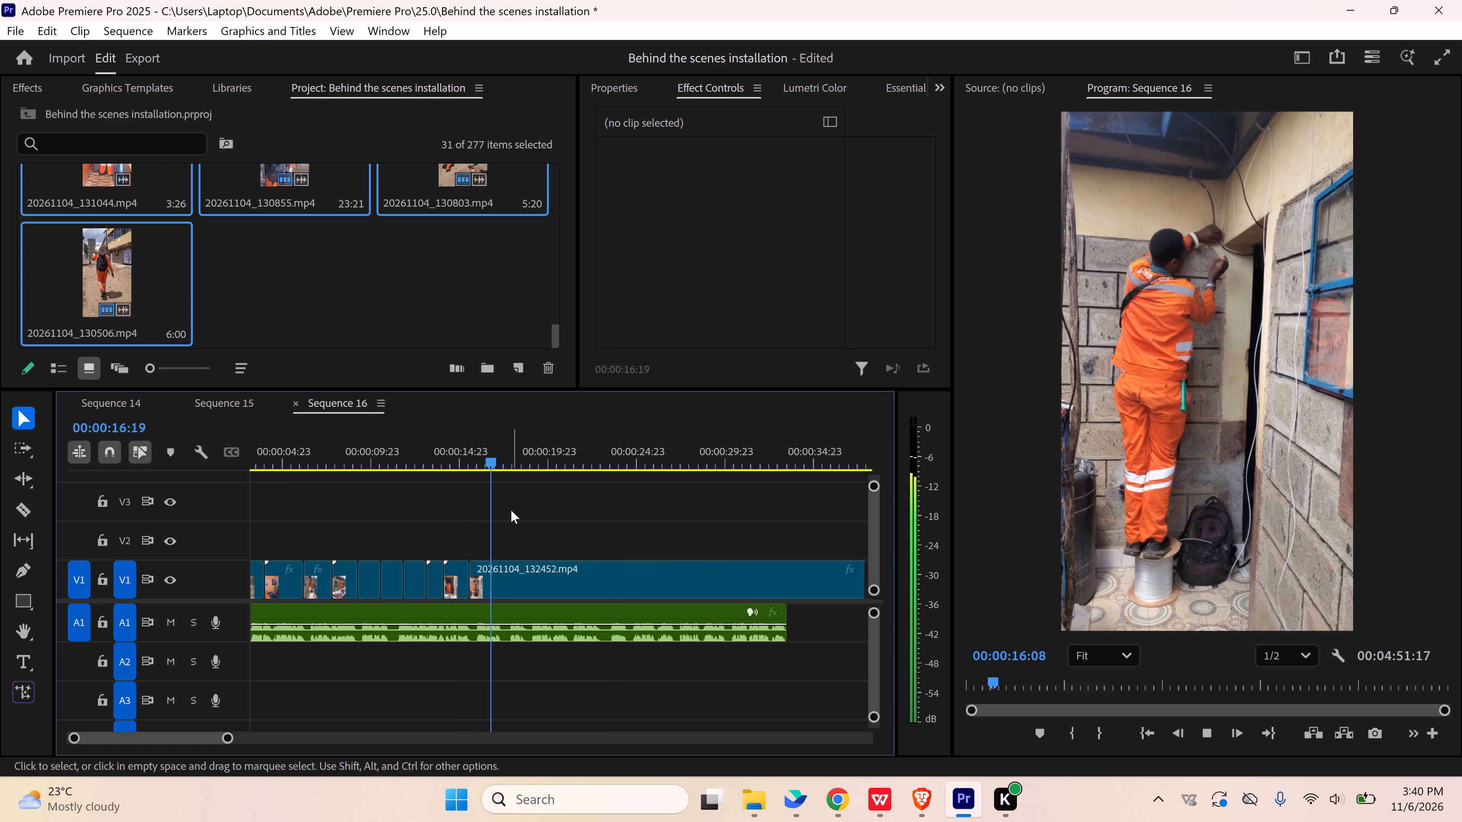
key(space)
key(c)
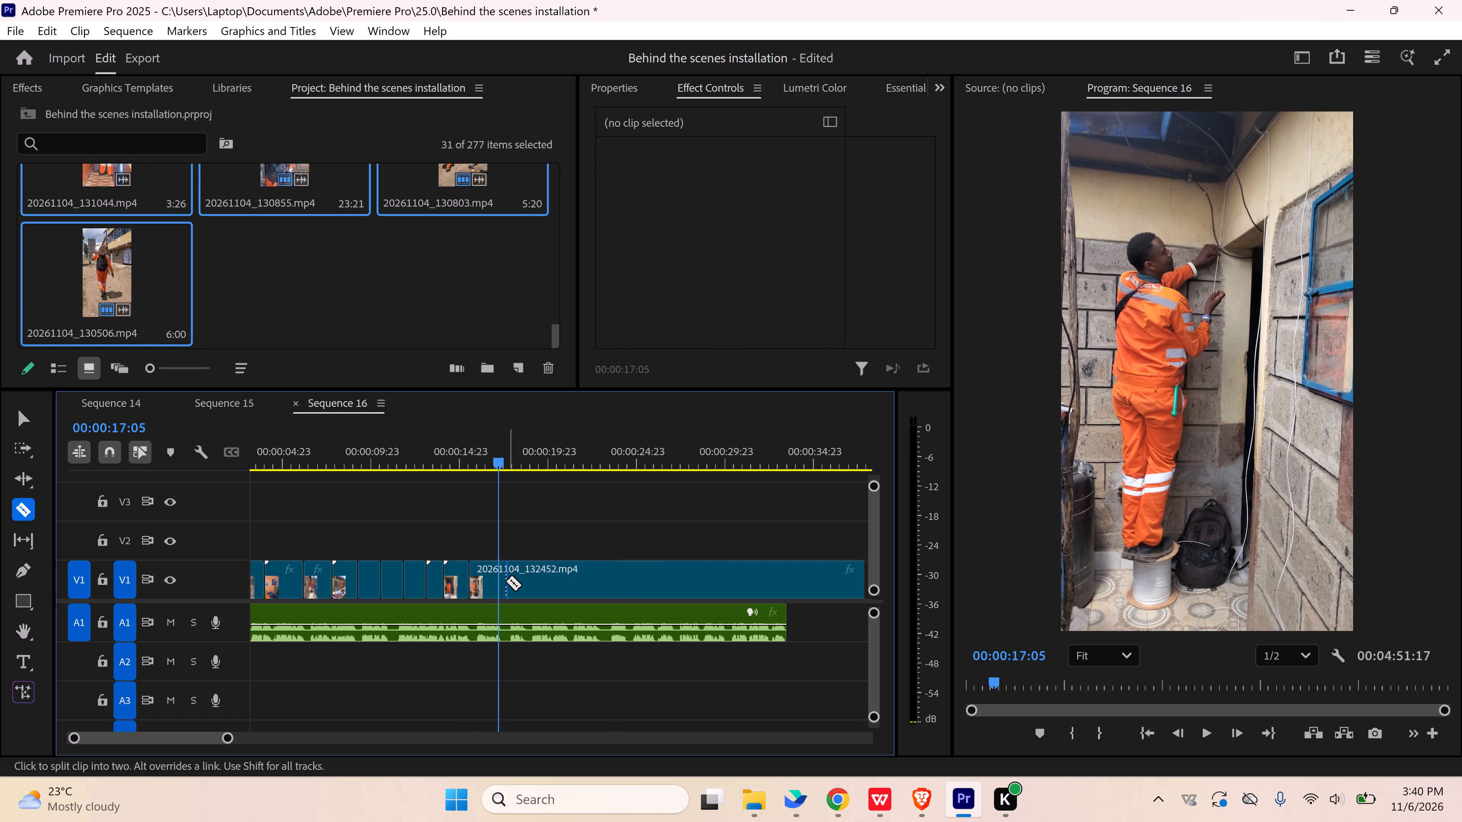
click(499, 577)
key(v)
Find the next usable part of 20261104_132452.mp4, split it at 00:01:06:18, delete the part before the cut and close the gap.
drag(499, 467, 501, 467)
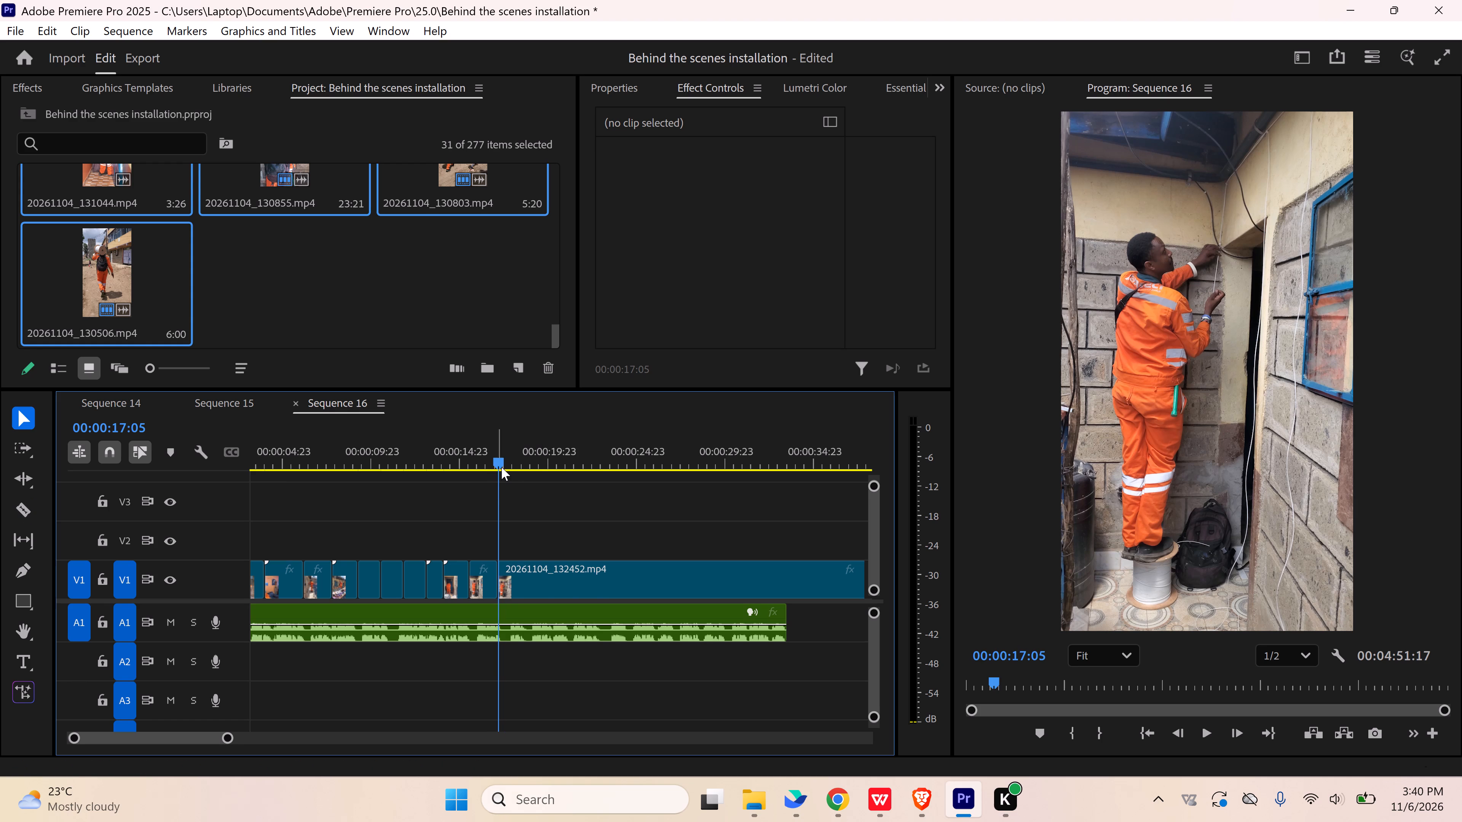
drag(501, 467, 602, 475)
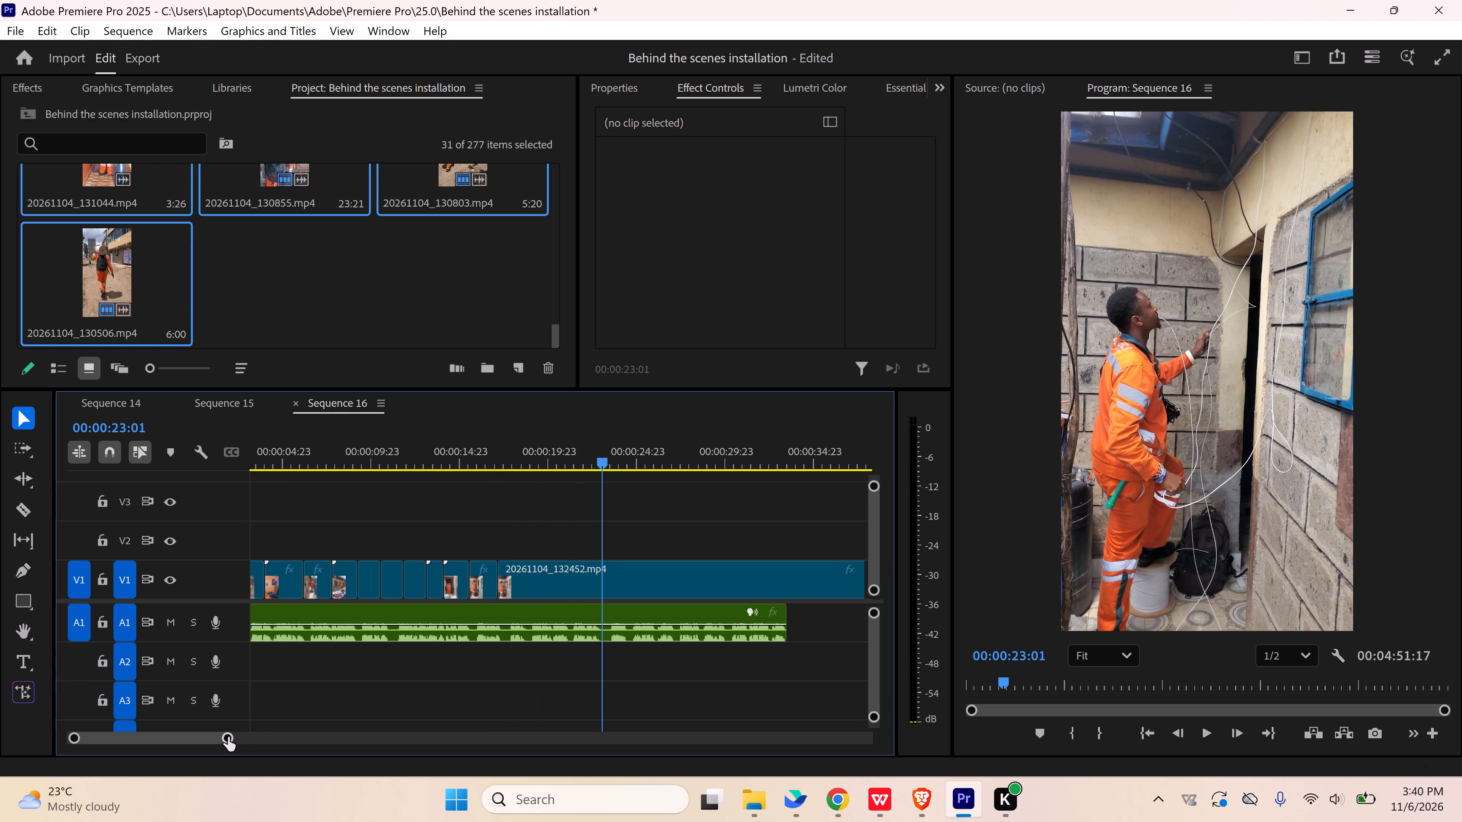
drag(228, 737, 345, 721)
drag(371, 461, 438, 465)
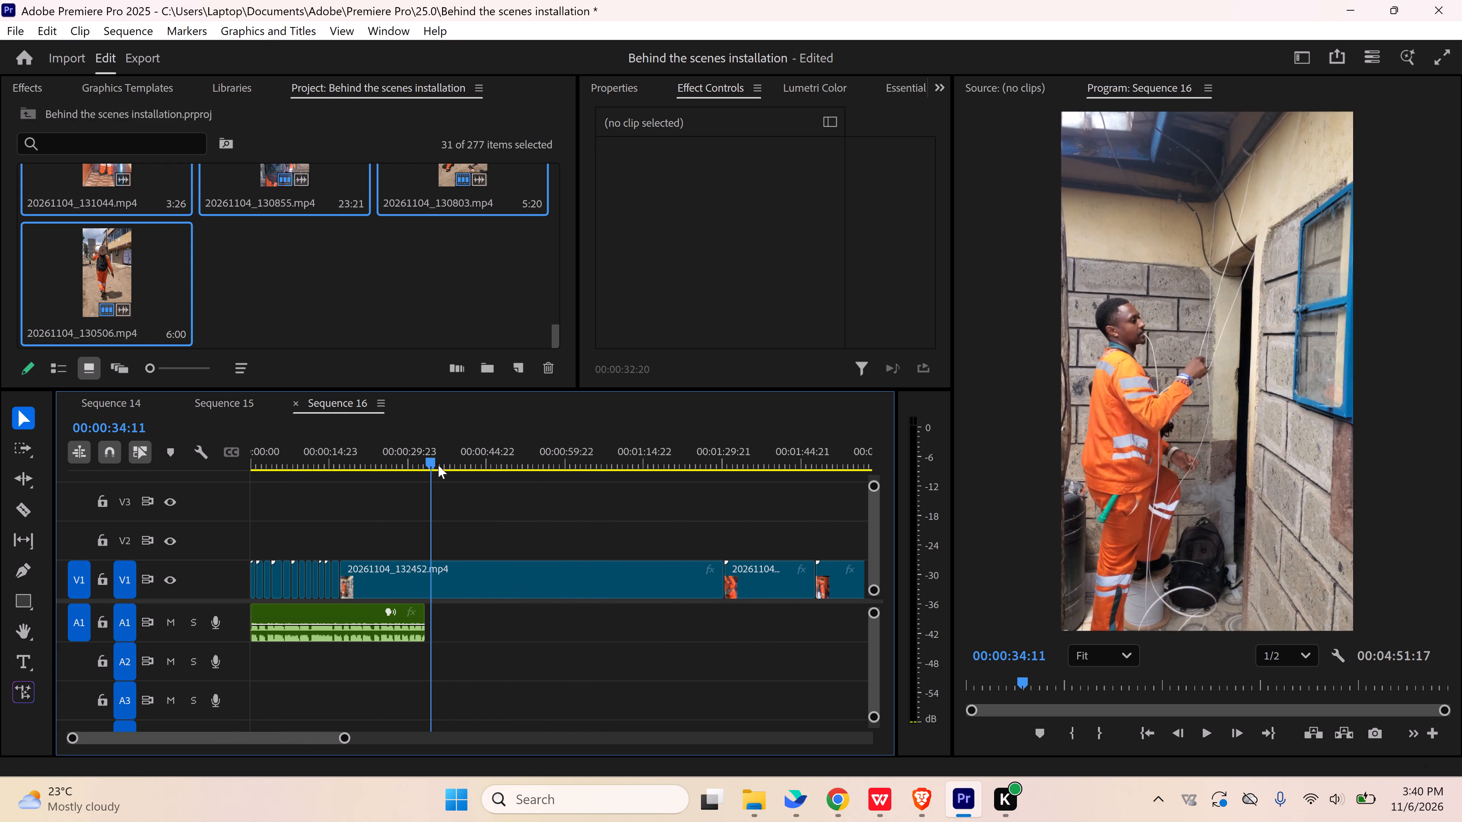
drag(438, 465, 581, 452)
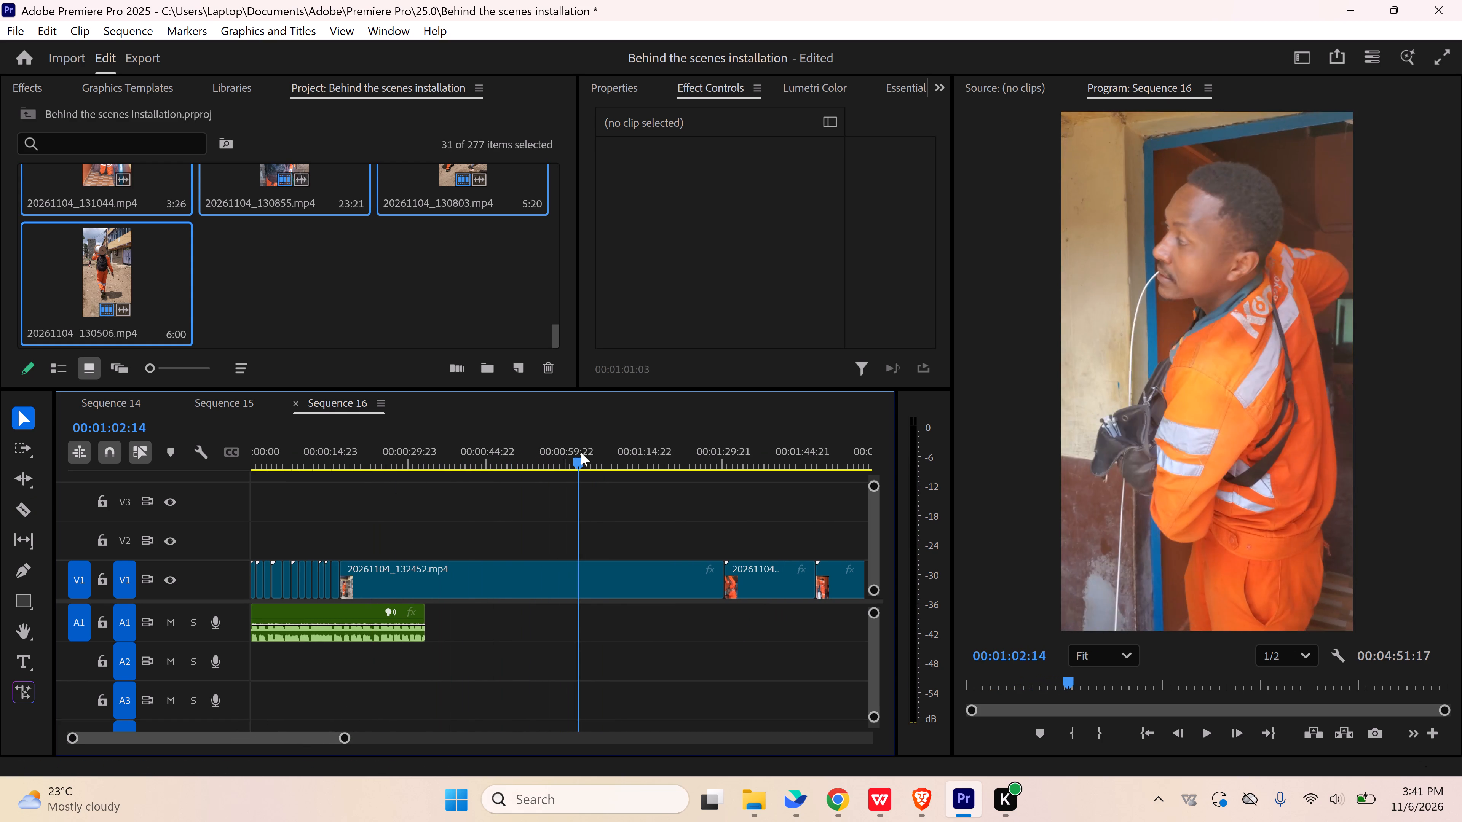
drag(581, 452, 632, 442)
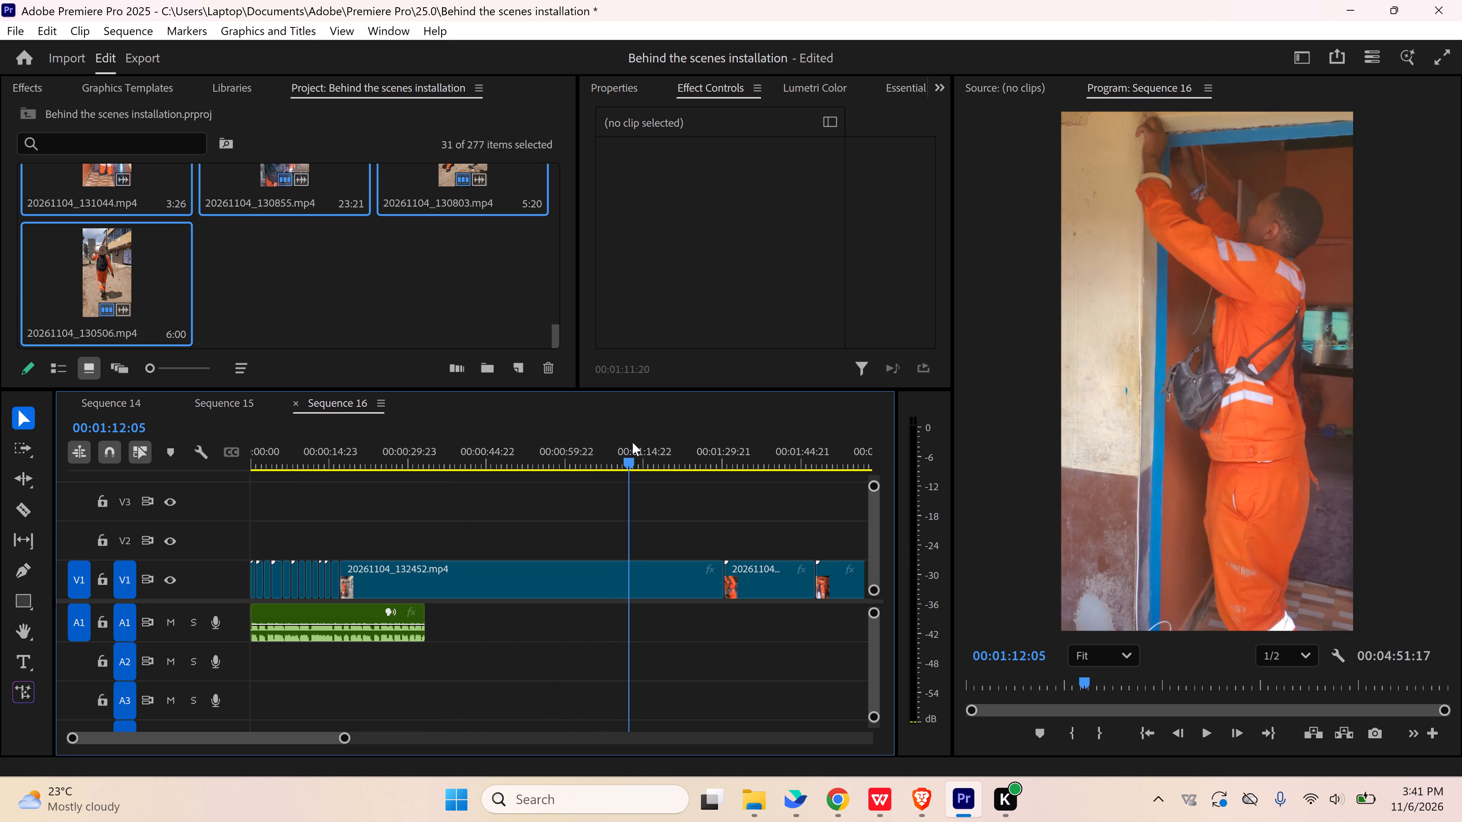
drag(632, 442, 611, 443)
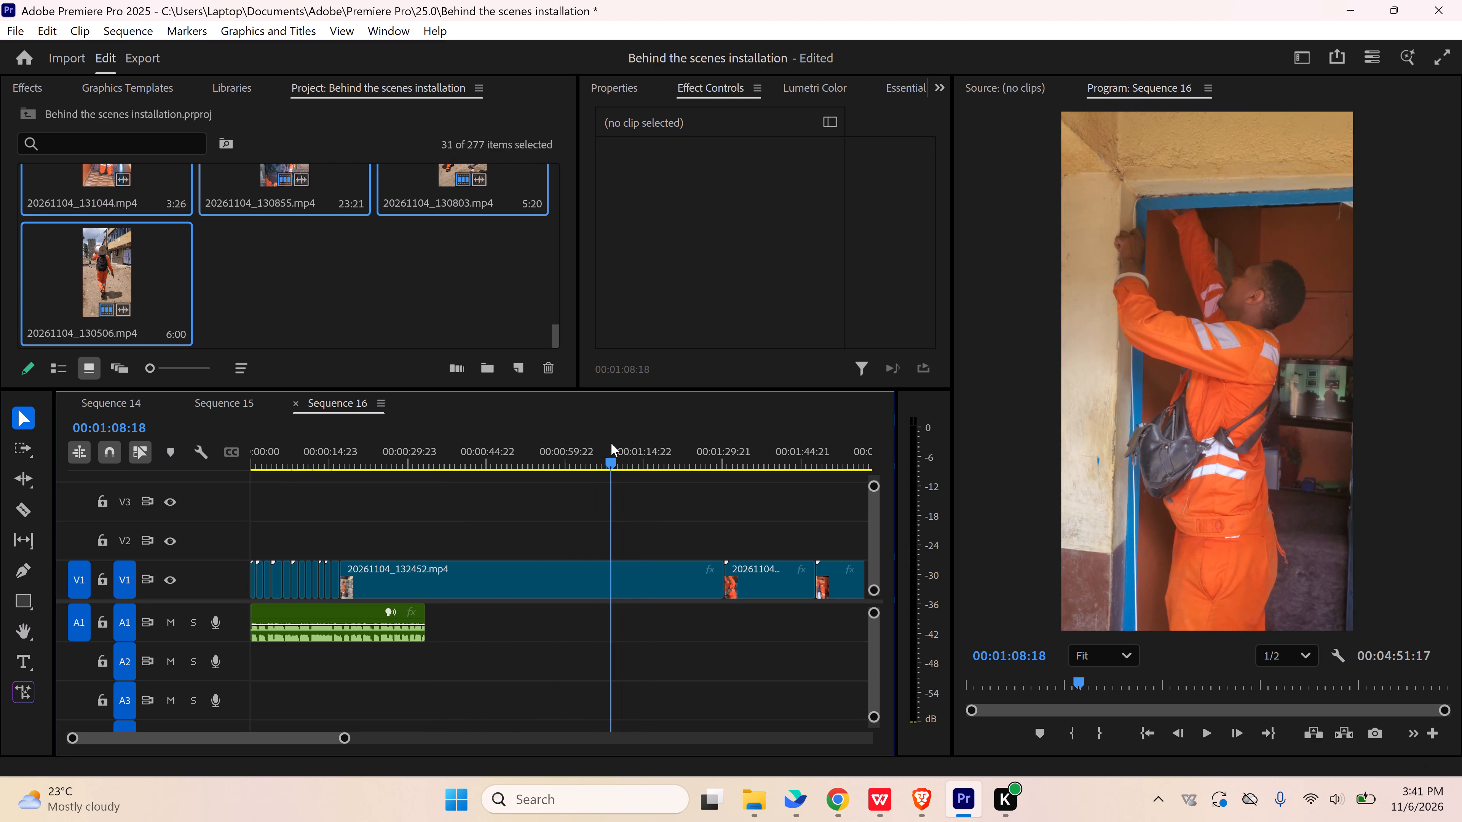
drag(611, 443, 600, 446)
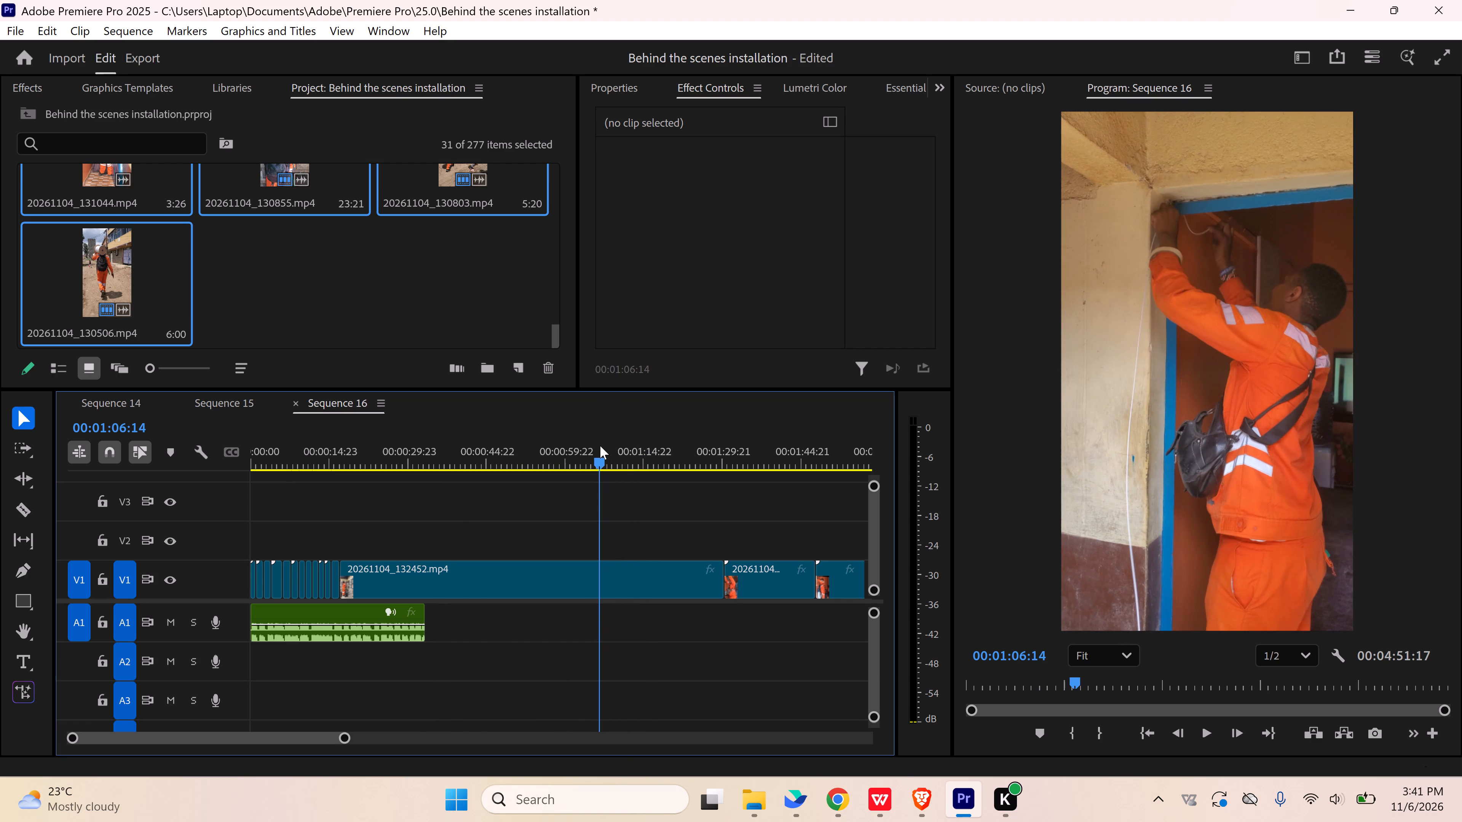
drag(600, 446, 601, 447)
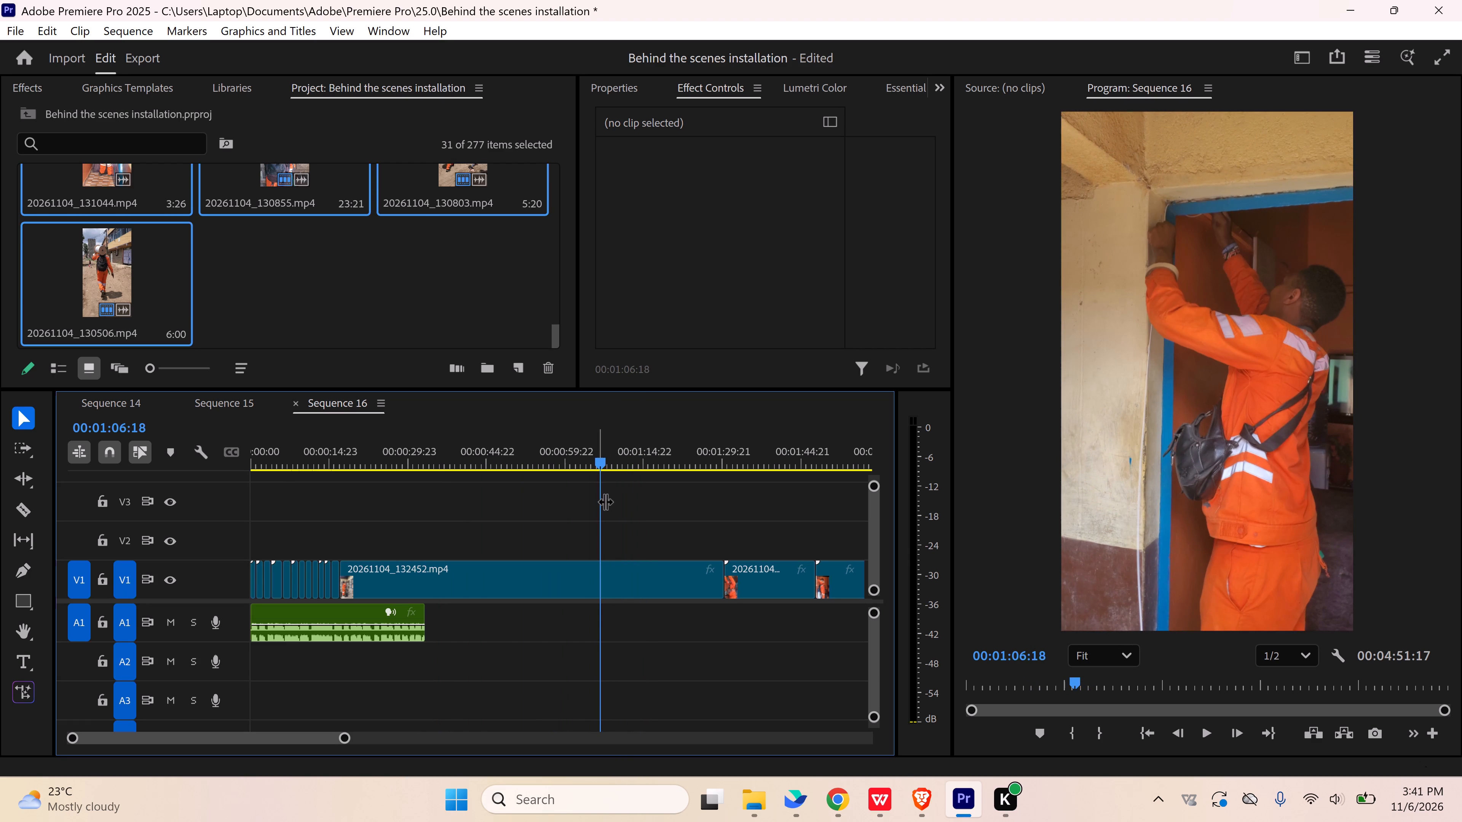
key(c)
click(599, 571)
key(v)
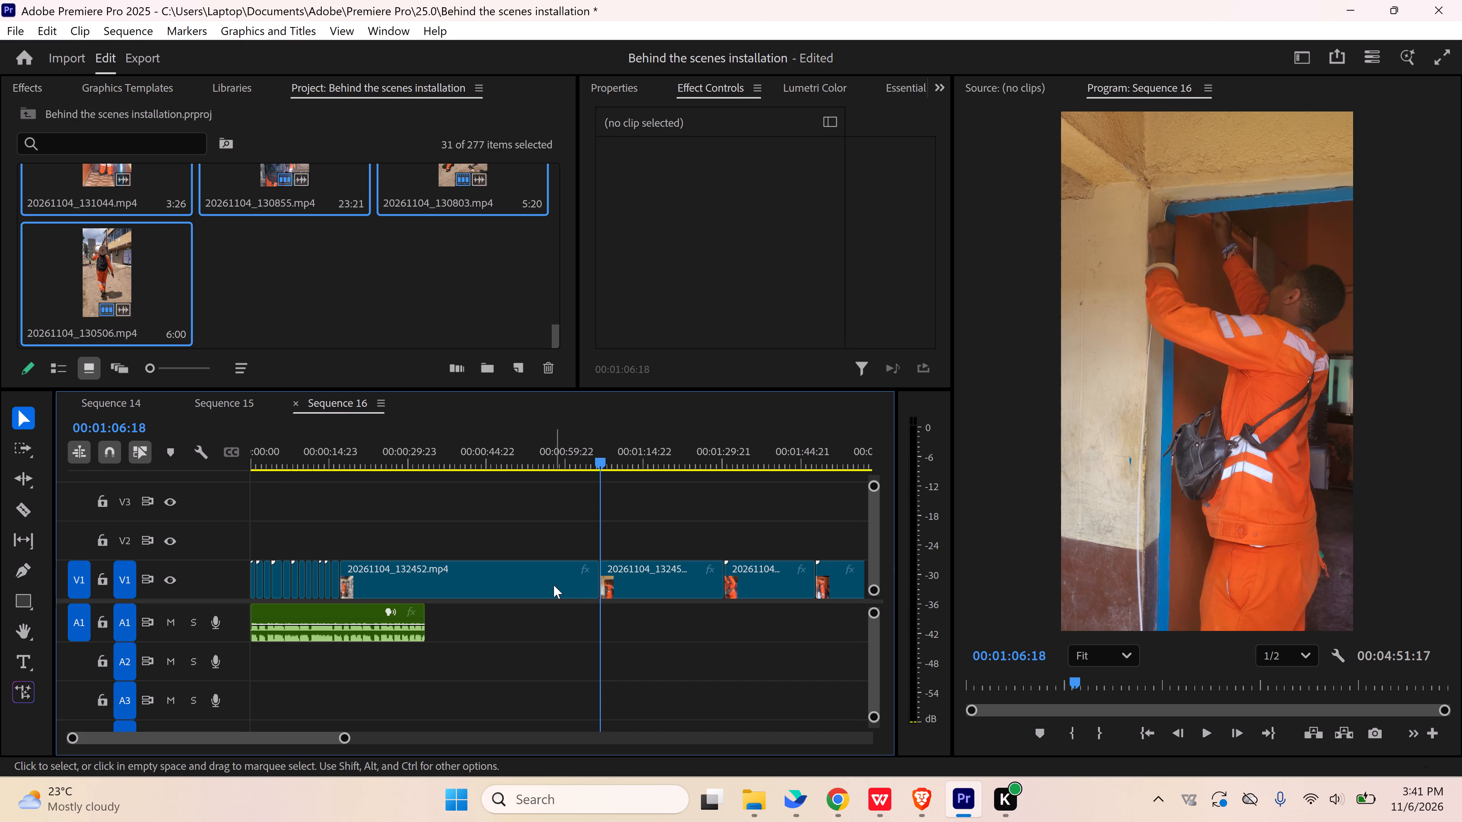
click(552, 585)
key(Delete)
click(552, 585)
key(Delete)
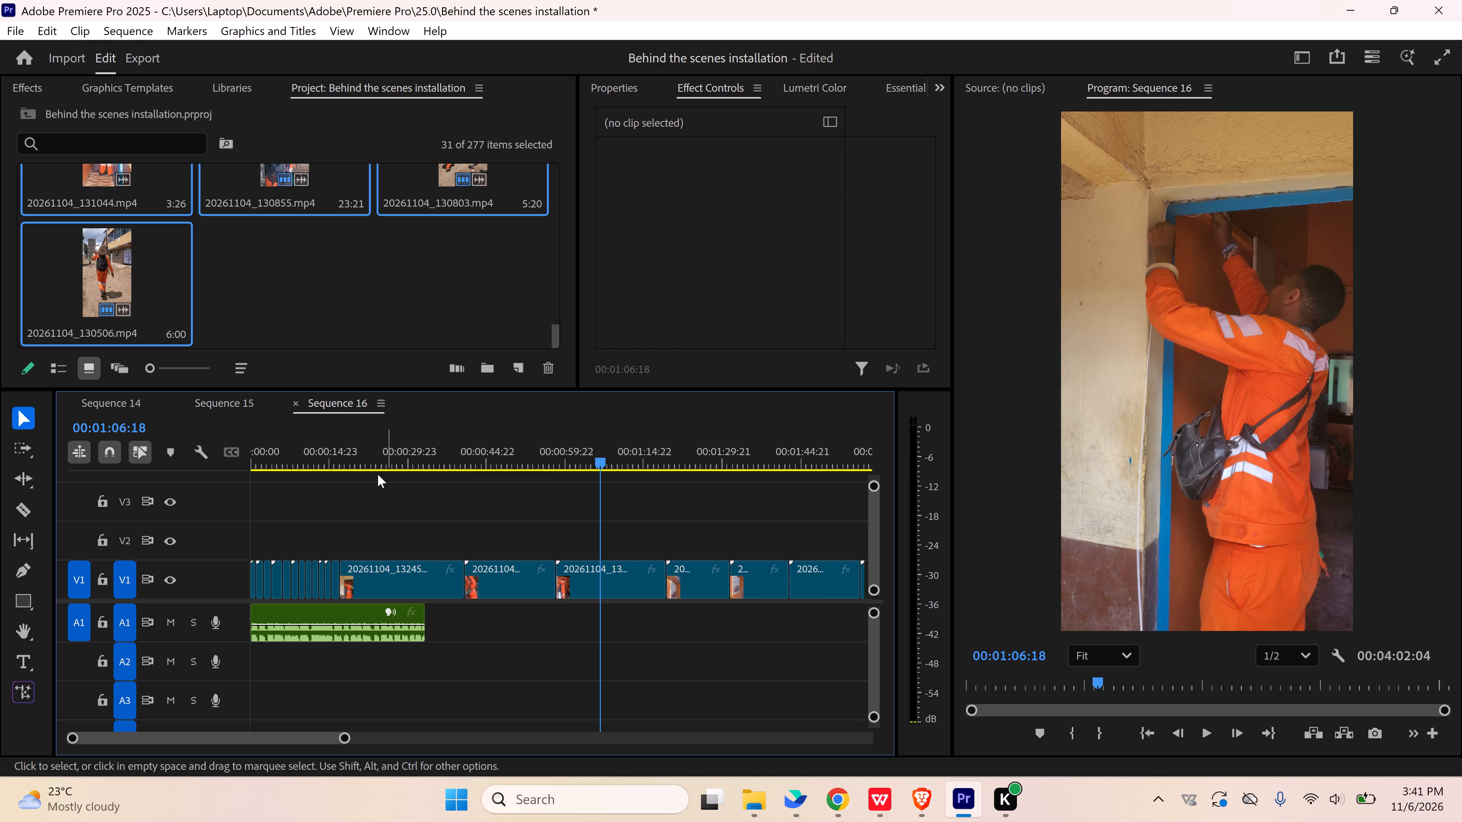
Play the cut against the voiceover and move the last 20261104_132452.mp4 clip earlier to start at 00:00:16:21, over the previous shot's end.
click(331, 454)
key(space)
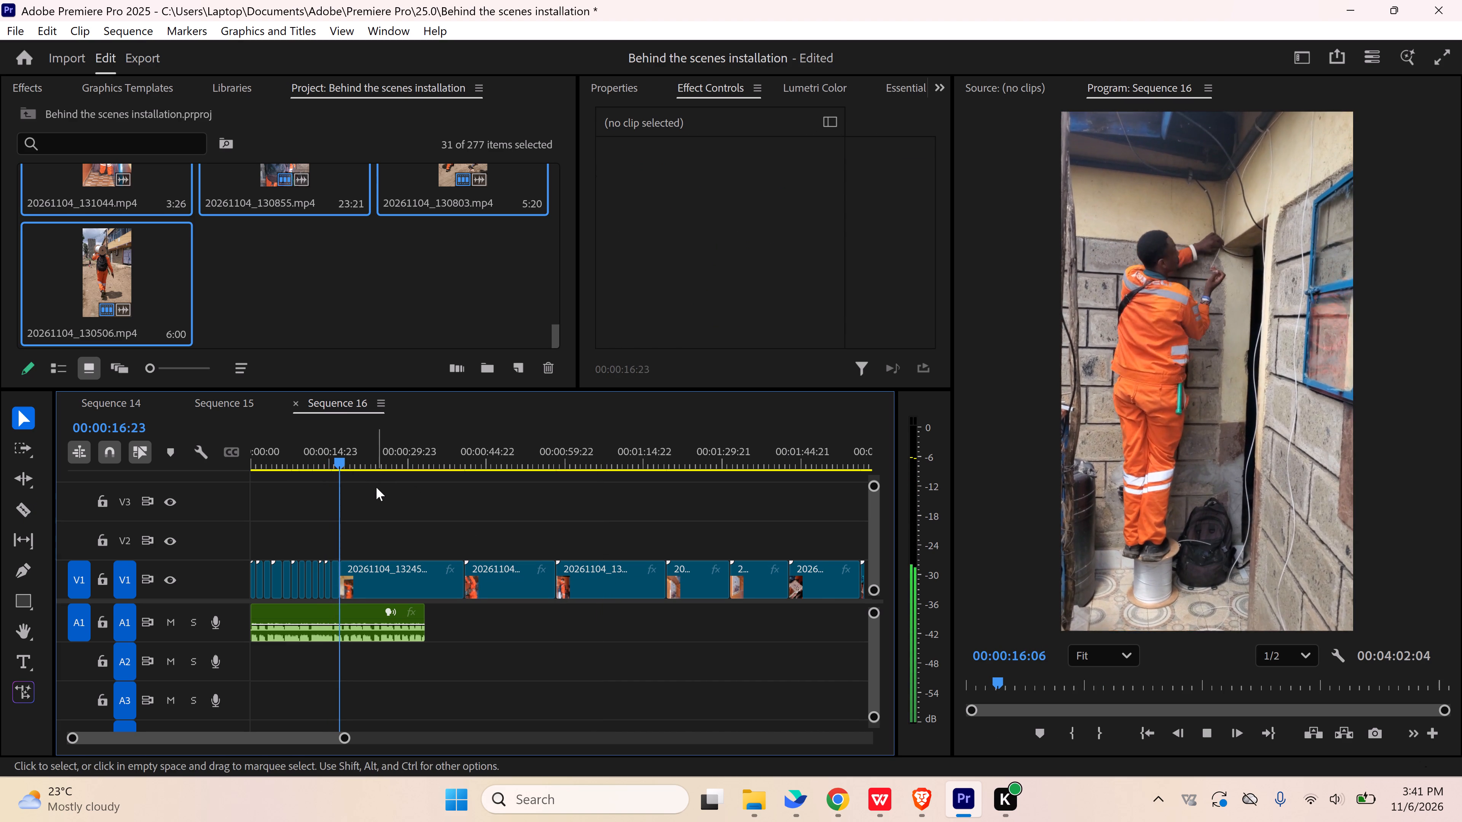
key(space)
drag(347, 460, 346, 461)
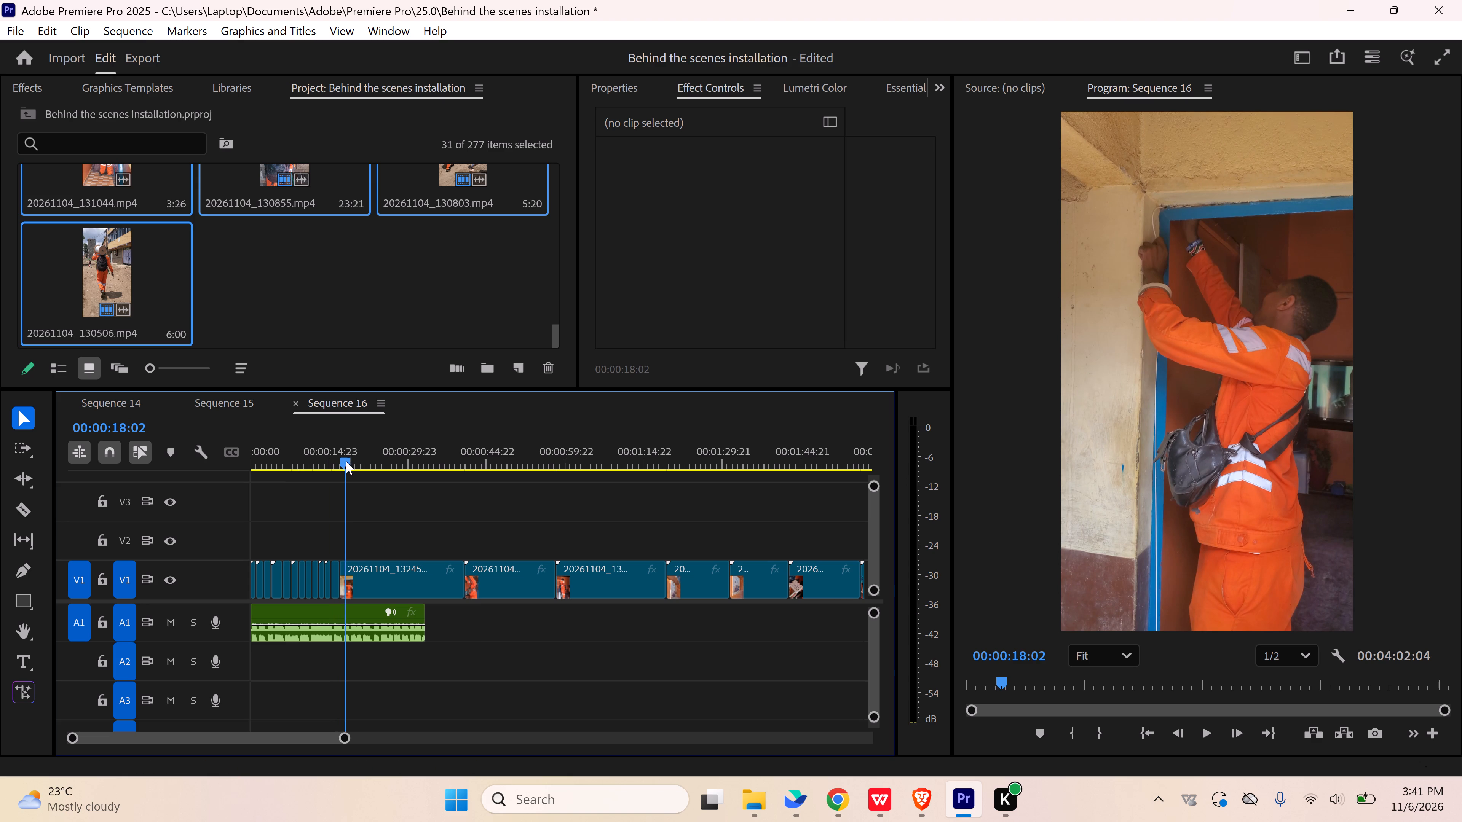
drag(346, 461, 334, 464)
key(space)
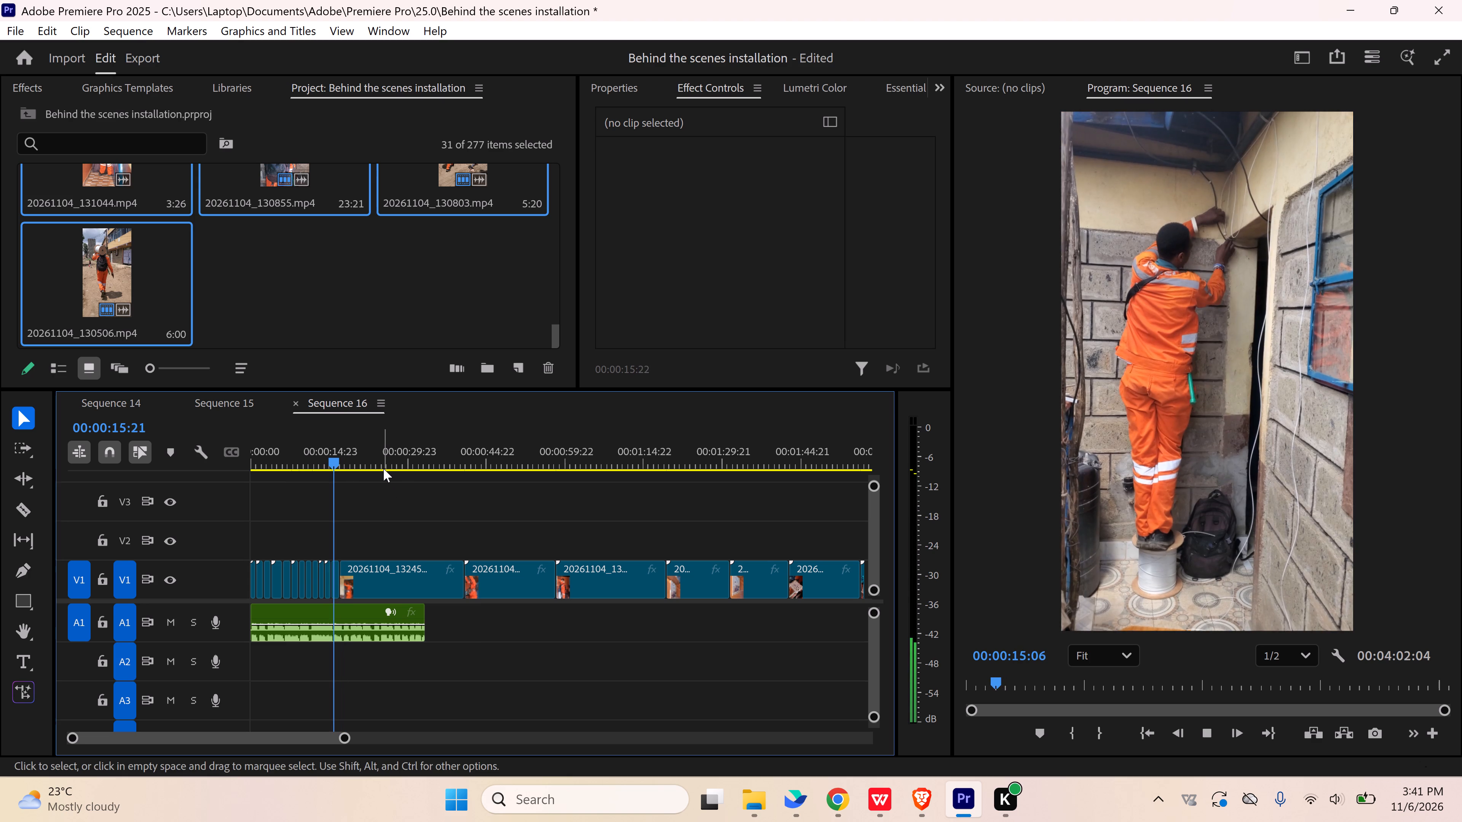
key(space)
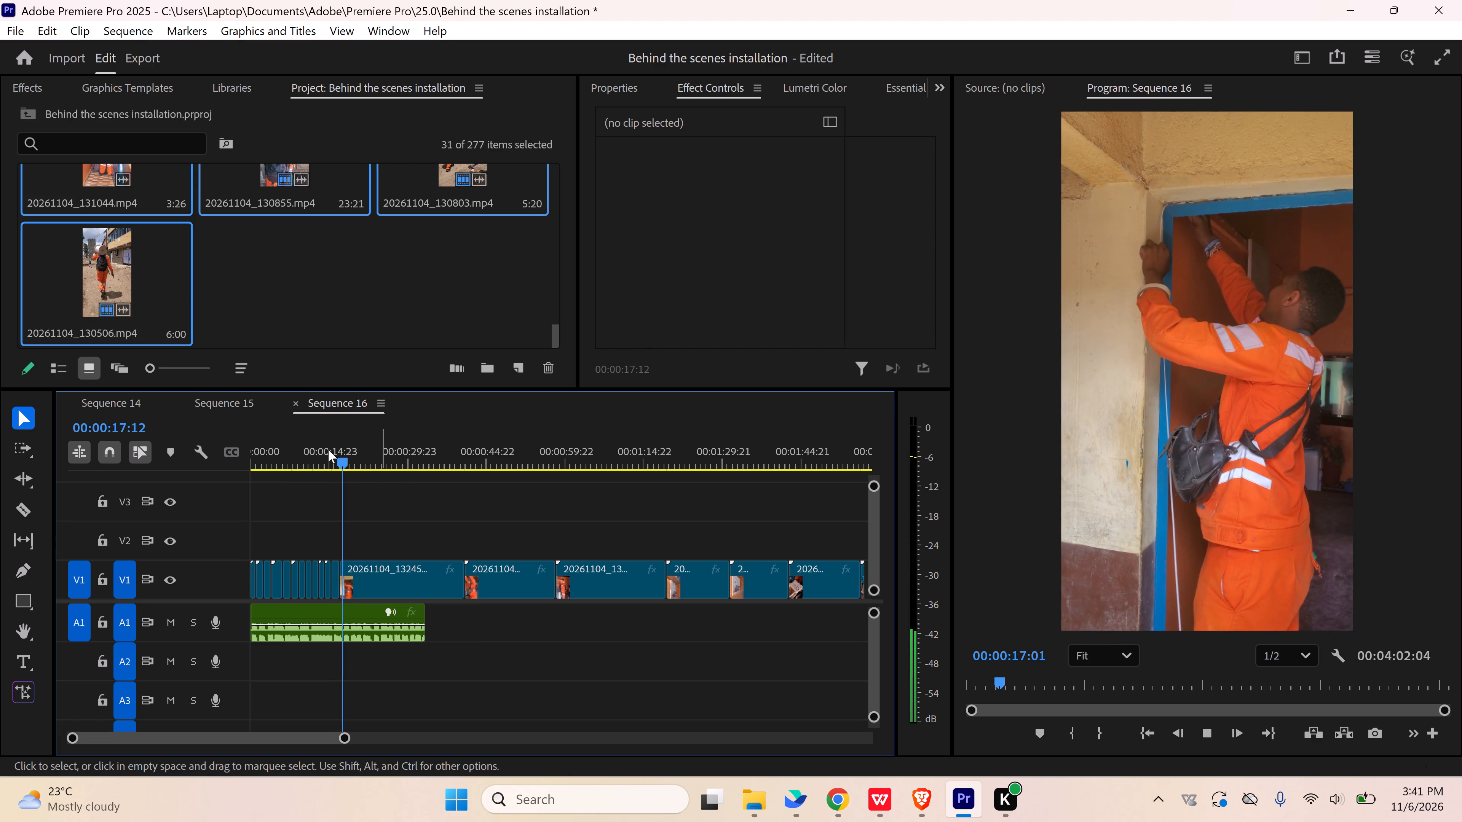
click(328, 449)
drag(343, 737, 306, 739)
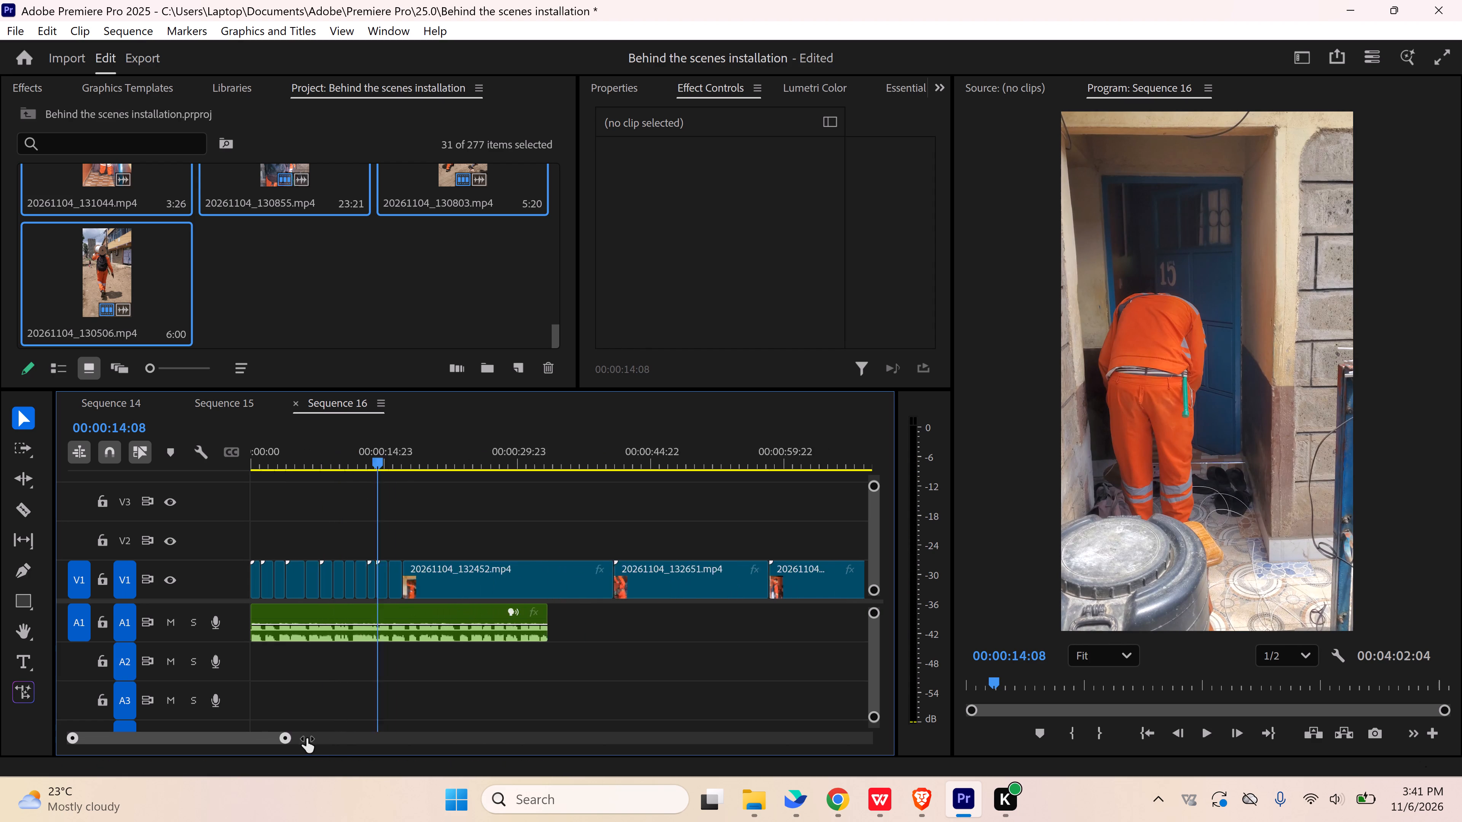
drag(306, 739, 305, 738)
key(space)
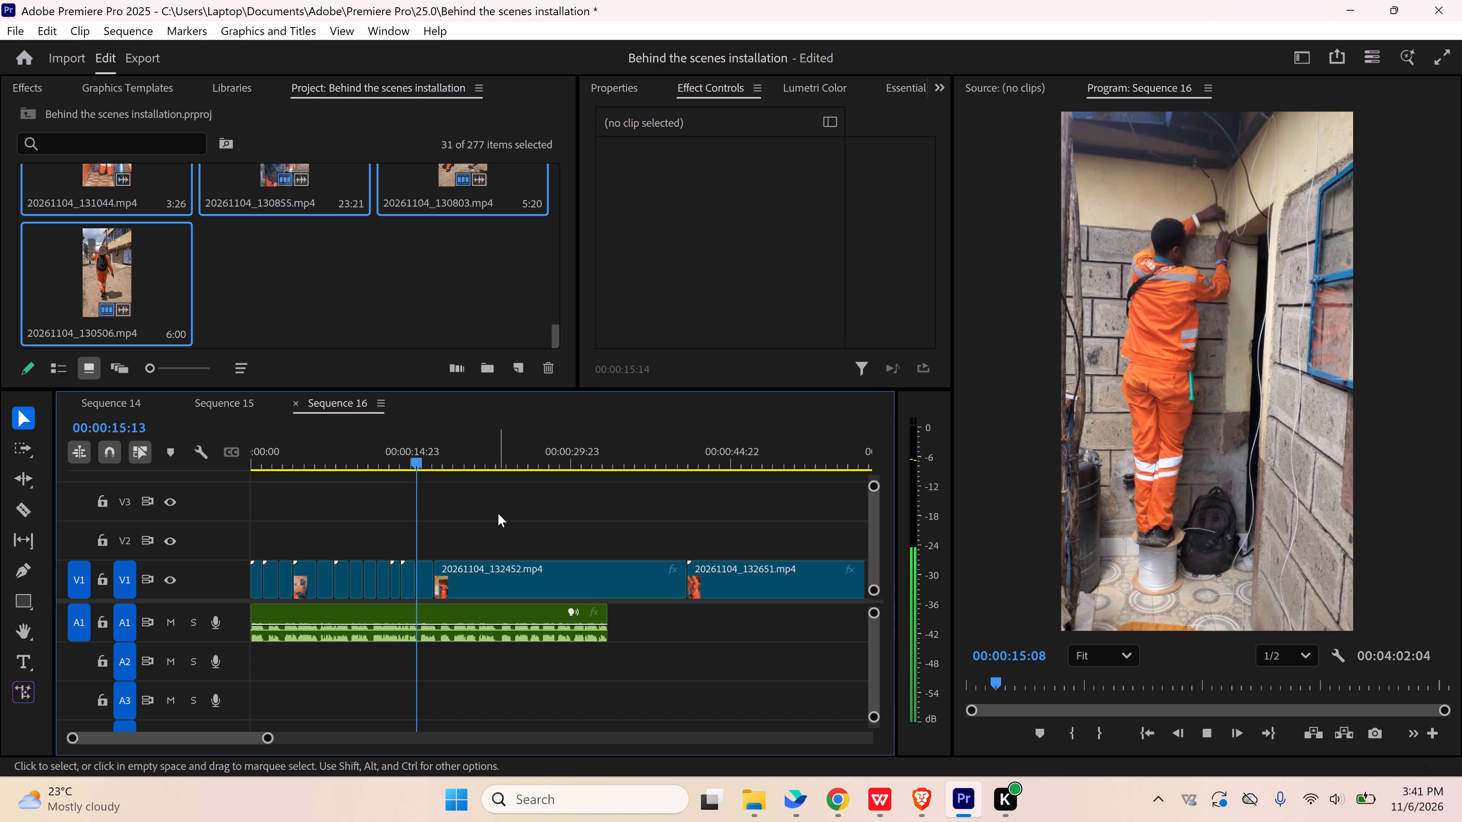
key(space)
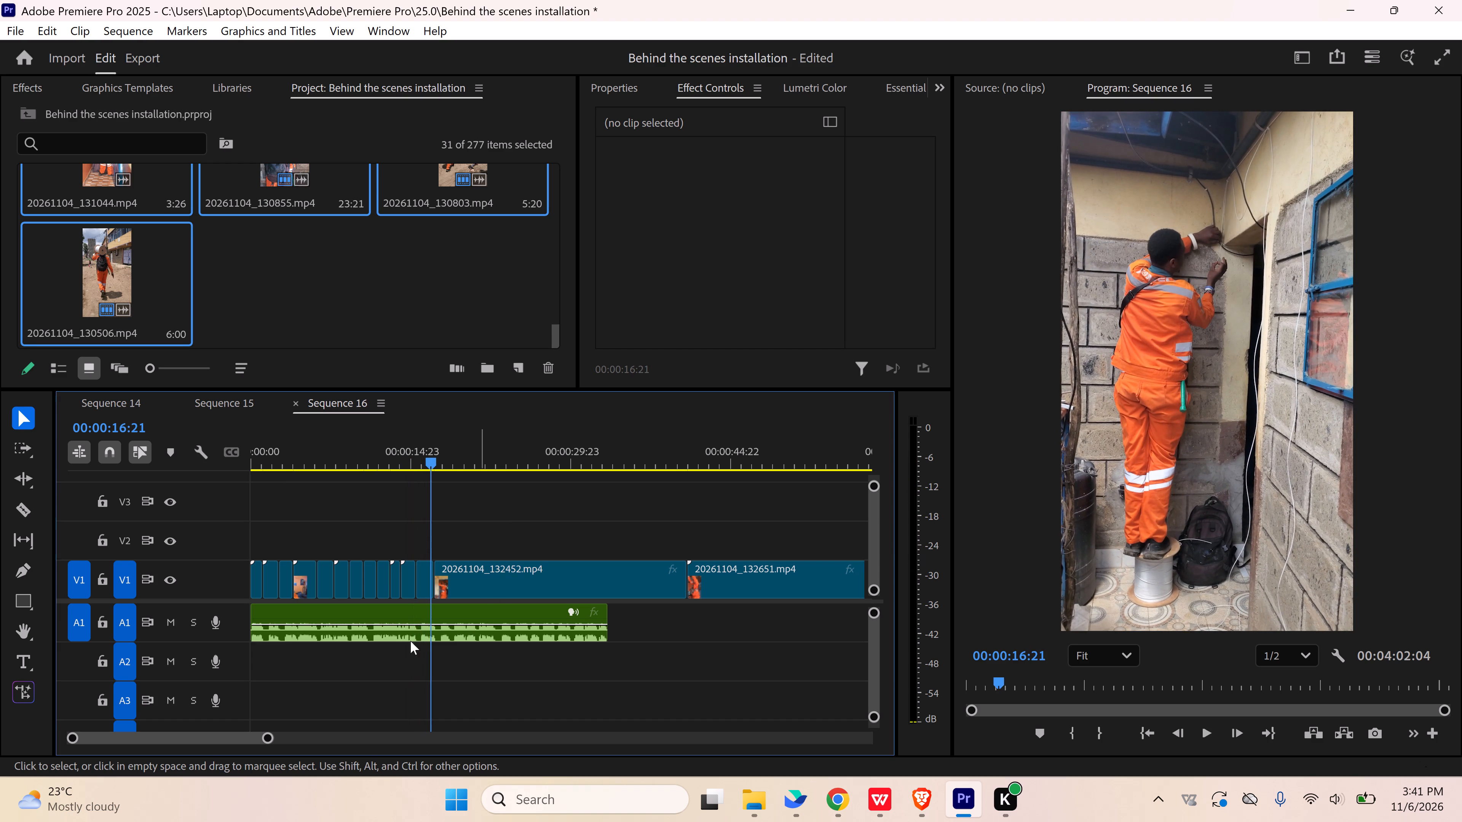
drag(513, 578, 505, 578)
click(488, 498)
Check the moved clip for better footage, split it at 00:00:32:19, delete the part before the cut and close the gap.
key(space)
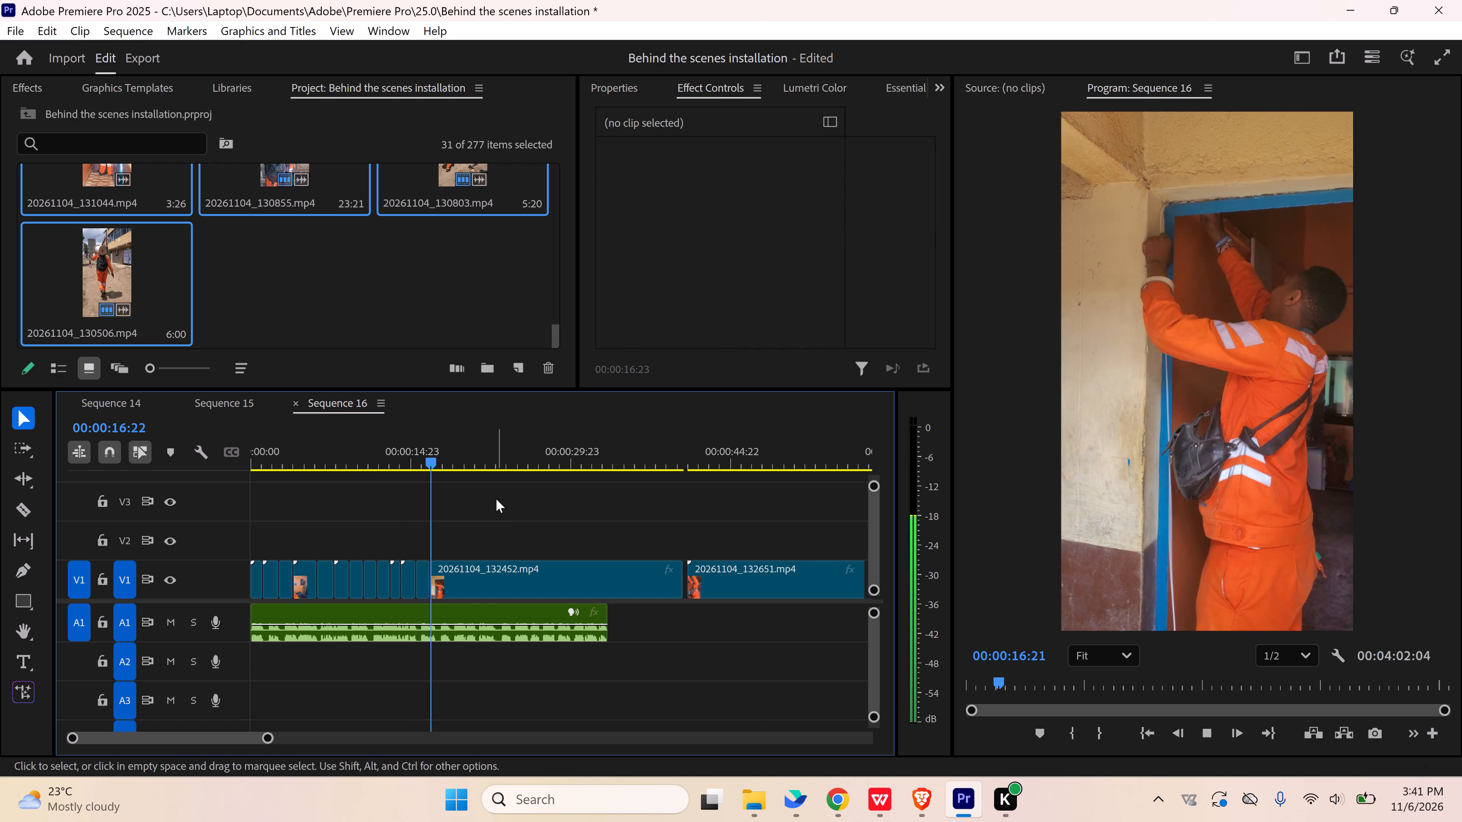
key(space)
drag(442, 456, 447, 456)
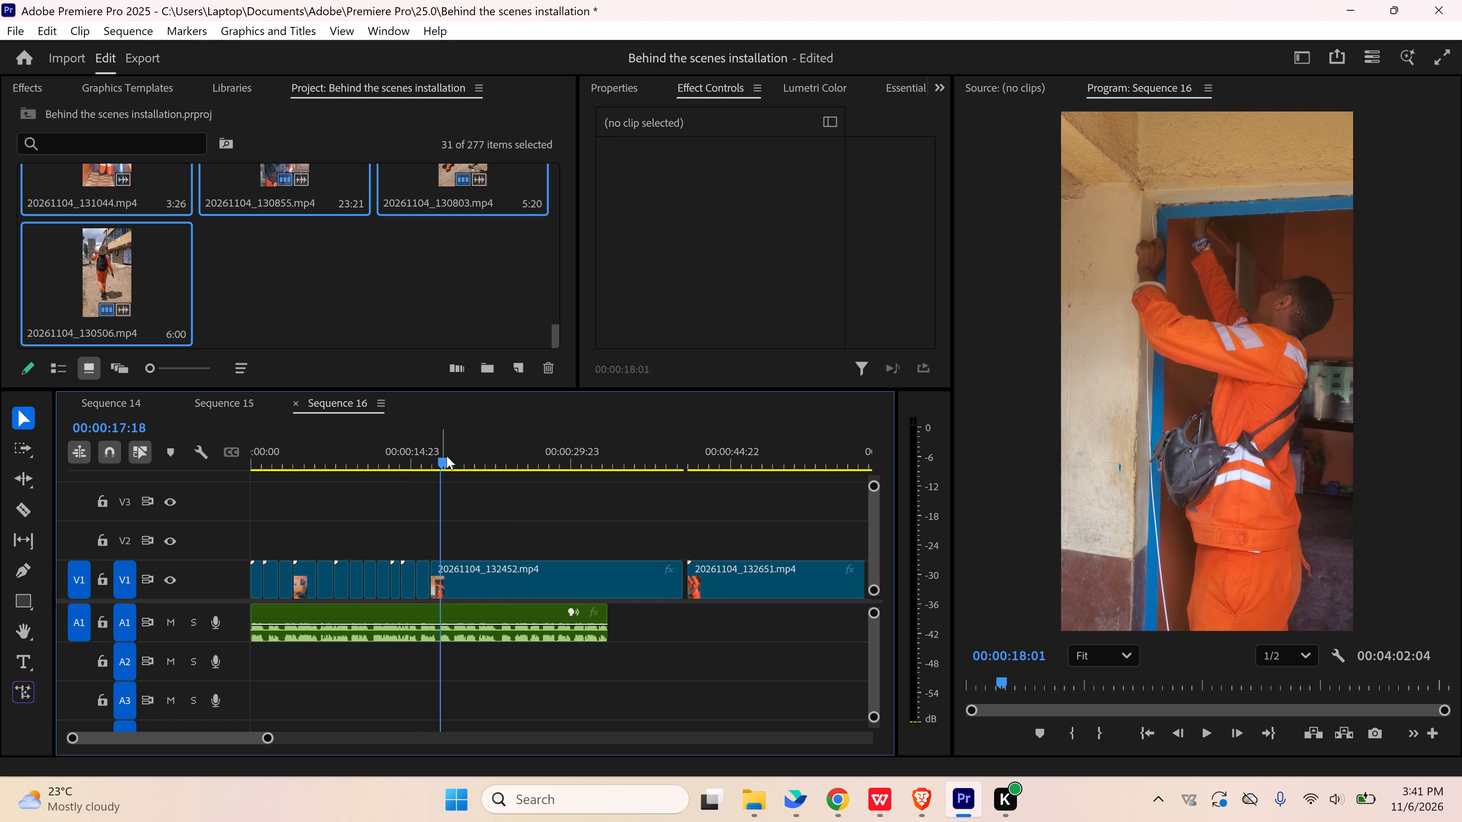
drag(447, 456, 588, 469)
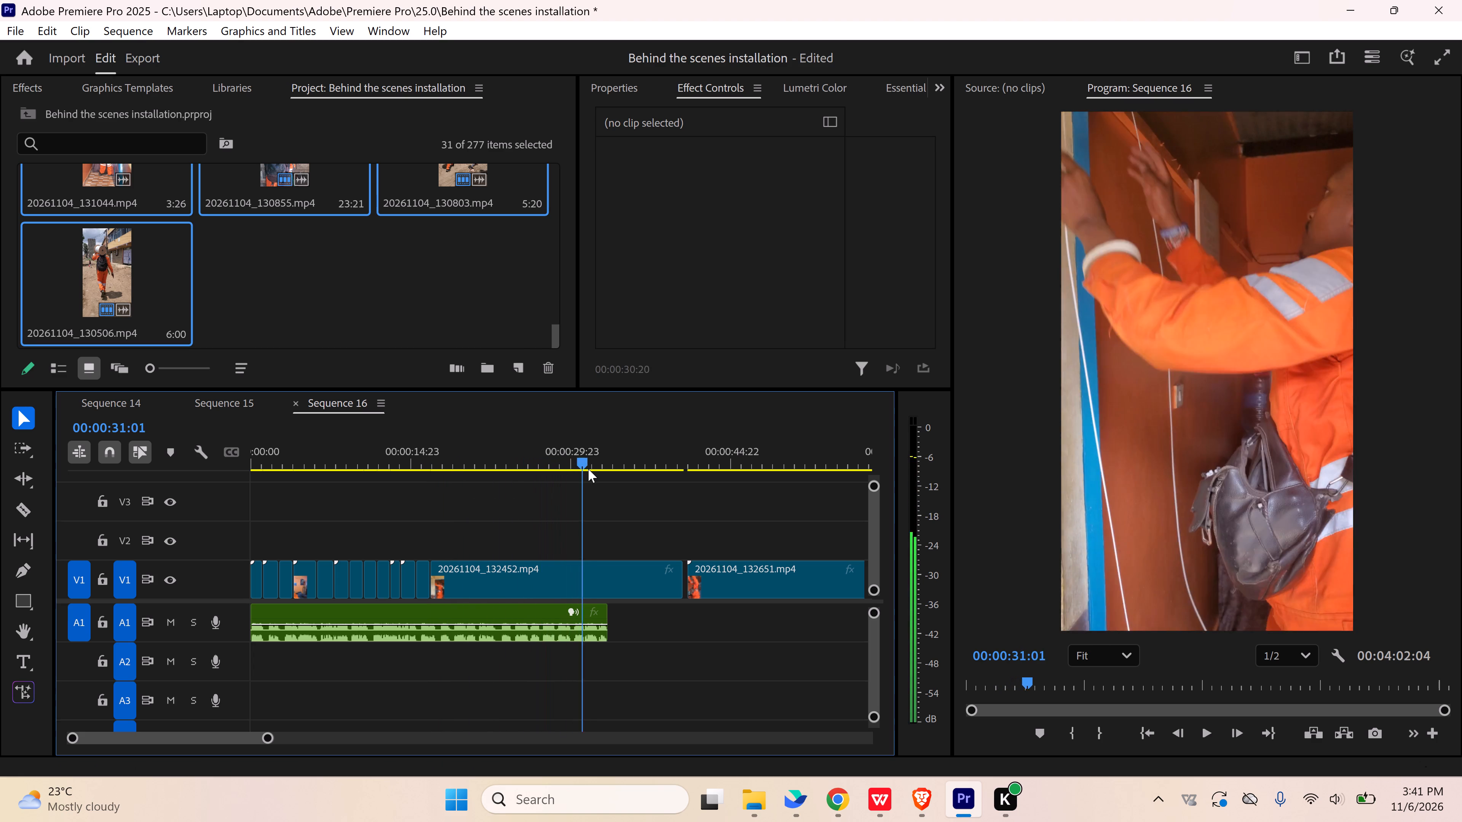
drag(588, 469, 603, 470)
key(c)
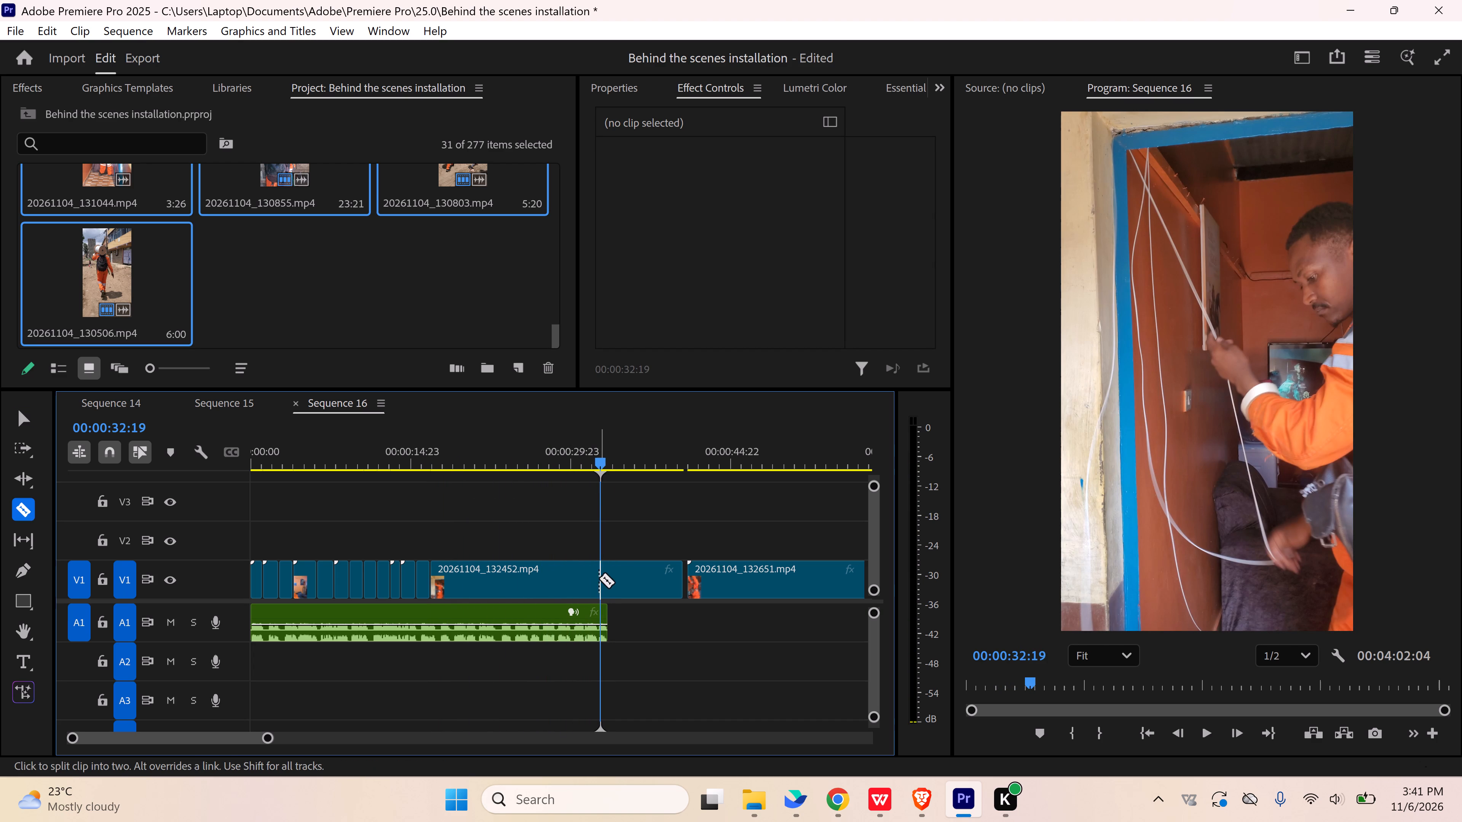
click(599, 578)
key(v)
click(559, 580)
key(Delete)
click(559, 580)
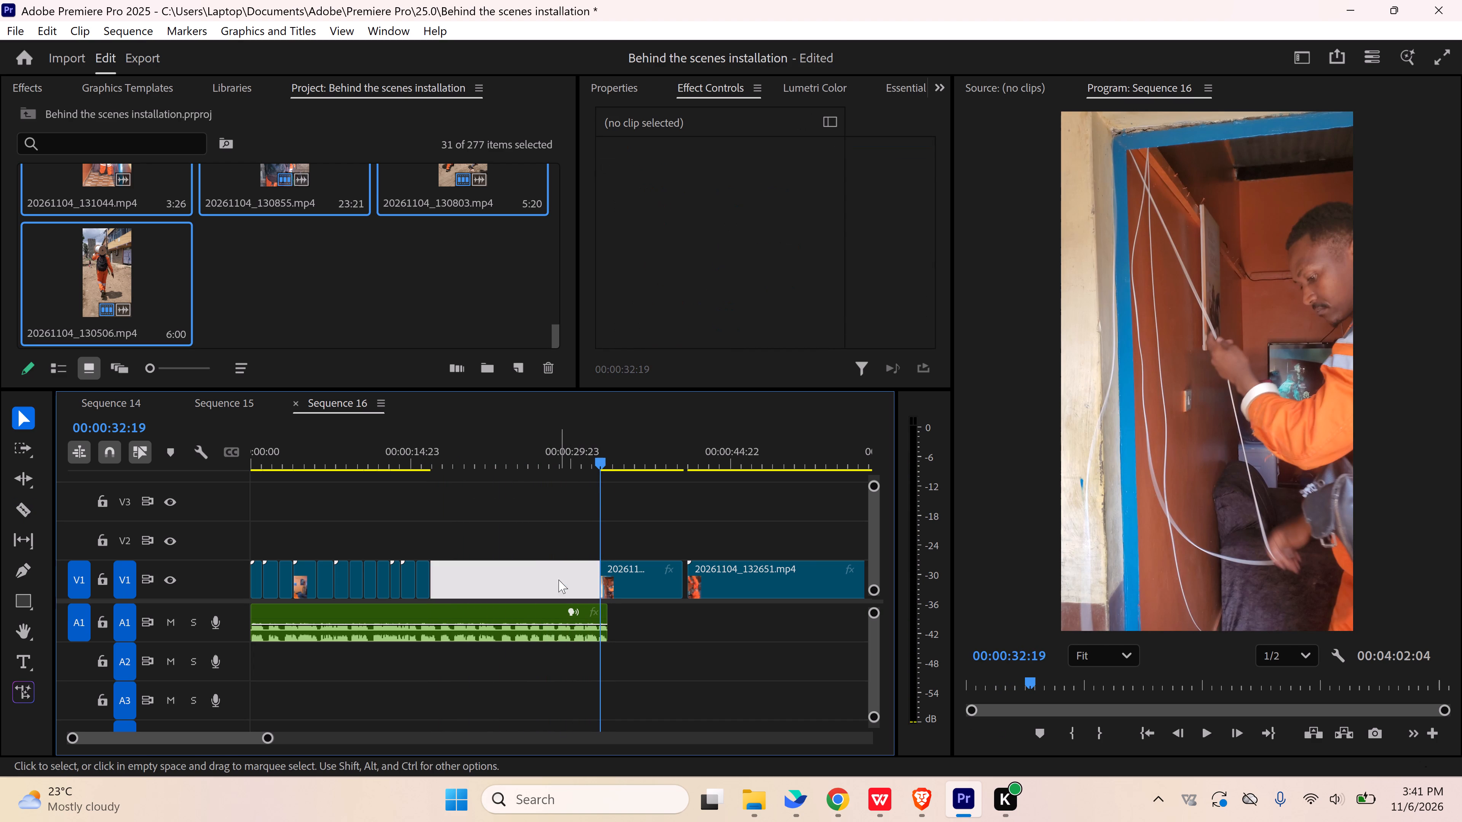
key(Delete)
Play the new shot against the voiceover, trim its end to 00:00:18:10 and close the gap before 20261104_132651.mp4.
click(421, 462)
click(471, 500)
key(space)
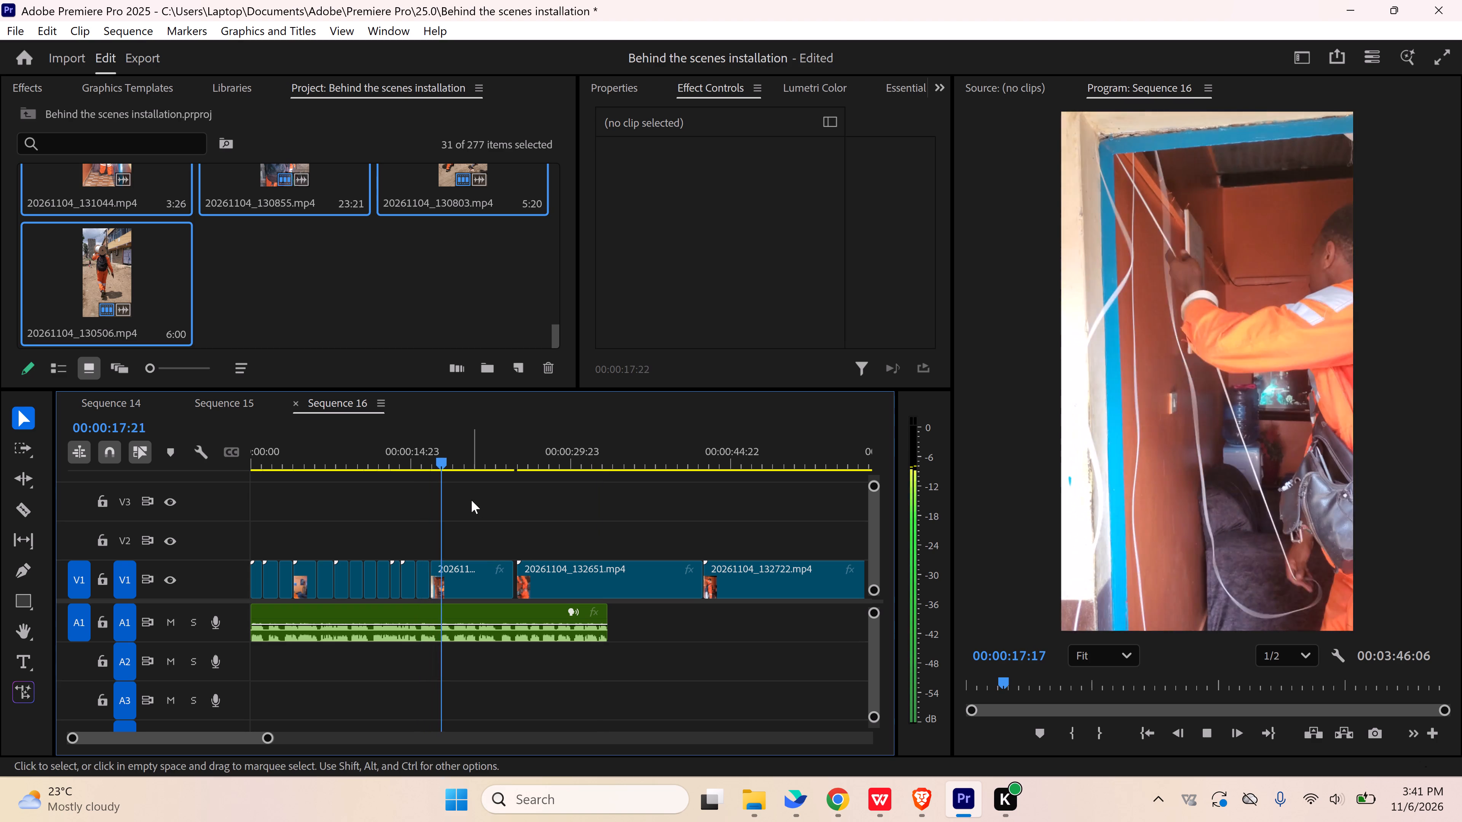
key(space)
drag(509, 579, 492, 582)
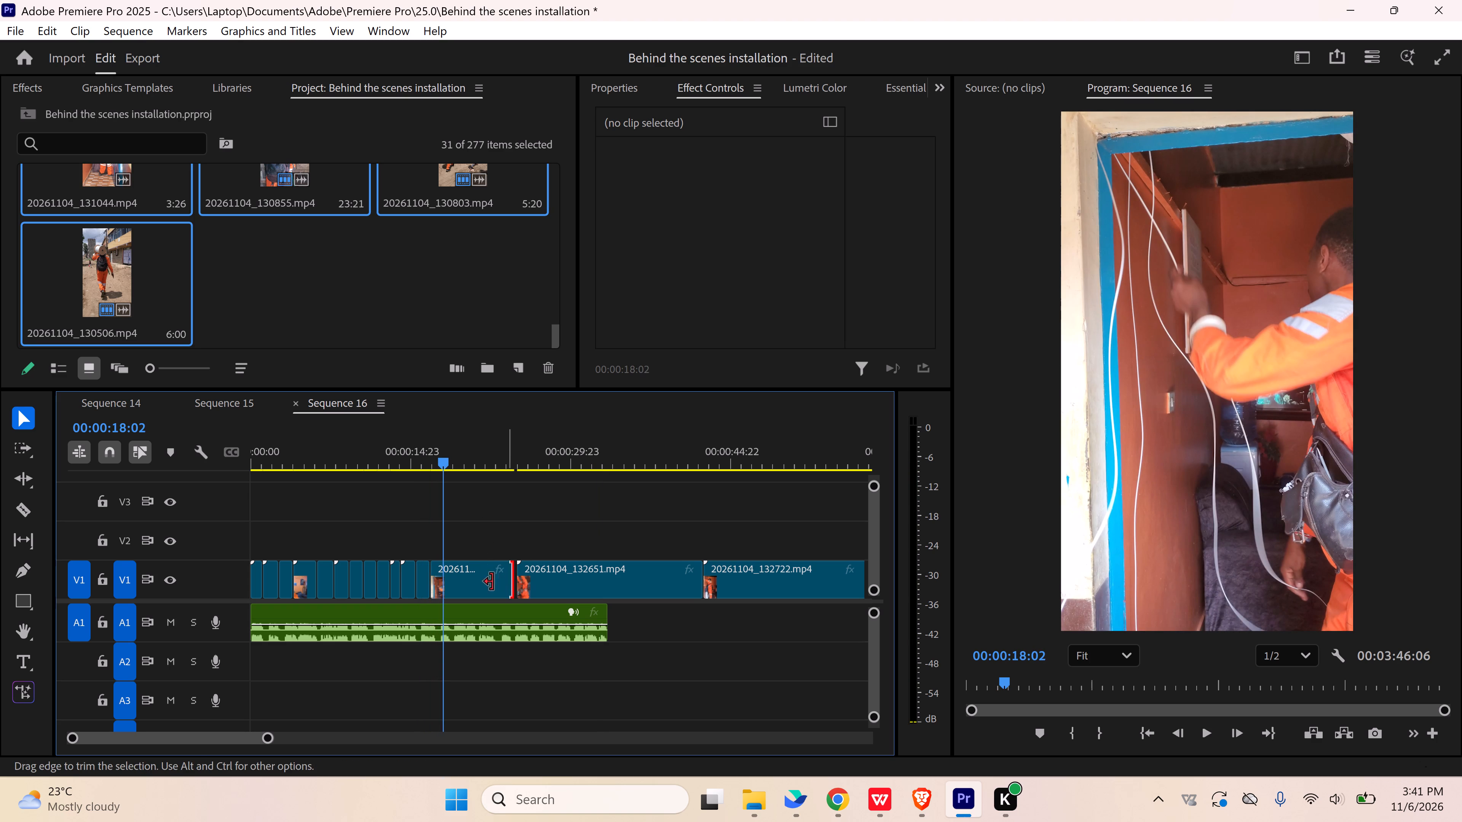
drag(492, 582, 449, 586)
key(space)
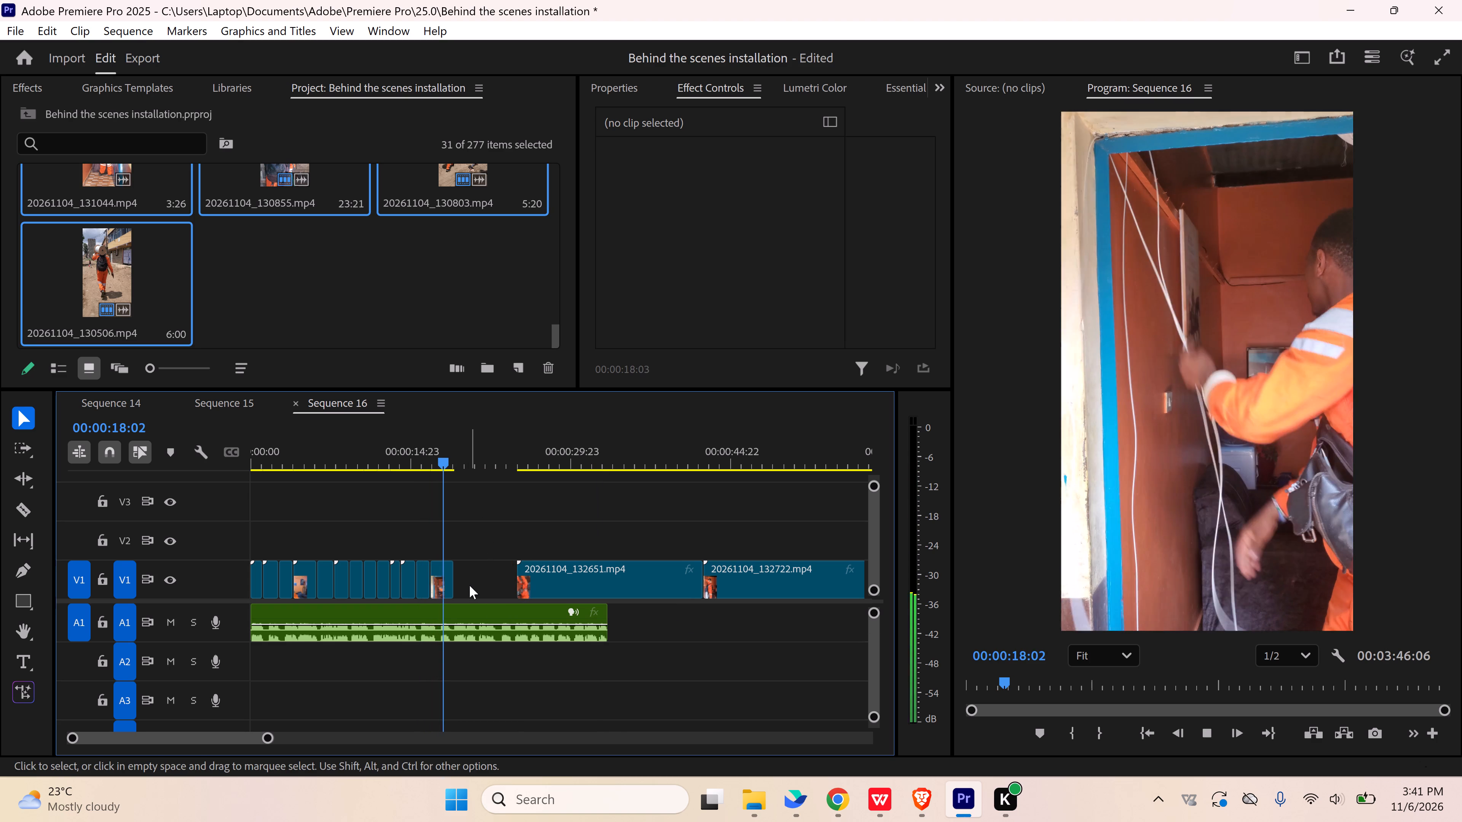
key(space)
drag(452, 576, 448, 574)
click(477, 579)
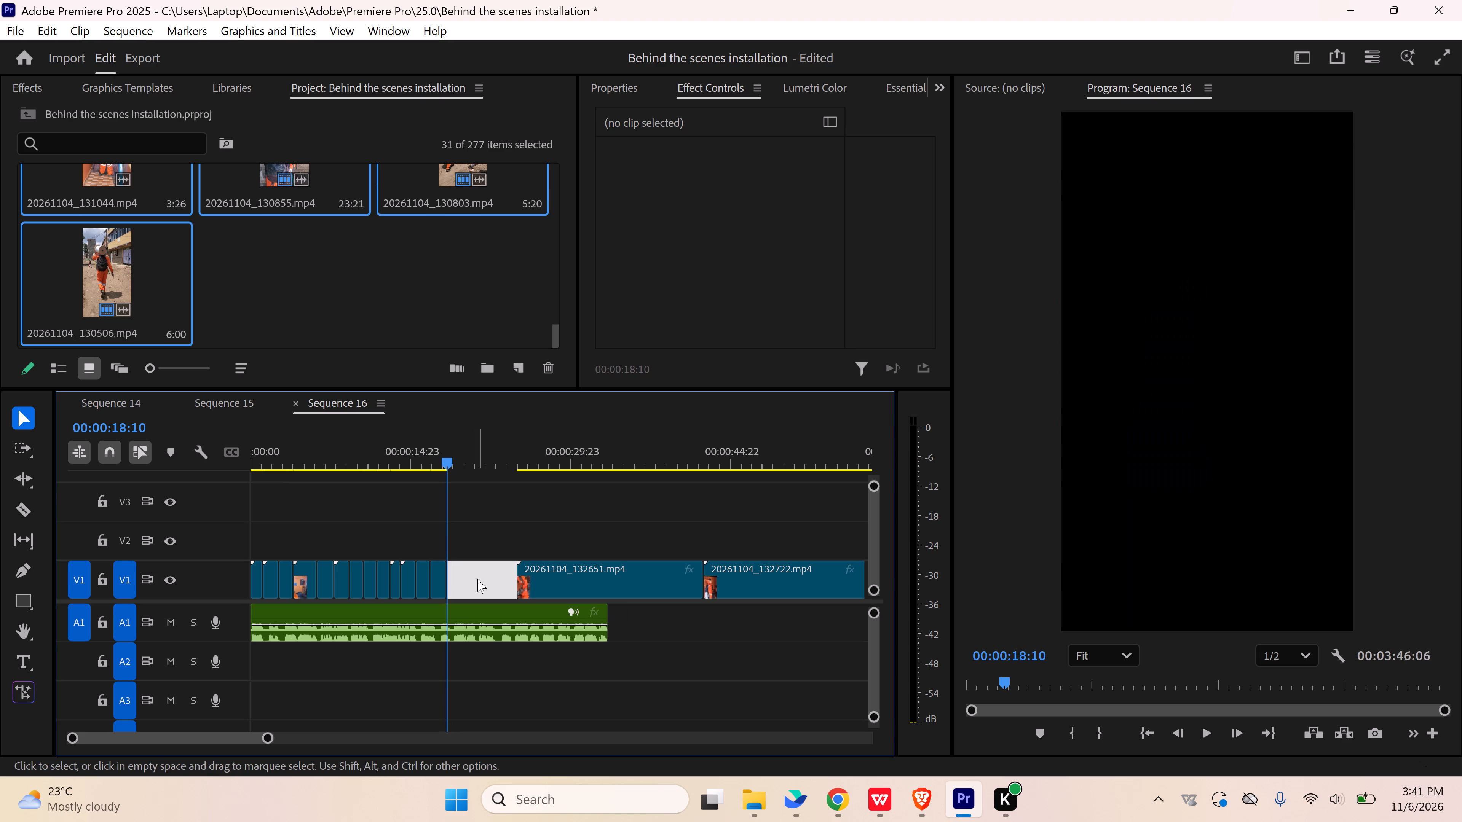
key(Delete)
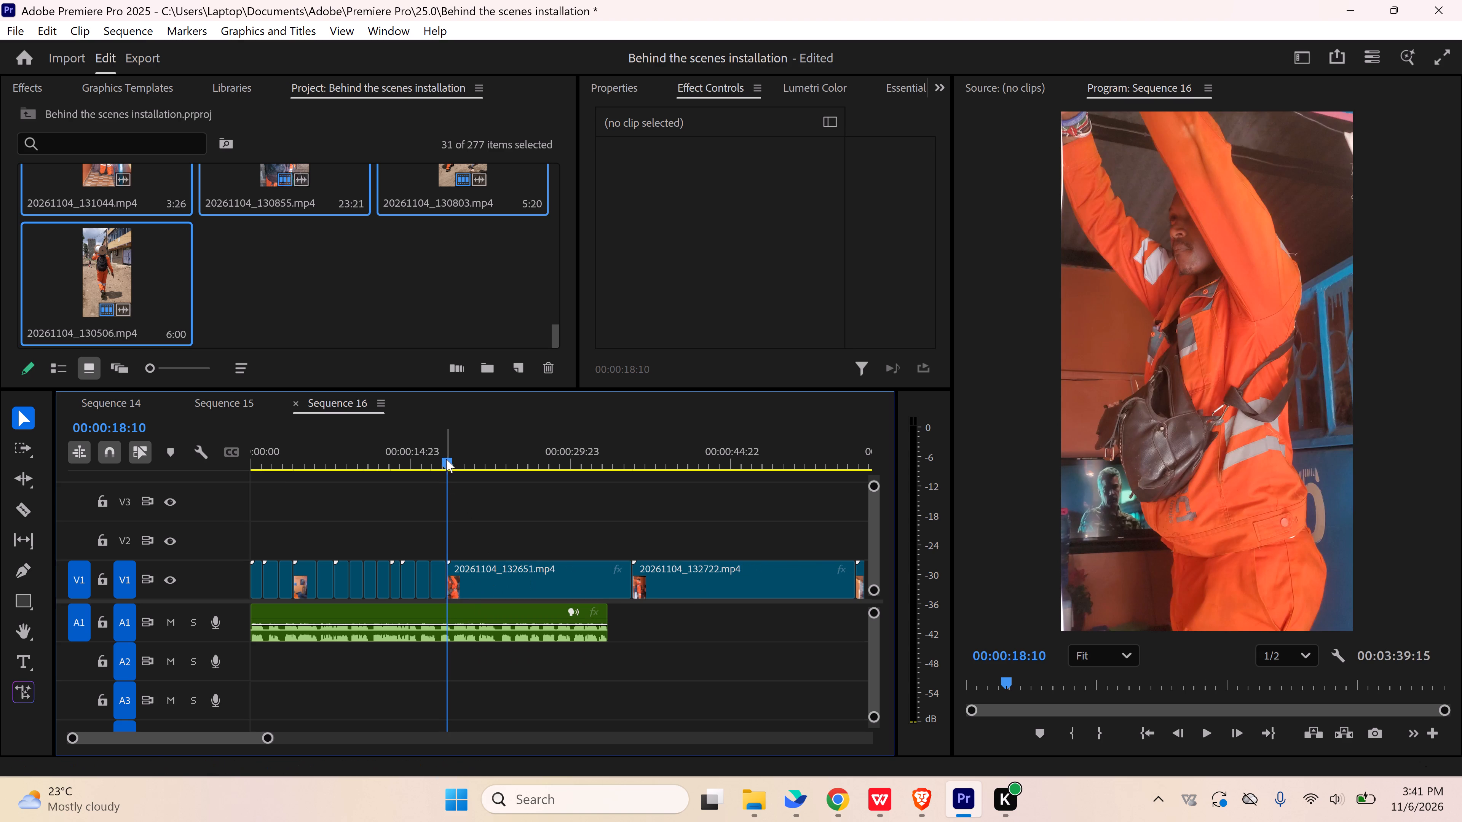
Check 20261104_132651.mp4 for usable footage, delete it from V1 and close the gap before 20261104_132722.mp4.
drag(448, 459, 550, 472)
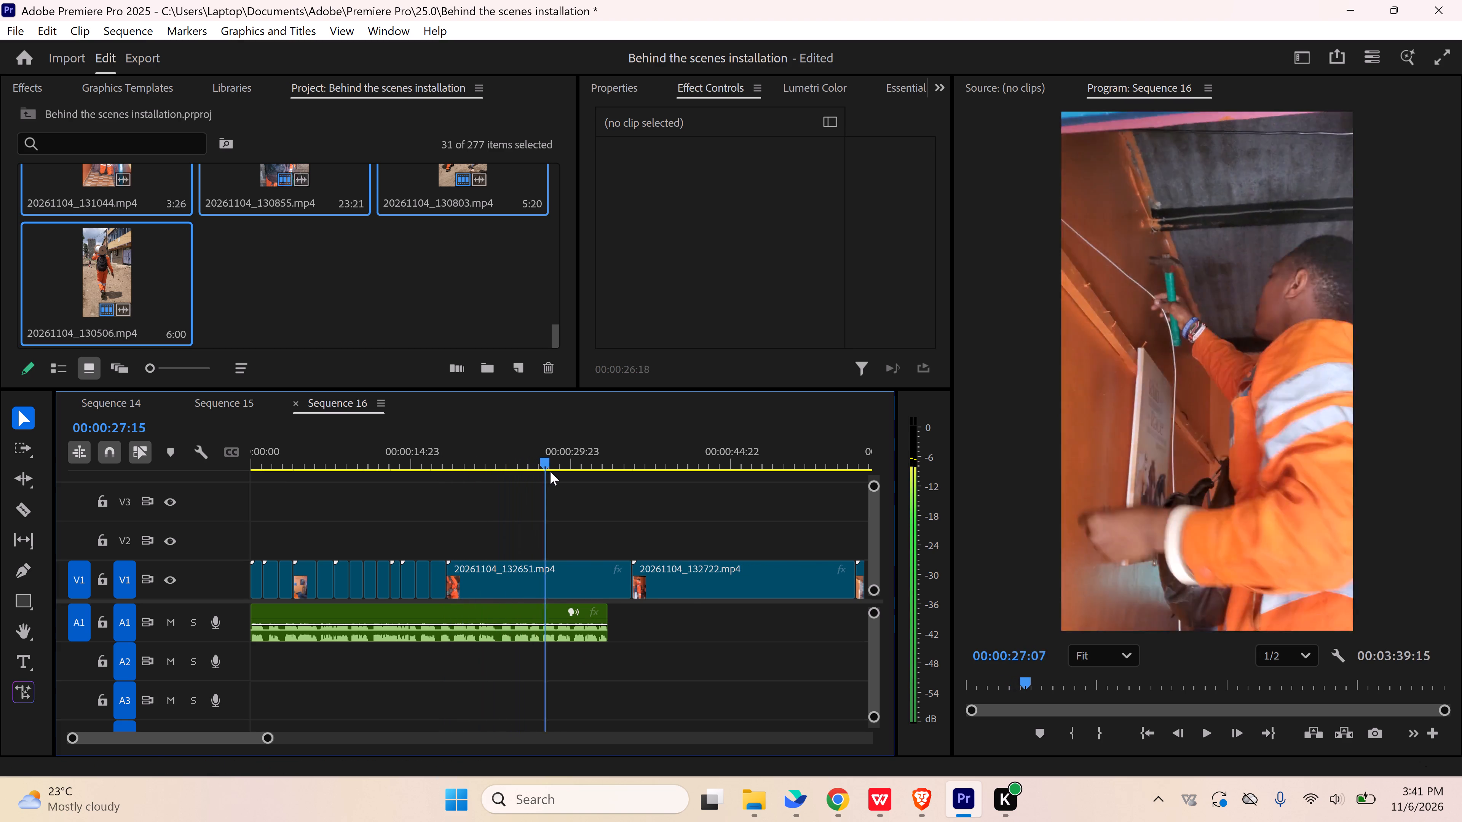
drag(550, 472, 547, 474)
key(space)
drag(554, 462, 573, 464)
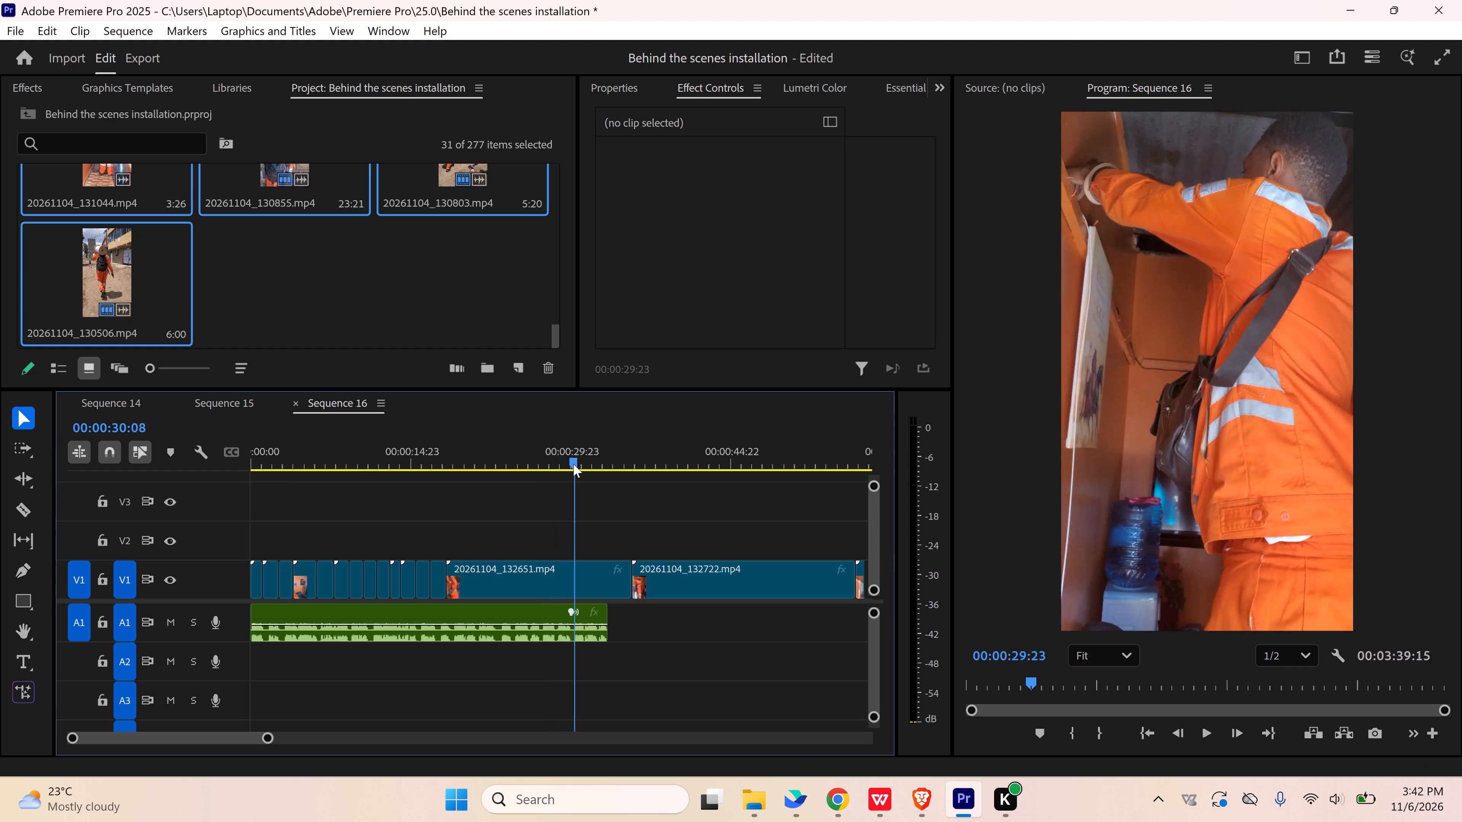
drag(573, 464, 608, 463)
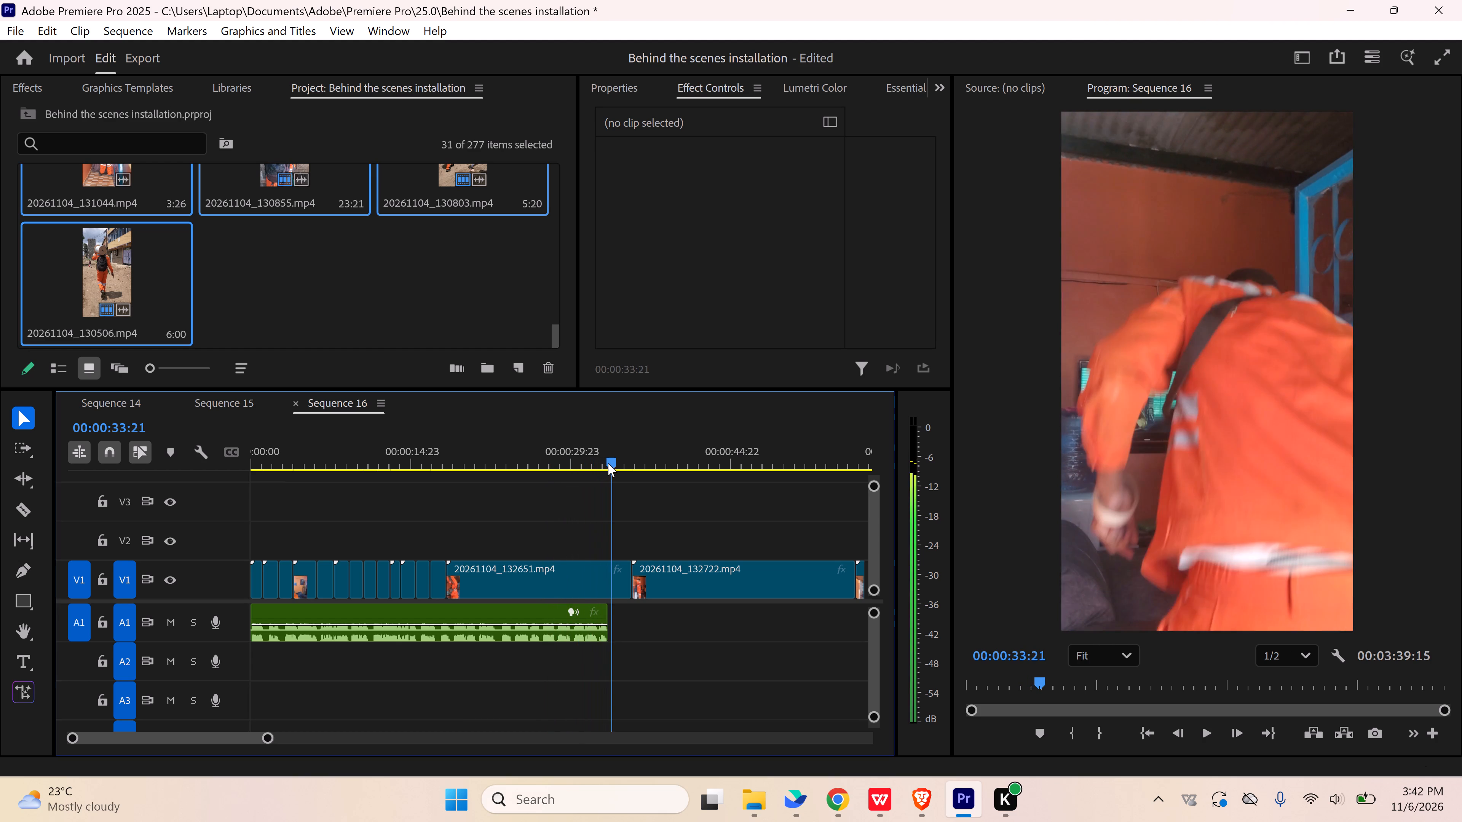
drag(608, 463, 645, 468)
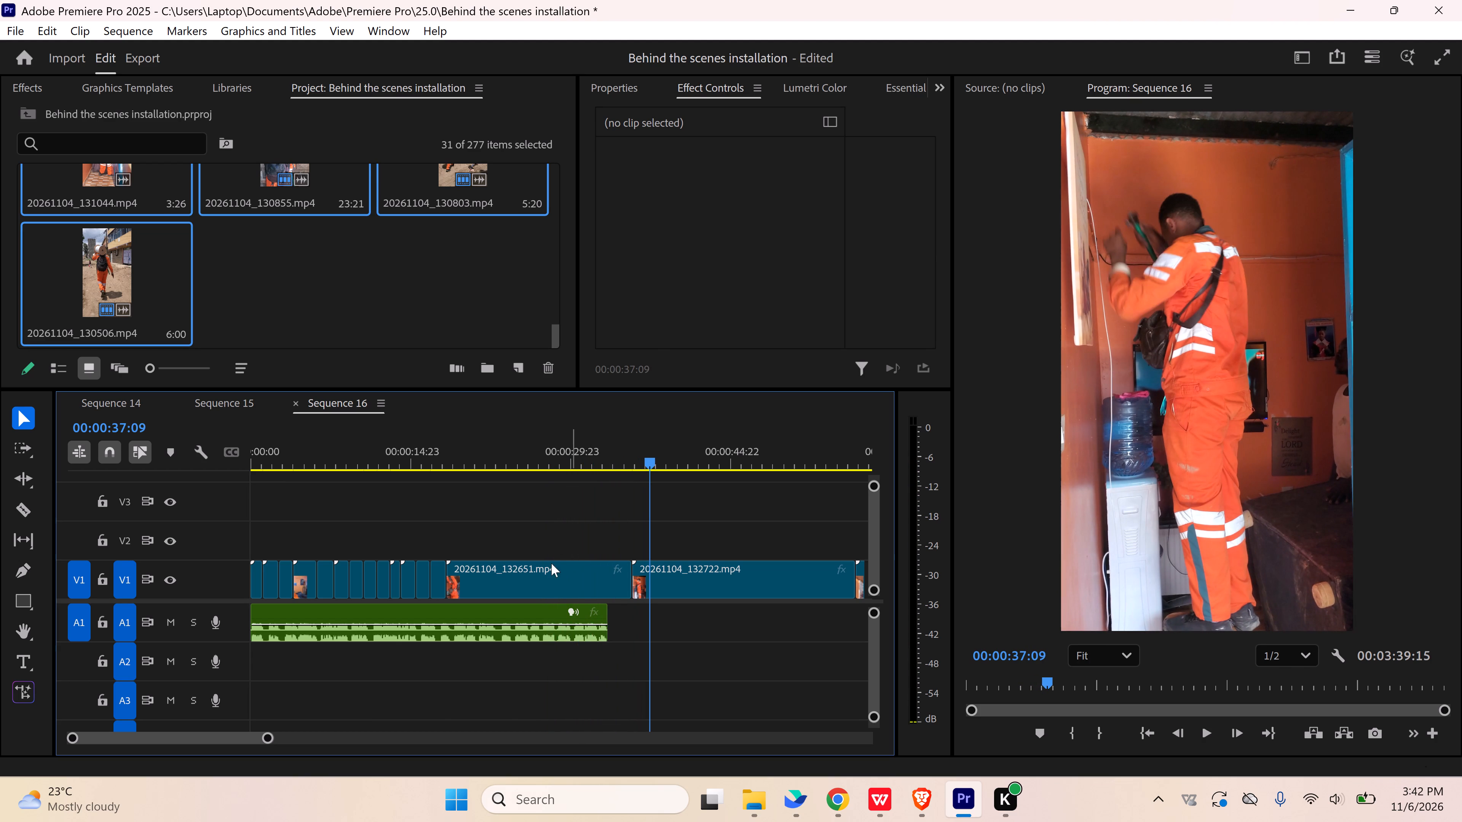
click(547, 577)
key(Delete)
click(547, 577)
key(Delete)
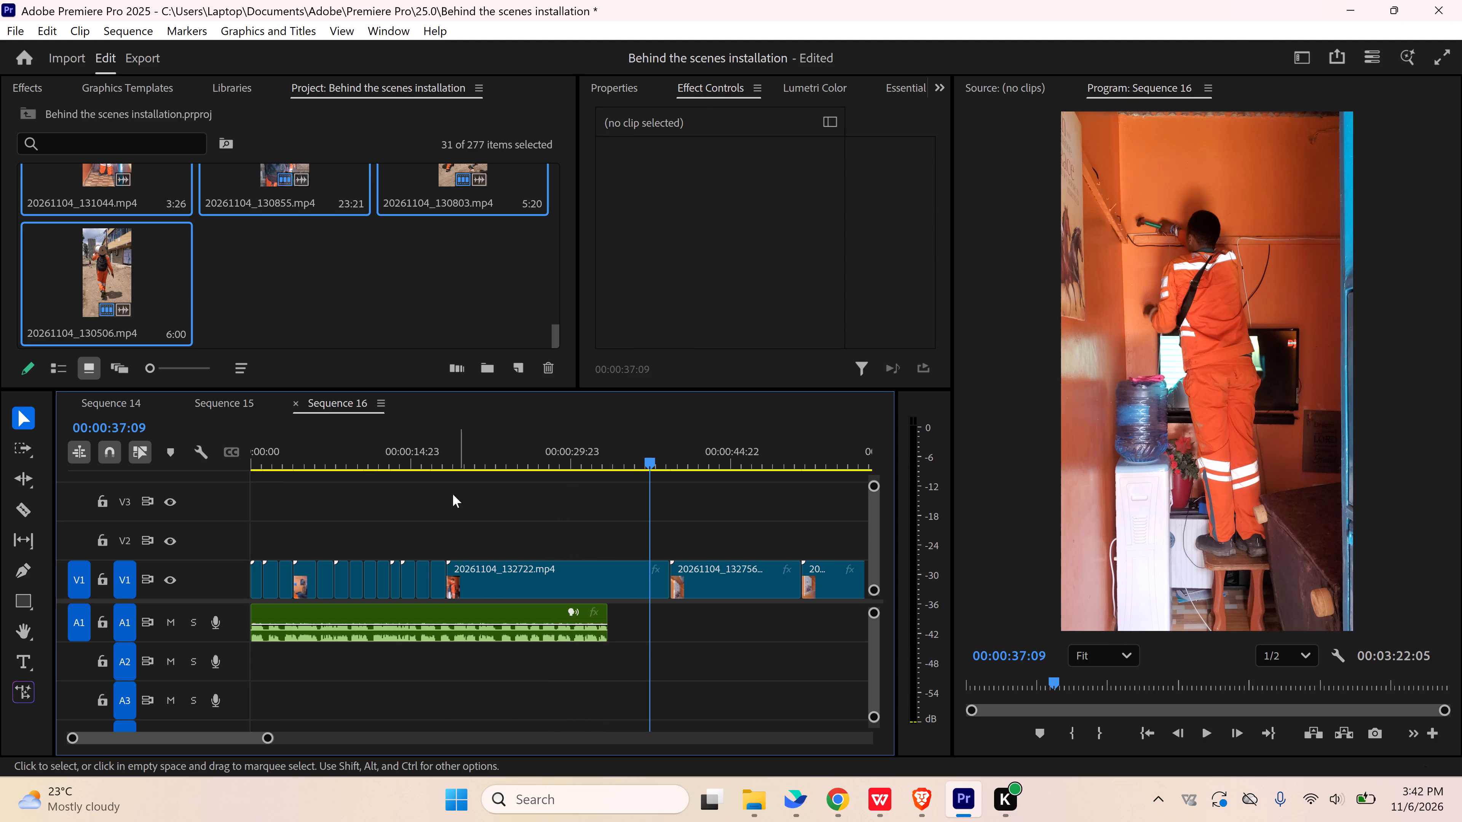
Play the start of 20261104_132722.mp4 against the voiceover and split the clip at 00:00:19:18.
click(440, 452)
key(space)
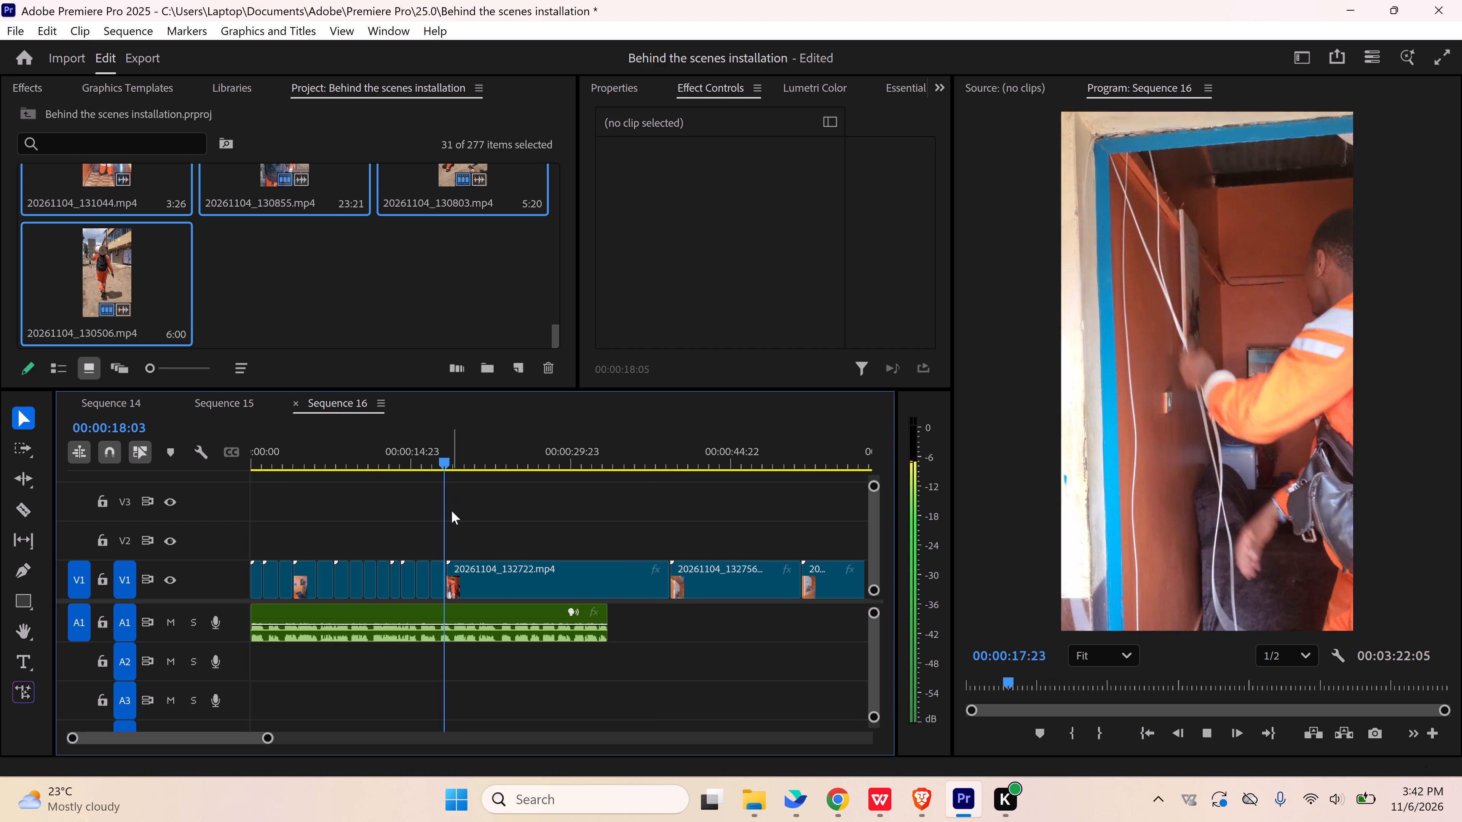
key(space)
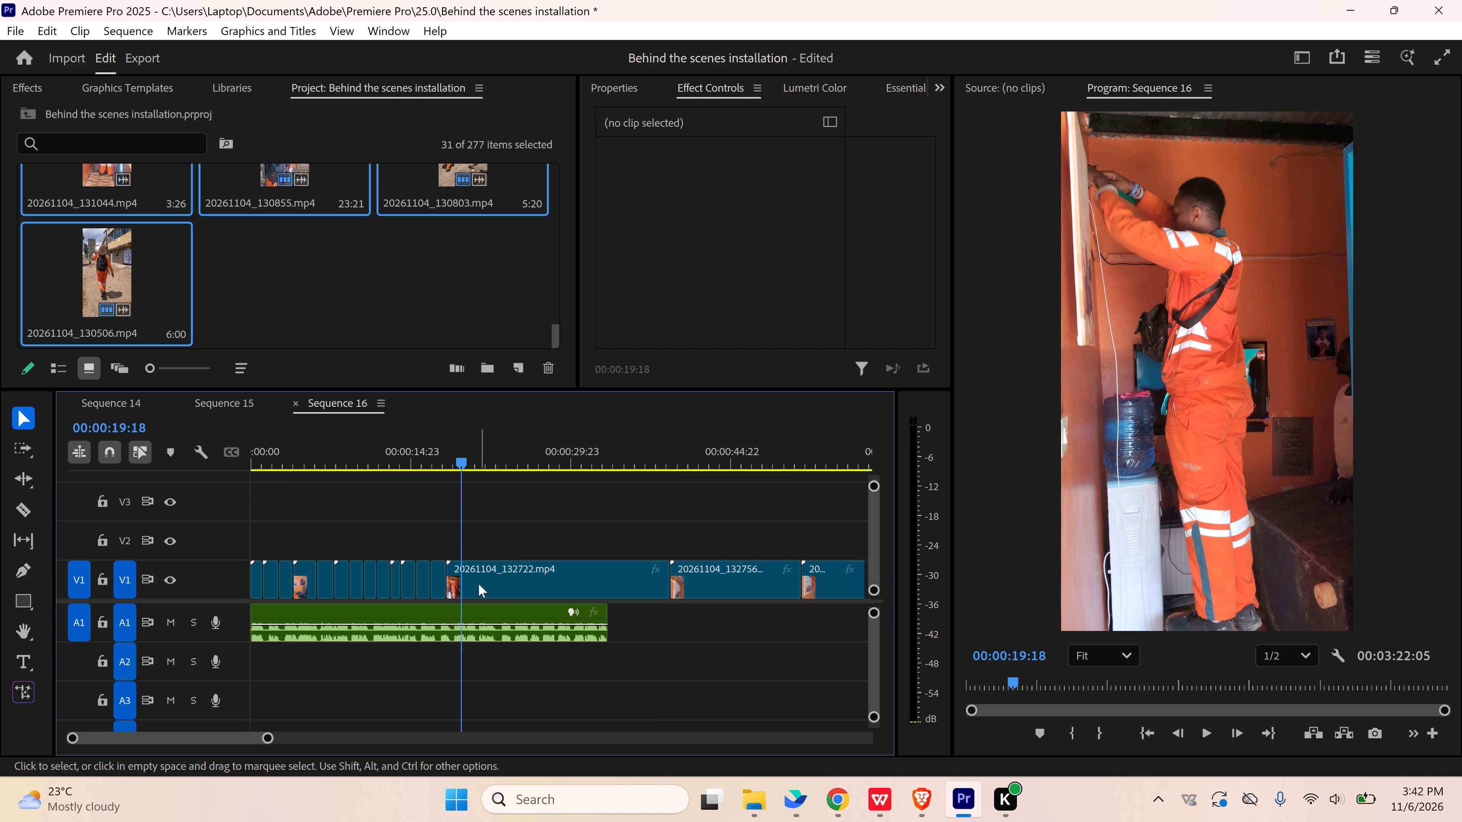
key(c)
click(466, 573)
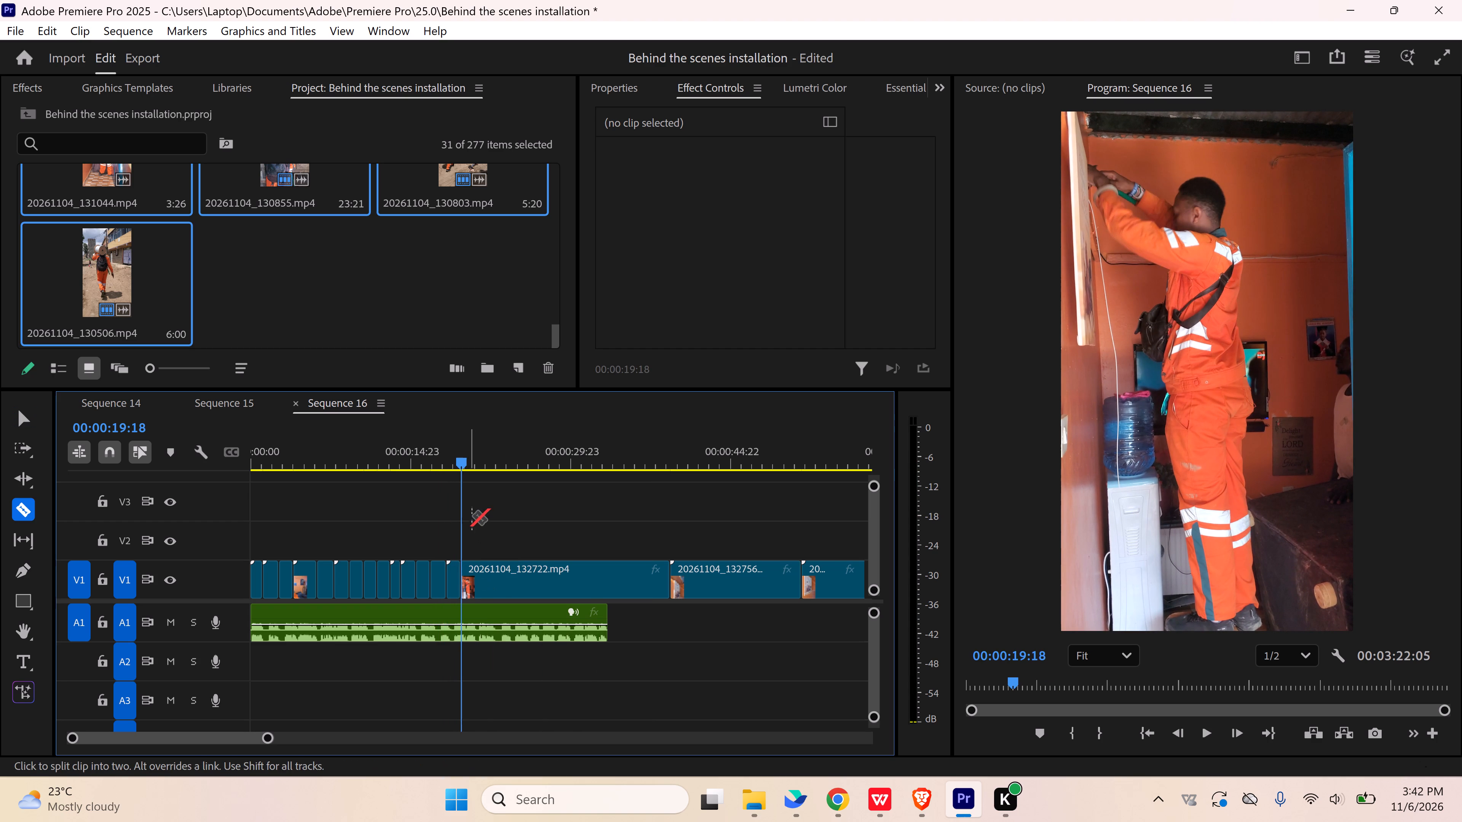
Check 20261104_132722.mp4 for better footage, split it at 00:00:35:16, delete the part before the cut and close the gap.
key(v)
drag(463, 460, 592, 470)
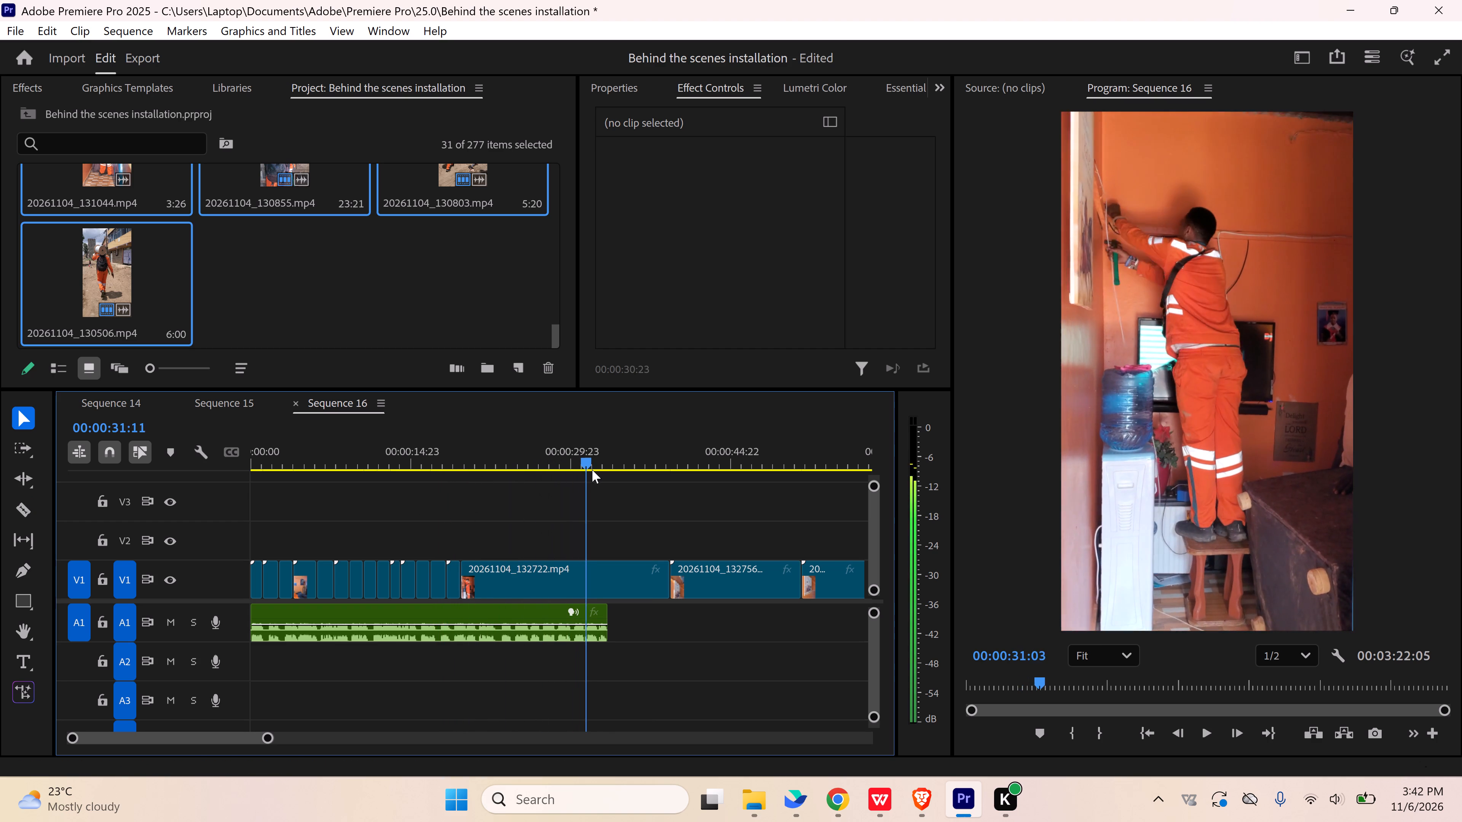
drag(592, 470, 633, 470)
key(c)
click(634, 580)
key(v)
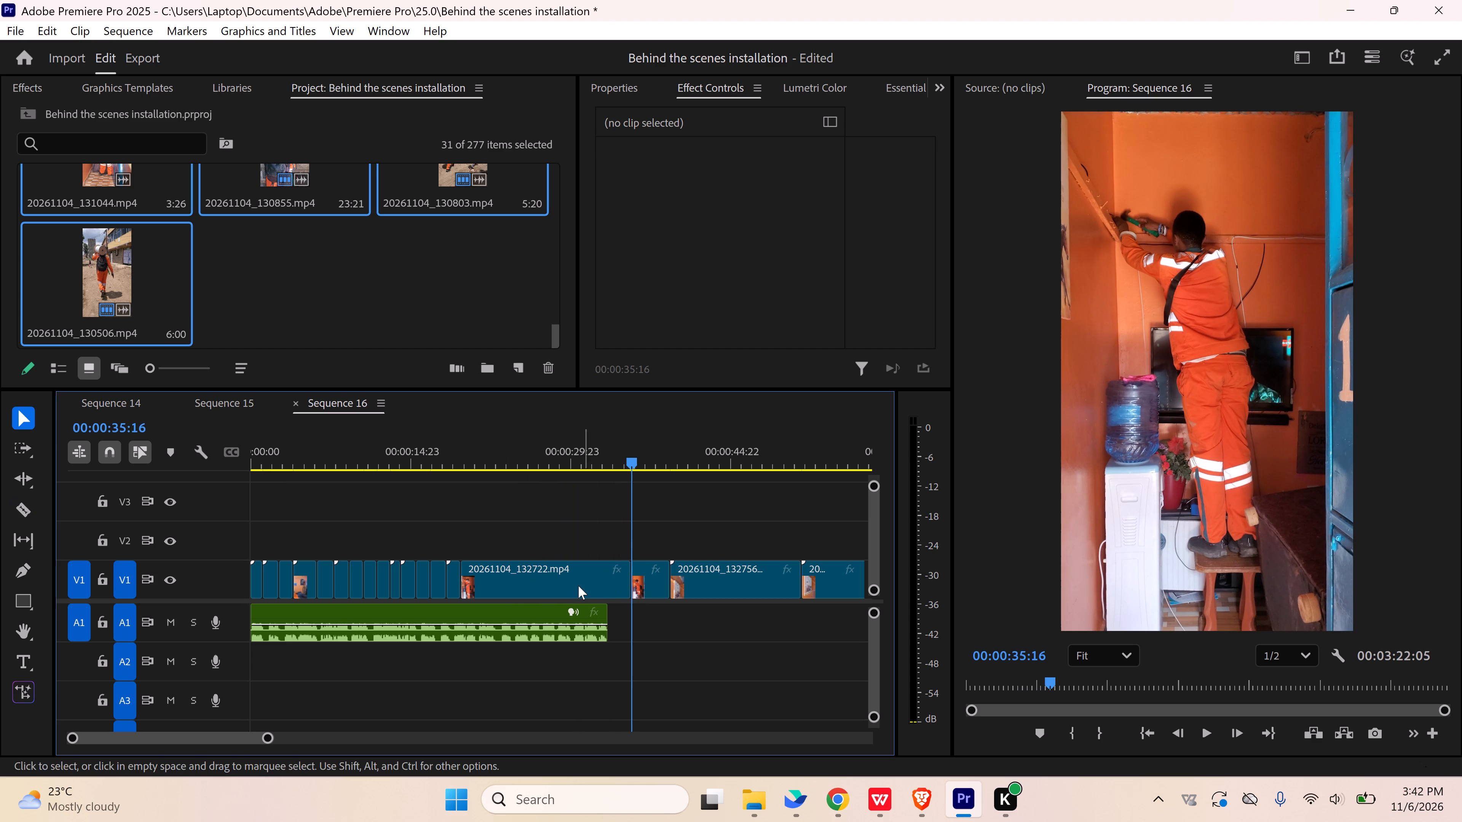
click(575, 586)
key(Delete)
click(572, 585)
key(Delete)
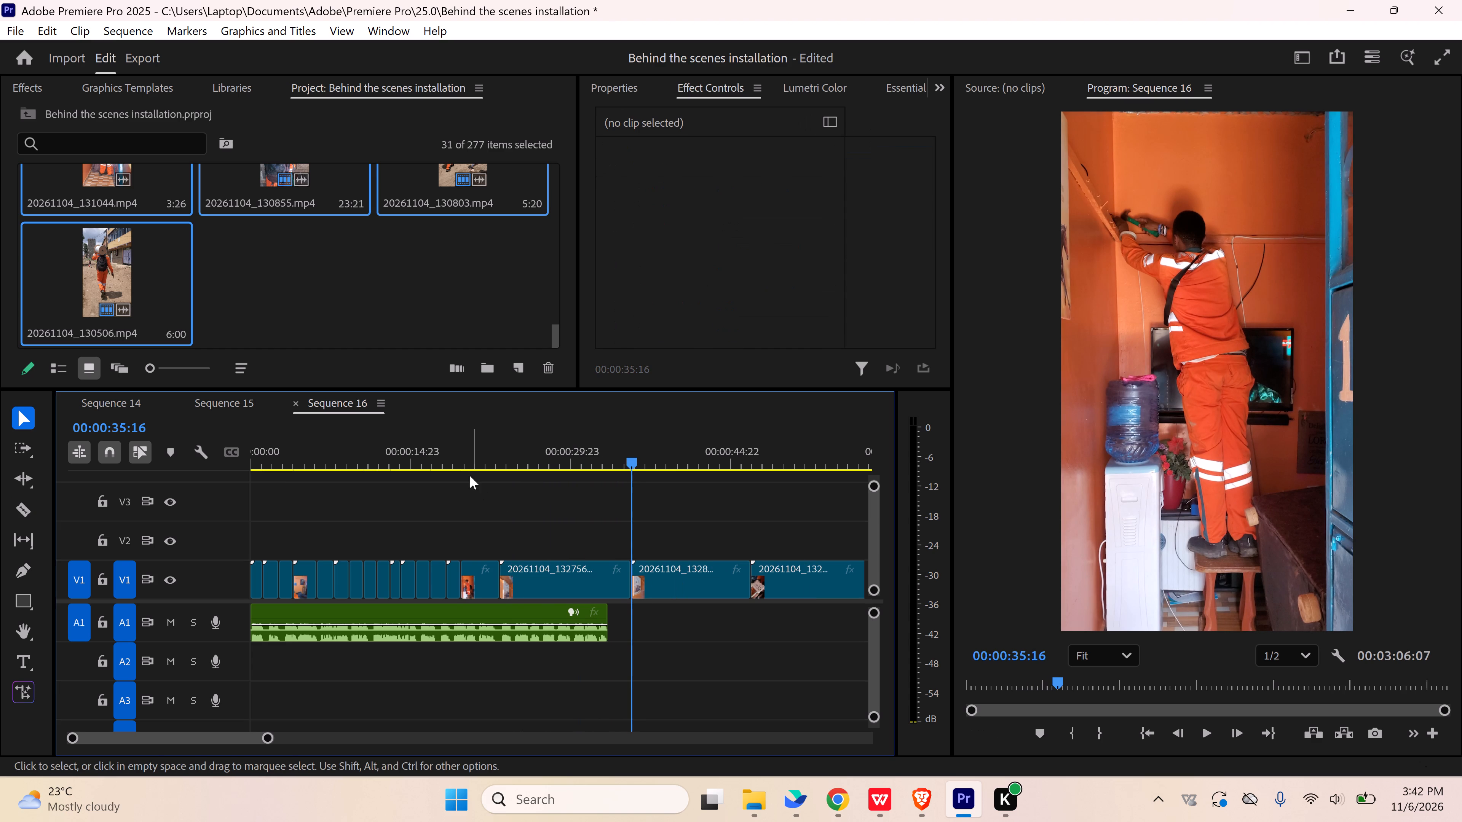
Play the new shot against the voiceover, split it at 00:00:20:22 and delete the part after the cut.
click(456, 457)
key(space)
click(506, 491)
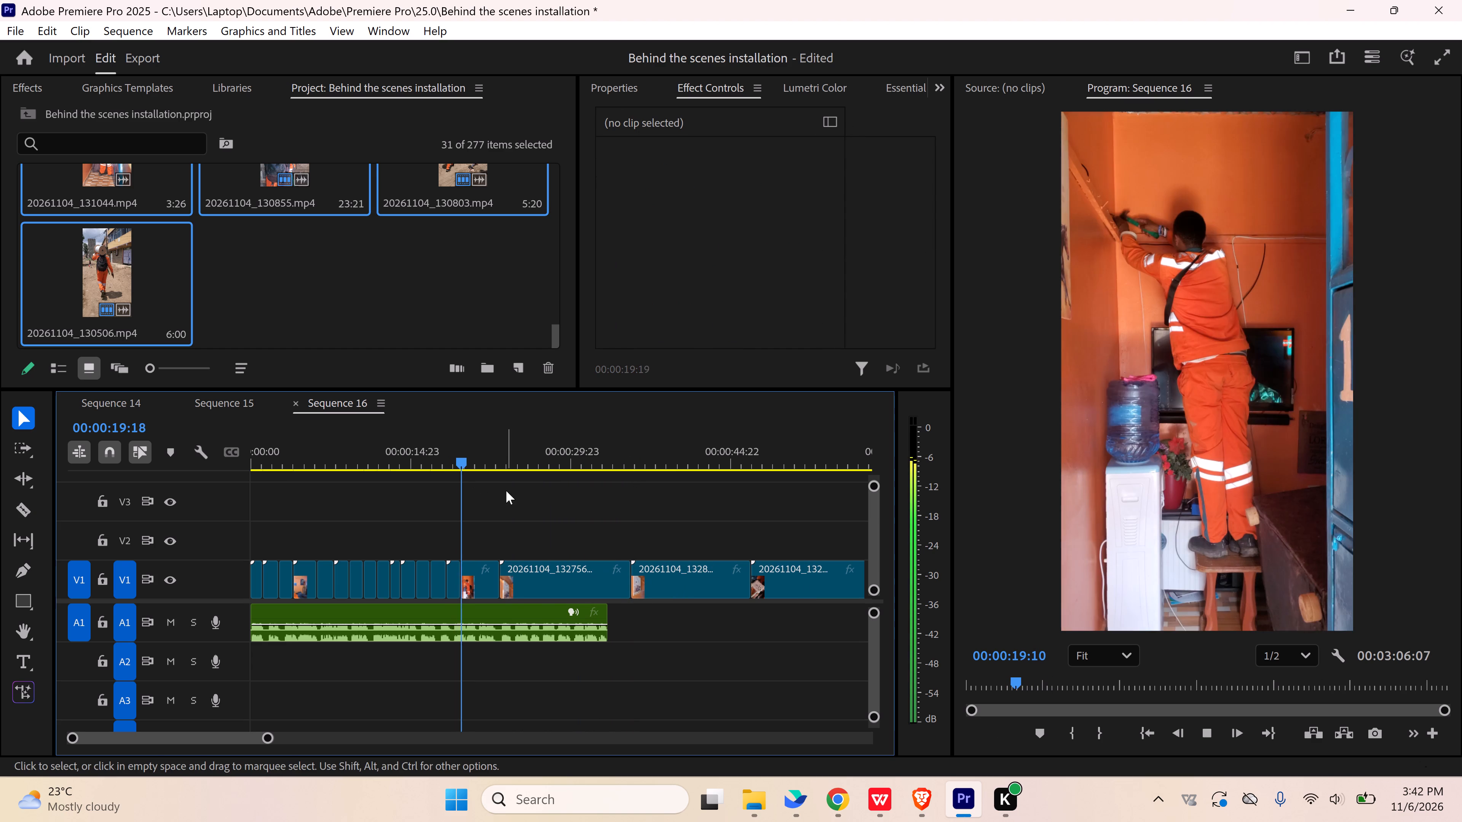
key(space)
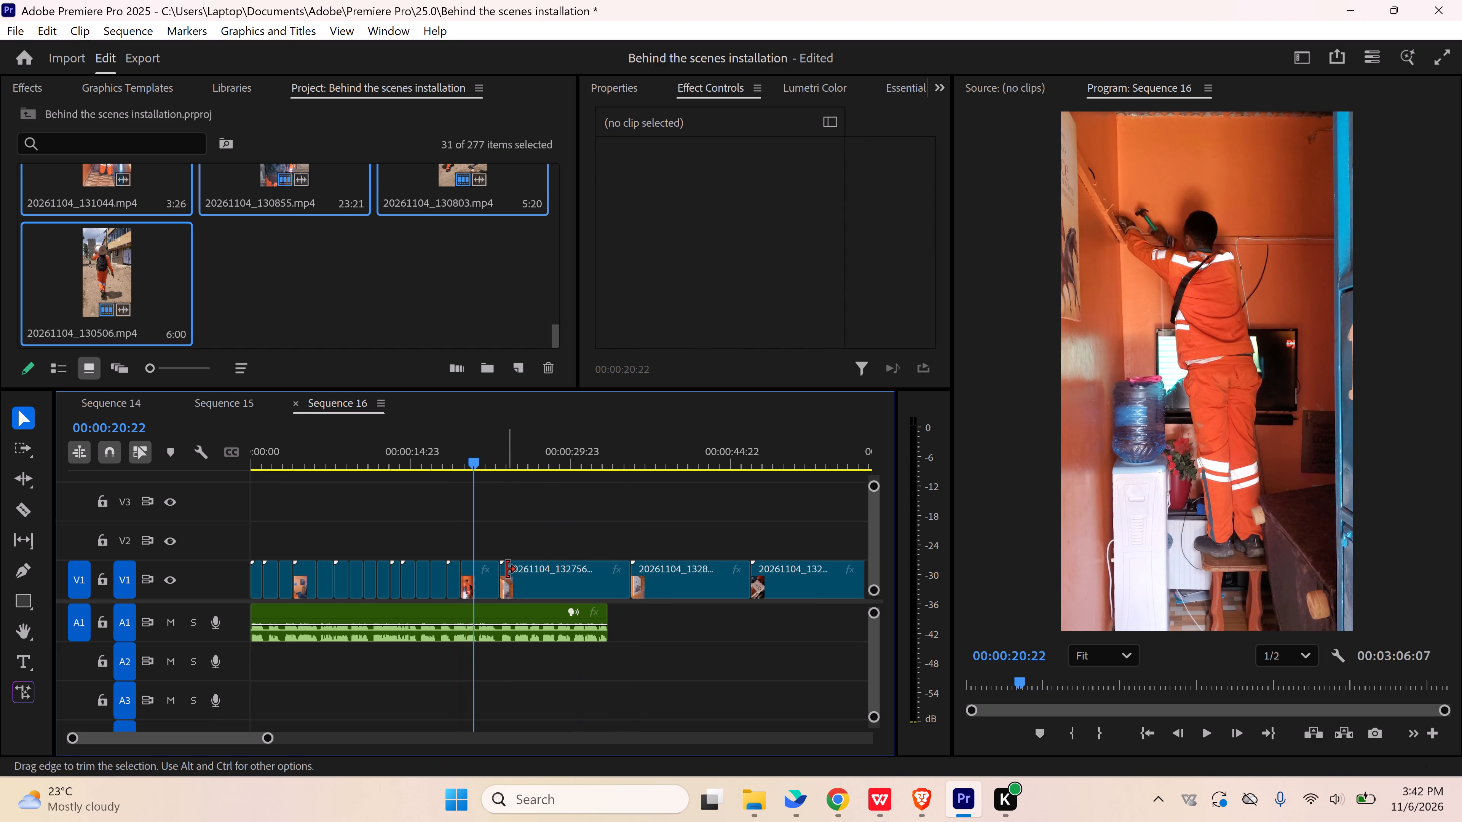
key(c)
click(473, 577)
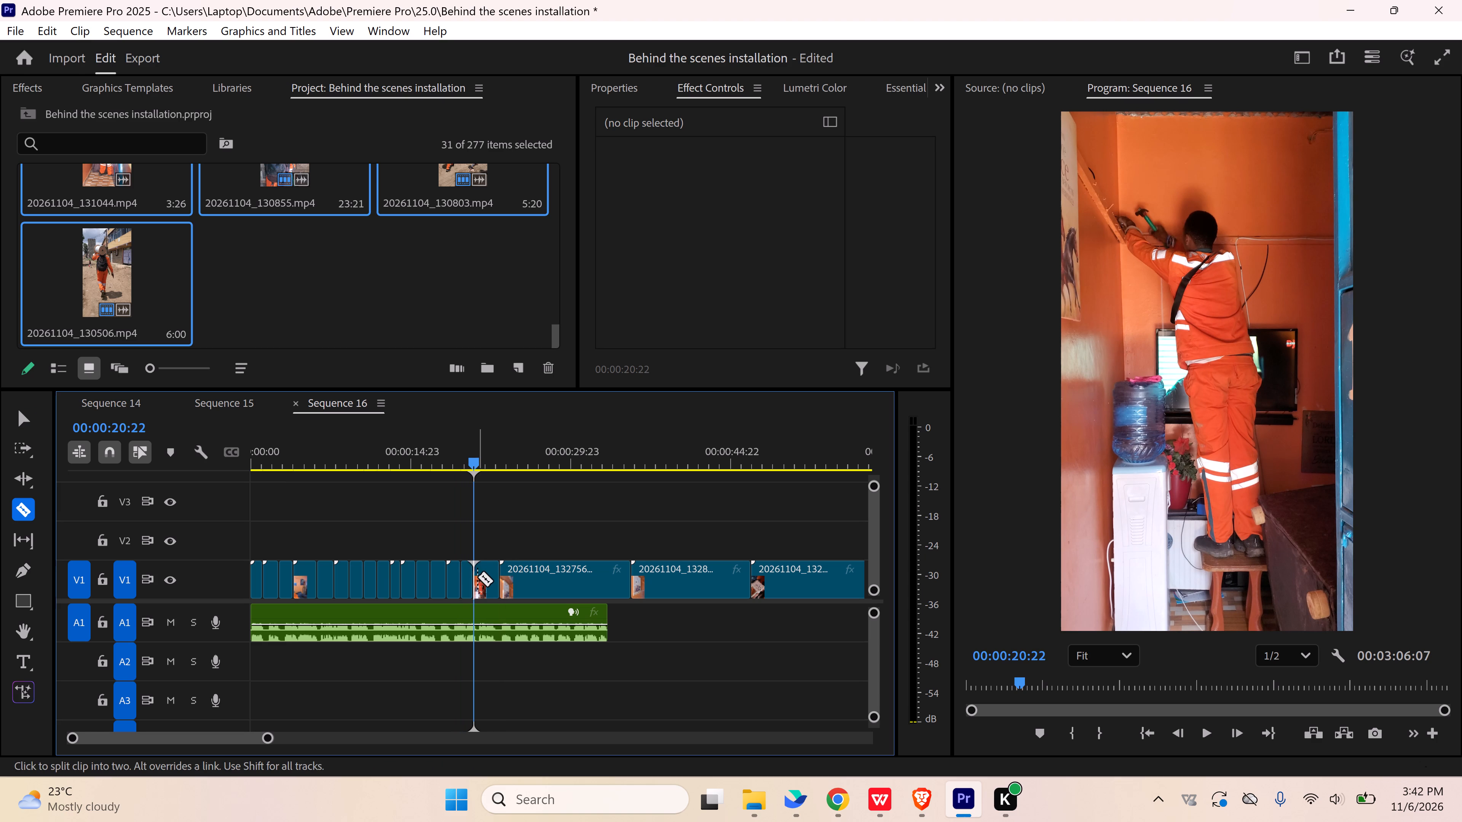
key(v)
drag(476, 460, 519, 469)
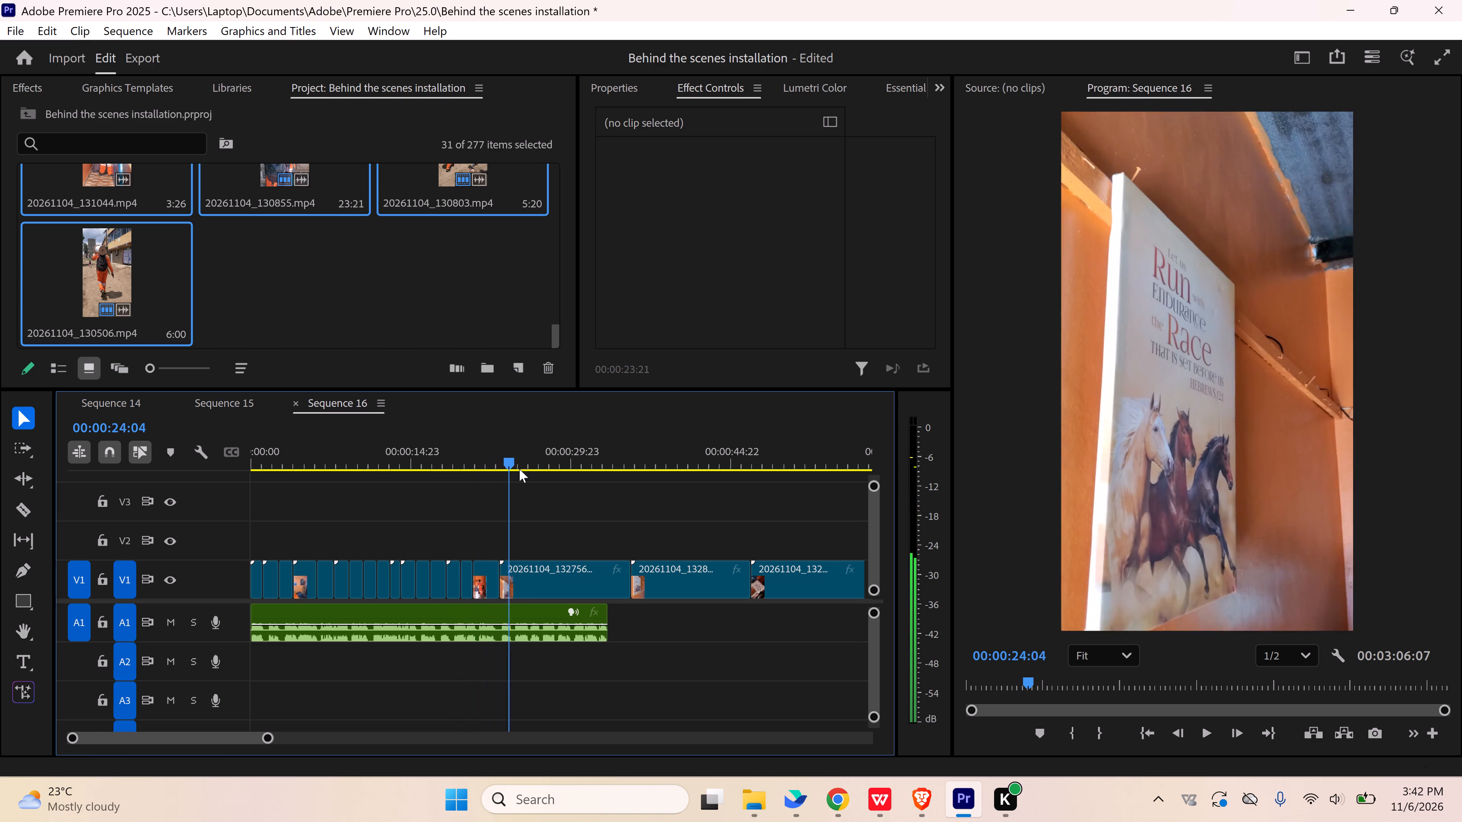
drag(519, 469, 522, 469)
click(492, 578)
key(Delete)
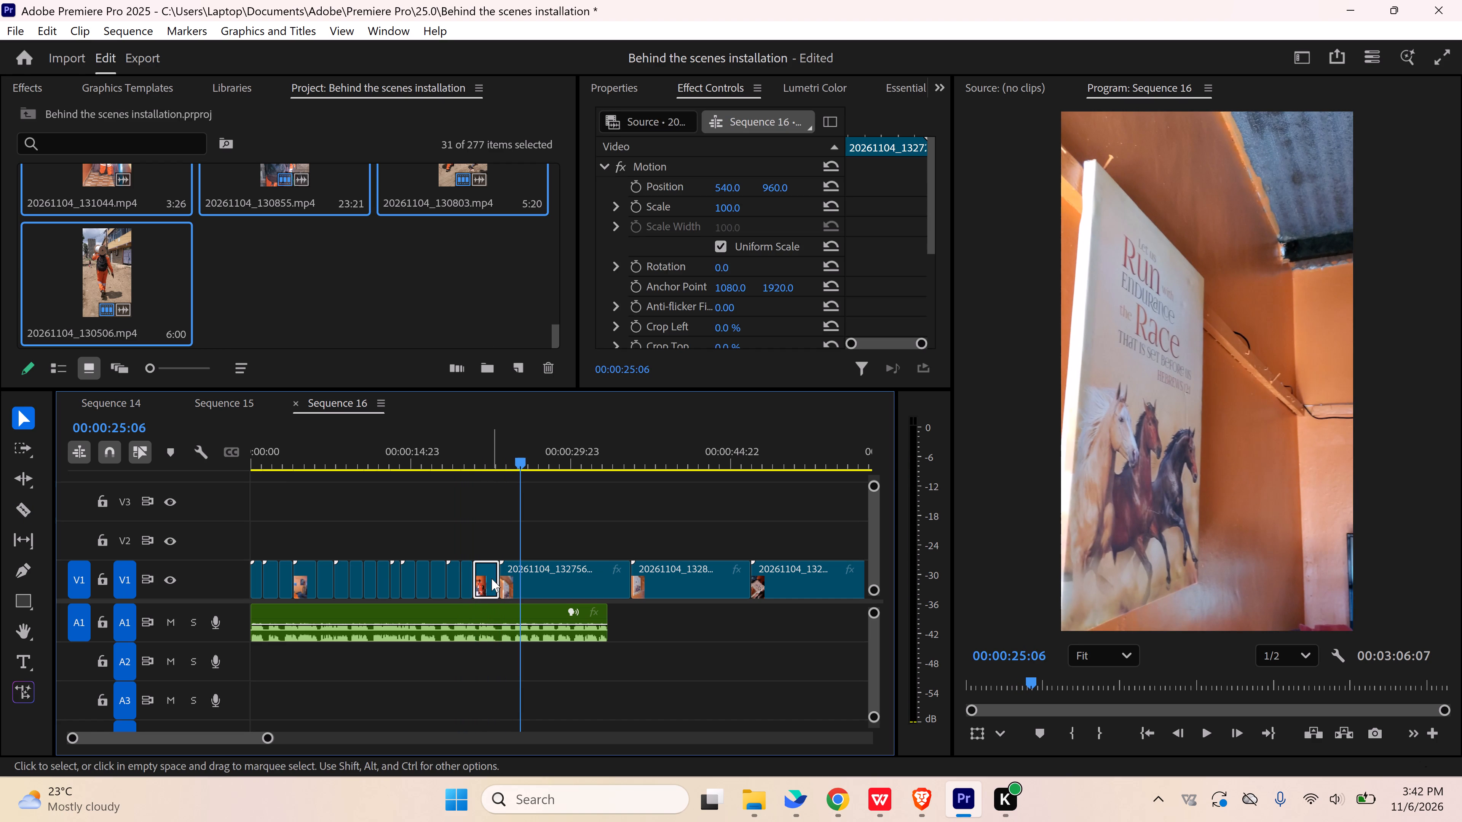
Check the following clips for usable footage and trim the start of the 20261104_132756 clip to 00:00:24:17.
drag(524, 456, 587, 472)
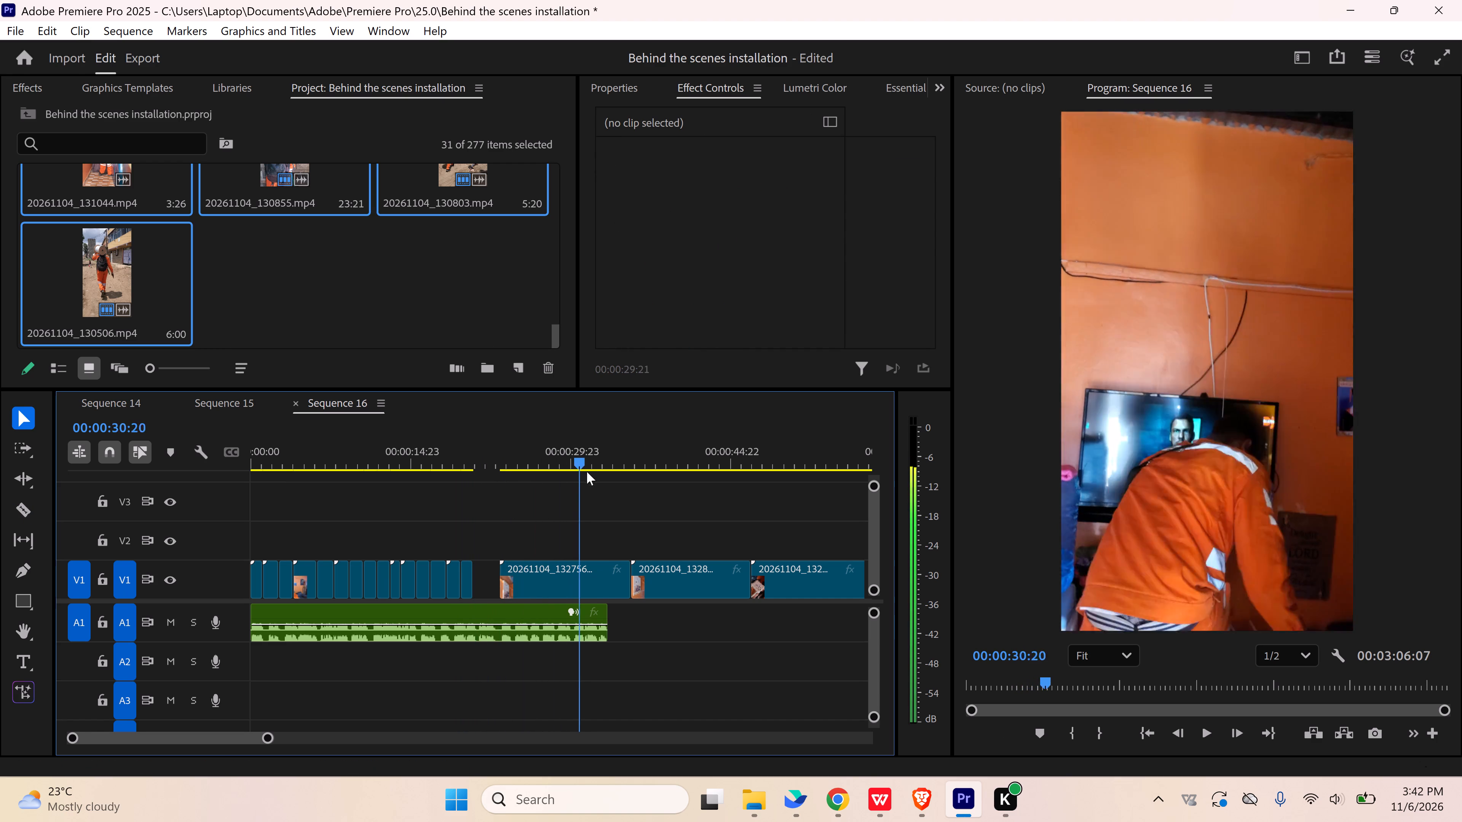
drag(587, 472, 665, 484)
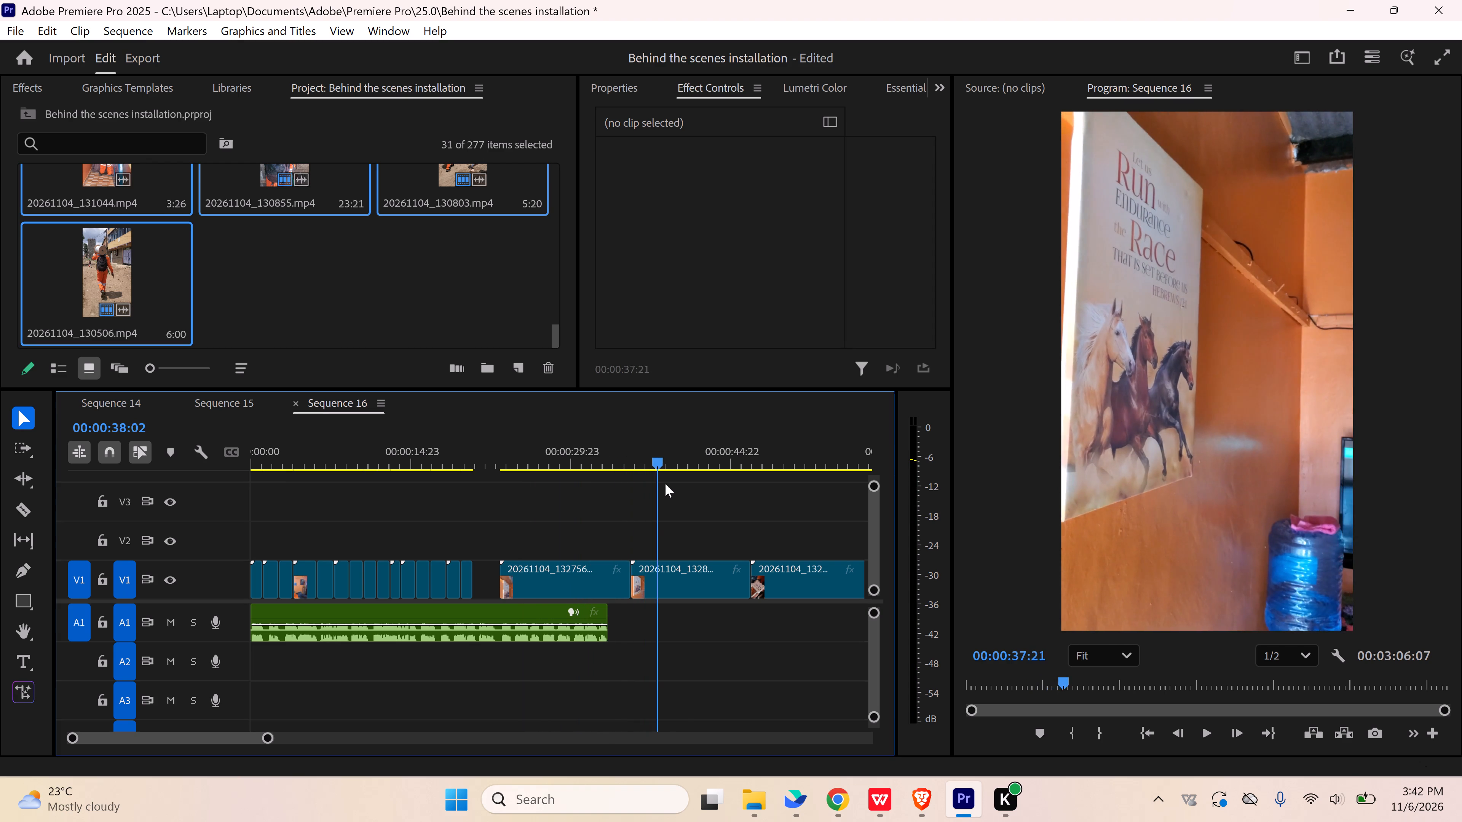
drag(665, 484, 503, 505)
key(space)
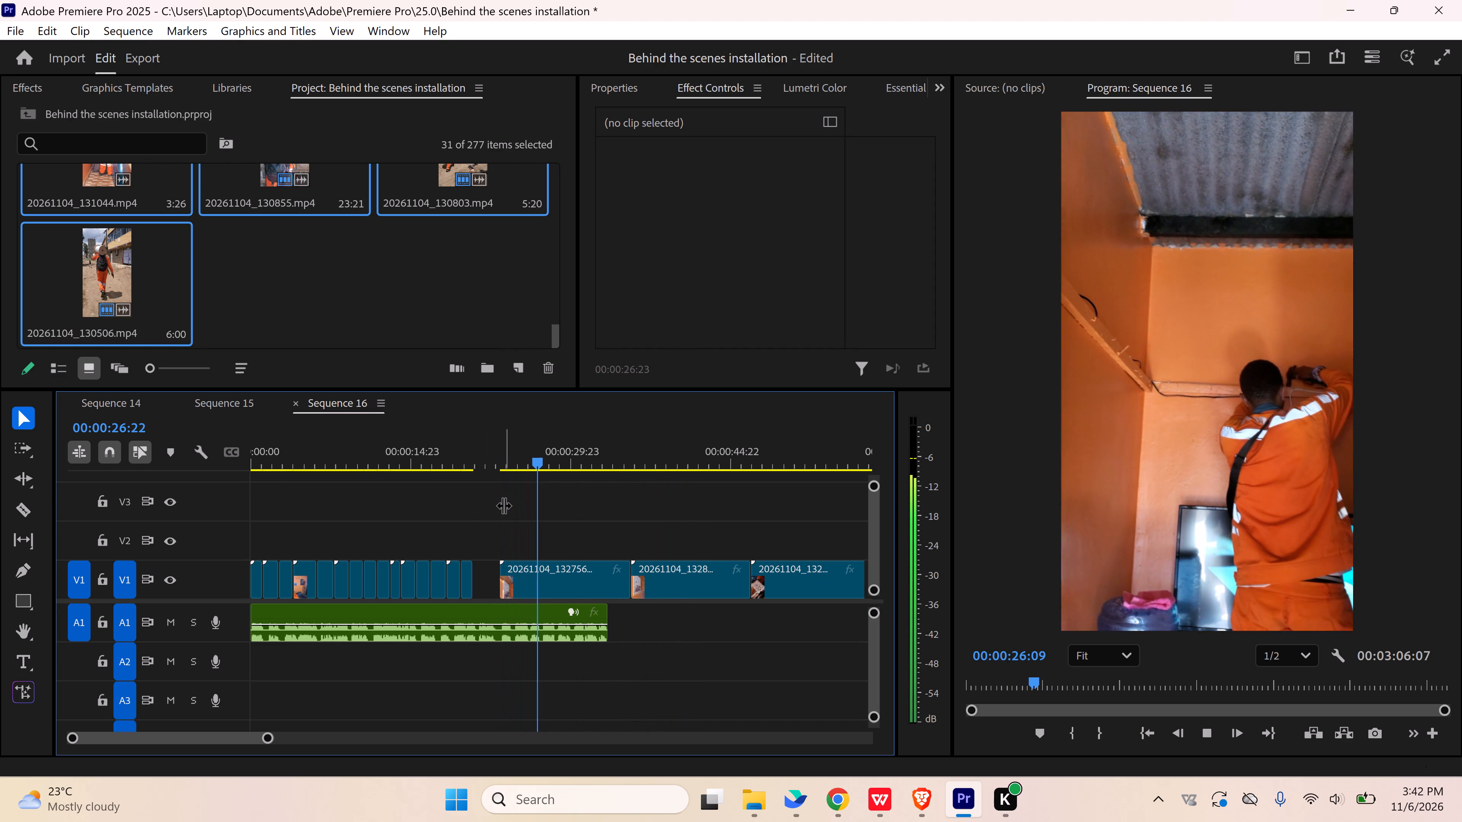
key(space)
click(512, 465)
key(space)
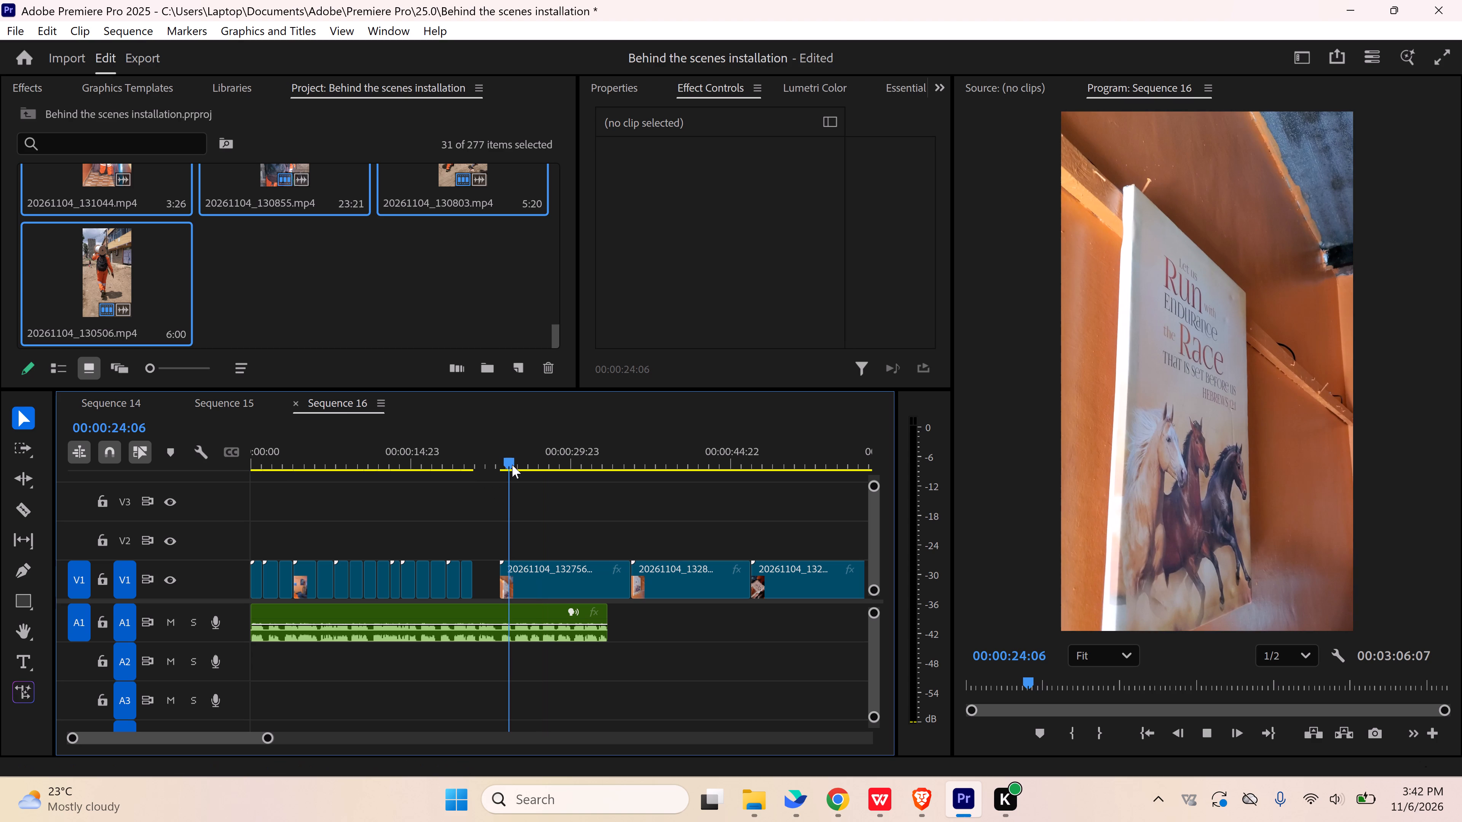
key(space)
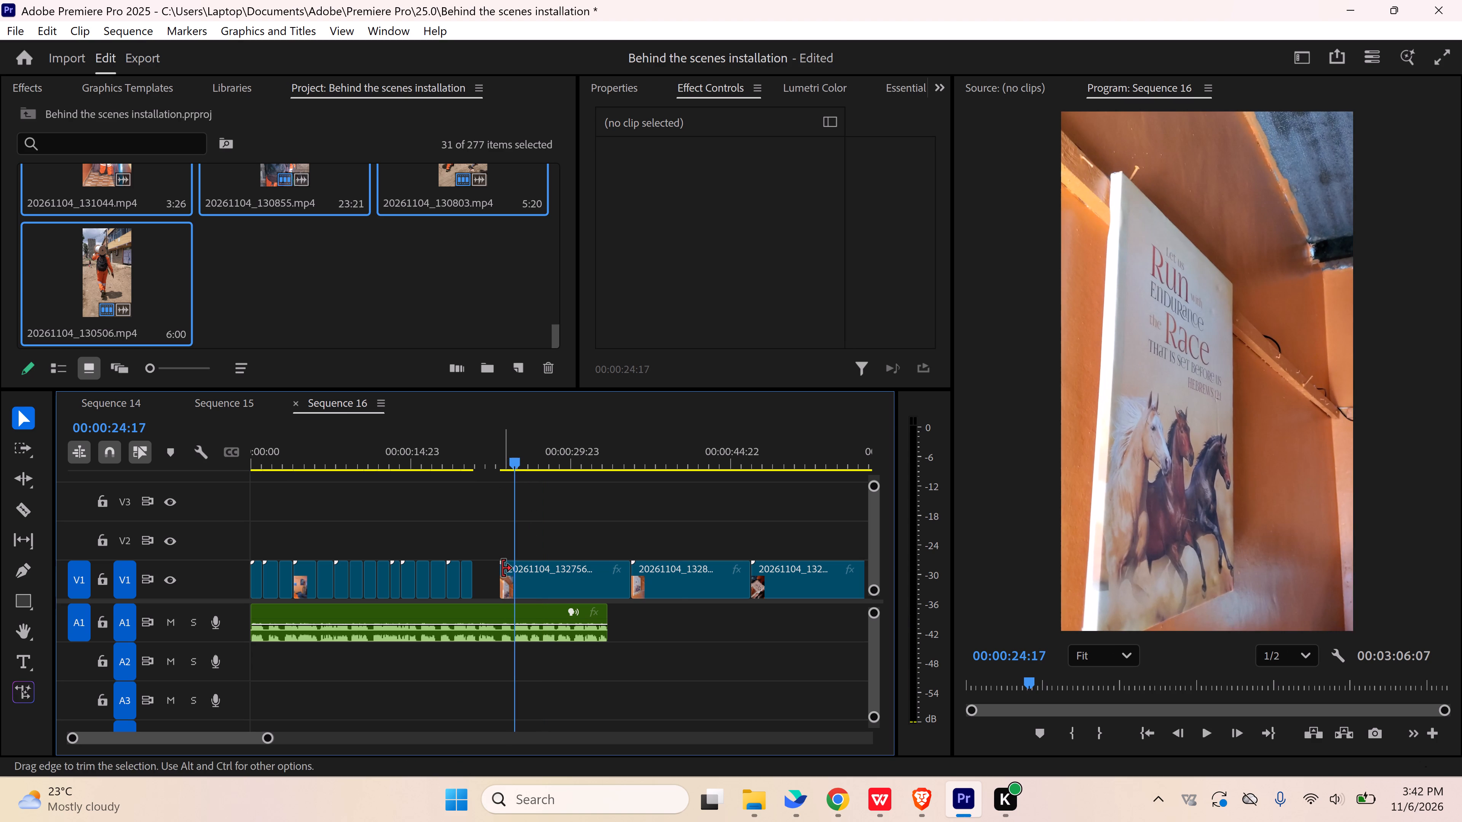
drag(503, 569, 518, 570)
Play the trimmed clip, split it at 00:00:27:10 and move the part before the cut against the previous shot at 00:00:20:22.
key(space)
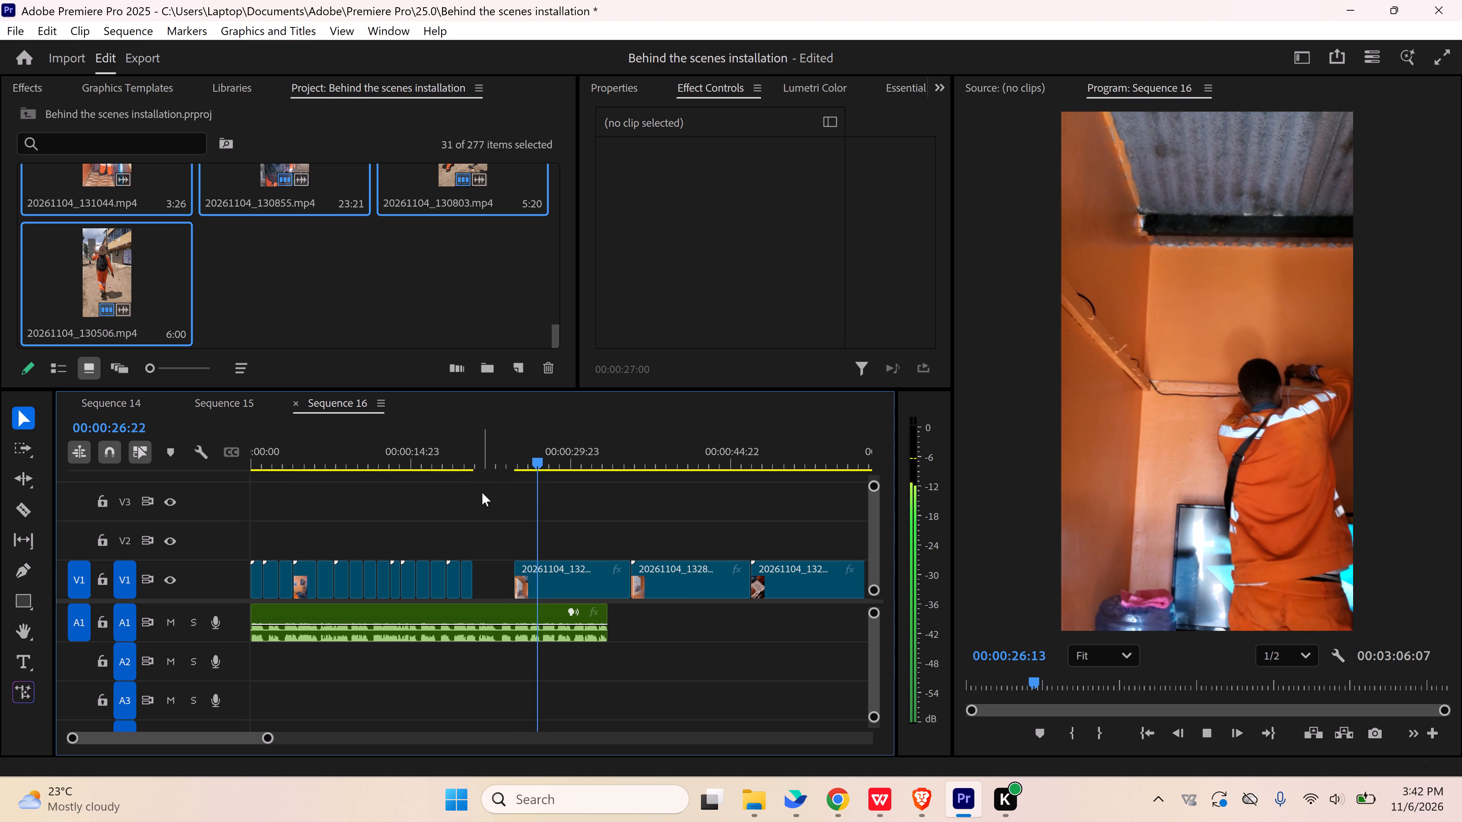
key(space)
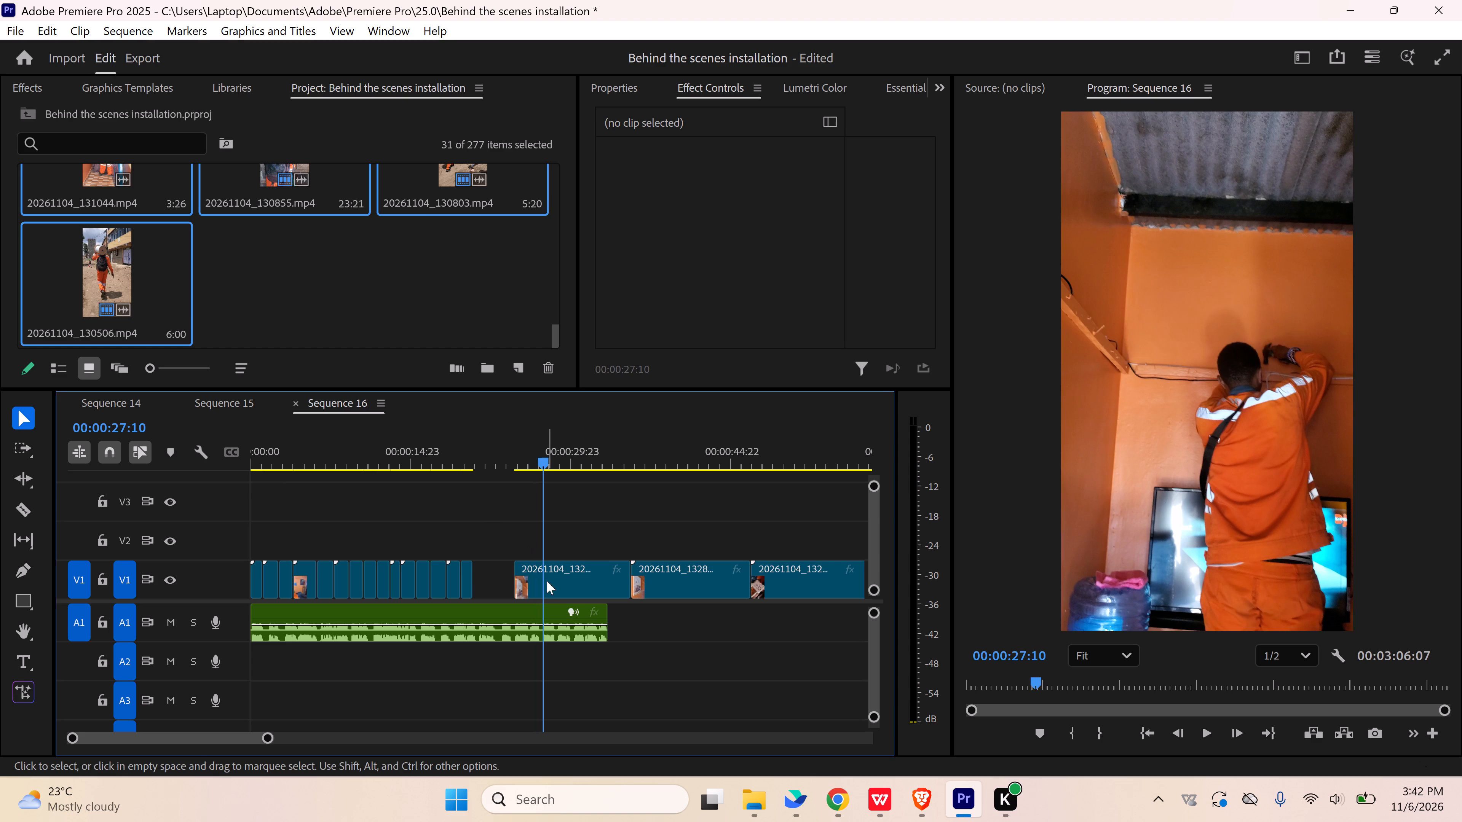
key(c)
click(548, 573)
key(v)
drag(531, 585, 526, 586)
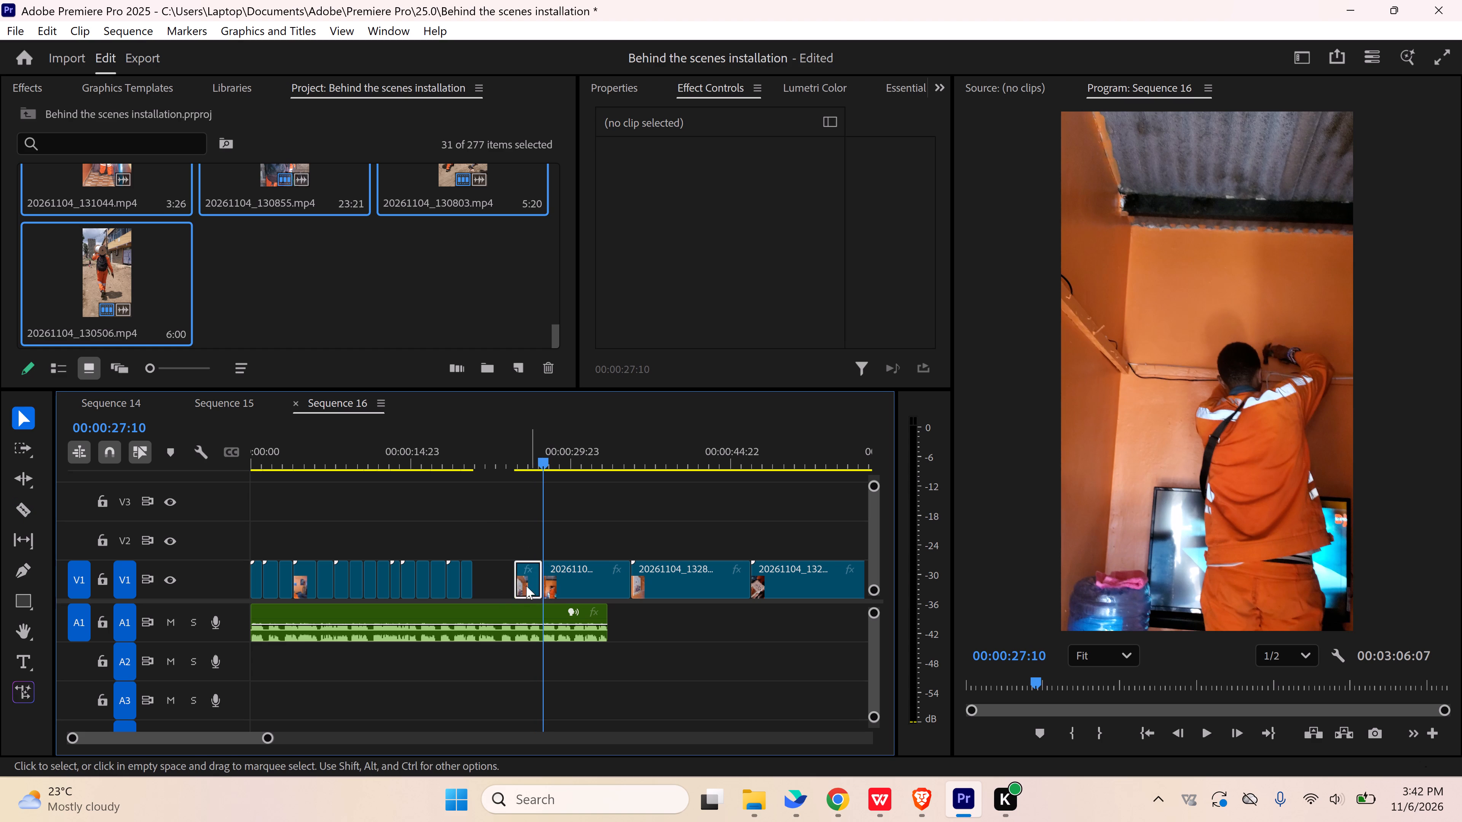
drag(526, 586, 492, 586)
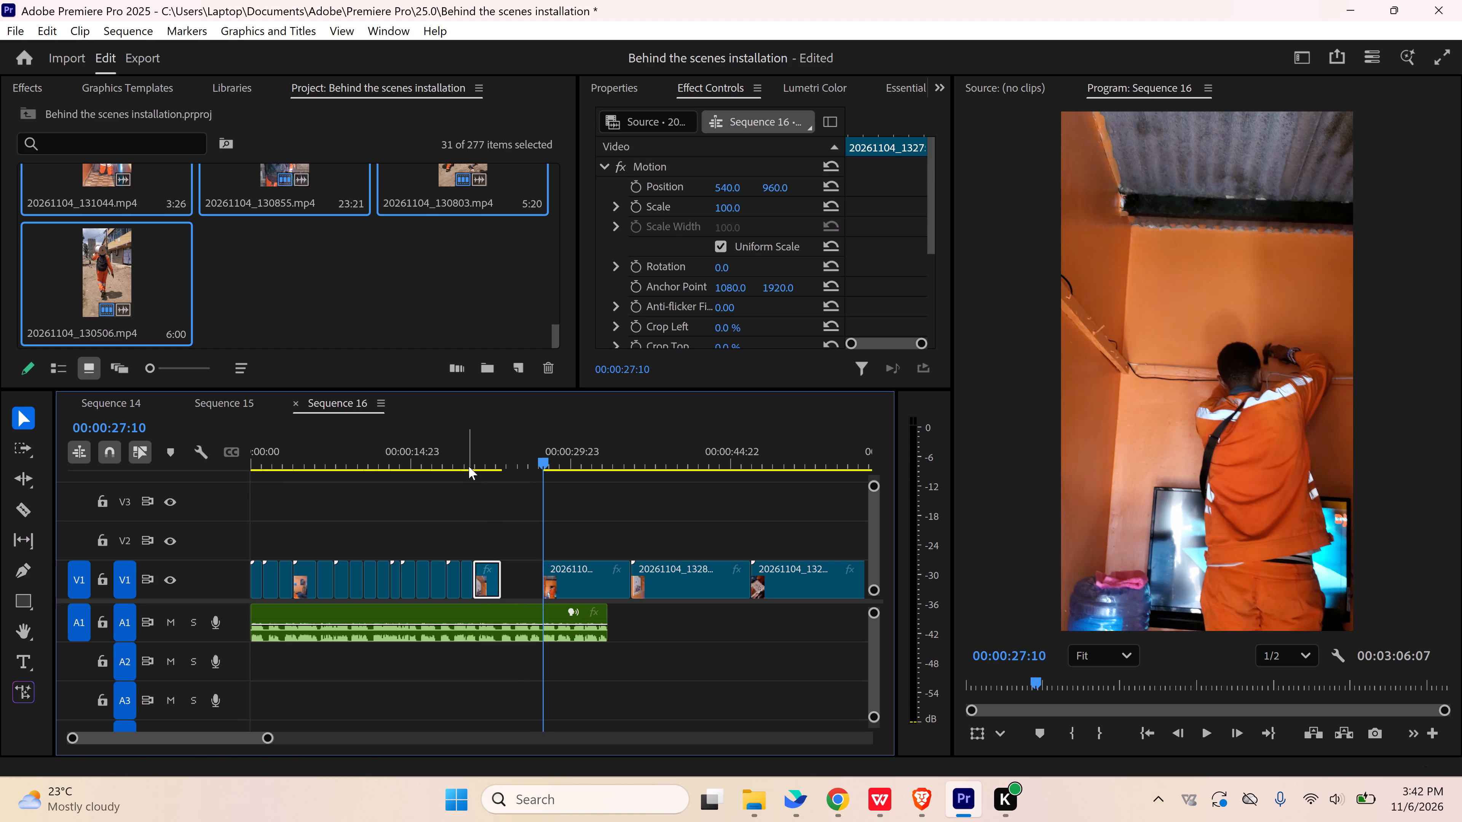
Play the moved shot against the voiceover, delete the leftover 20261104_132756 part and close the gap at 00:00:23:14.
click(469, 465)
click(500, 501)
key(space)
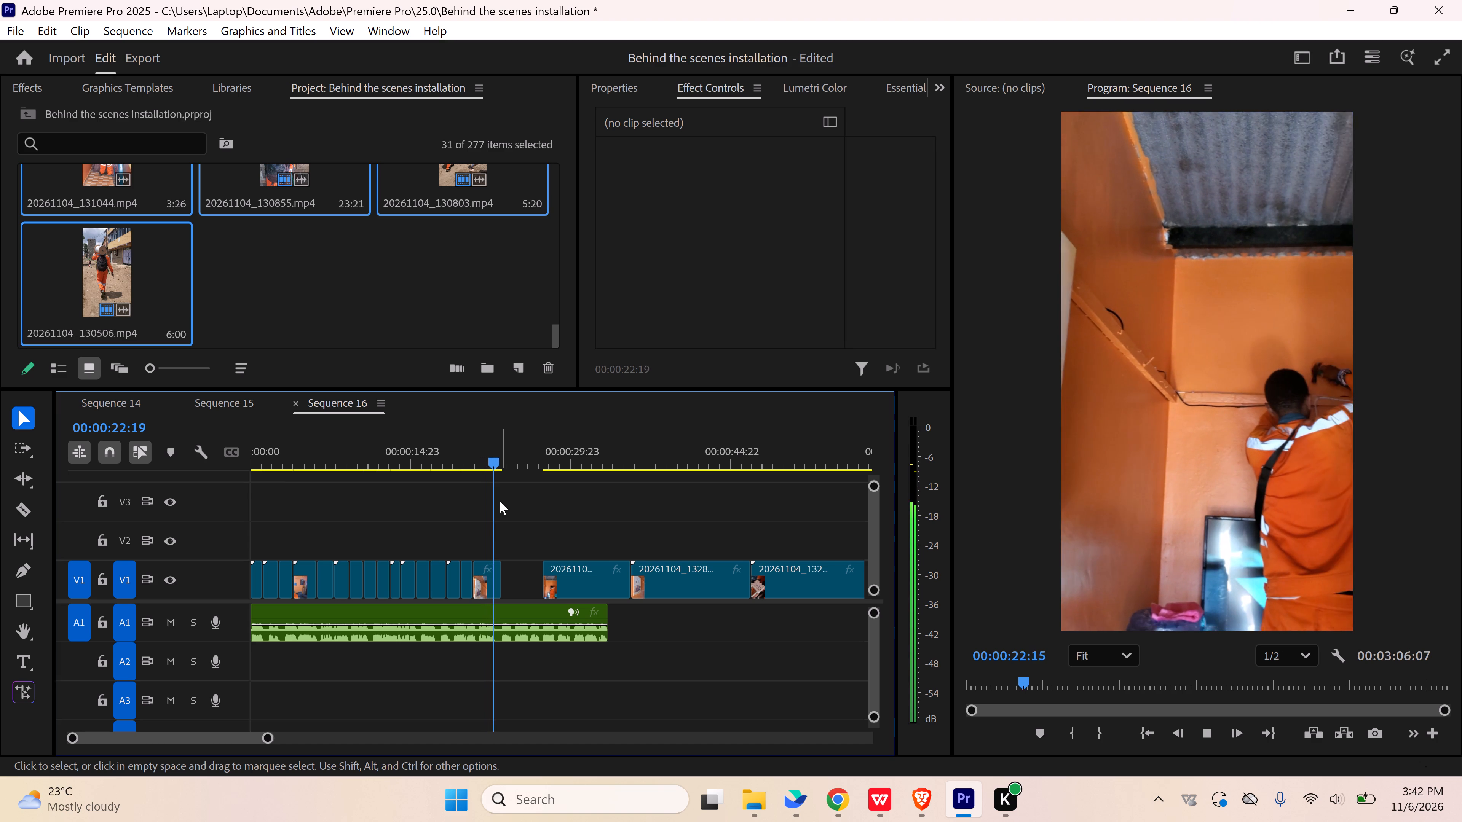
key(space)
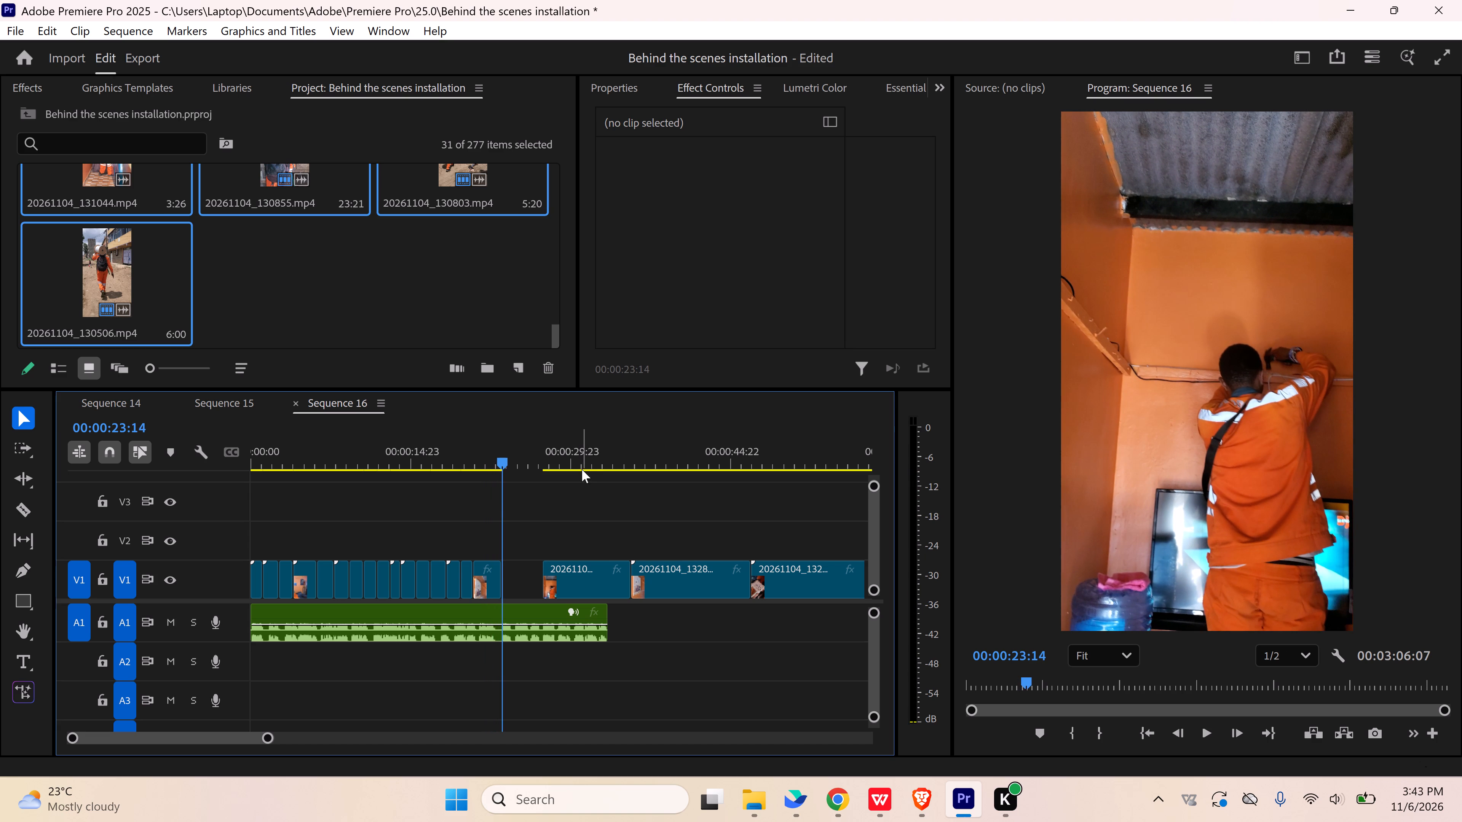
click(587, 578)
key(Delete)
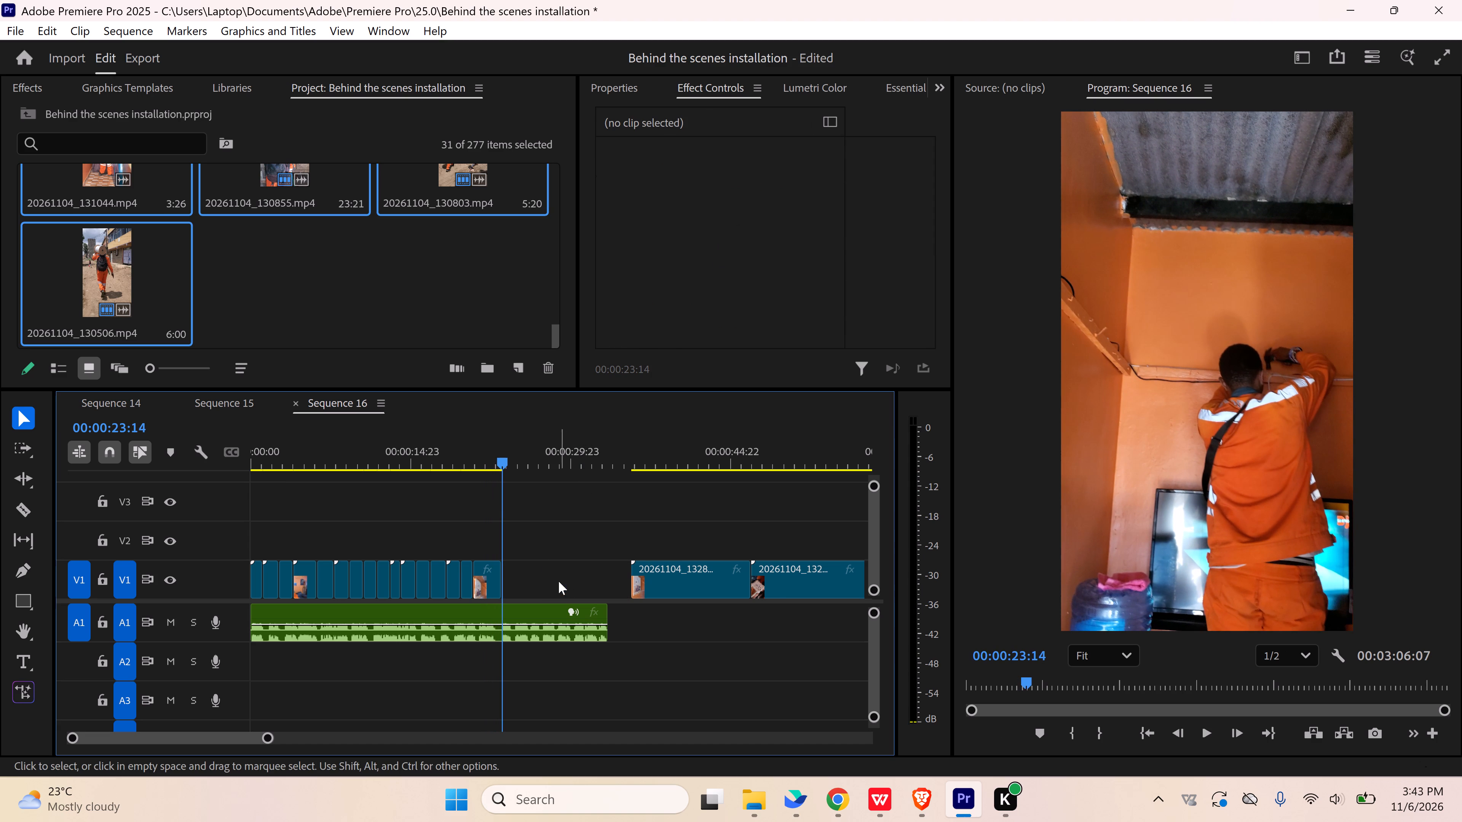
click(559, 581)
key(Delete)
Skim the clip before 20261104_132840.mp4, delete it from V1 and close the gap.
drag(501, 458, 597, 467)
click(568, 591)
key(Delete)
click(568, 591)
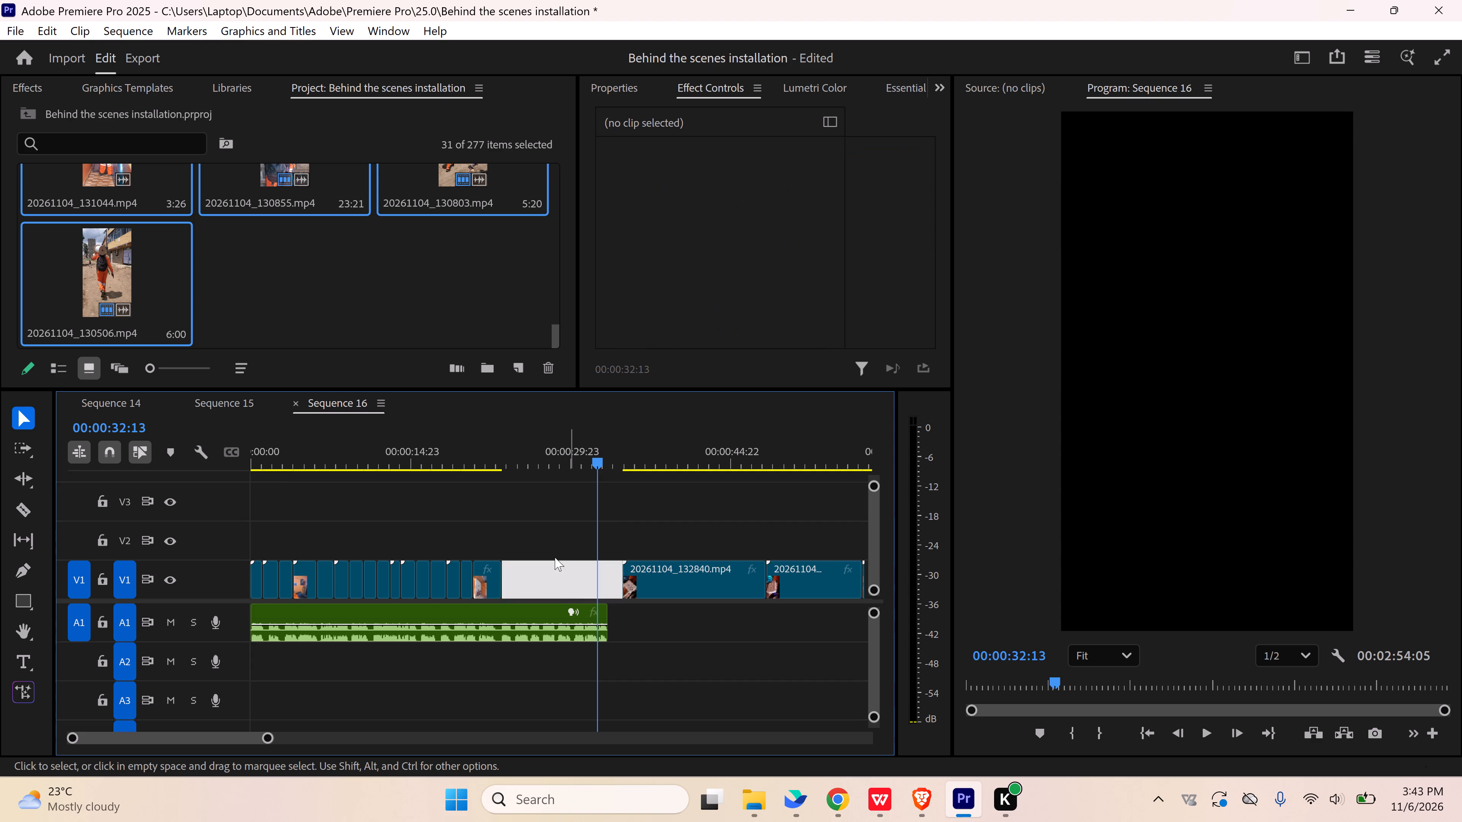
key(Delete)
Review the router footage in 20261104_132840.mp4 against the voiceover and trim the clip's start to 00:00:26:20.
drag(499, 460, 554, 465)
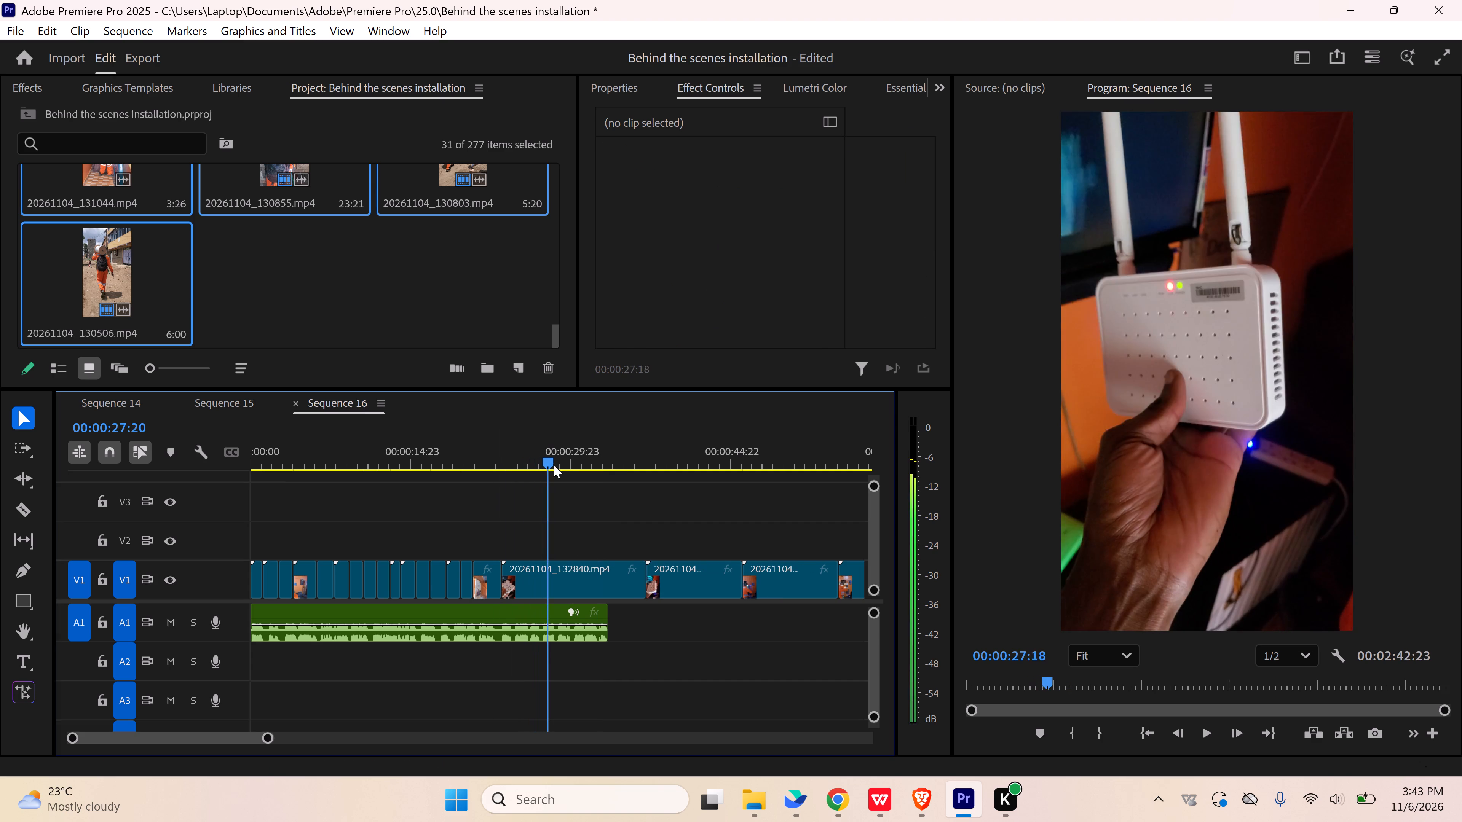
drag(554, 465, 528, 472)
key(space)
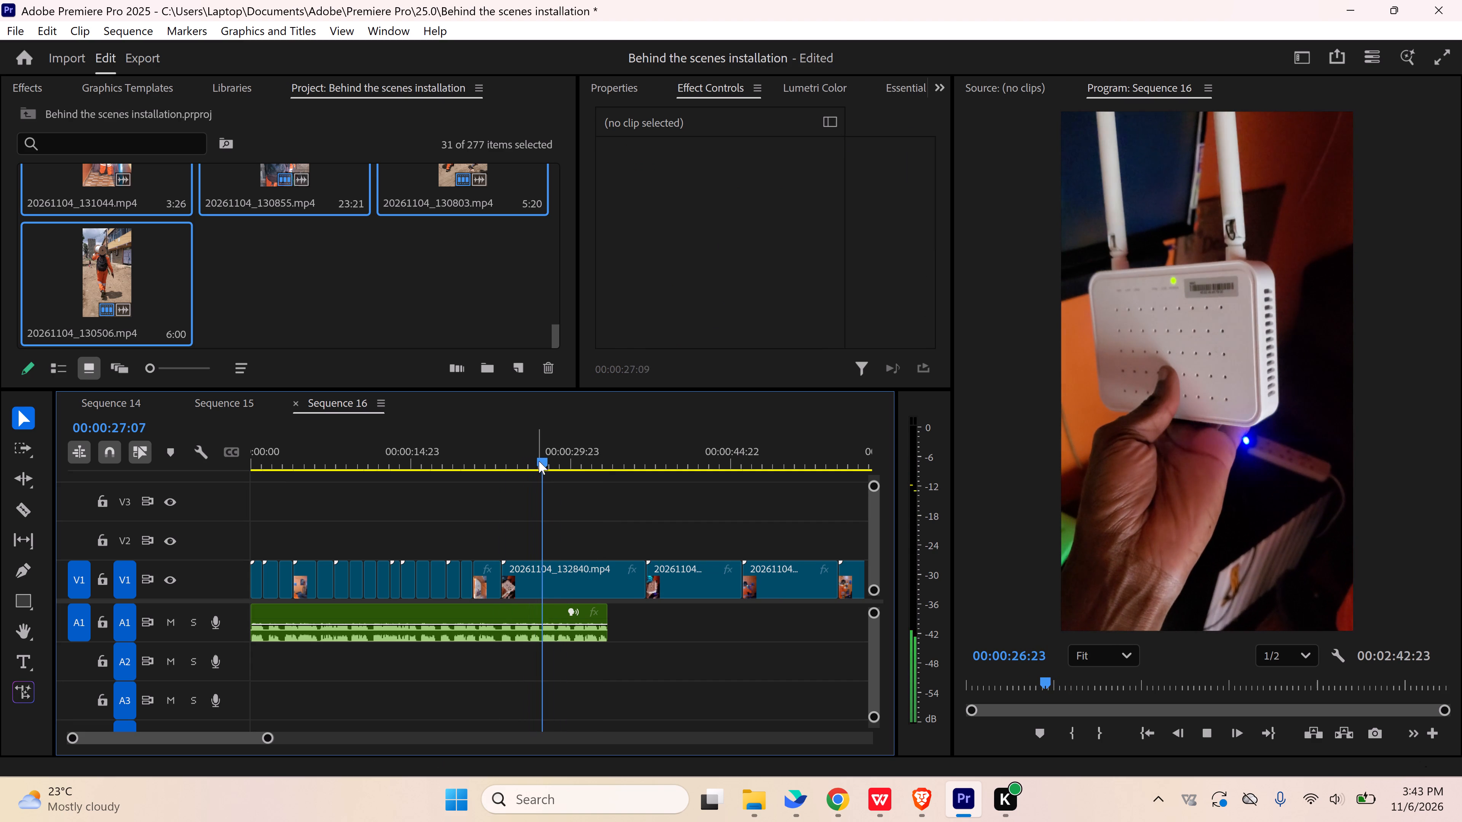
key(space)
drag(549, 460, 545, 463)
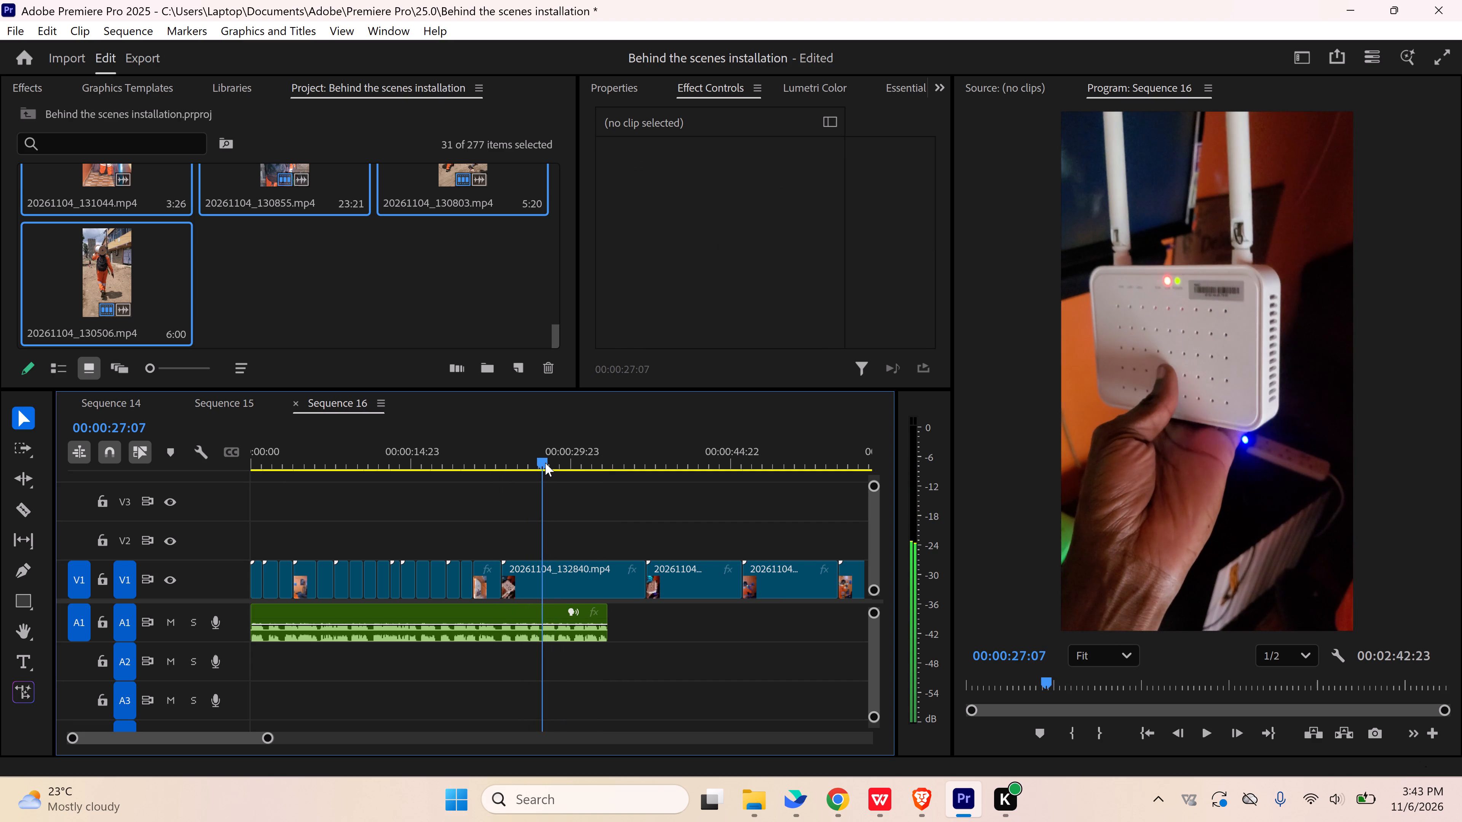
drag(545, 463, 538, 464)
key(space)
key(space)
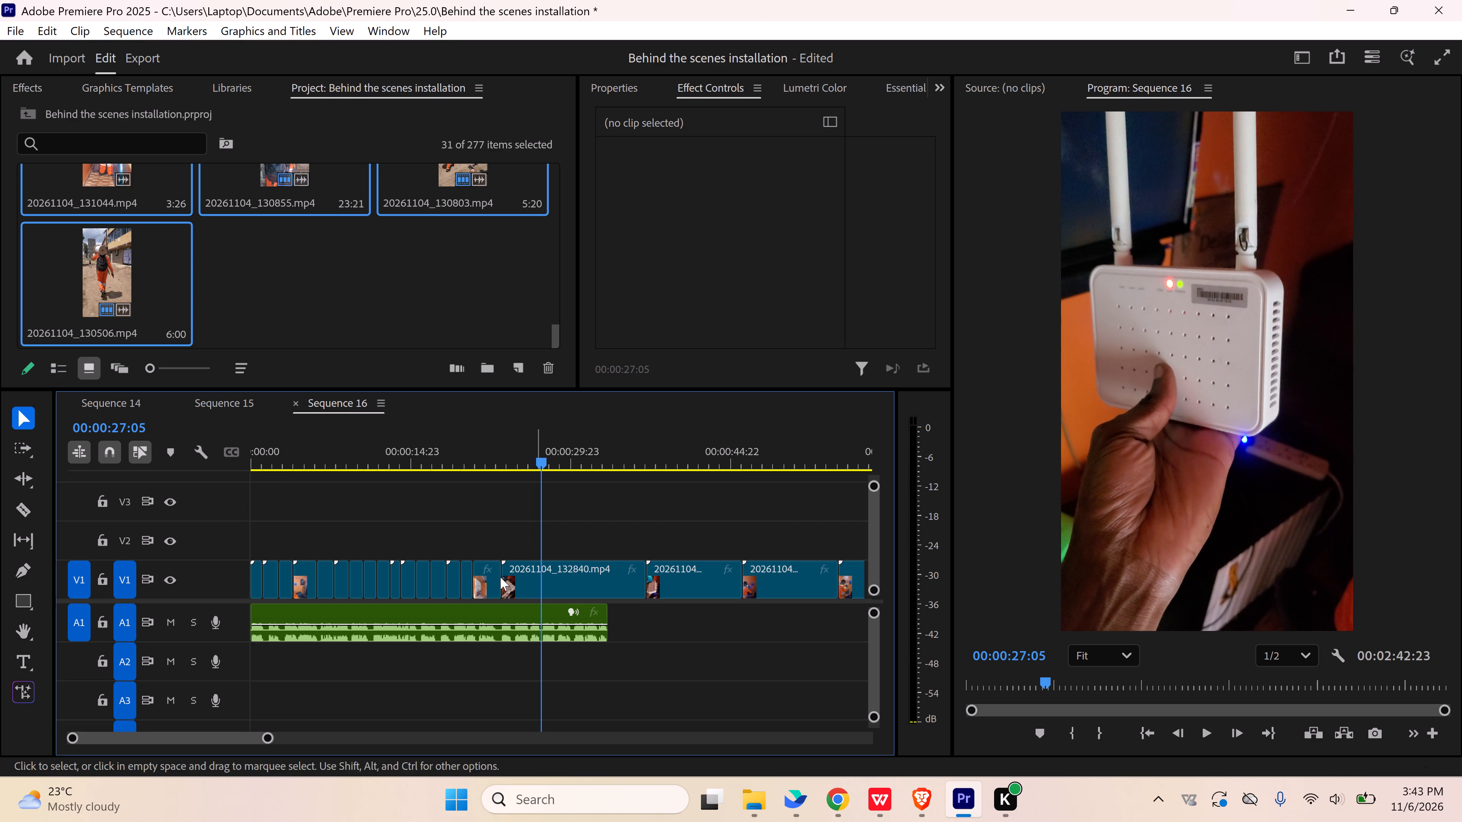
drag(544, 467, 539, 468)
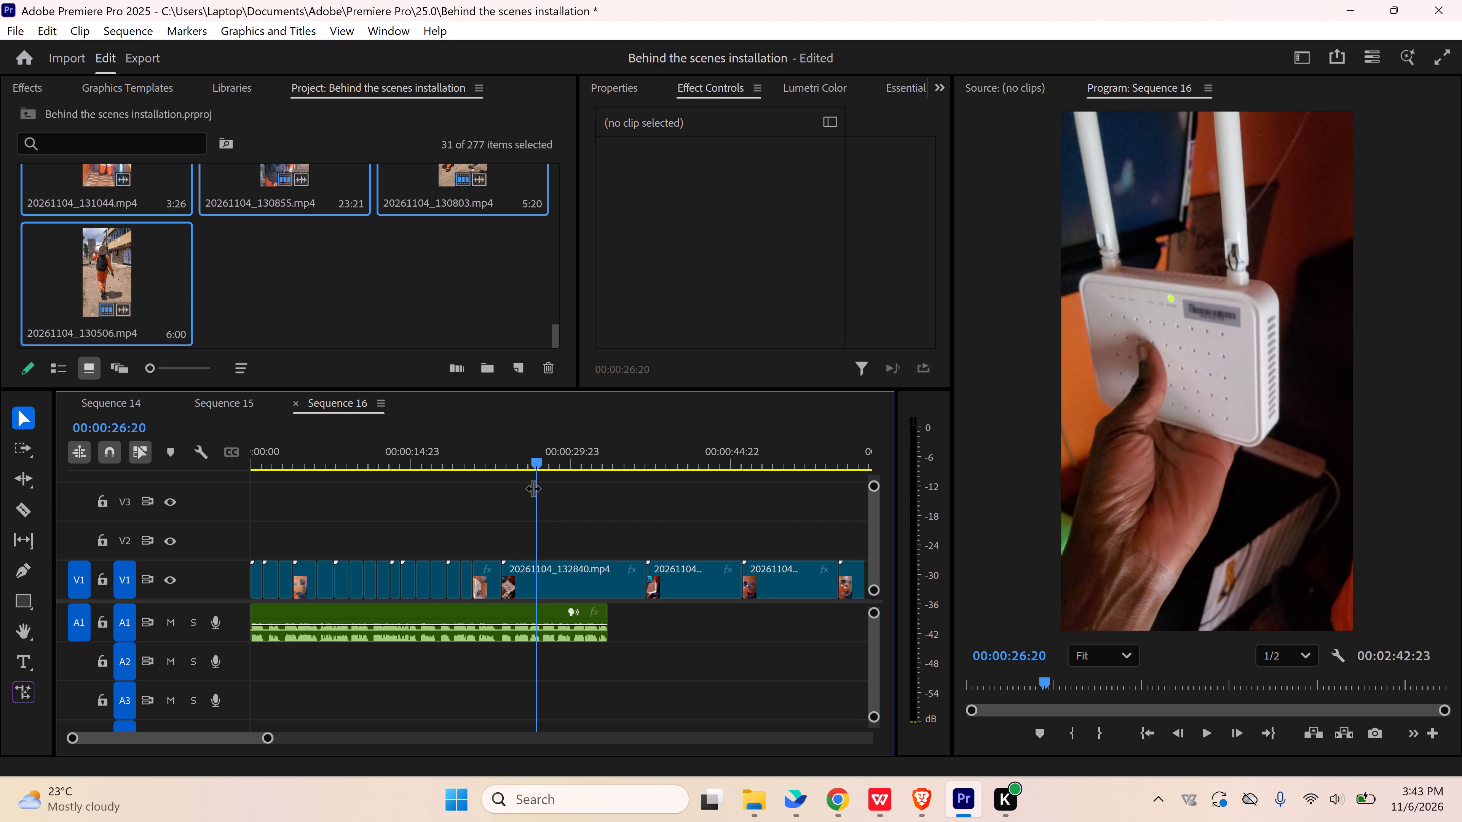
drag(506, 567, 536, 572)
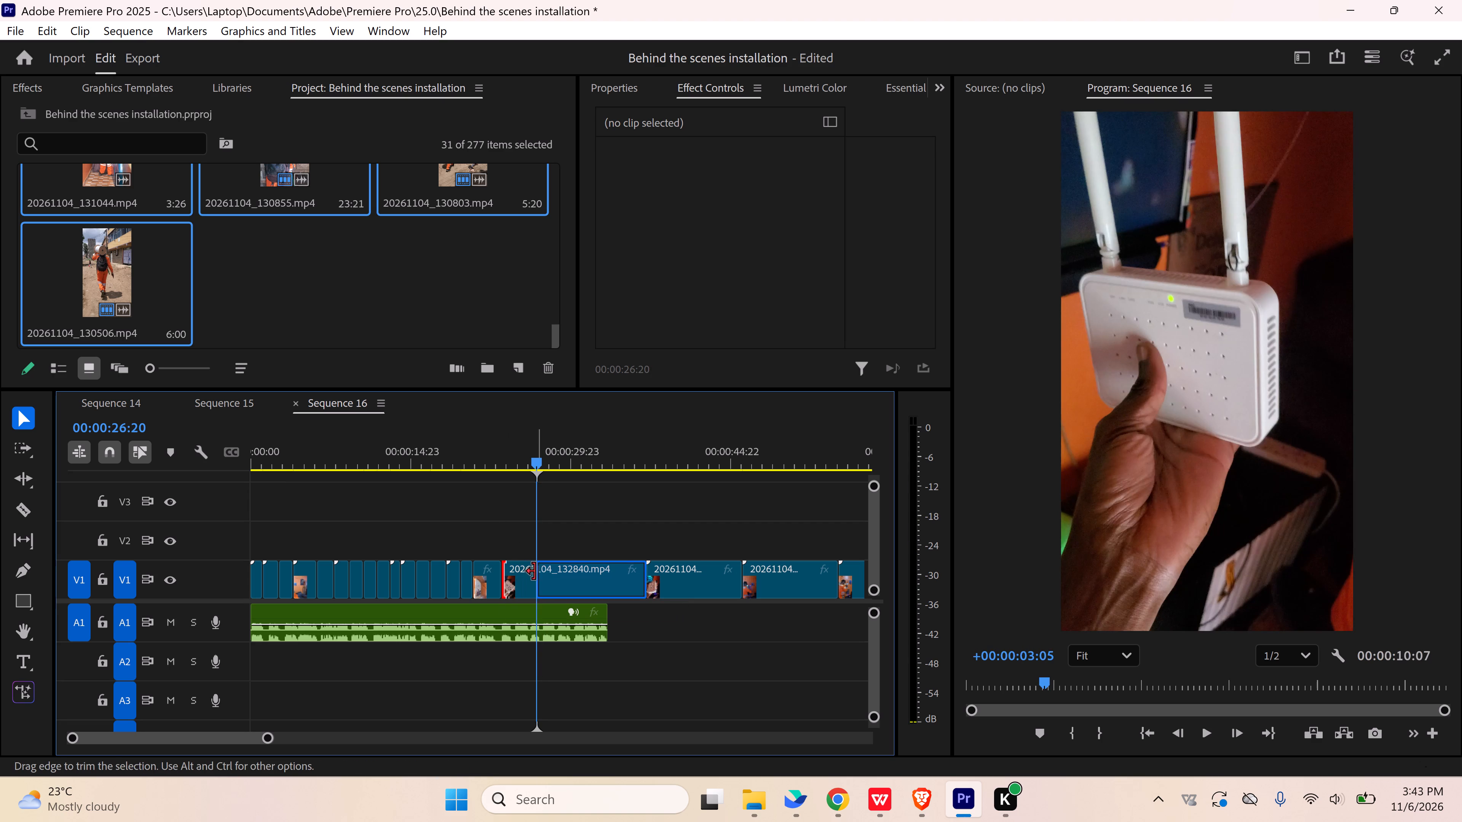
Play the trimmed router clip and split it at 00:00:29:03.
key(space)
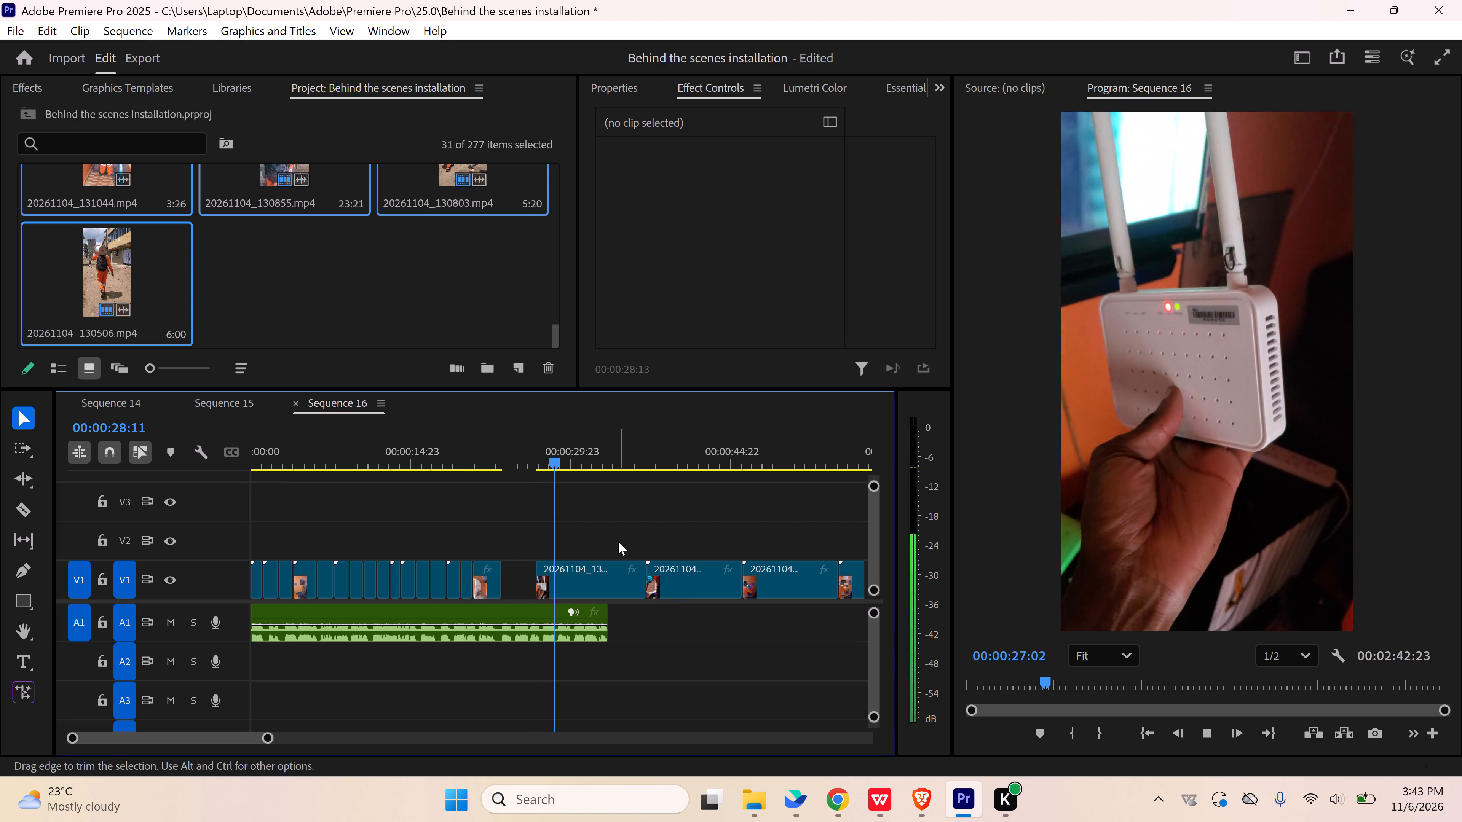
key(space)
key(space)
key(space)
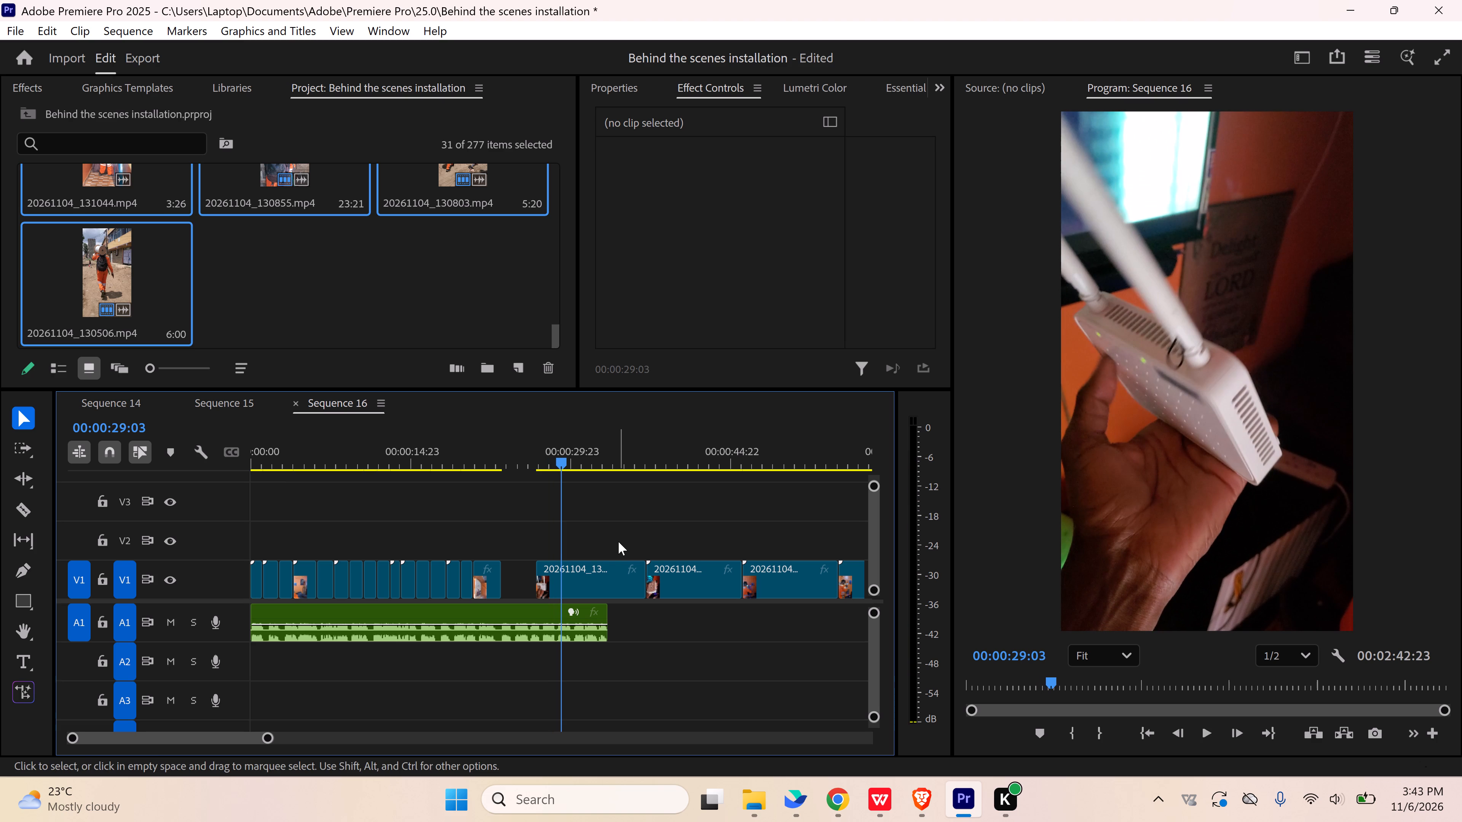
key(c)
click(562, 576)
key(v)
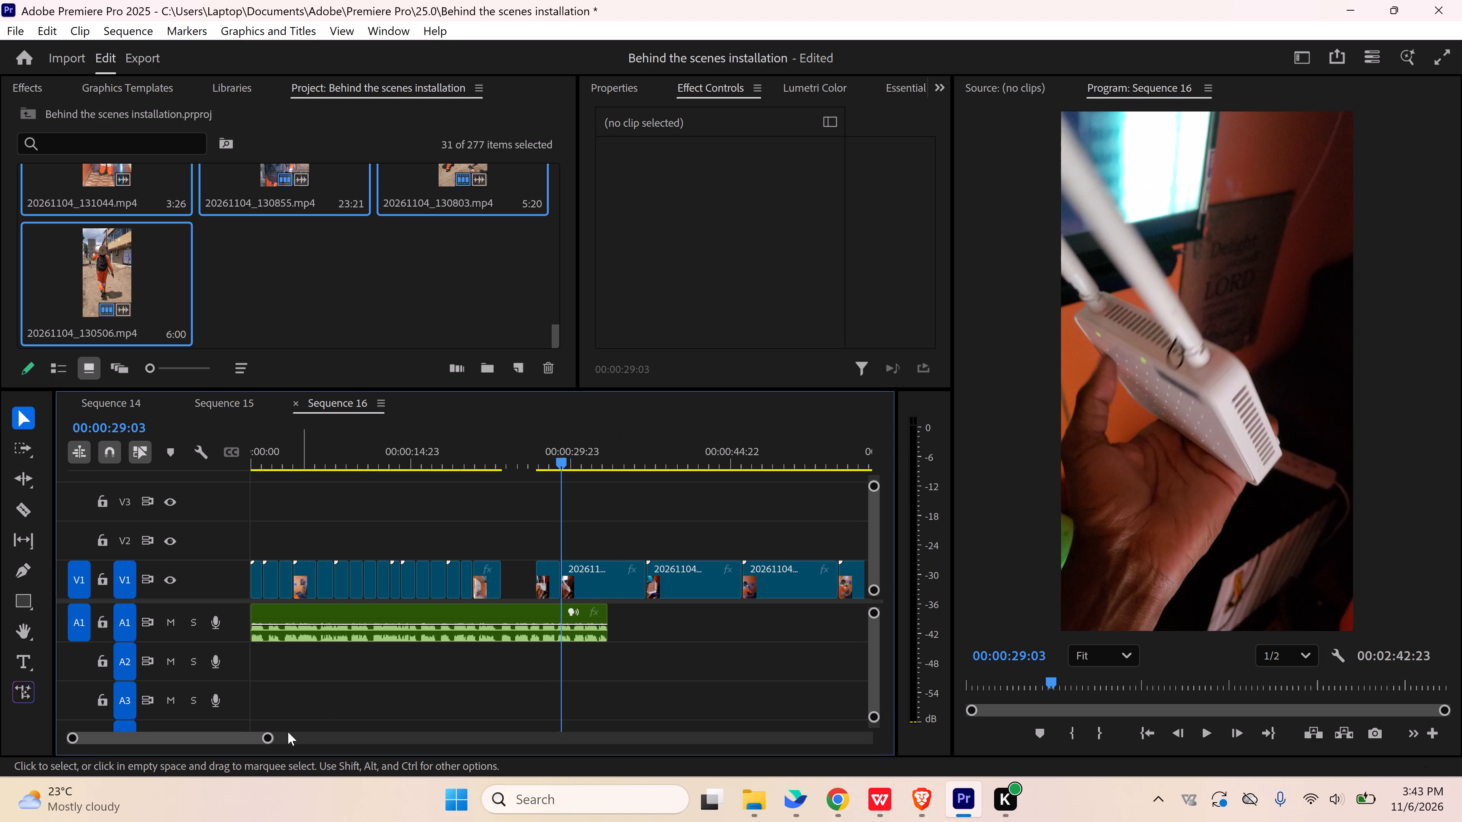
Select all V1 clips after the 00:00:29:03 cut and move them about 45 seconds later on V1.
drag(268, 740, 418, 717)
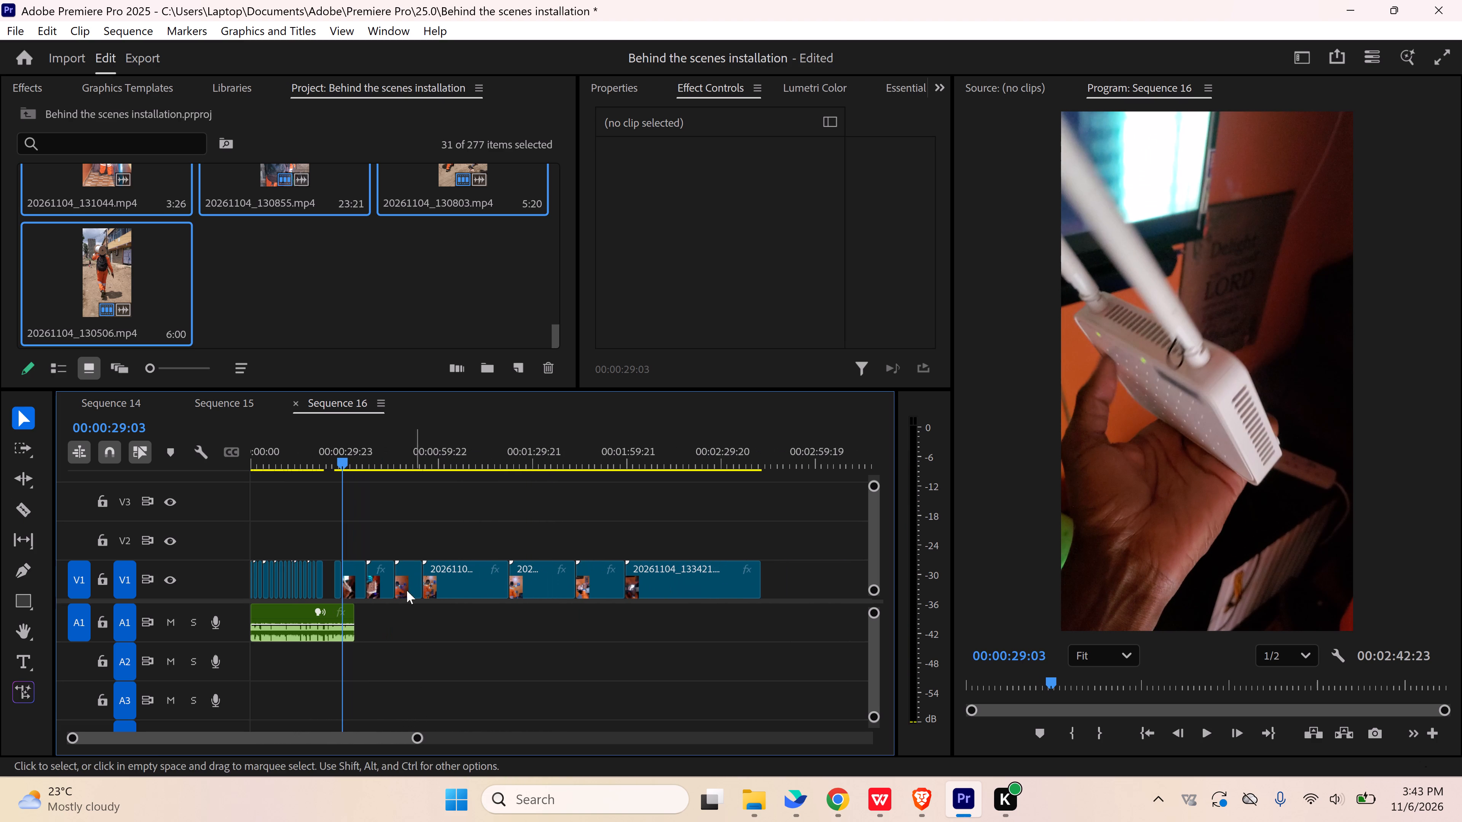
drag(772, 531, 407, 585)
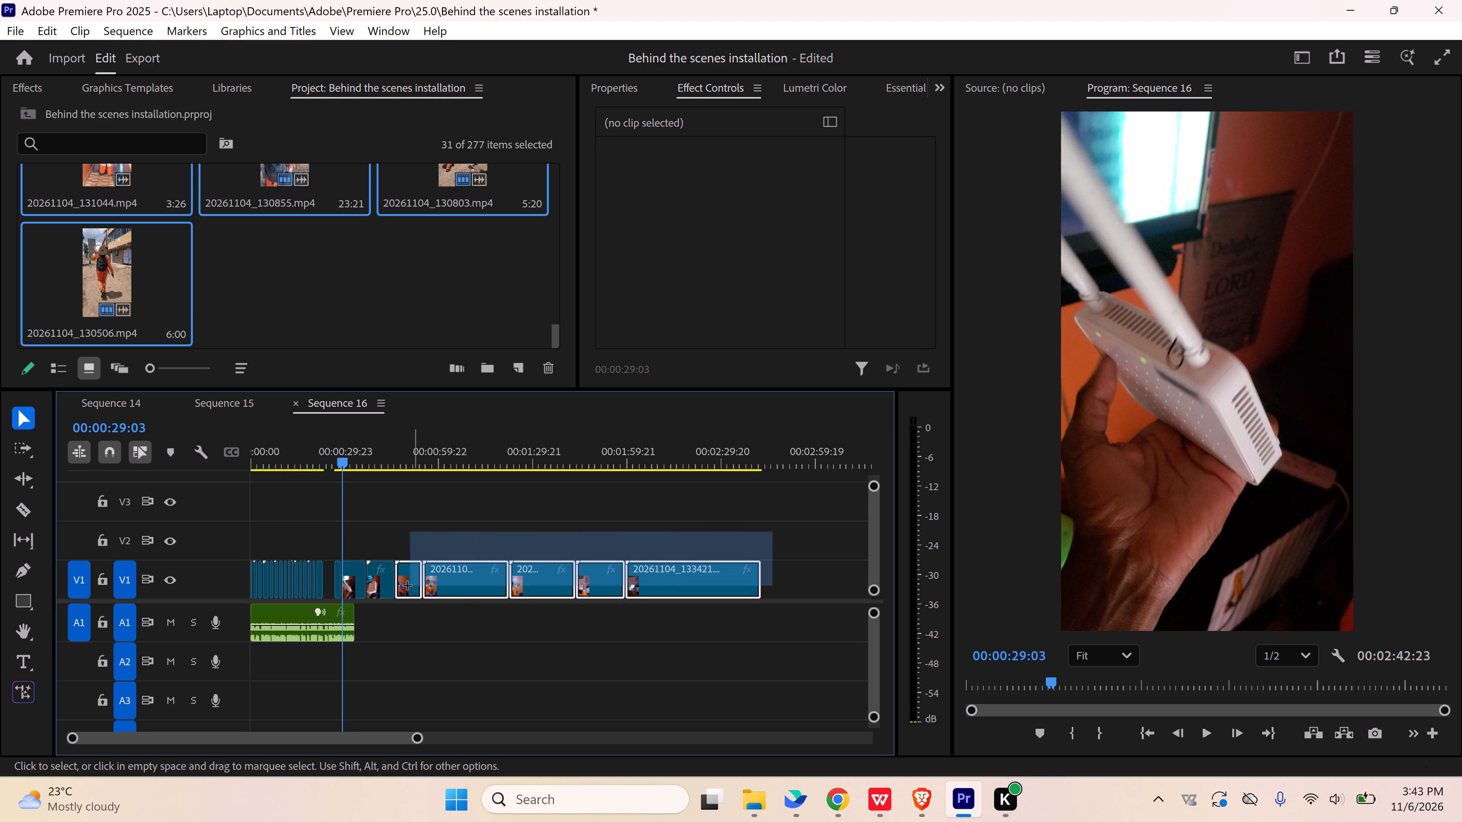
drag(407, 585, 361, 596)
drag(470, 590, 567, 588)
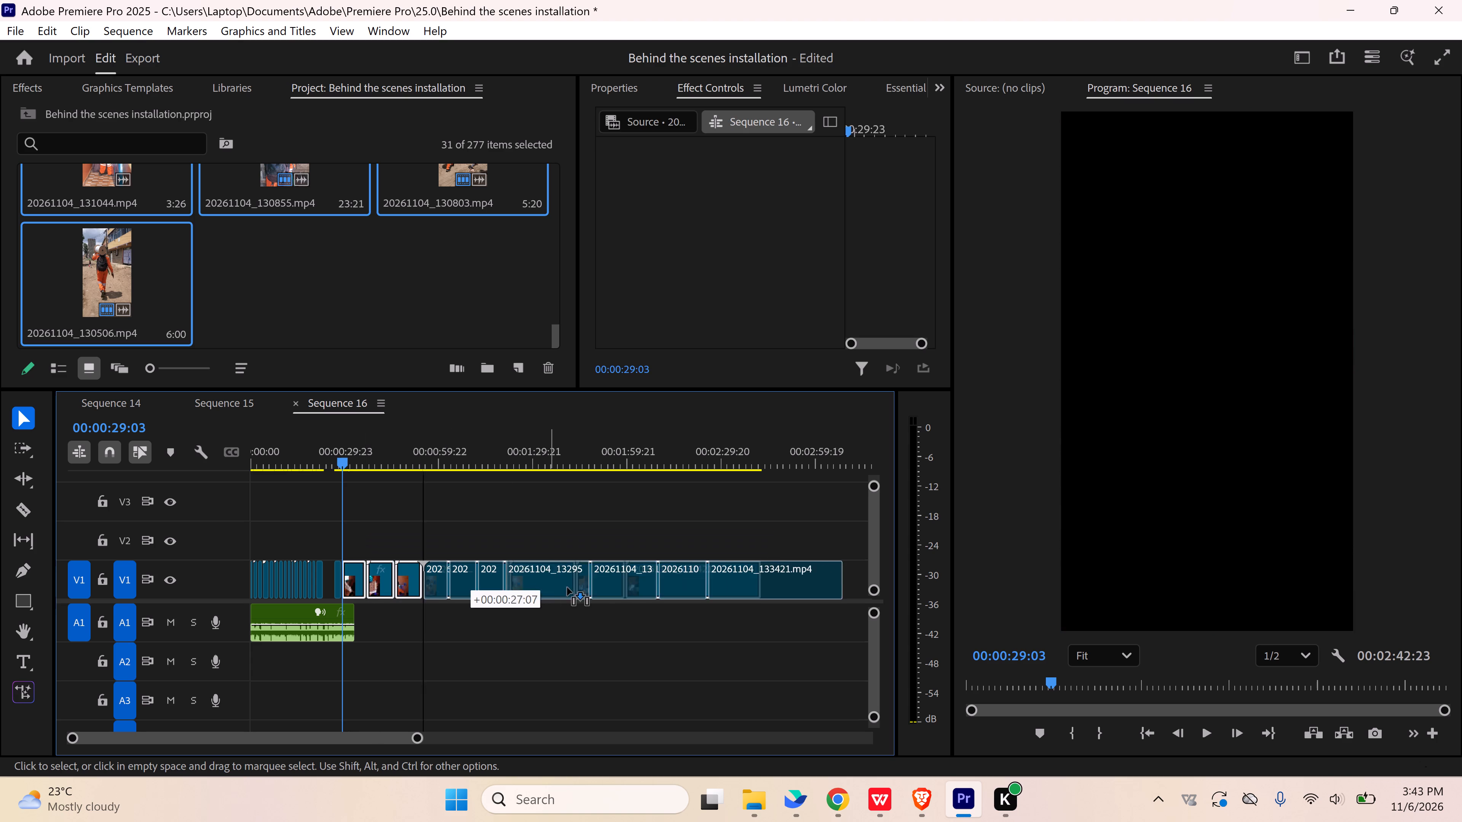
drag(567, 588, 607, 583)
scroll(393, 578, up, 2)
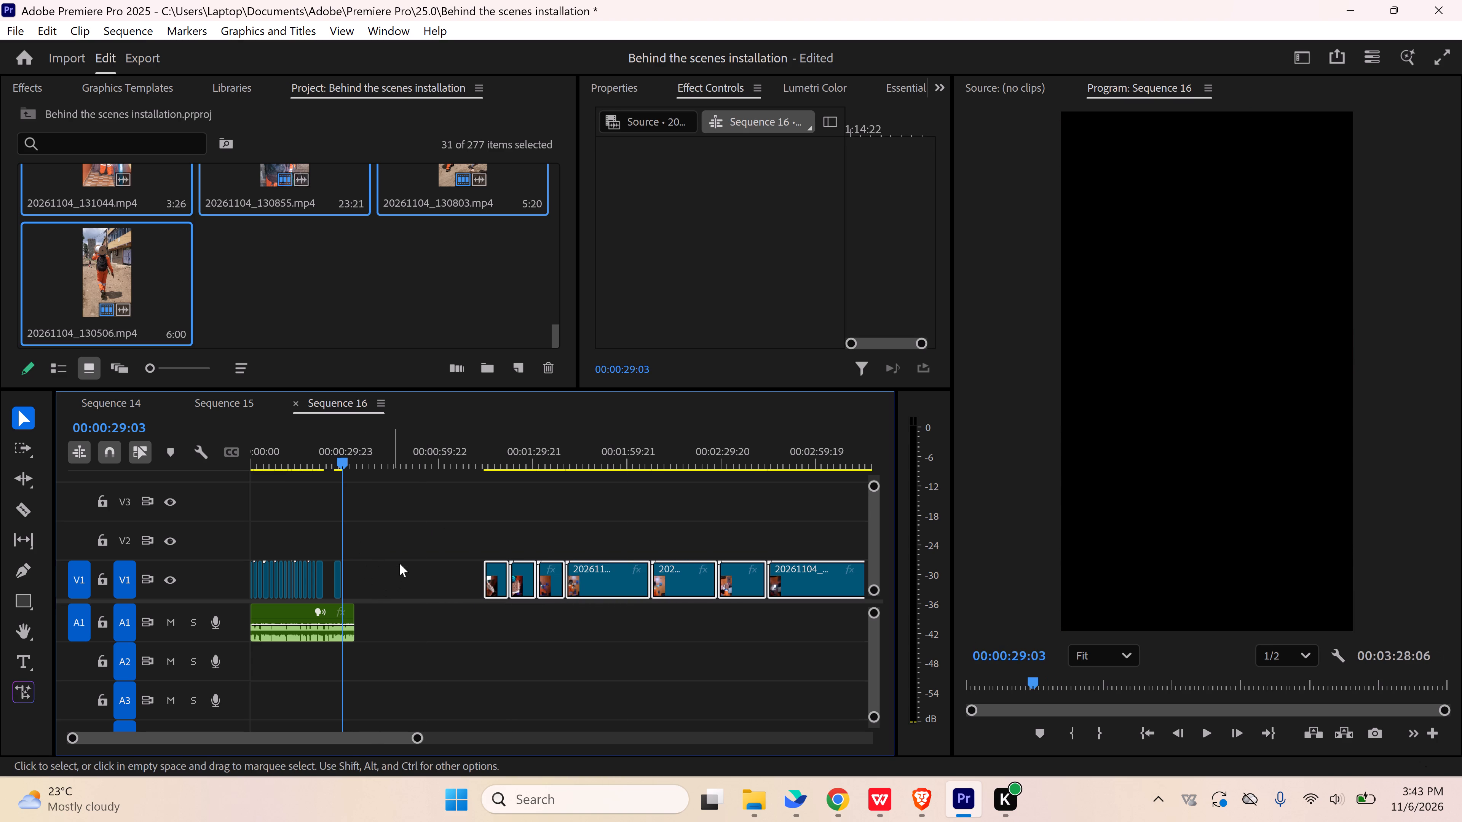
Move the short router shot from before the 00:00:29:03 cut to V2 at the very start of the sequence.
drag(339, 574, 250, 522)
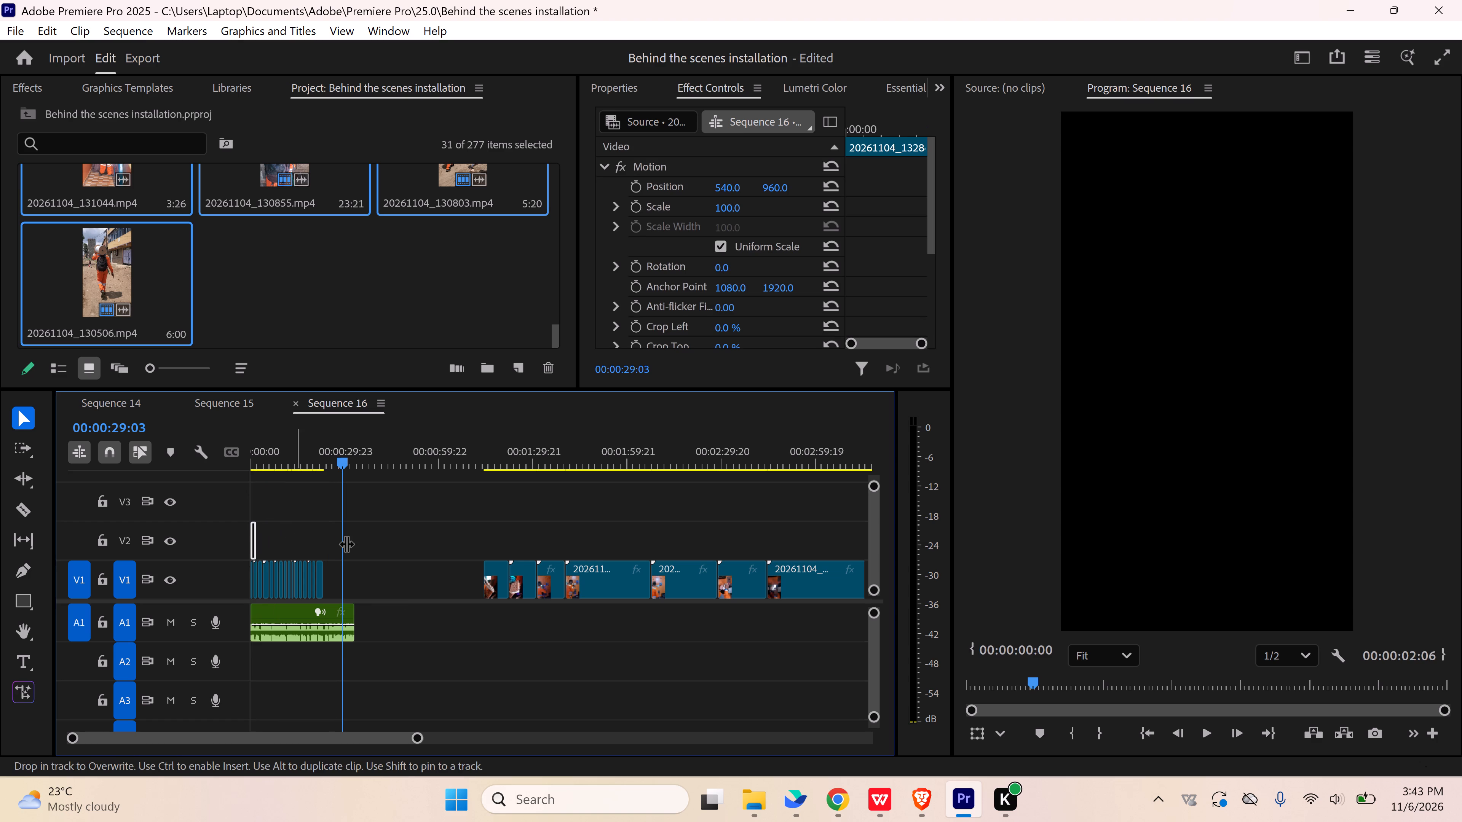
Select the whole run of short clips at the start of V1 and move it later to start at 00:00:03:17.
drag(417, 738, 378, 738)
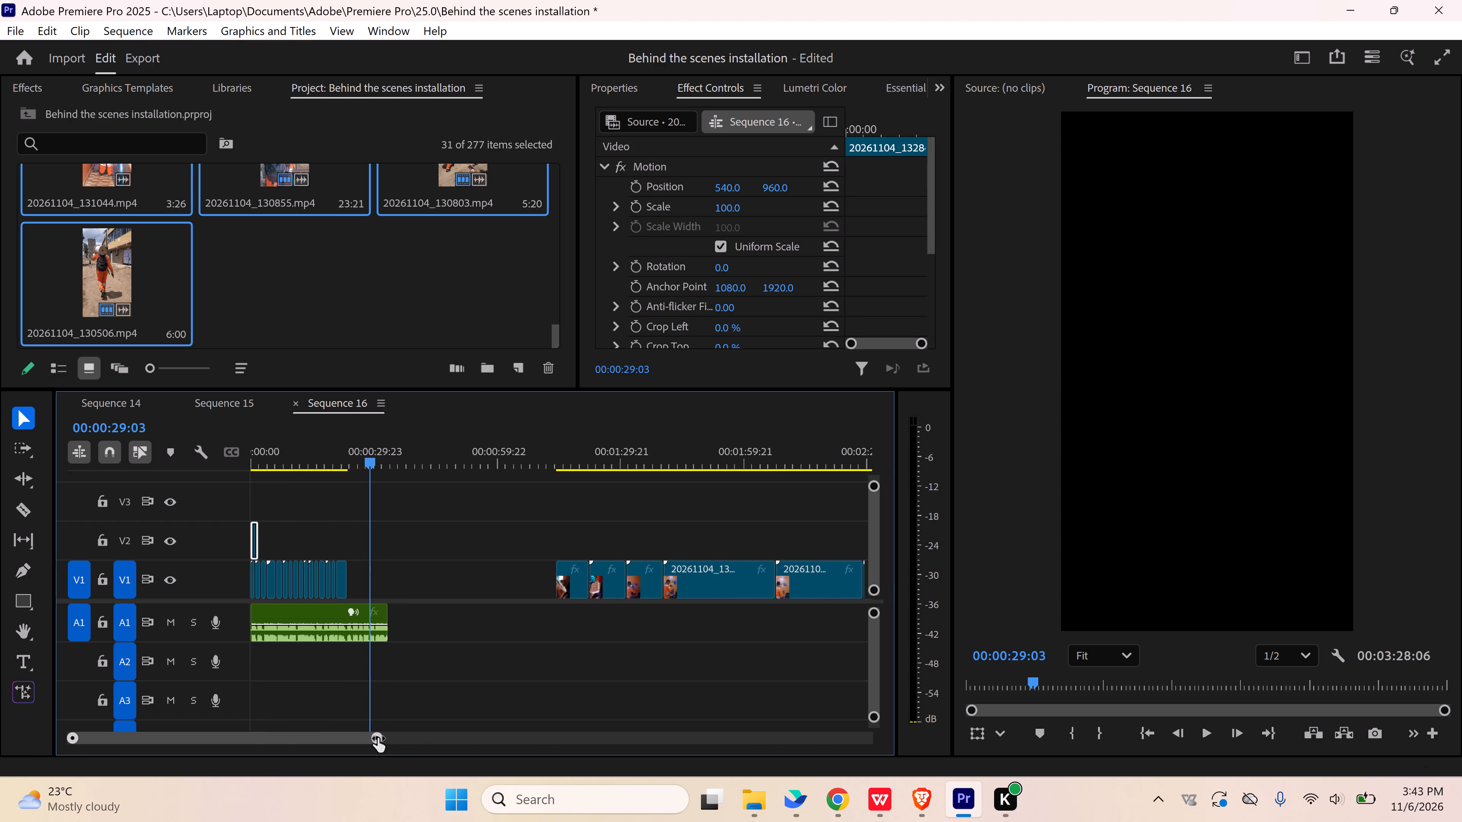
drag(378, 738, 338, 733)
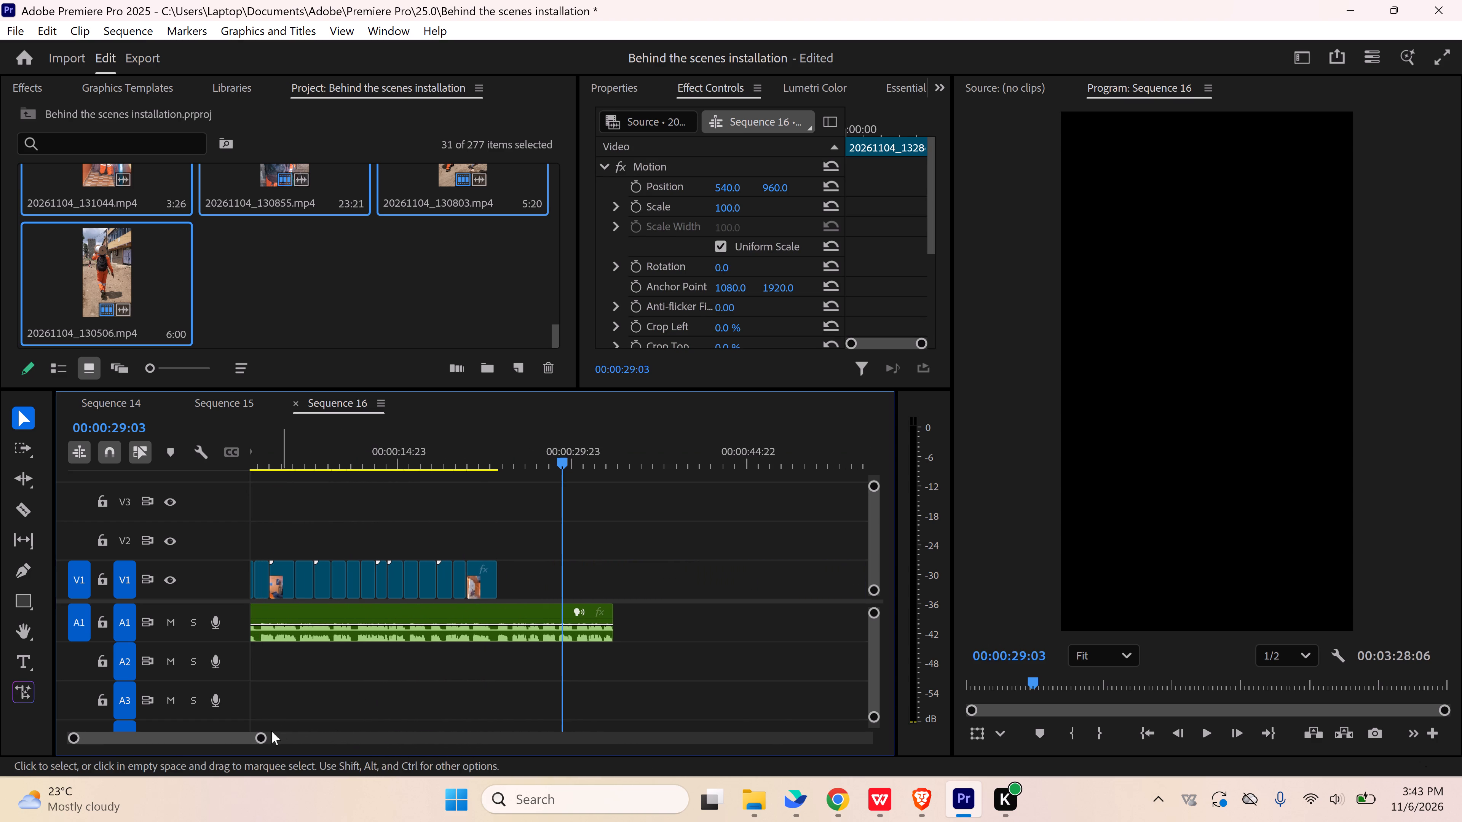
drag(245, 740, 215, 741)
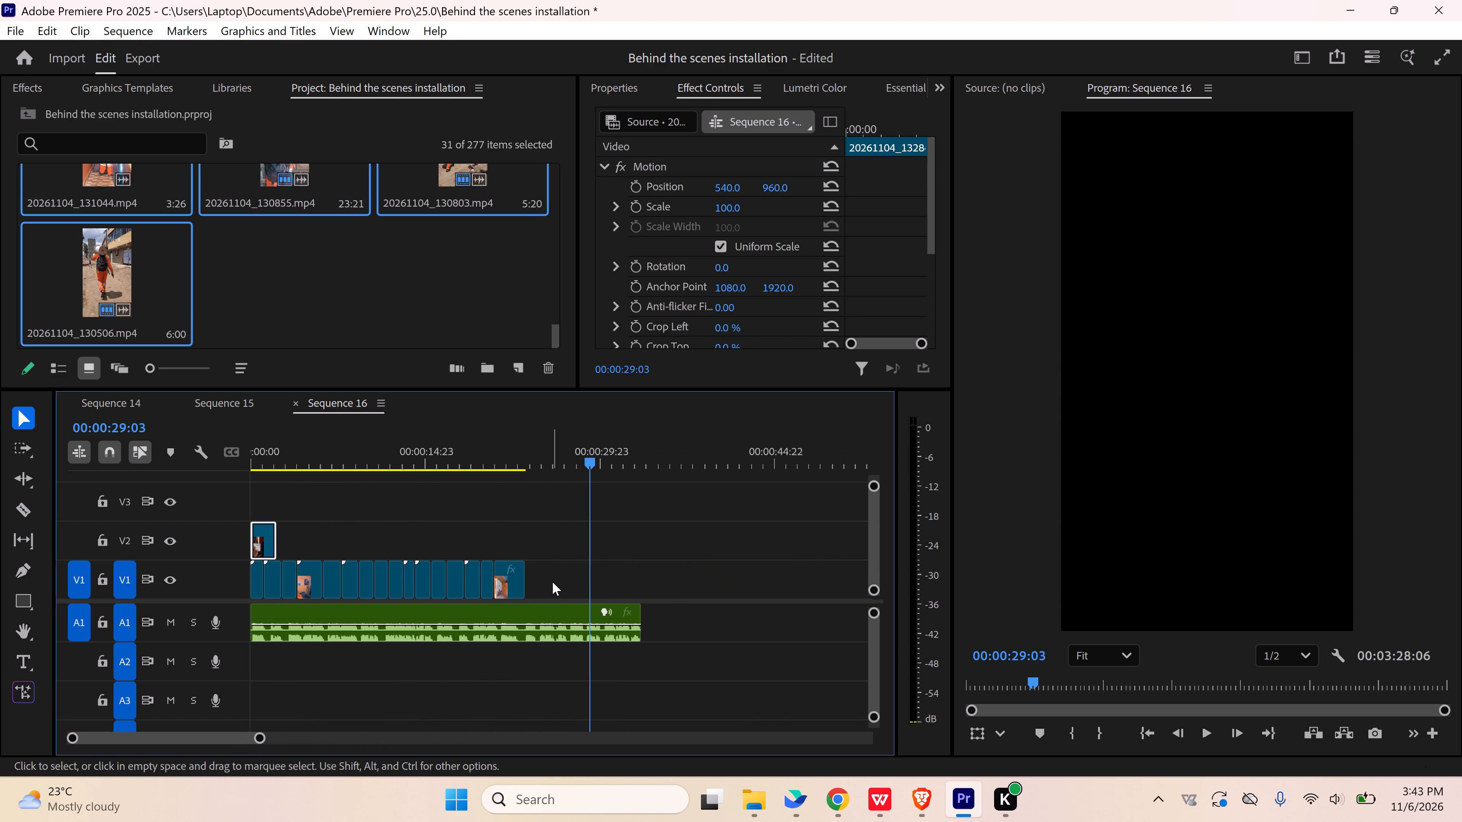
drag(552, 582, 259, 590)
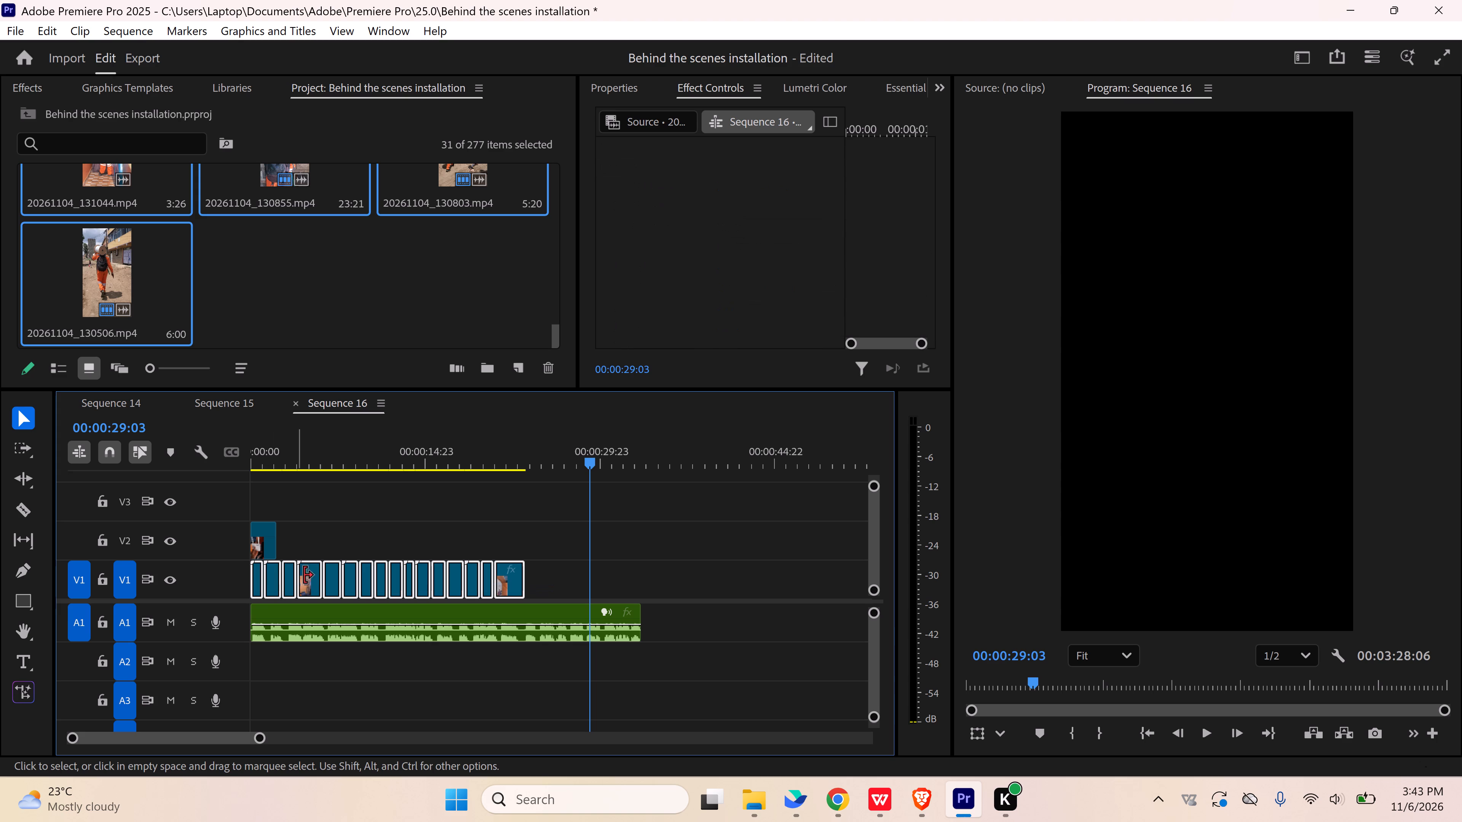
drag(329, 582, 372, 578)
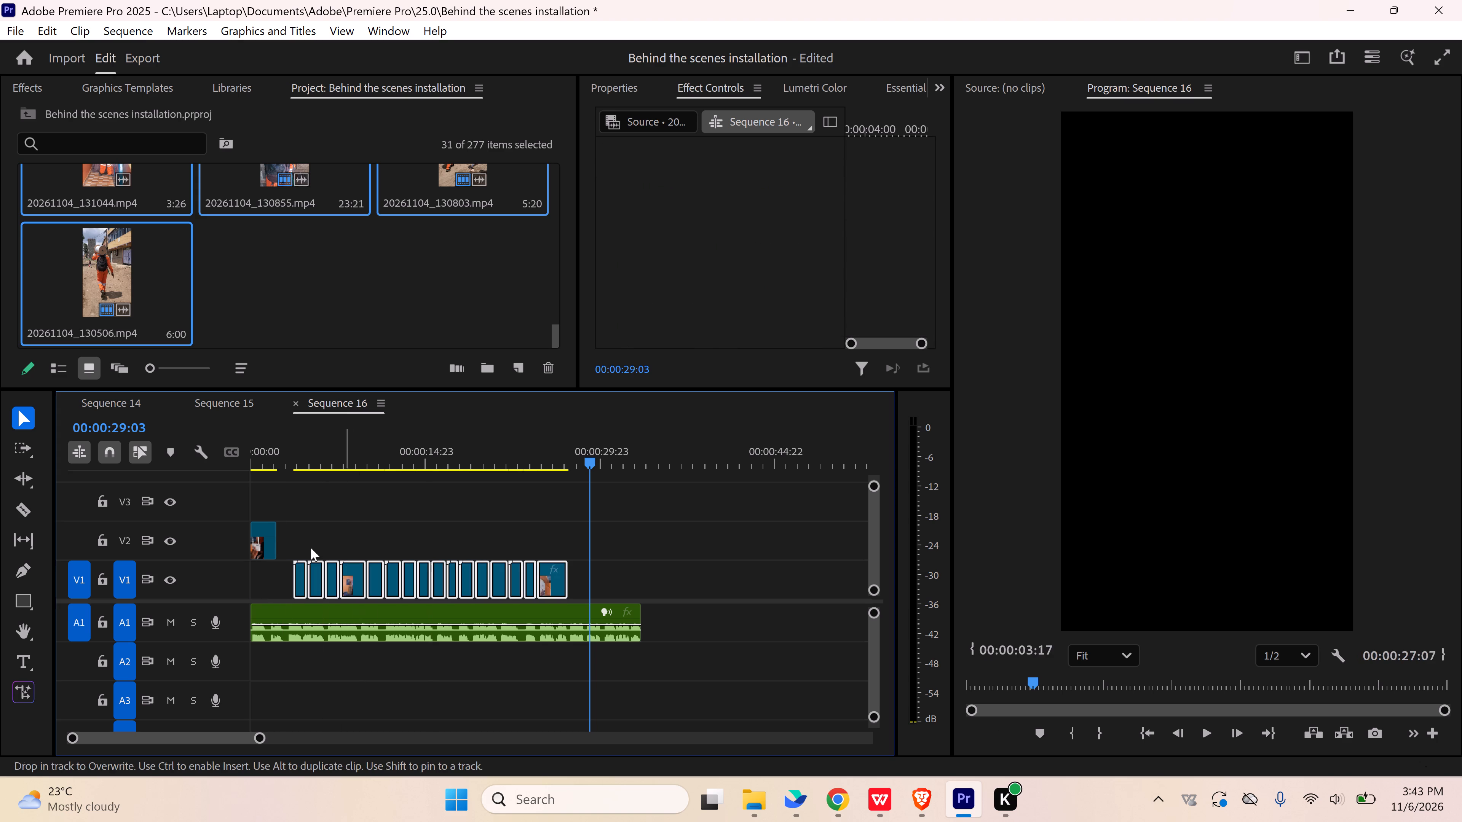
Move the router shot from V2 down to V1 at the very start of the sequence.
click(269, 552)
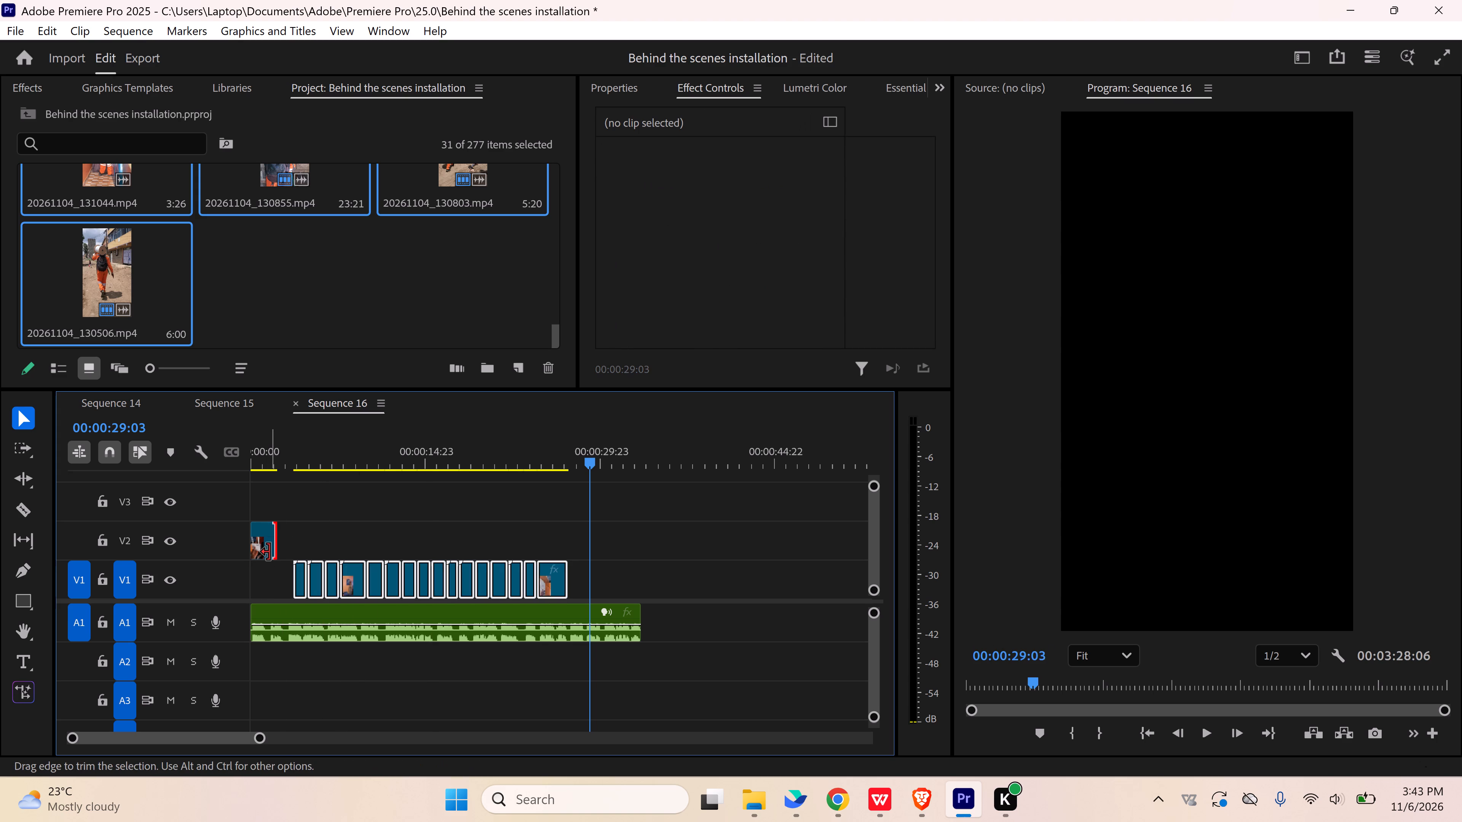
drag(266, 544, 262, 567)
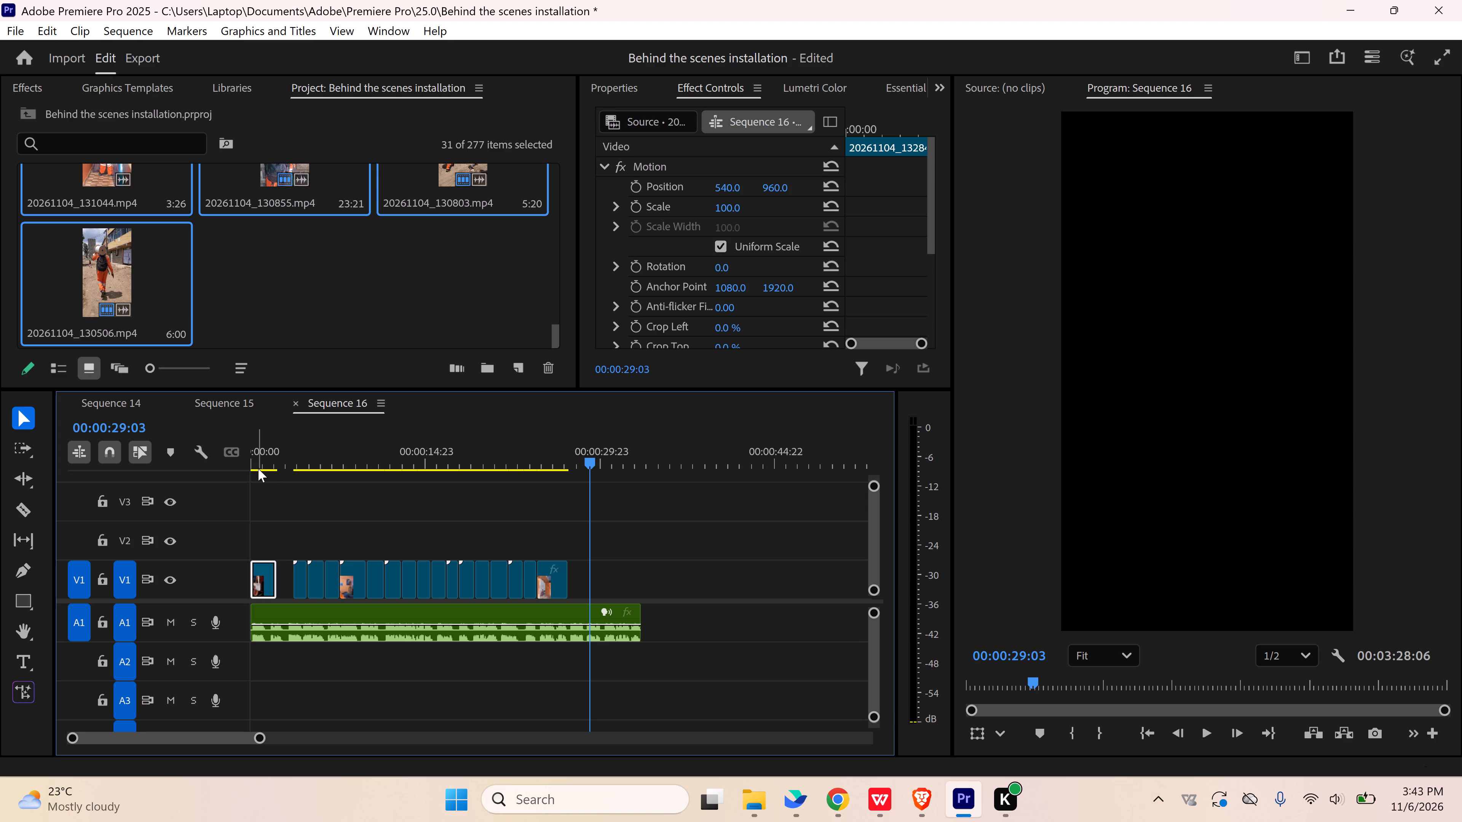
Play the opening router shot against the voiceover and extend its end to about 00:00:02:17.
key(Home)
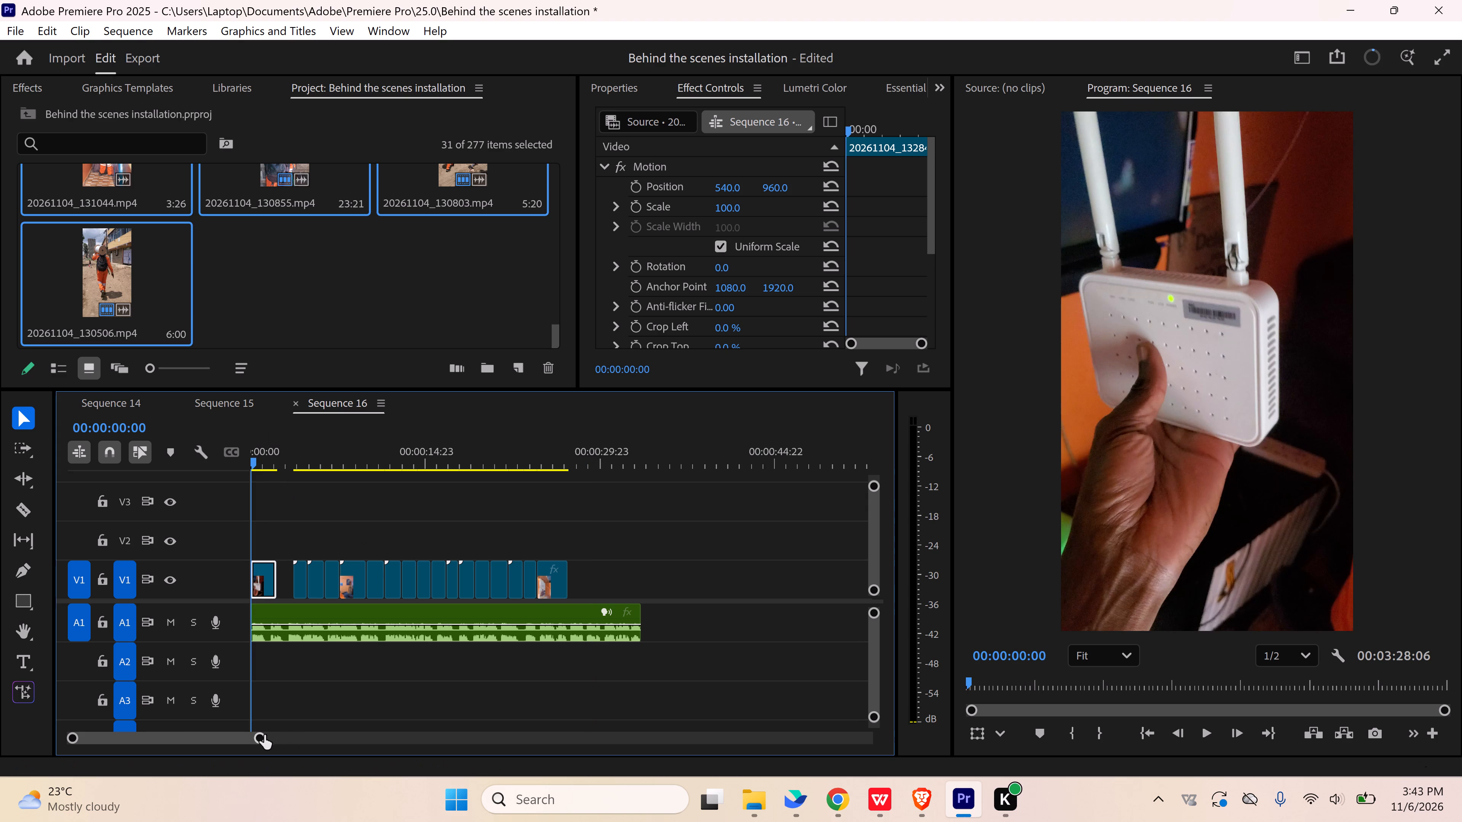
drag(260, 739, 243, 721)
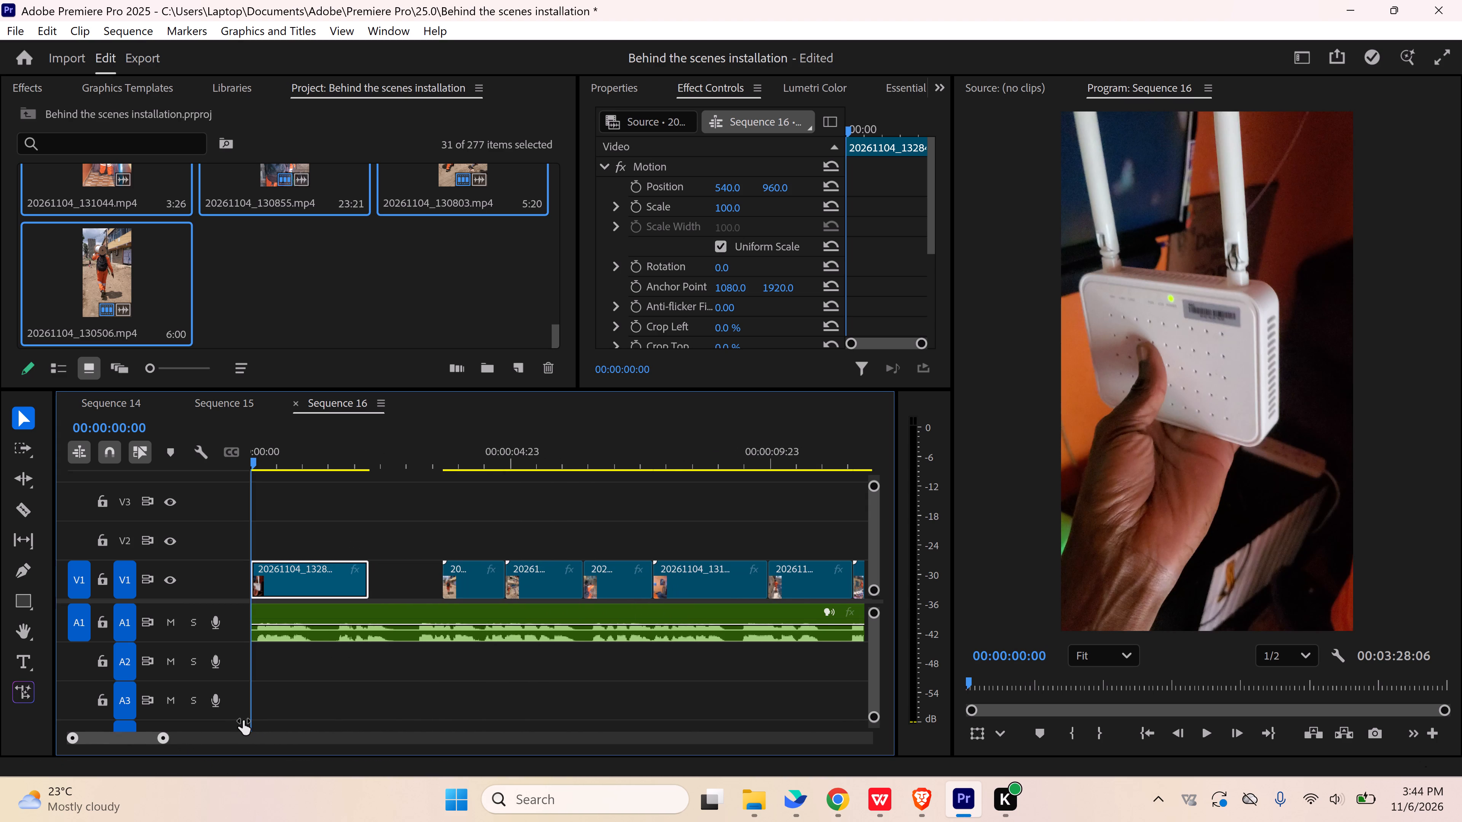
drag(243, 721, 244, 721)
drag(257, 460, 243, 465)
key(space)
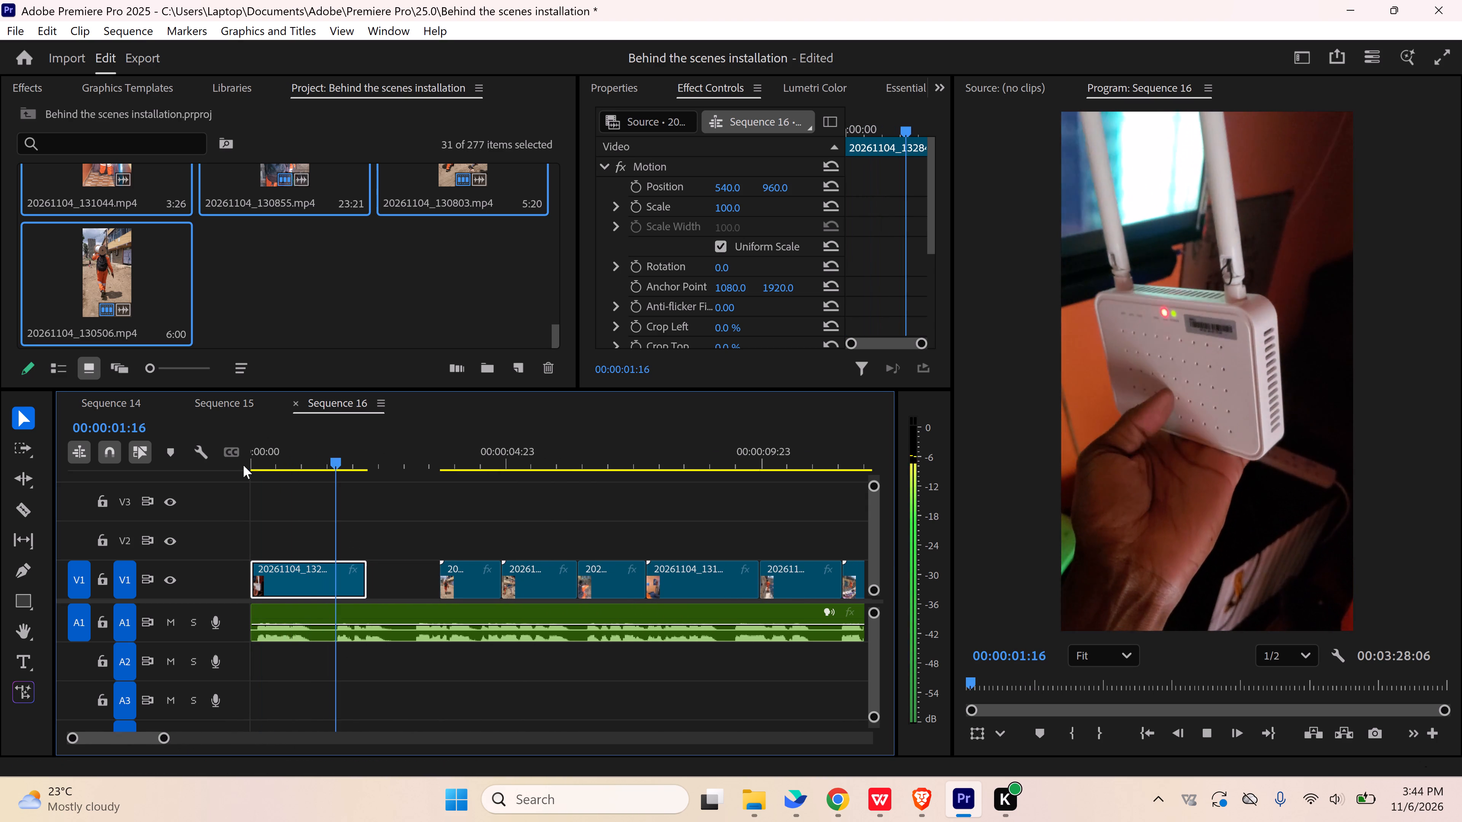
key(space)
drag(283, 447, 239, 459)
key(space)
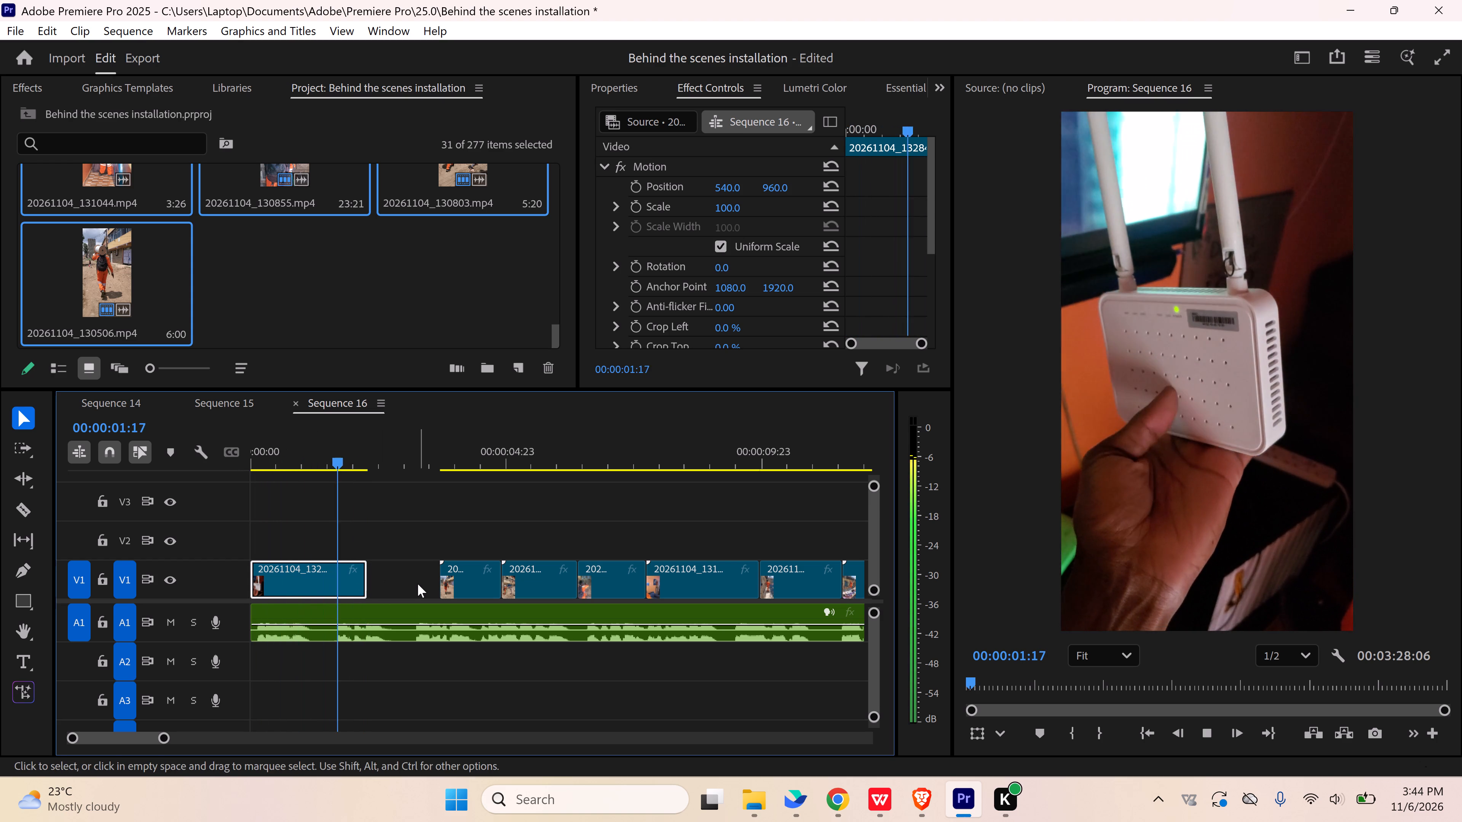
key(space)
drag(365, 578, 380, 580)
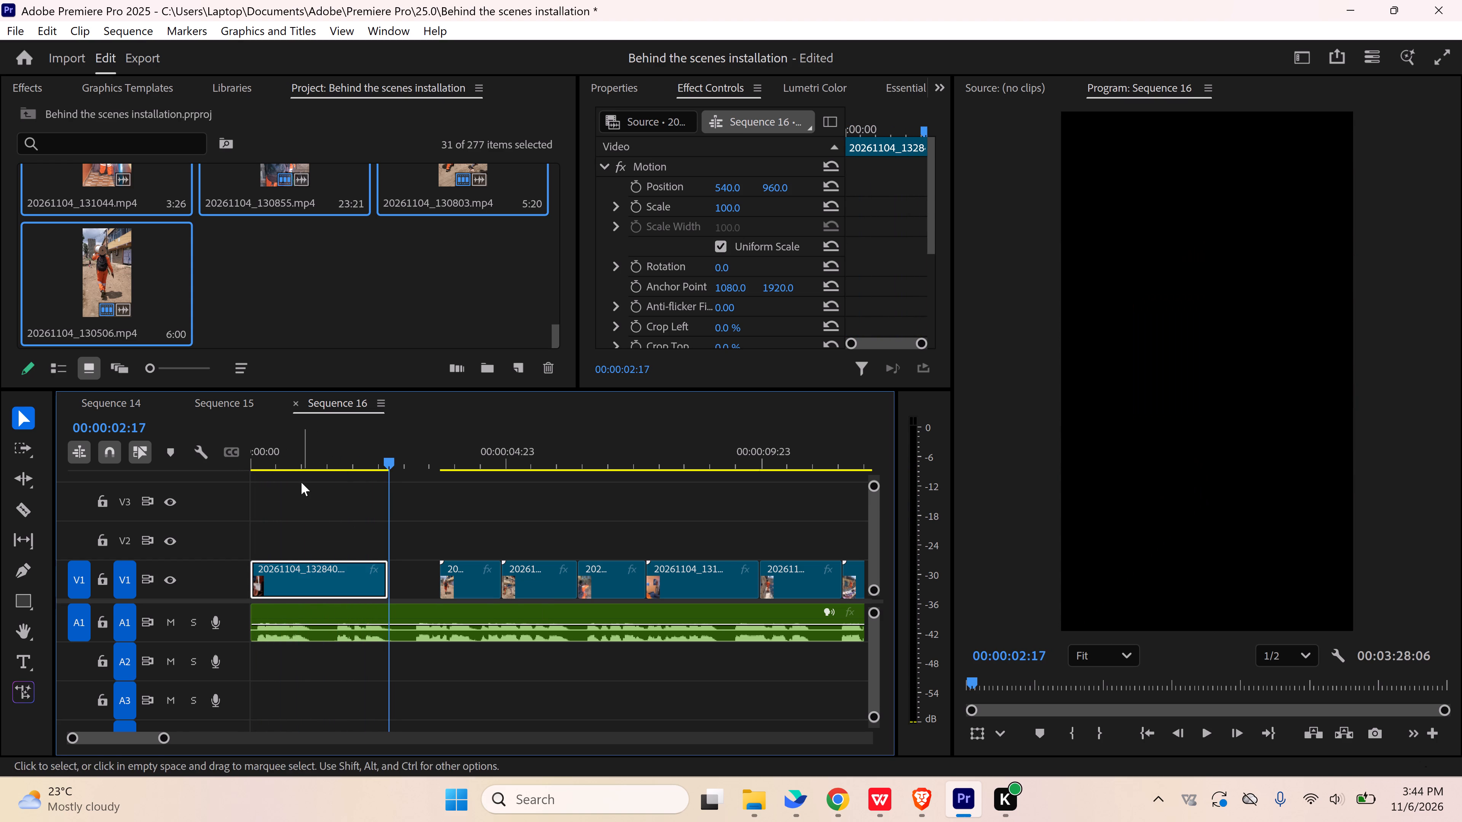
Replay the opening and close the gap on V1 between the router shot and the clips after it.
drag(288, 460, 222, 474)
key(space)
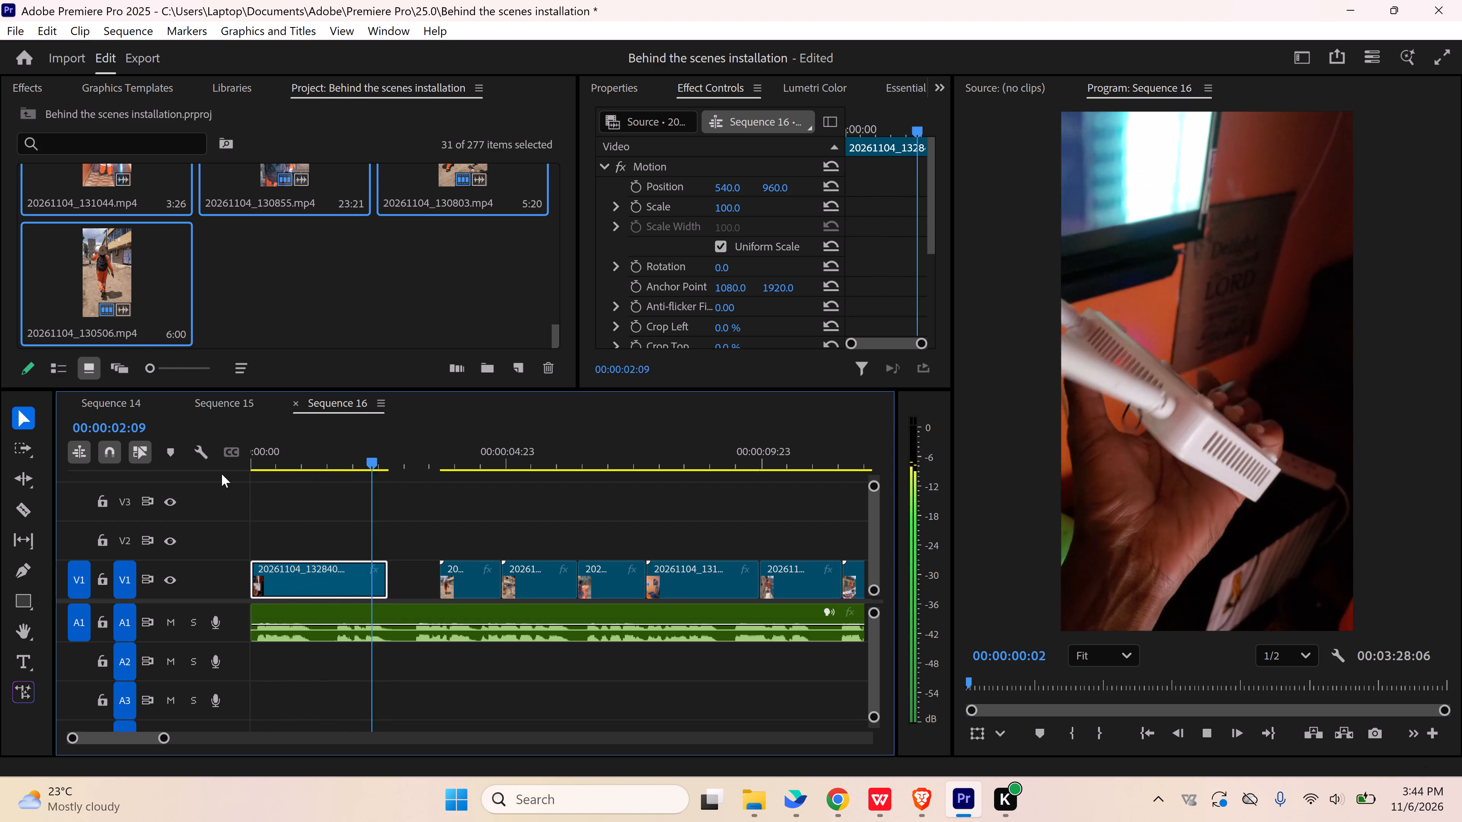
key(space)
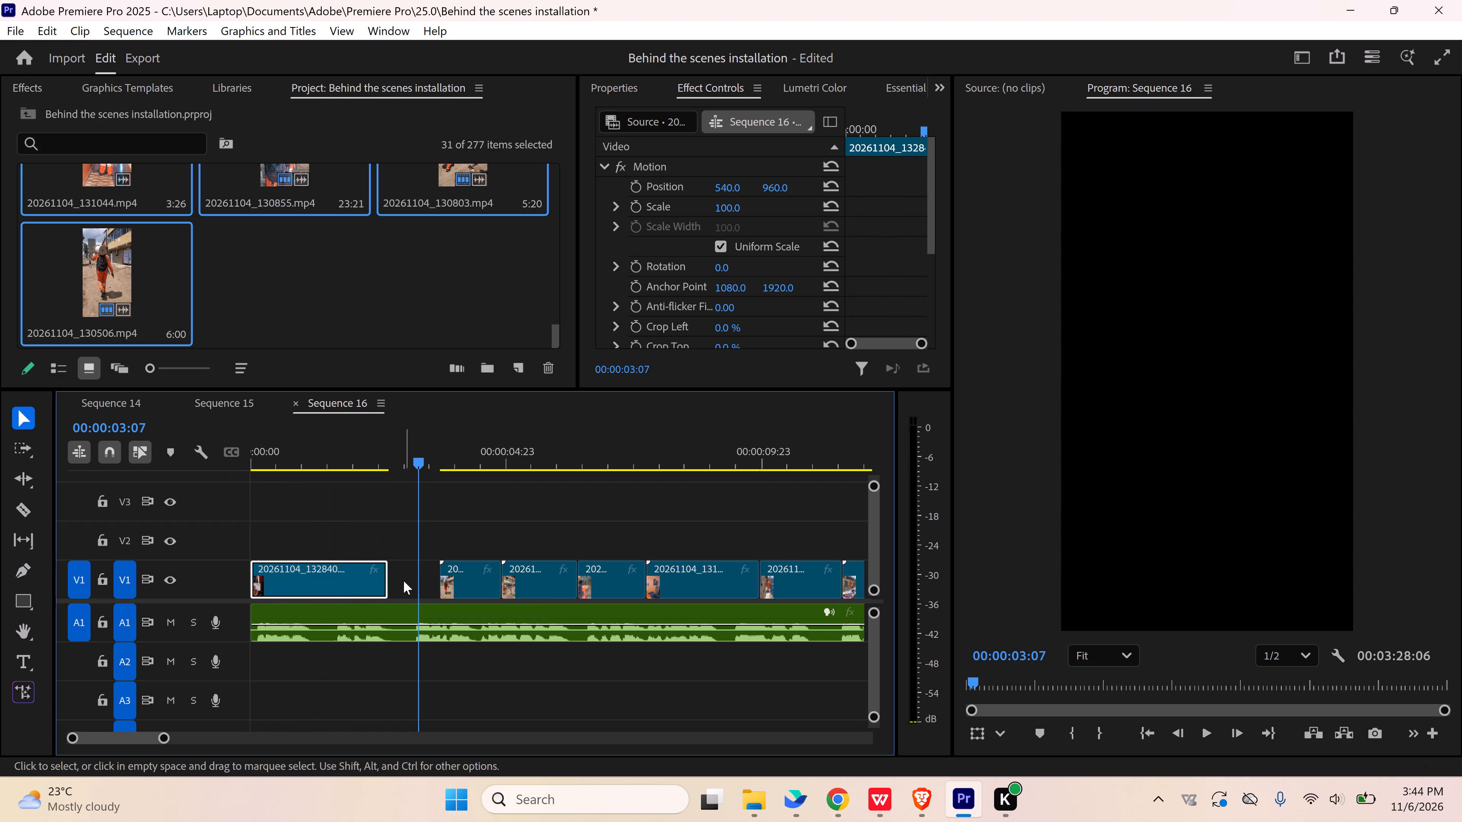
click(404, 580)
key(Delete)
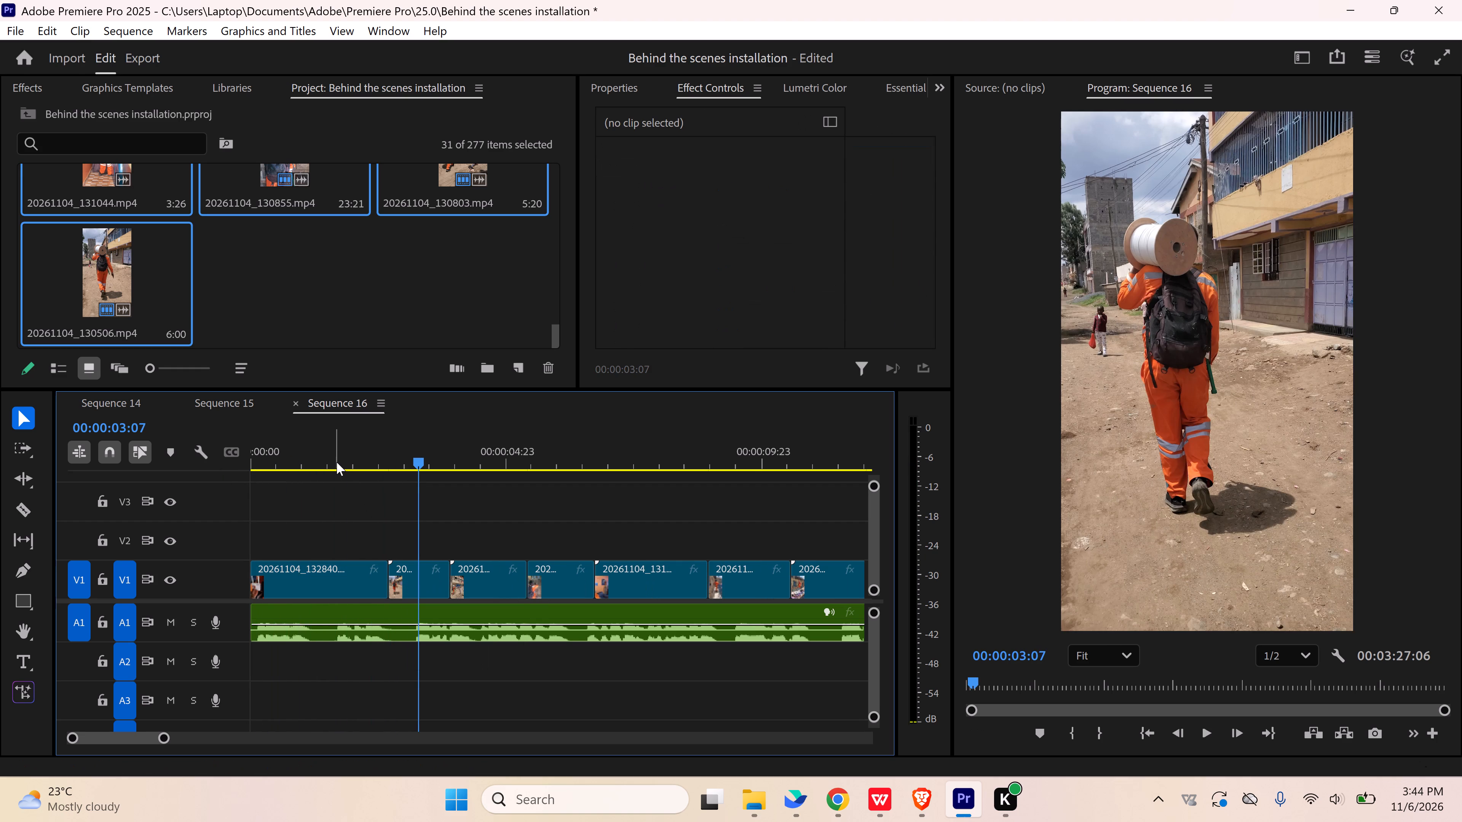
Play Sequence 16 from the beginning to check the shots against the voiceover.
click(337, 462)
key(Home)
key(space)
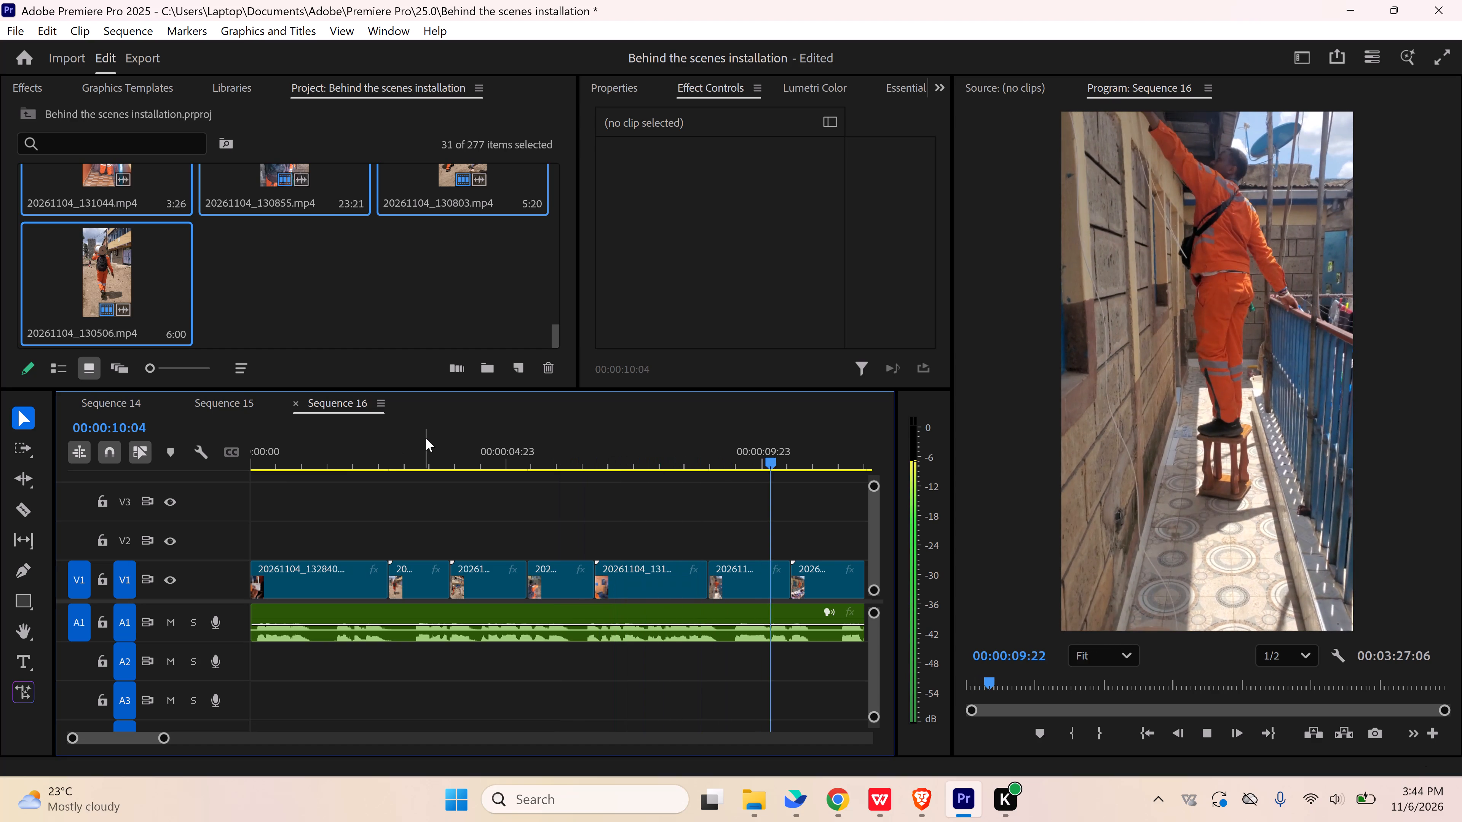
key(space)
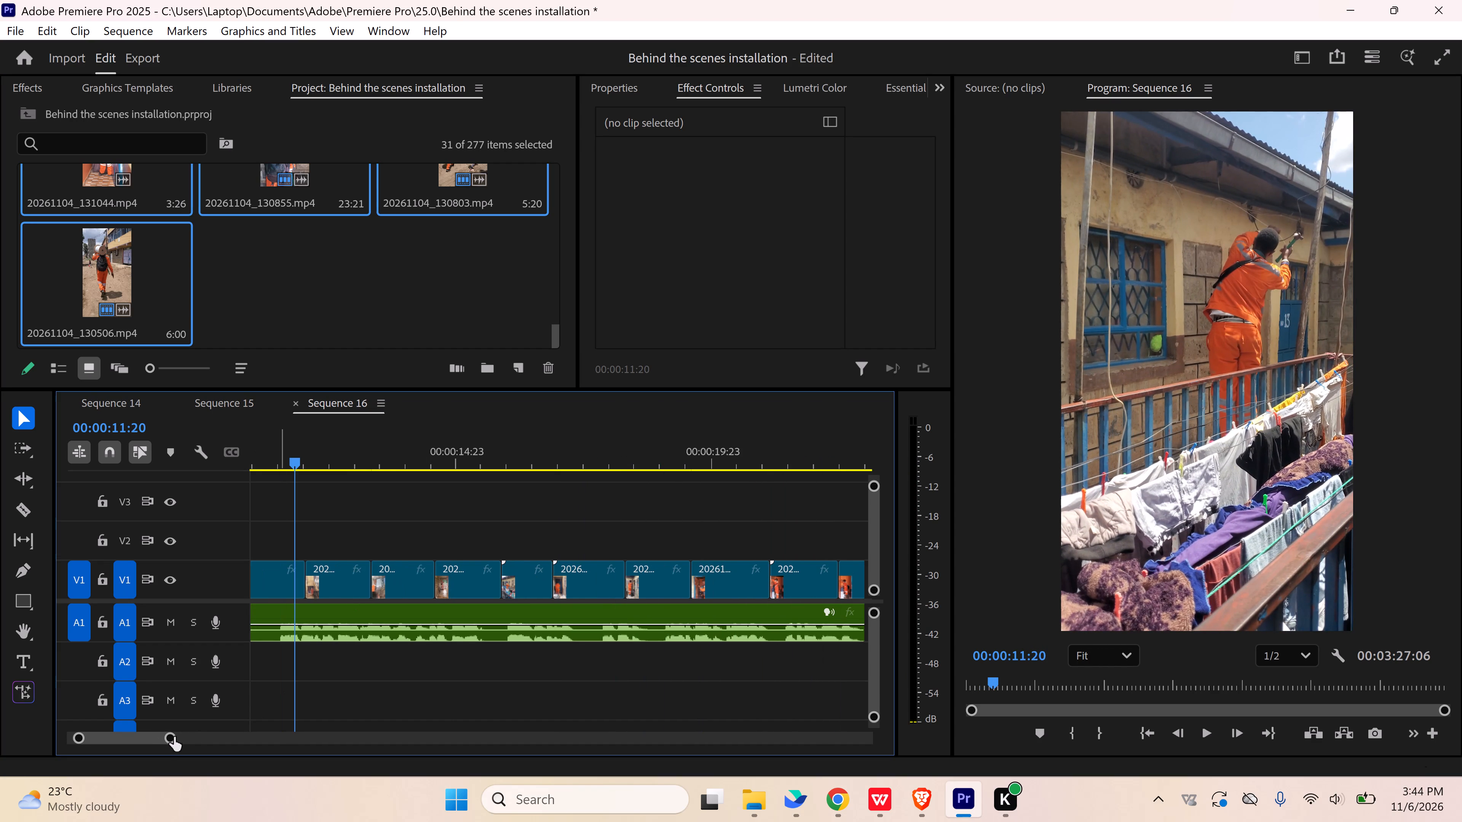
drag(169, 739, 267, 732)
key(space)
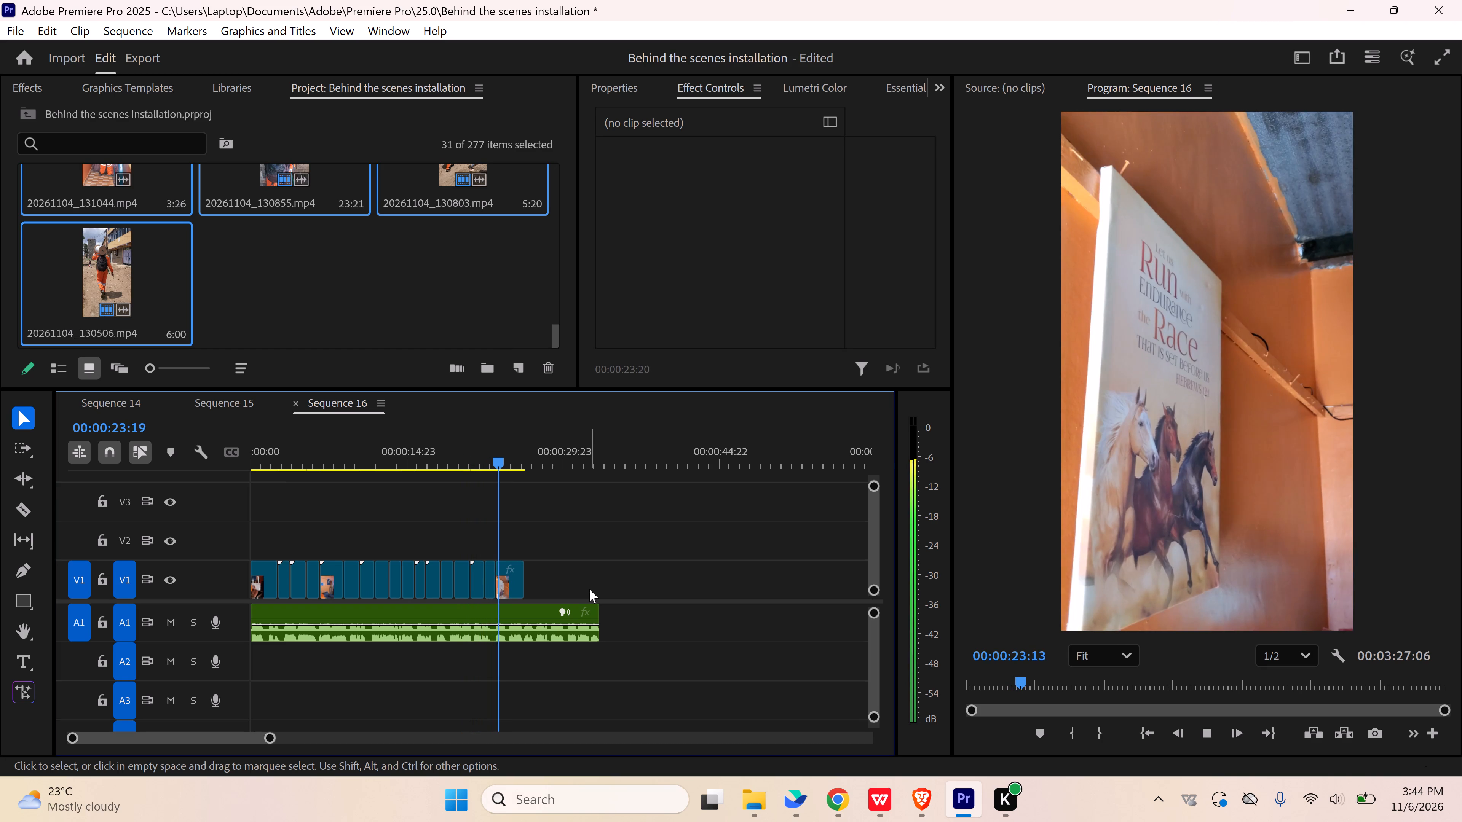
key(space)
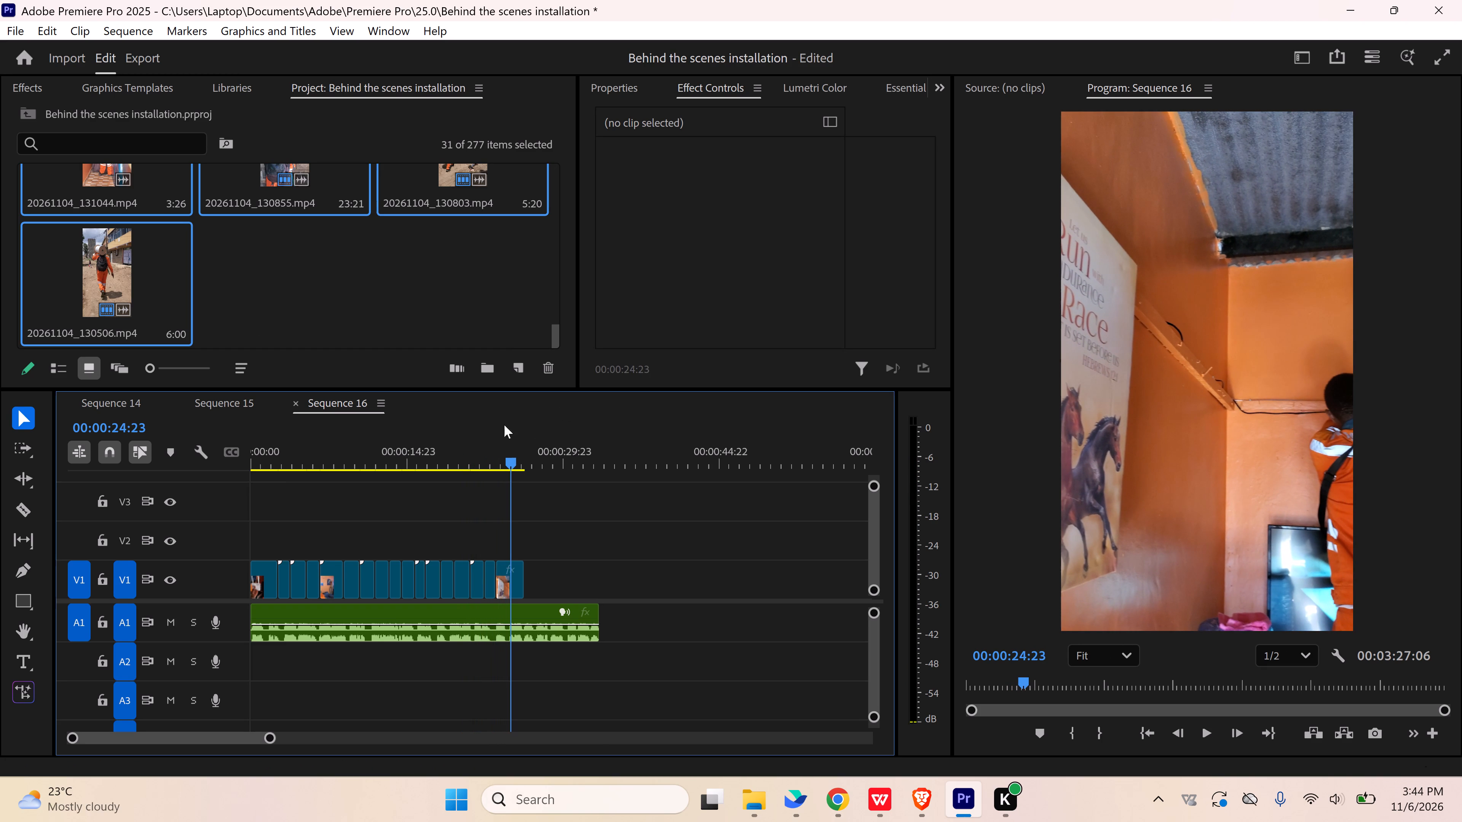
Move the second-to-last short V1 clip earlier to start at 00:00:22:06 and bring the final clip up against its end.
click(479, 457)
key(space)
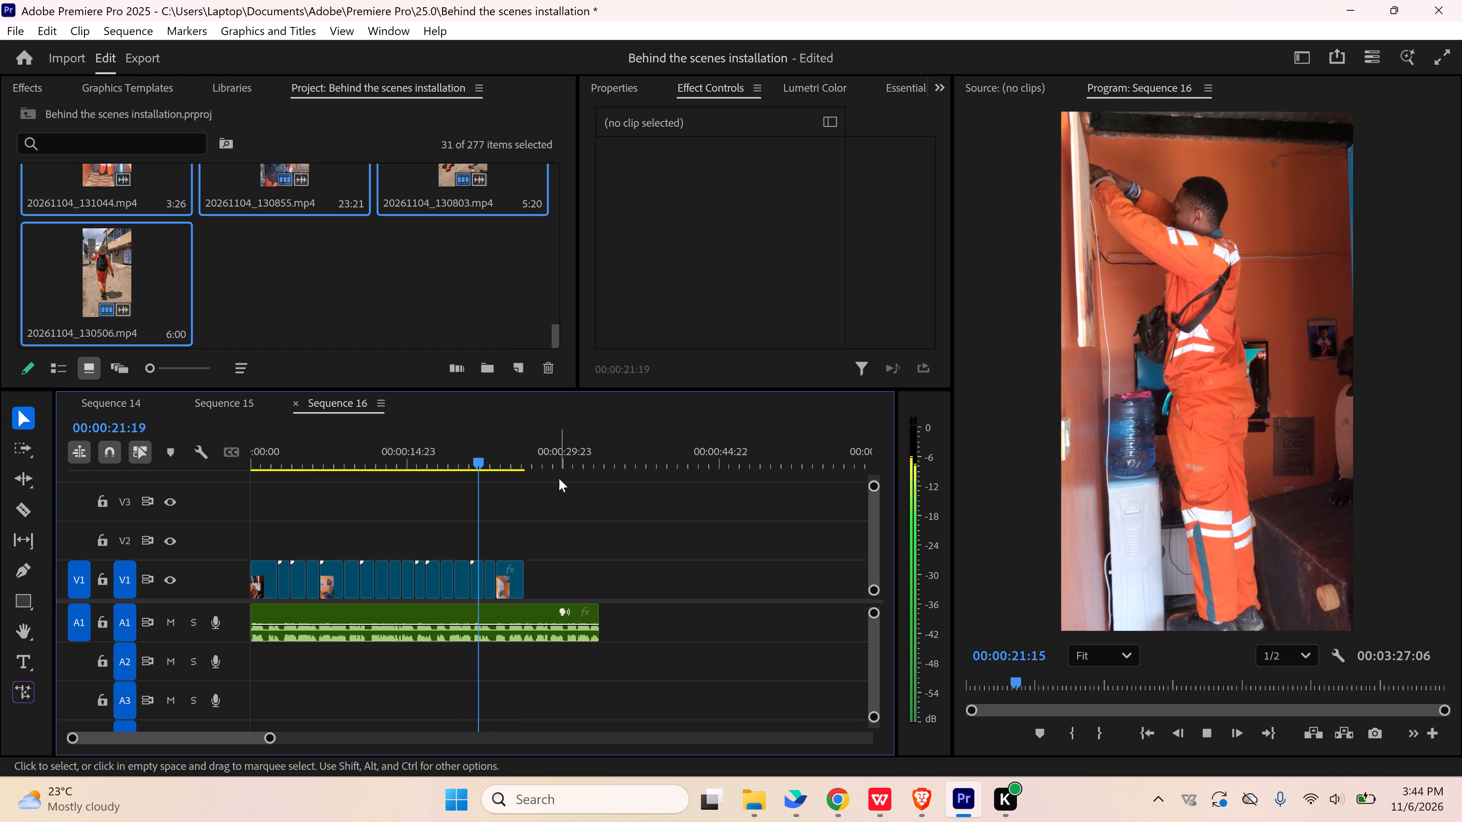
key(space)
drag(272, 737, 229, 737)
drag(594, 588, 589, 588)
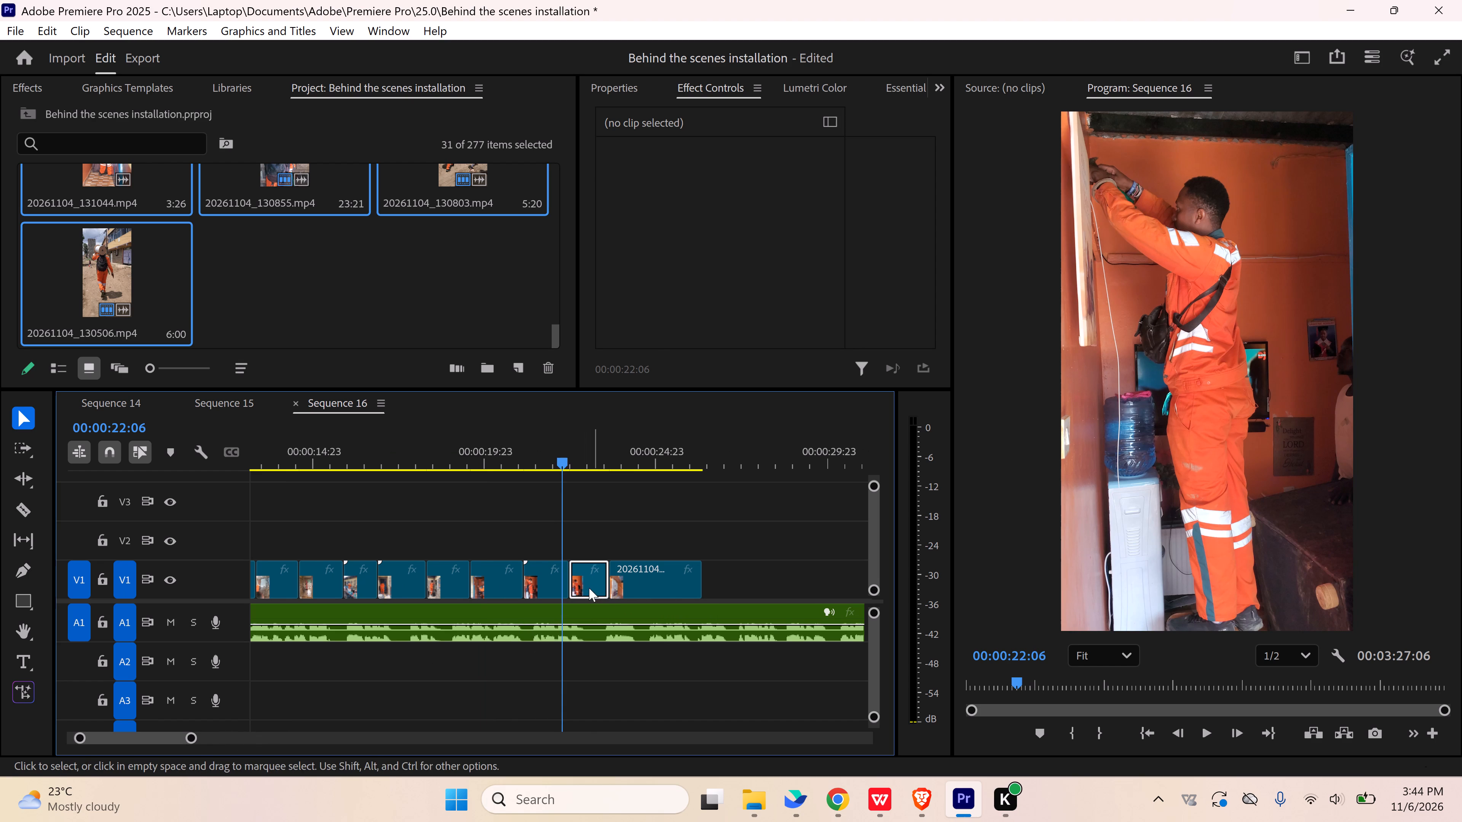
drag(589, 588, 588, 589)
drag(671, 583, 663, 584)
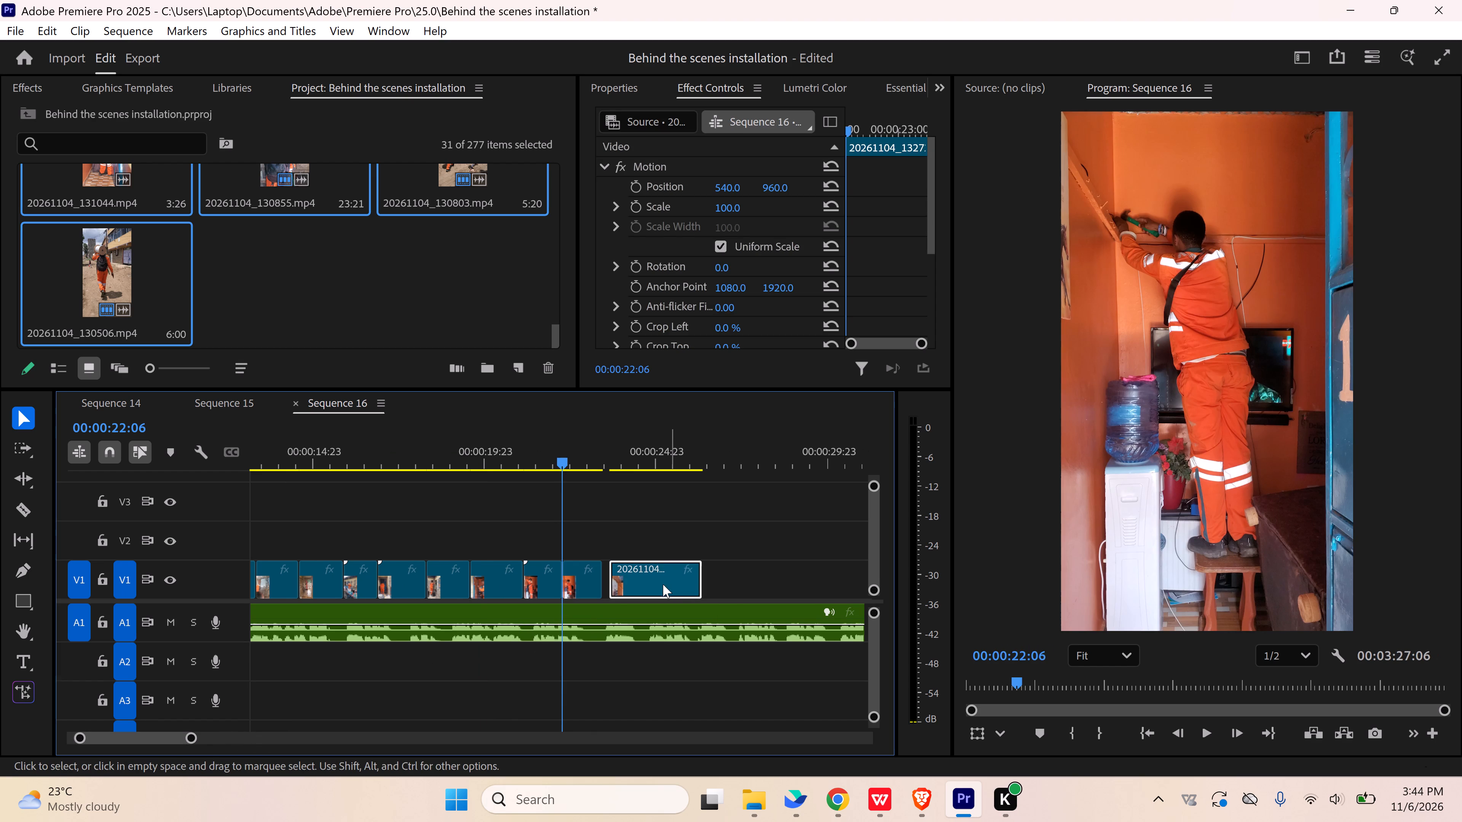
drag(663, 584, 661, 585)
Save the project.
click(526, 453)
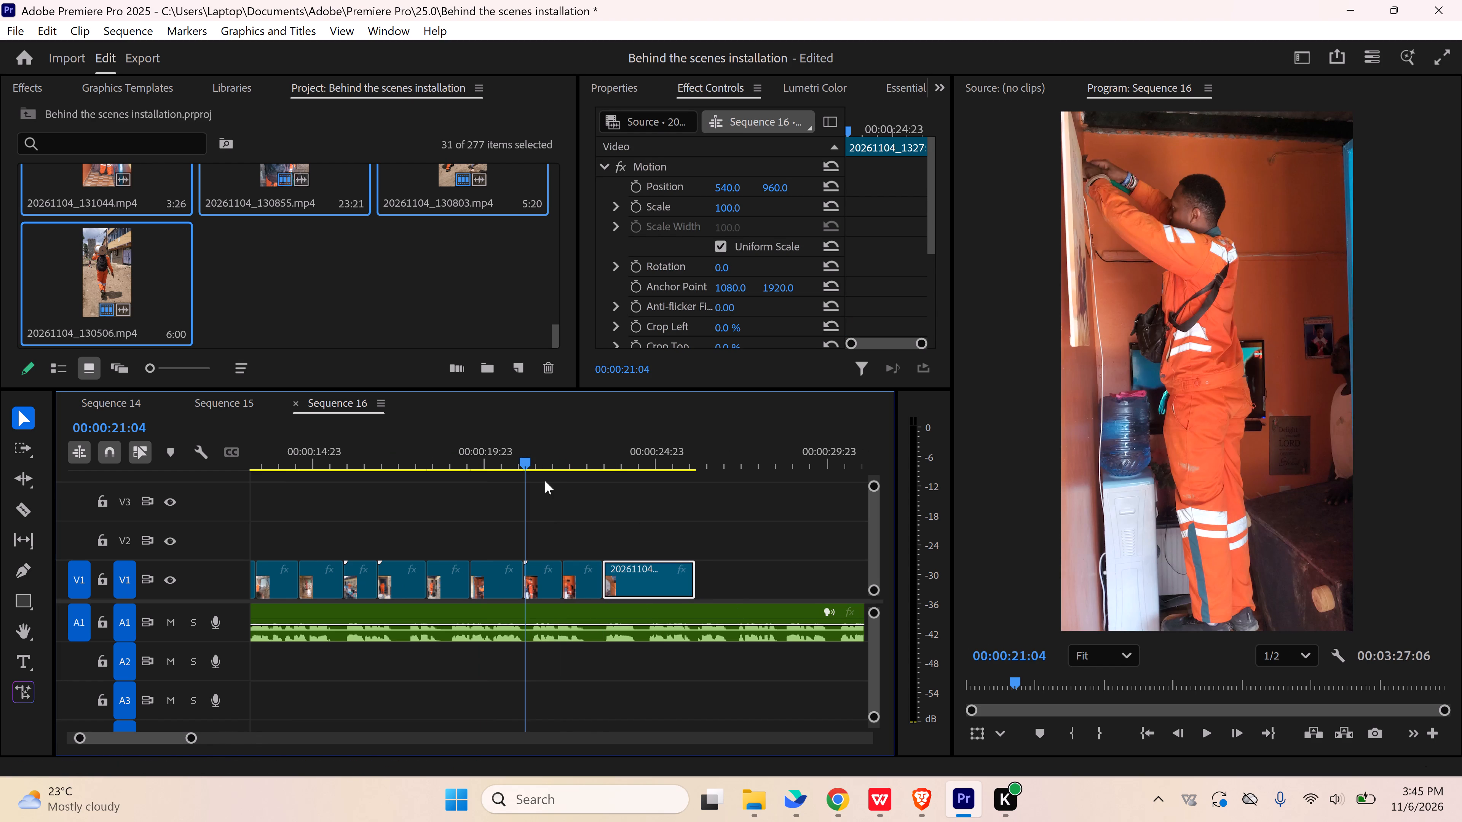
key(ctrl+s)
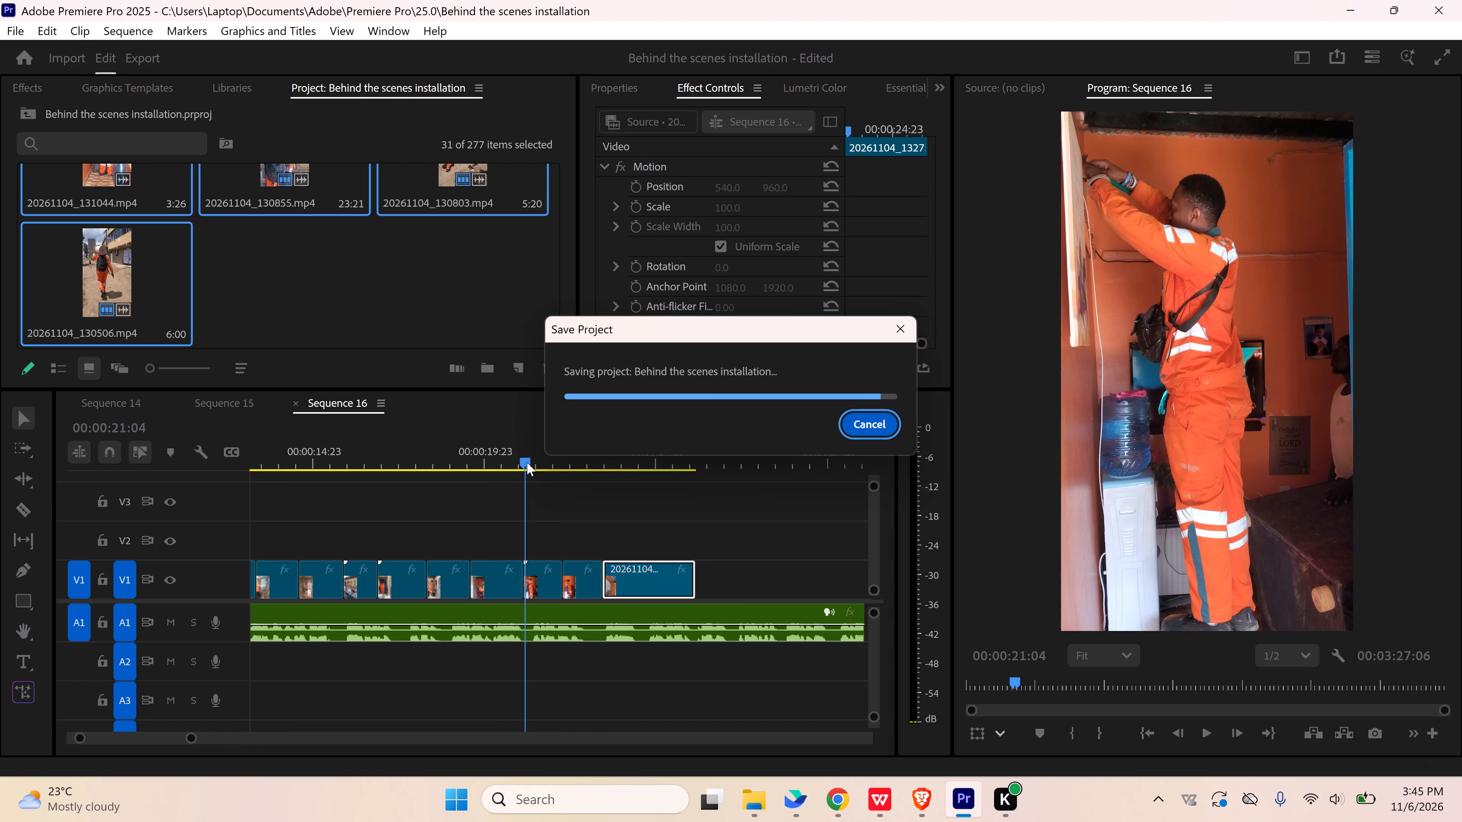
Replay the section from about 00:00:19 to 00:00:23 to check the timing of the cuts against the voiceover.
click(513, 460)
key(space)
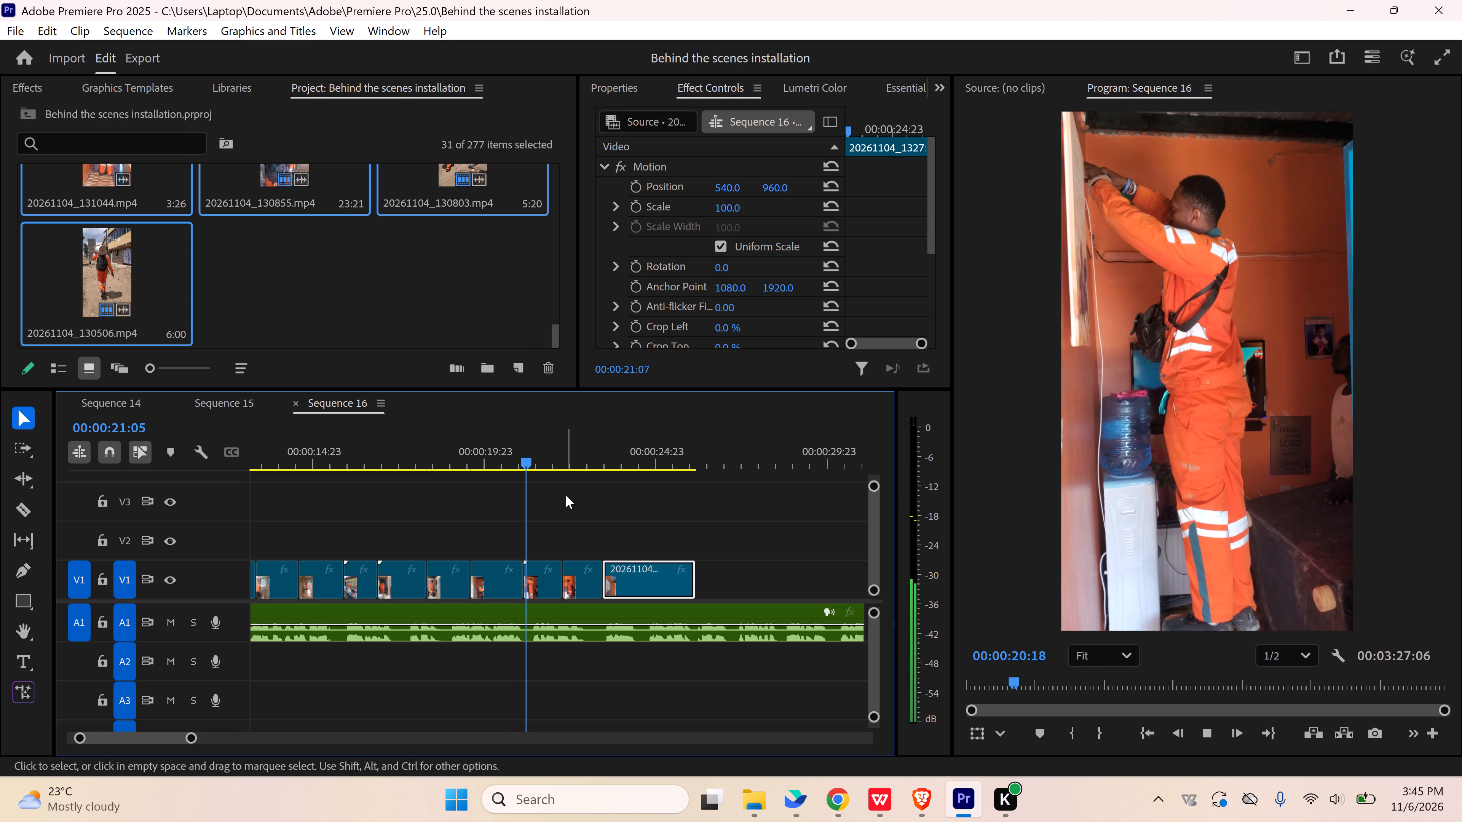
key(space)
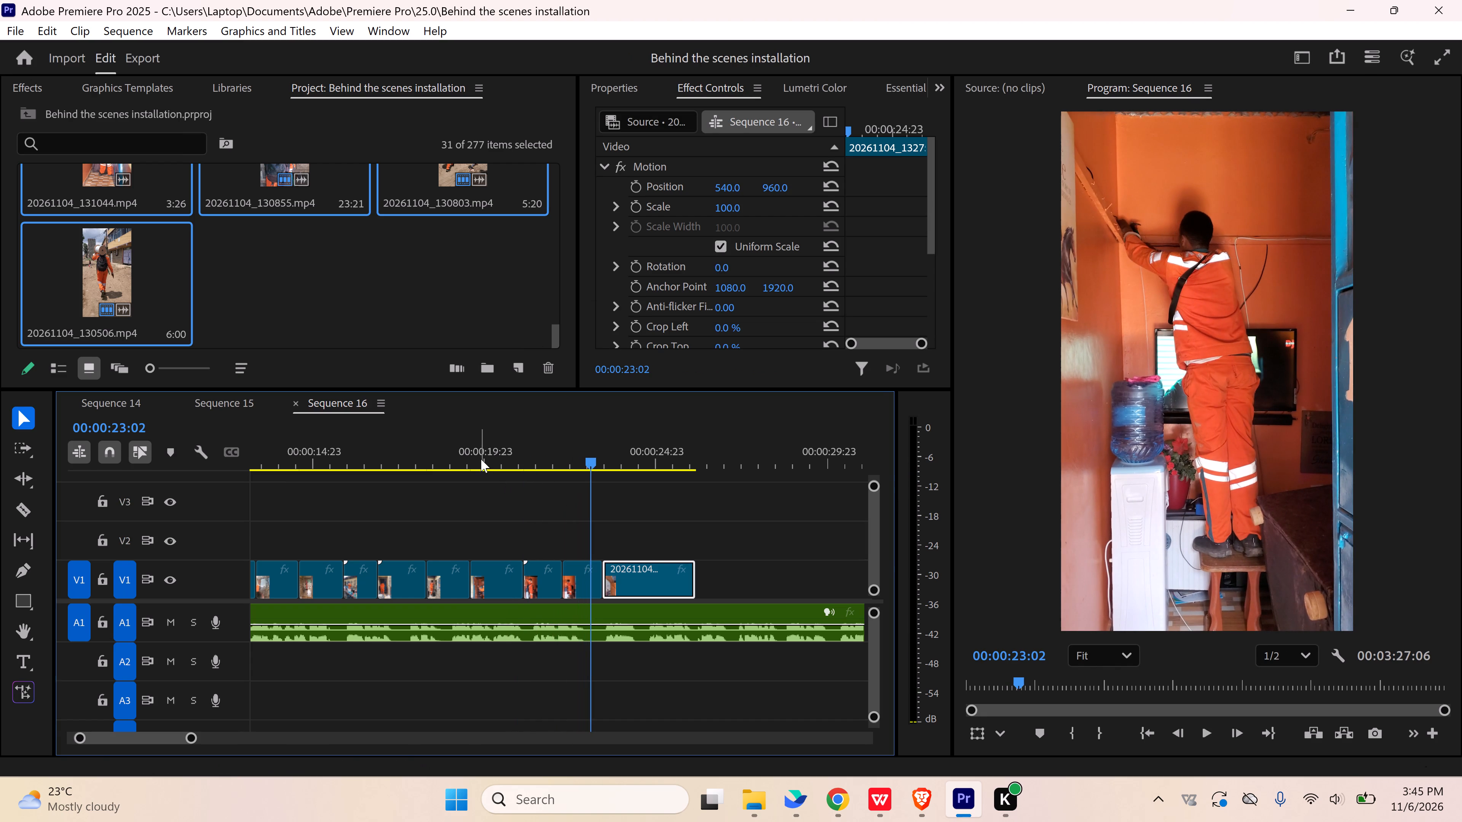
click(468, 455)
key(space)
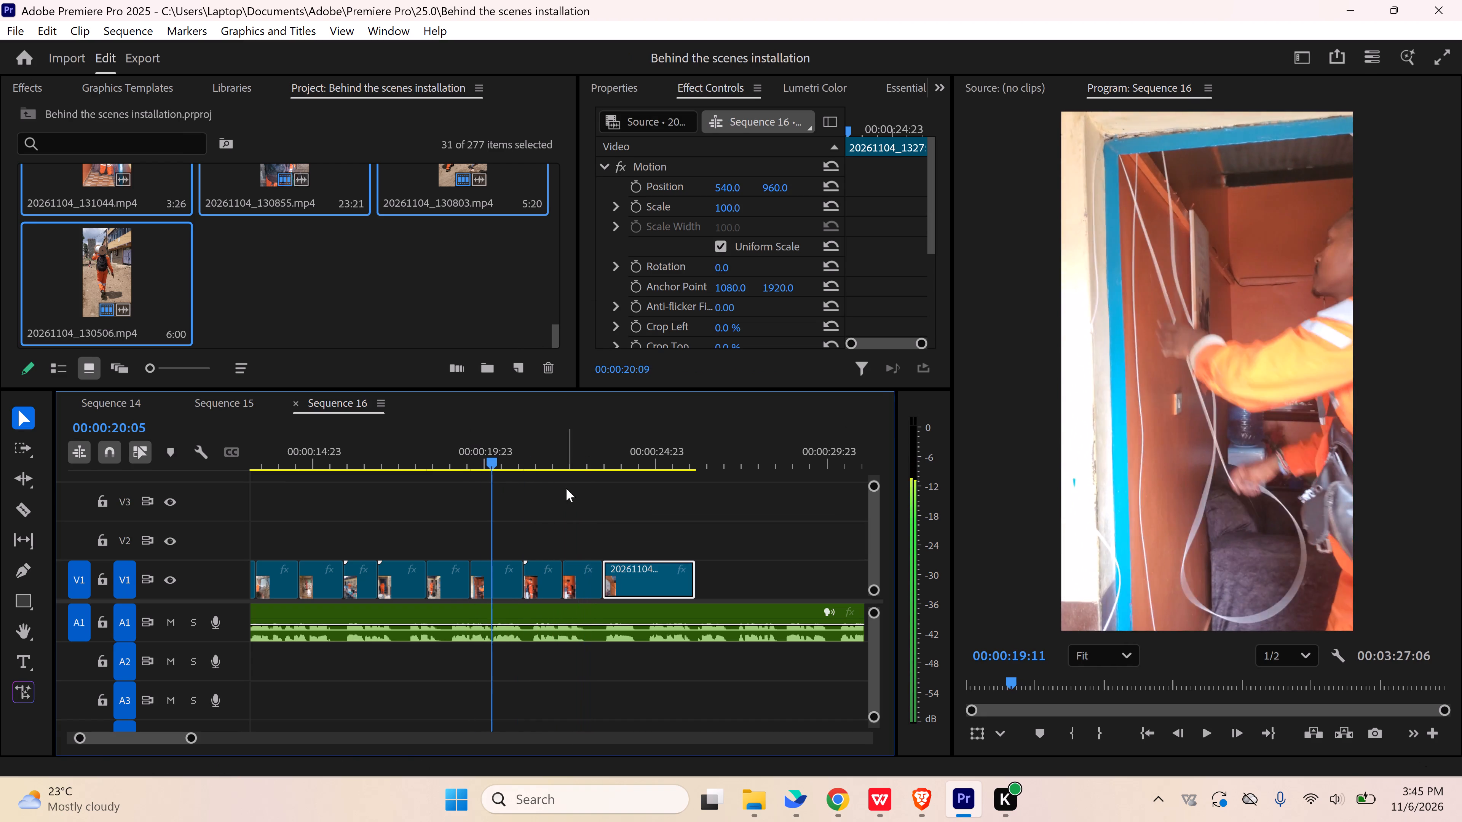
key(space)
click(451, 454)
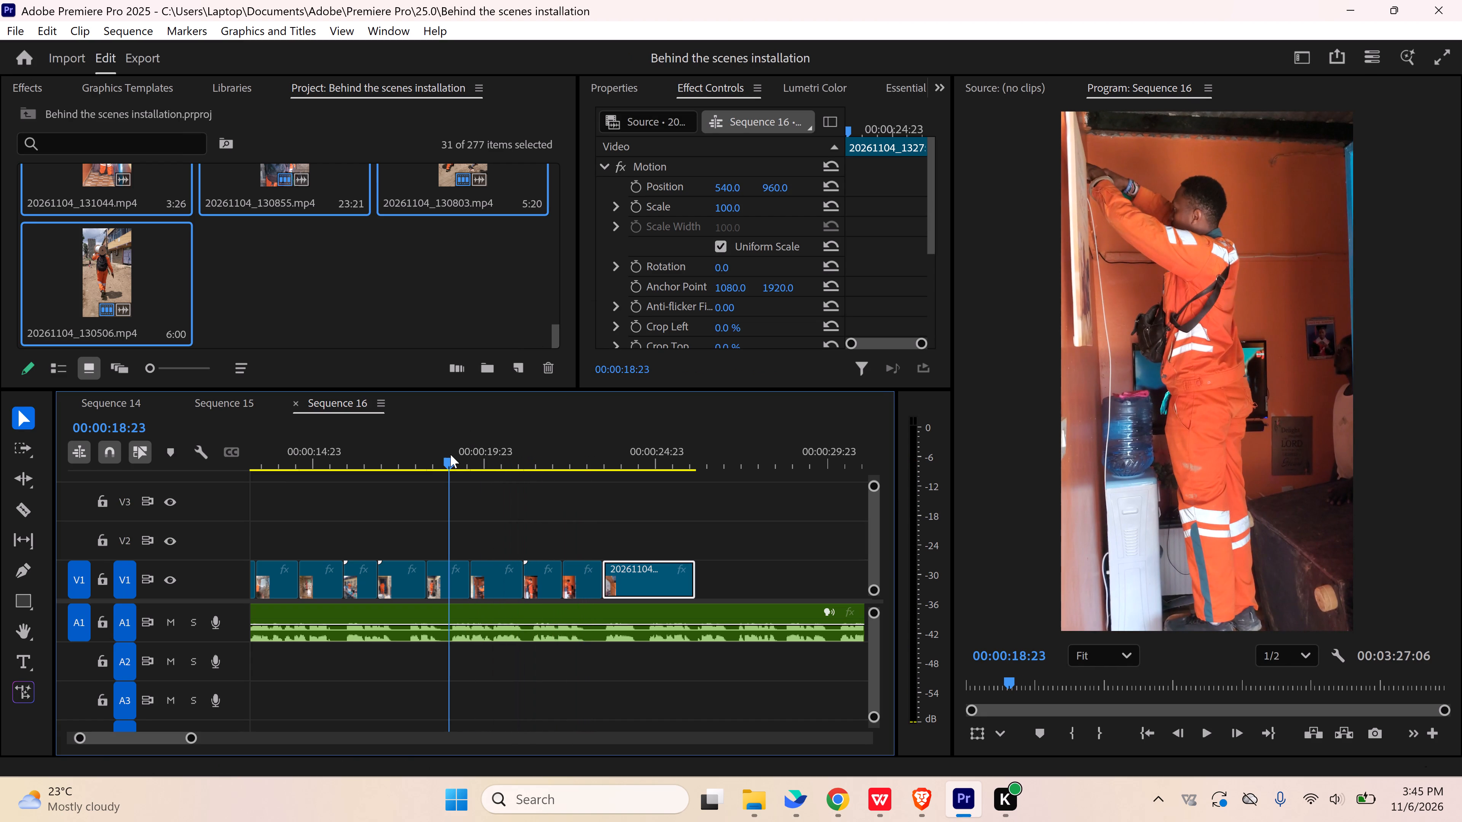
key(space)
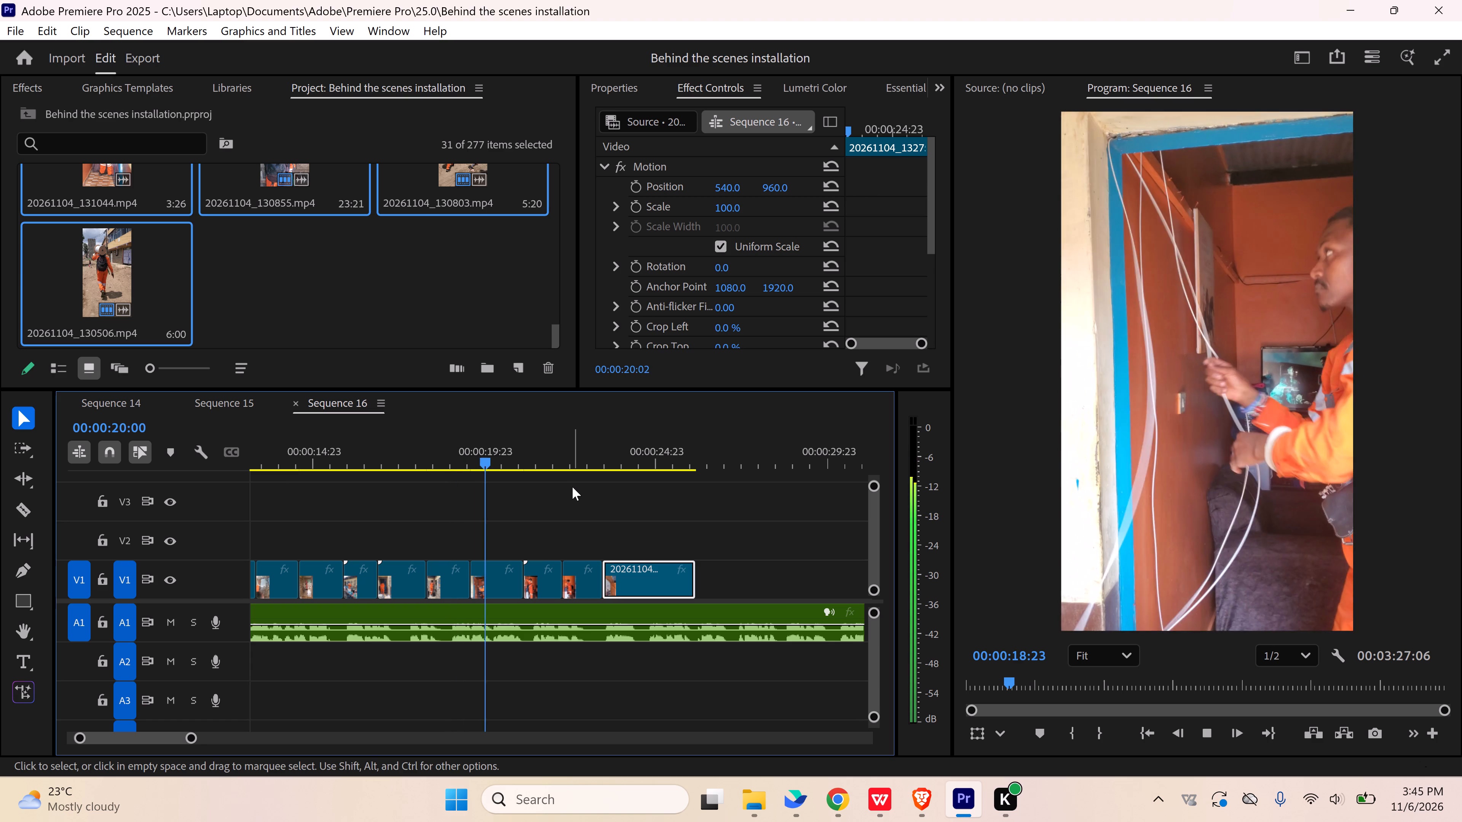
key(space)
key(space)
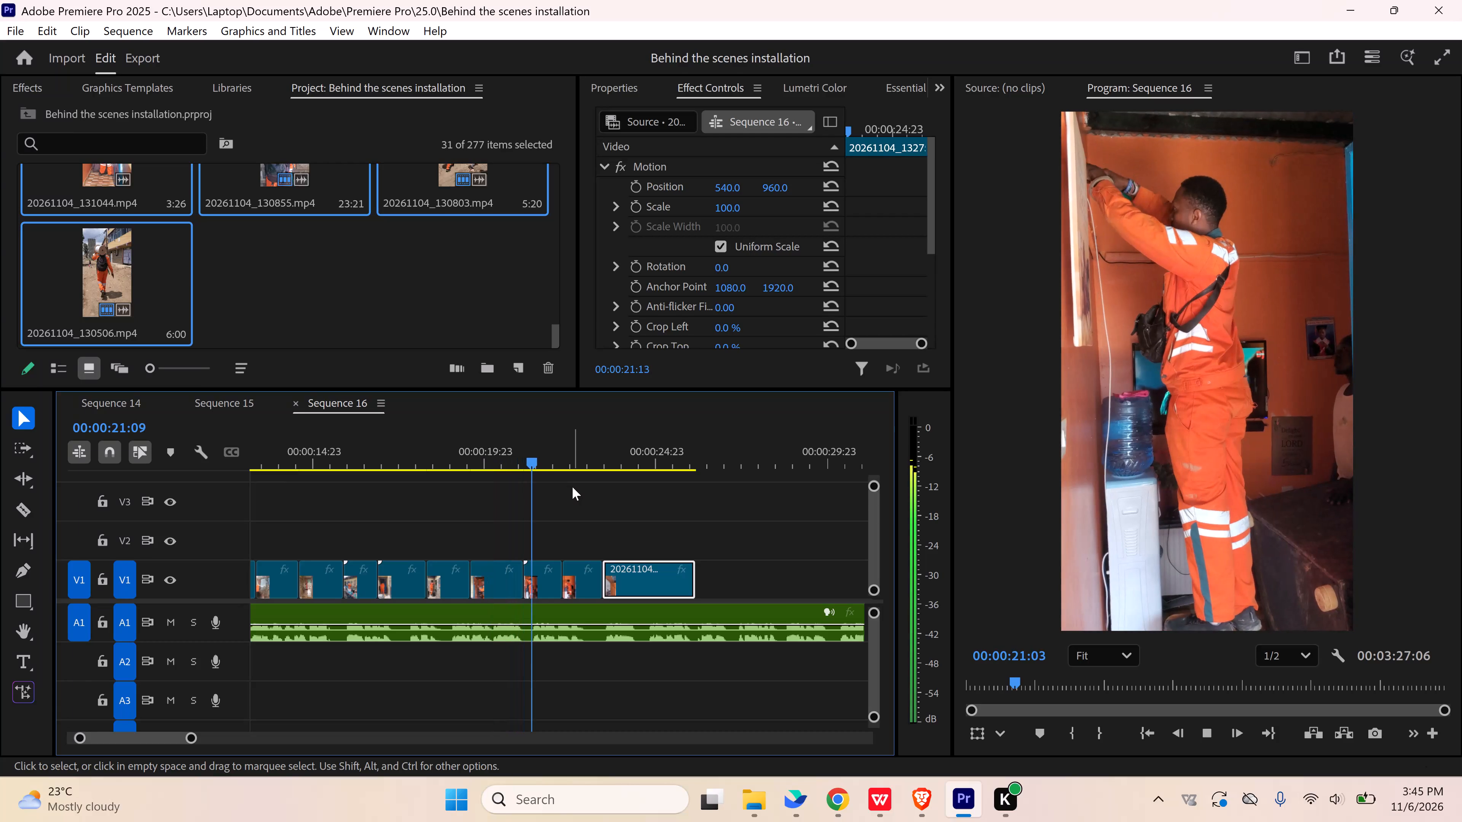
key(space)
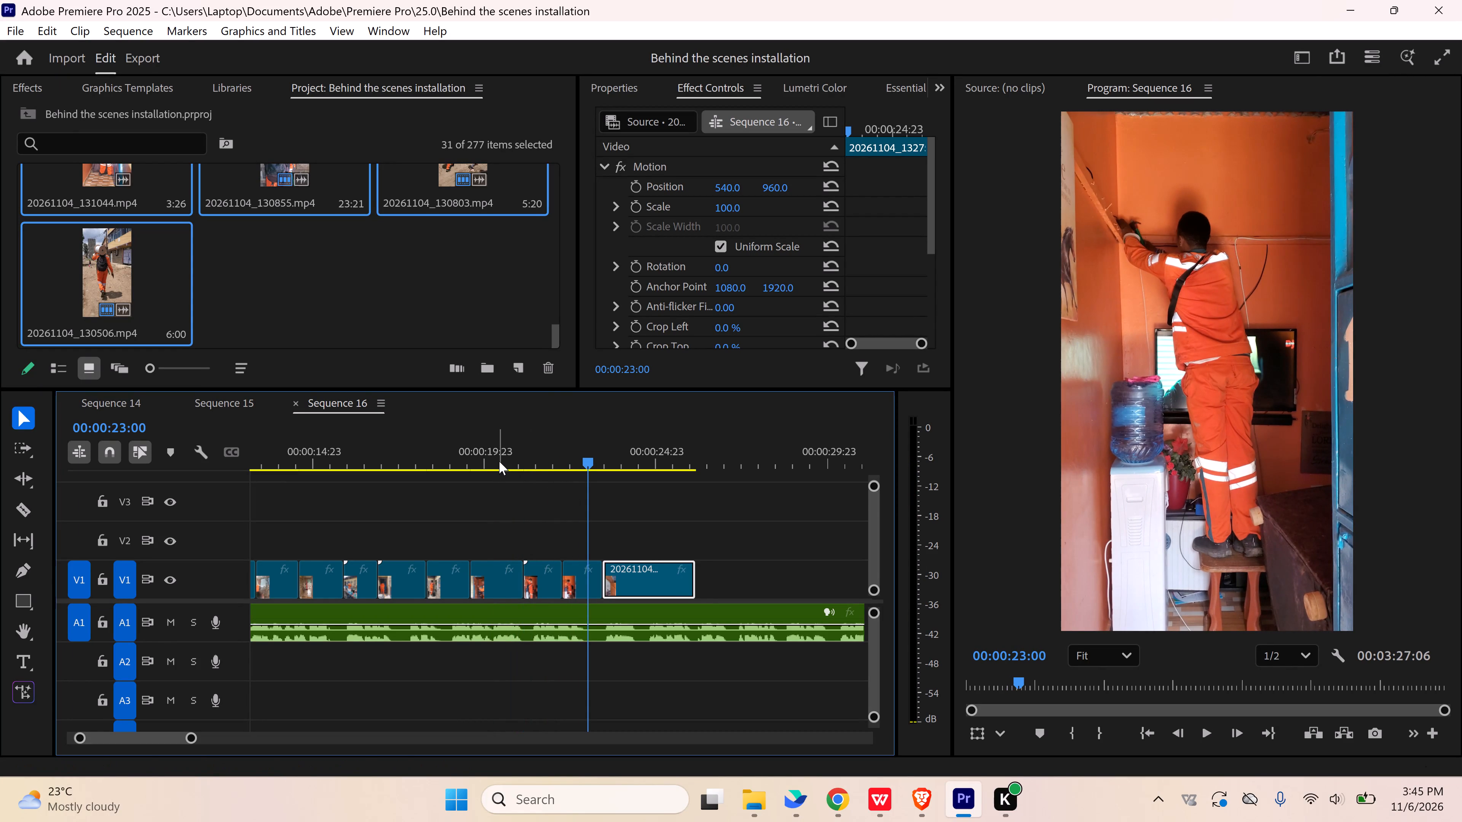
Move the last two short V1 clips earlier together so the first of them starts at 00:00:21:22, and replay the cut.
click(497, 459)
key(space)
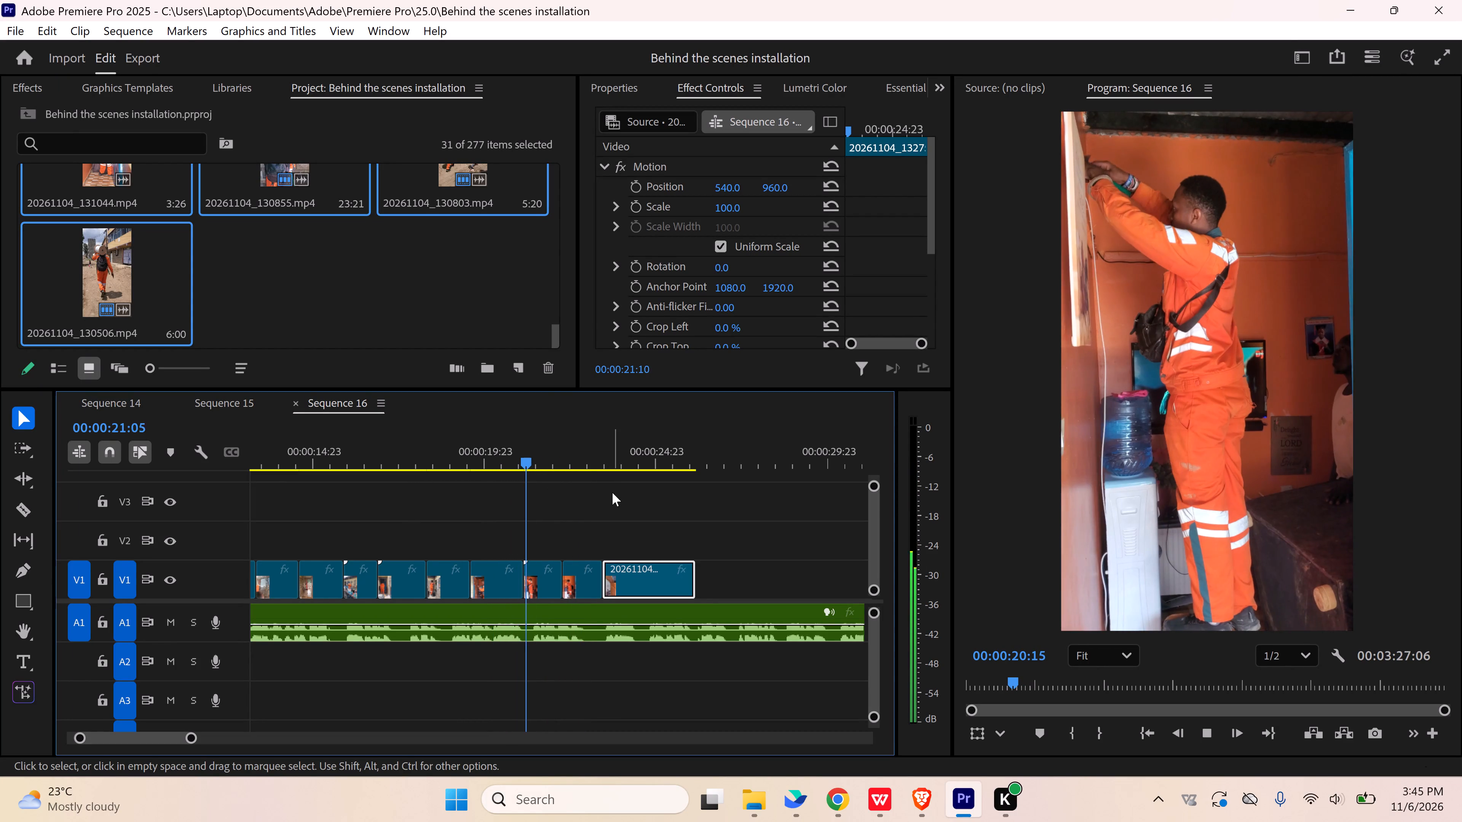
key(space)
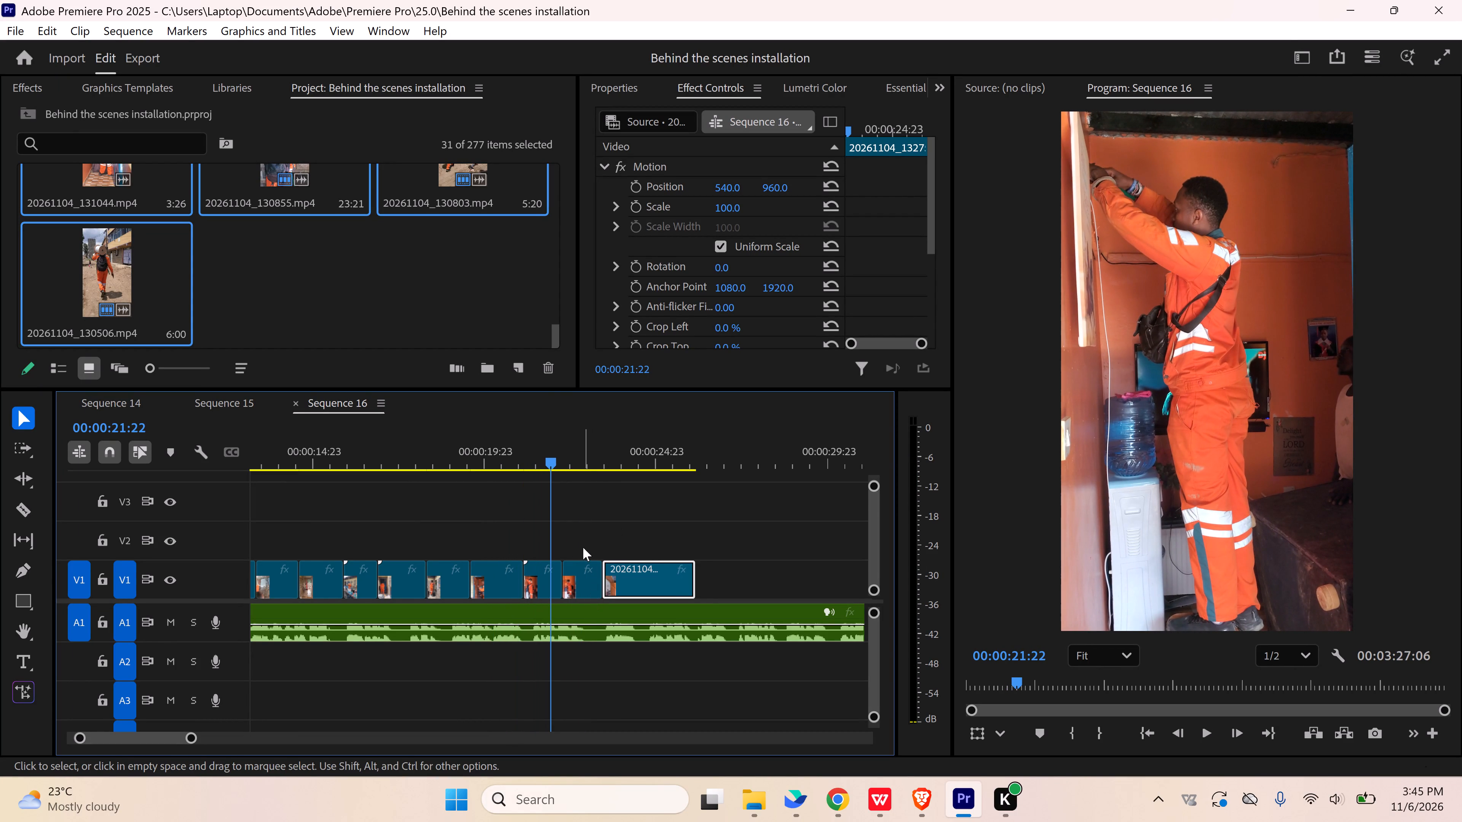
drag(584, 536, 630, 572)
drag(653, 587, 644, 587)
click(518, 458)
click(548, 495)
key(space)
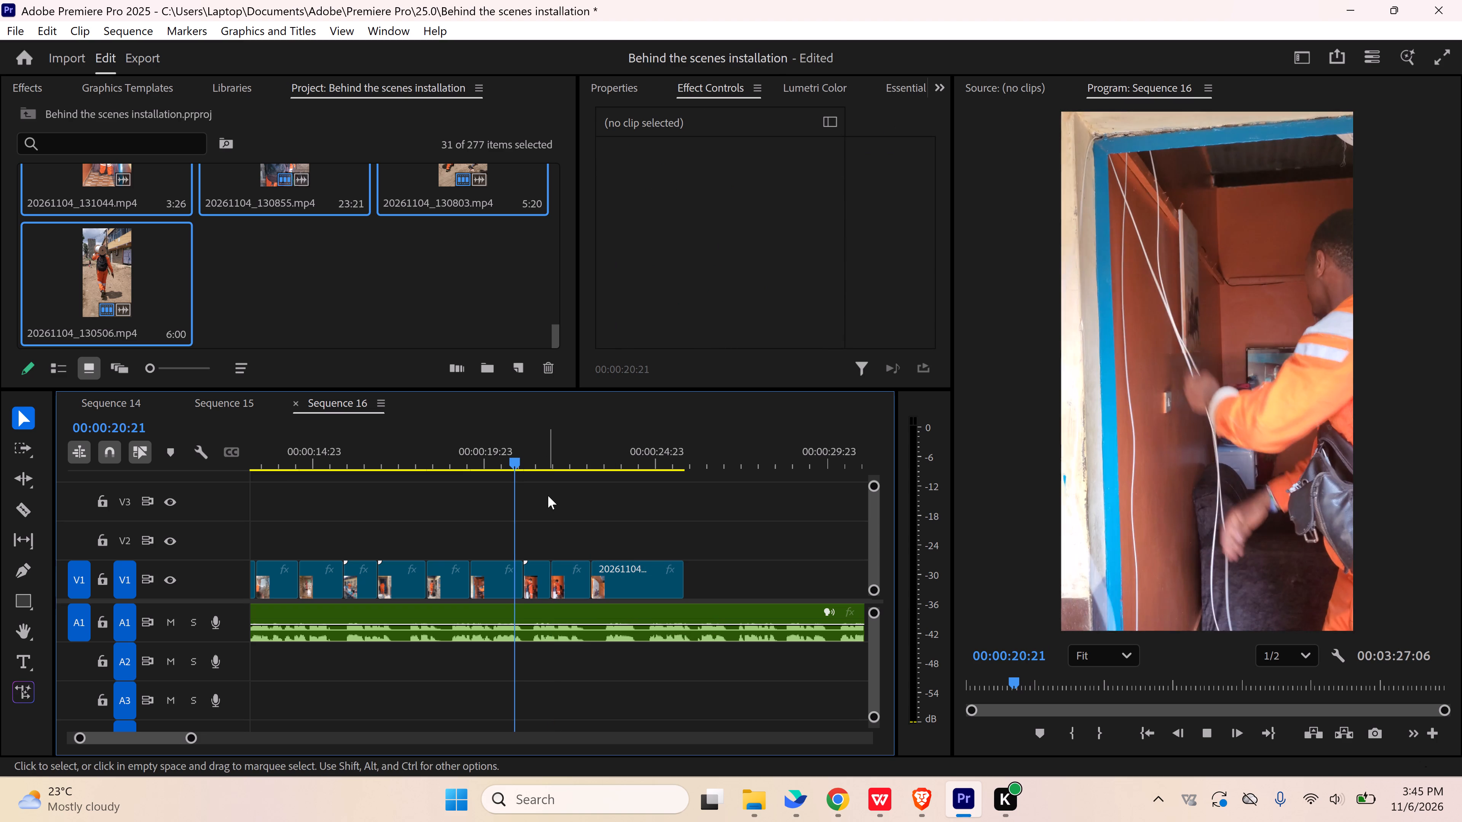
key(space)
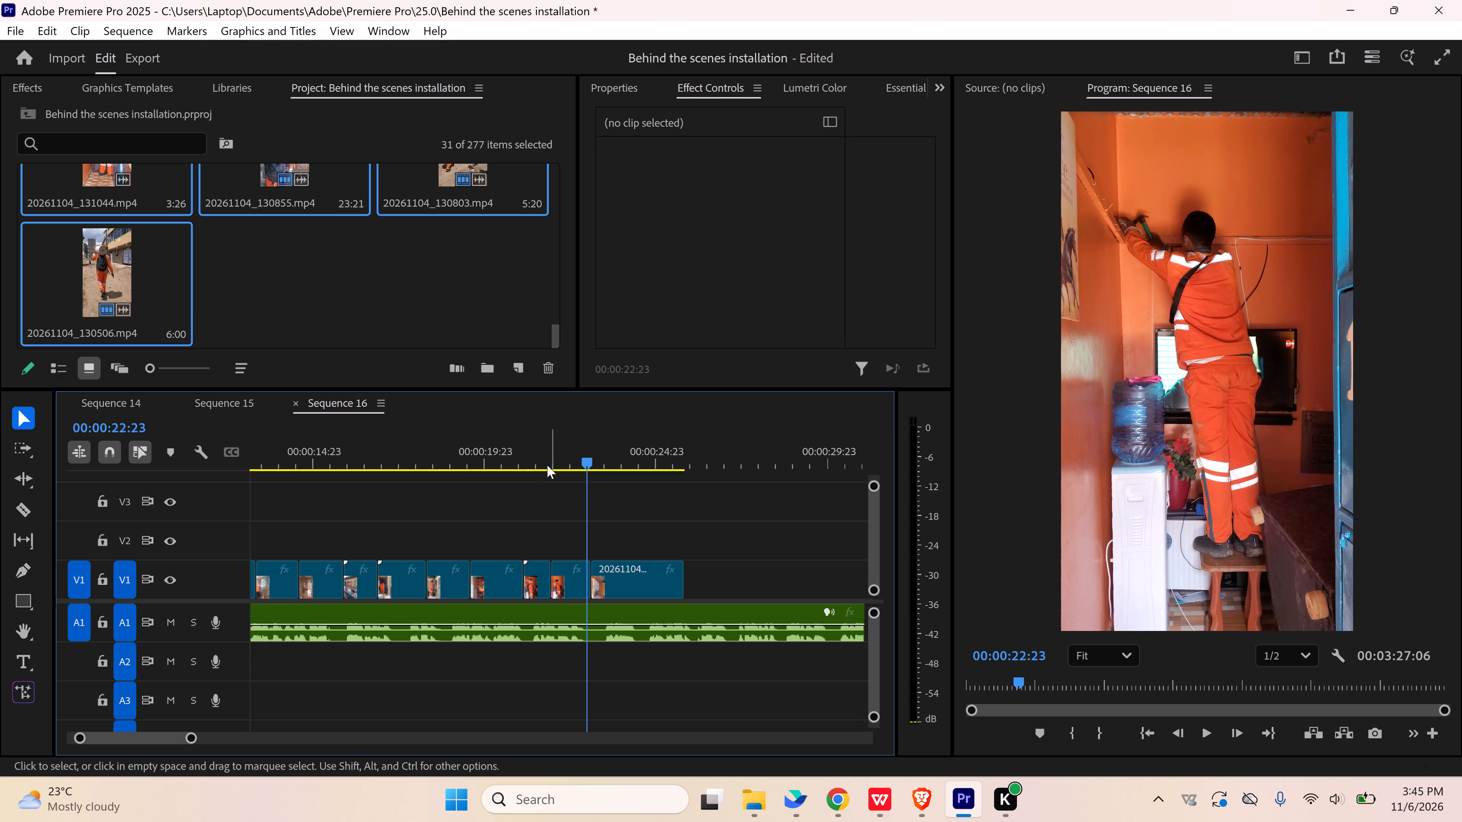
Replay the V1 clips from 00:00:20:18 to the end of the last short clip to check their timing against the voiceover.
click(536, 458)
click(512, 460)
click(546, 491)
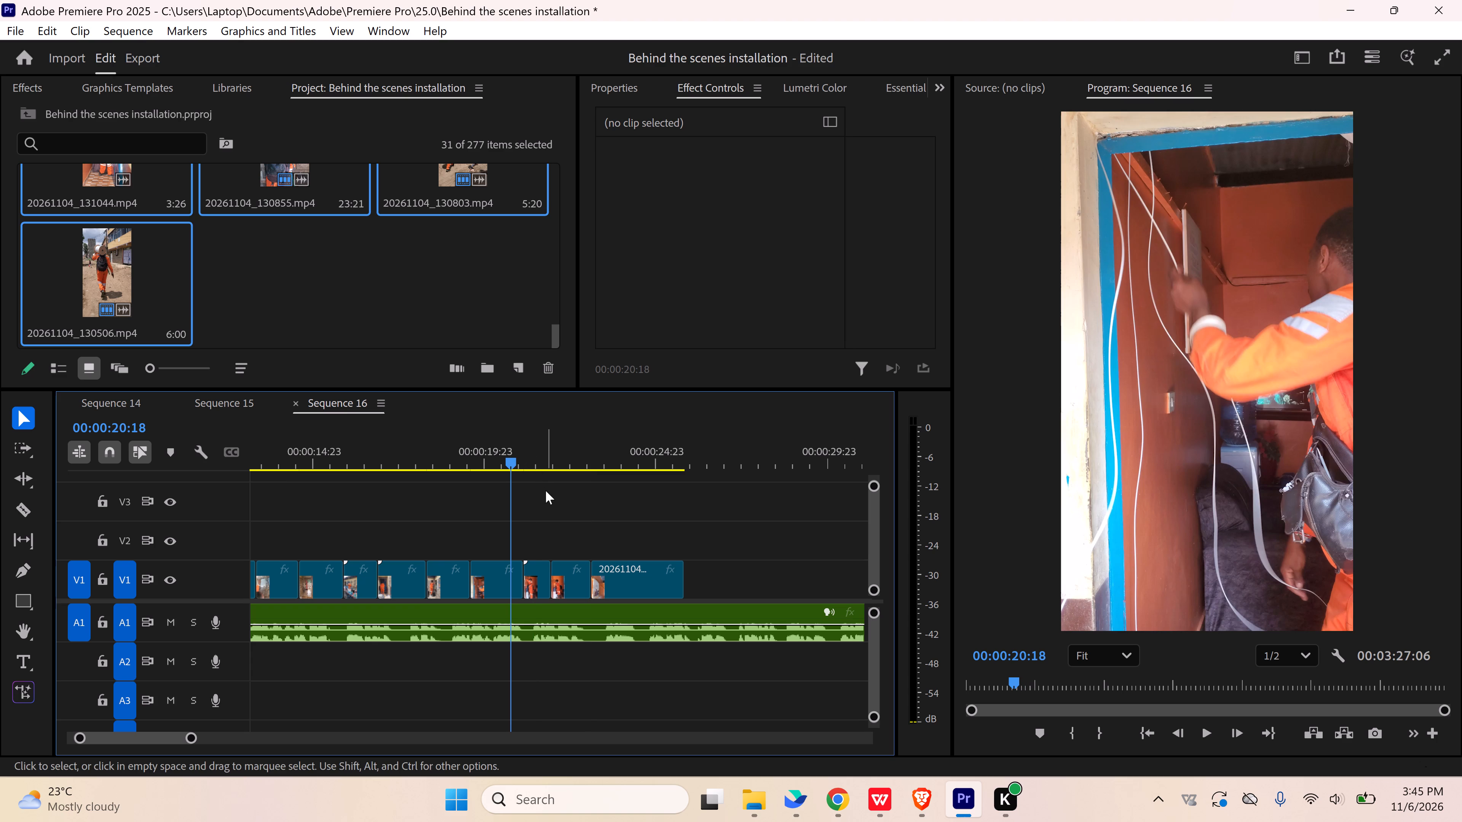
key(space)
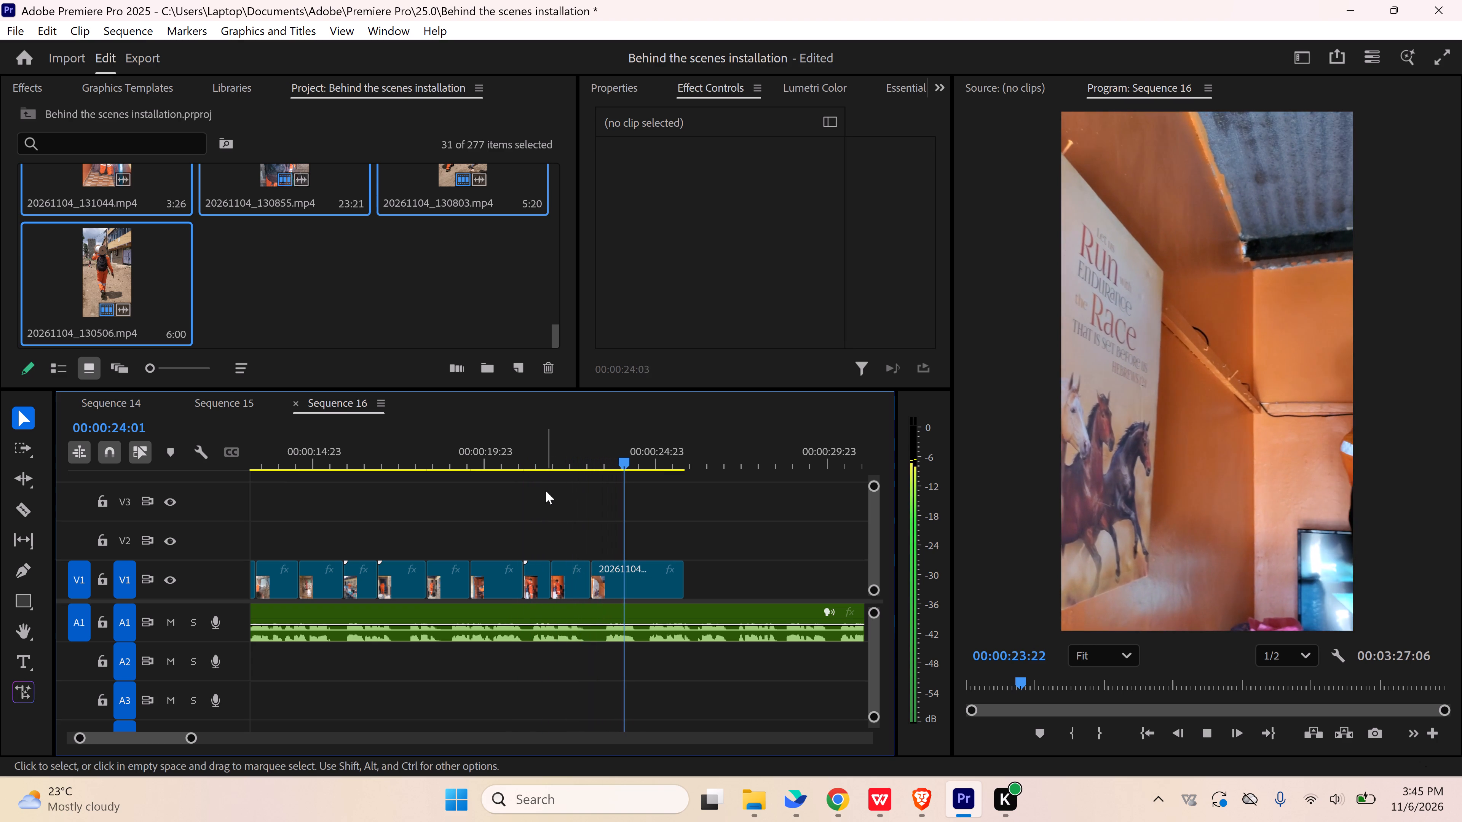
key(space)
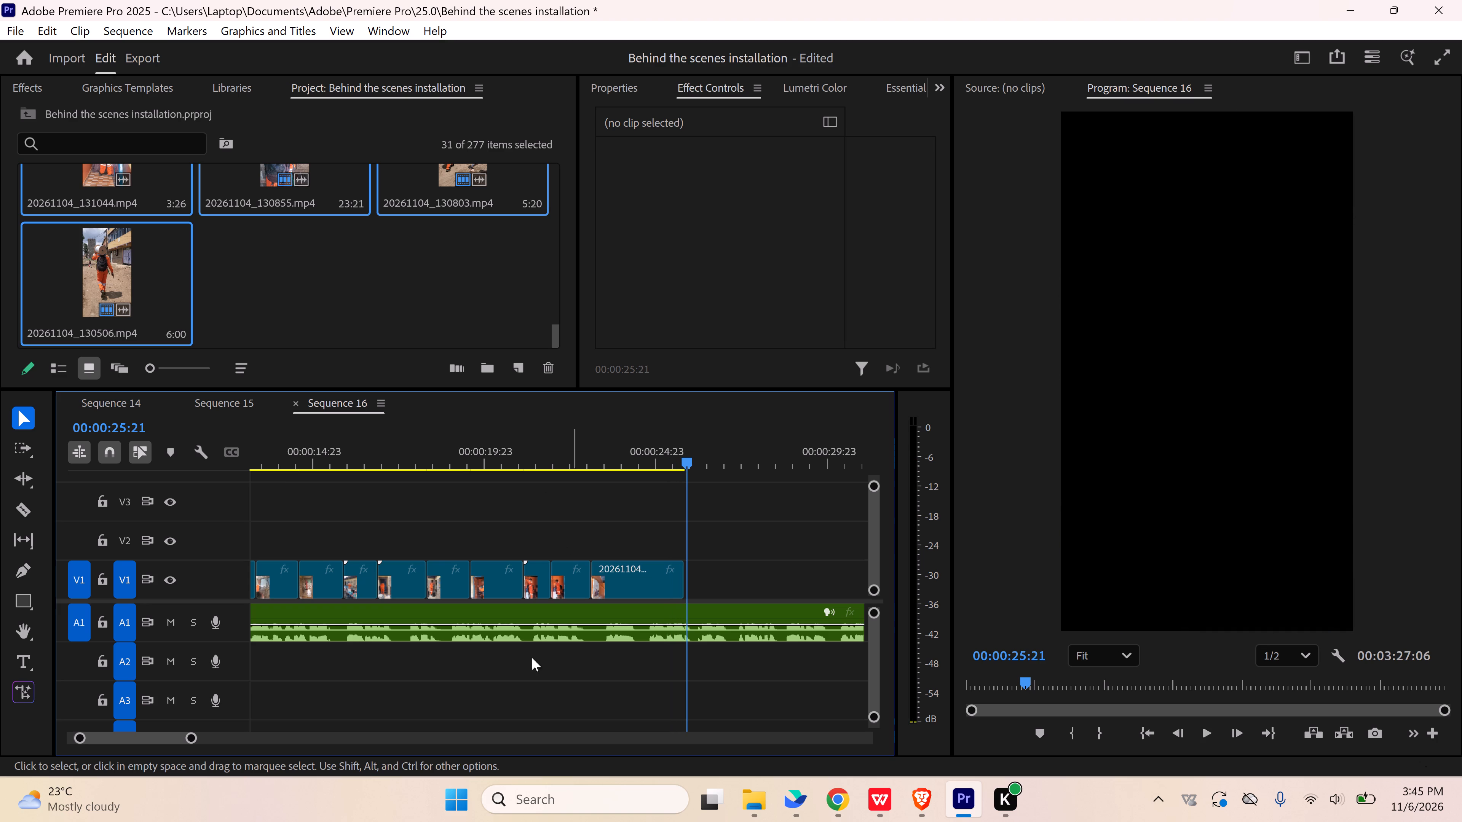
Save the project.
drag(195, 736, 263, 729)
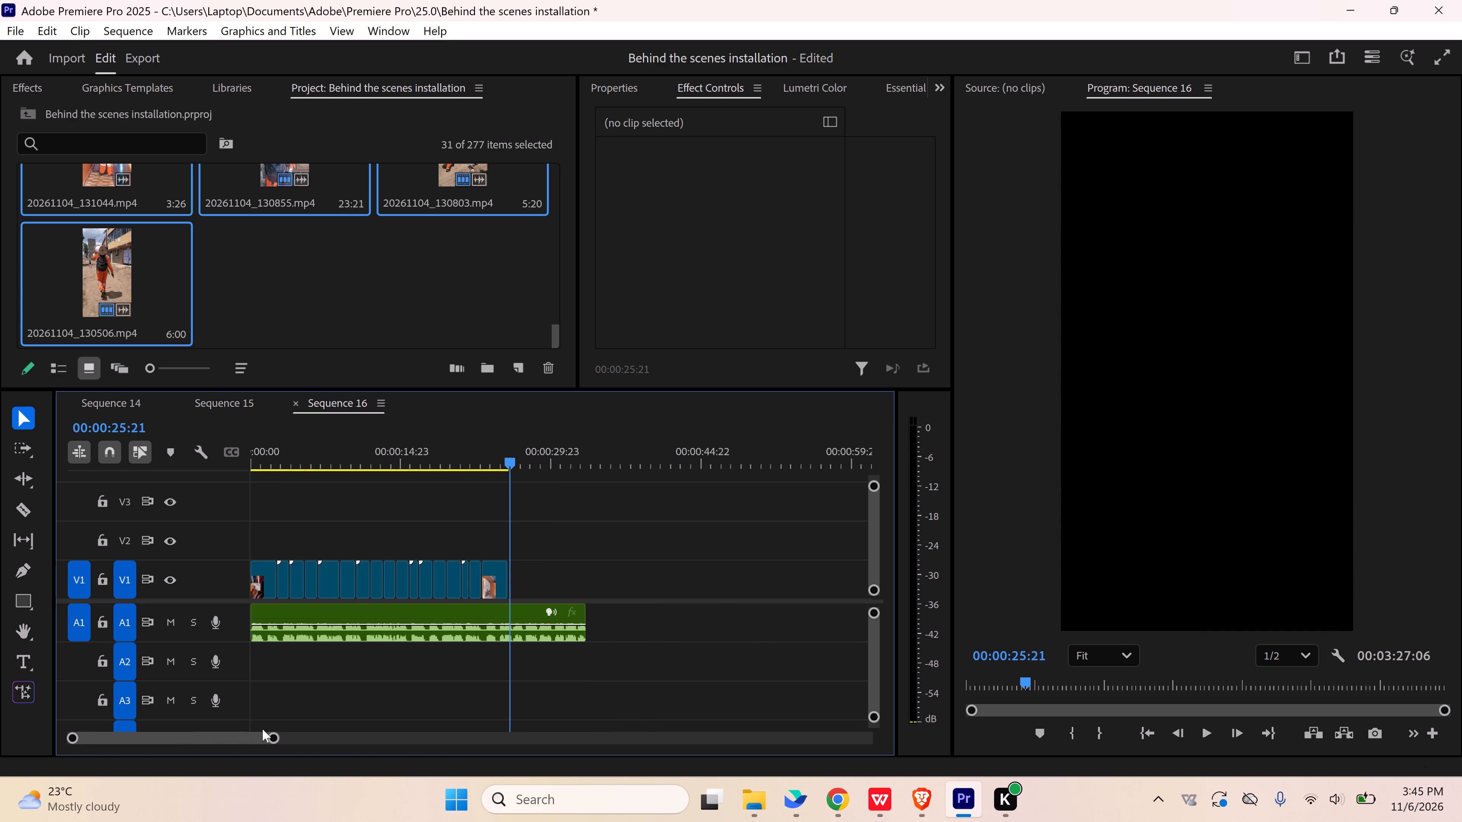
key(ctrl+s)
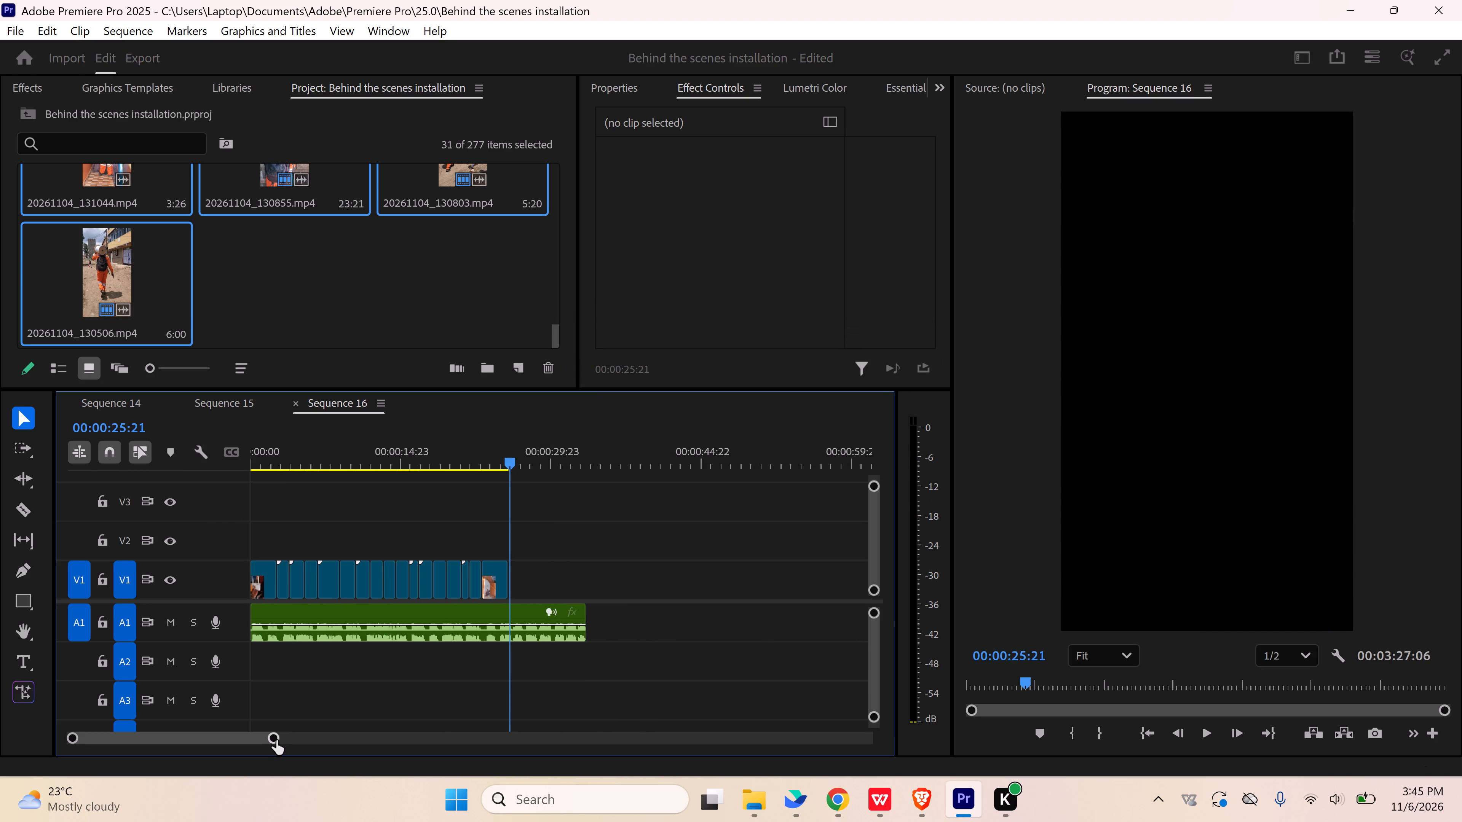
Close the long empty gap on V1 after the last short clip so the remaining footage starts at 00:00:25:21.
drag(276, 740, 450, 731)
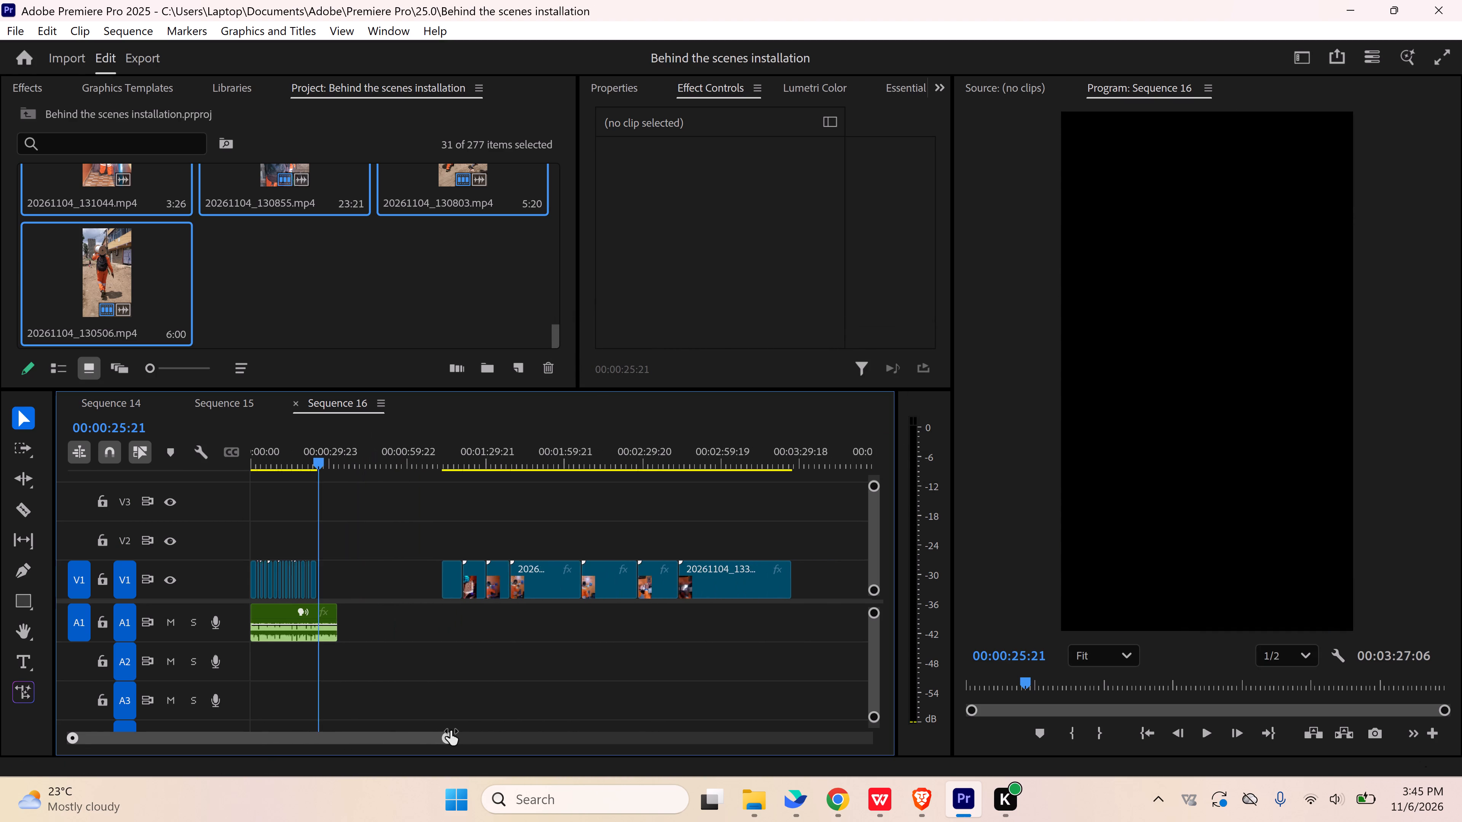
drag(450, 731, 404, 733)
click(464, 583)
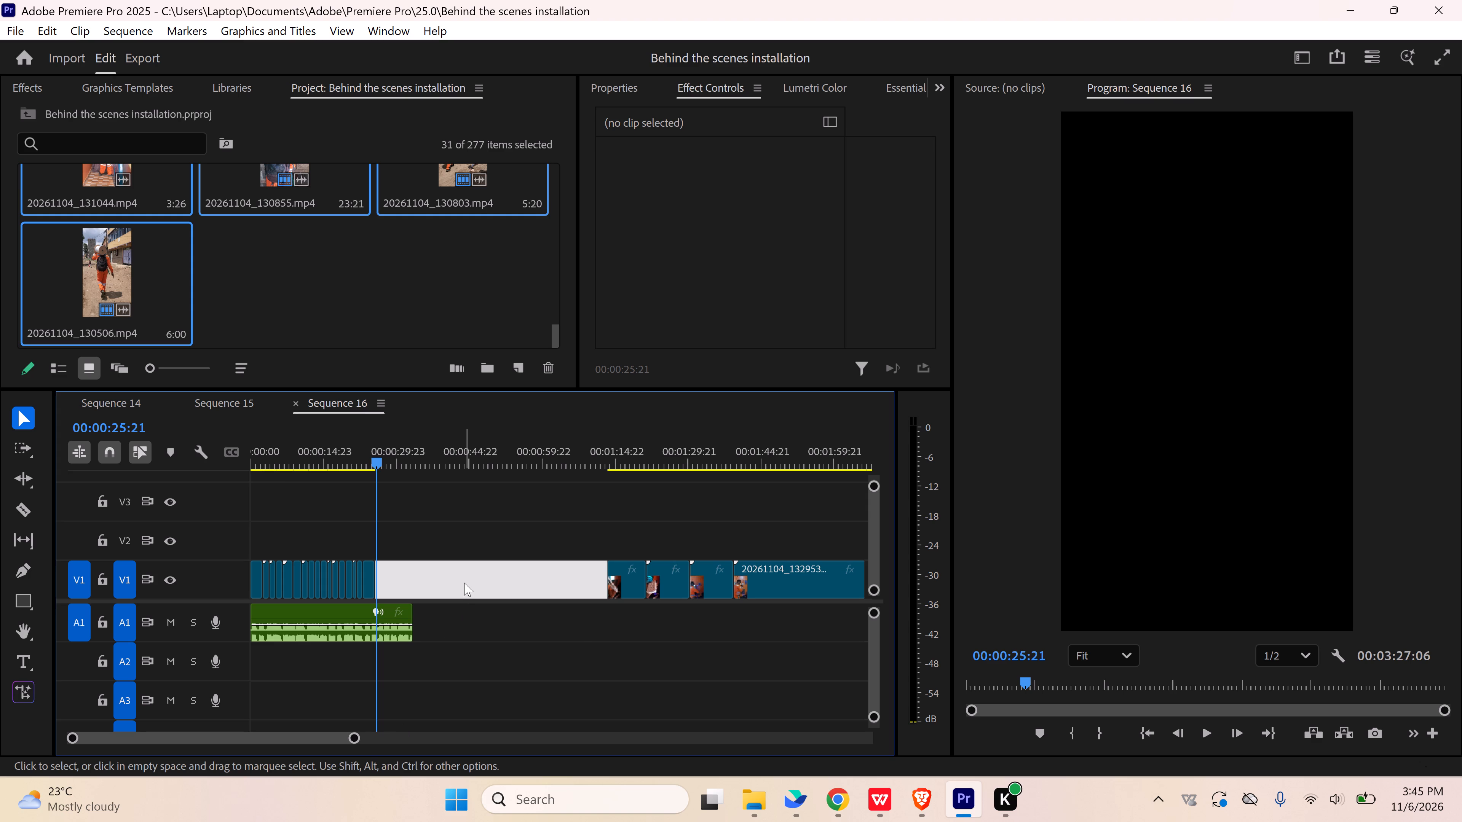
key(Delete)
Play on from 00:00:22:16 through the new join and split 20261104_132840.mp4 at 00:00:27:11.
drag(354, 738, 340, 739)
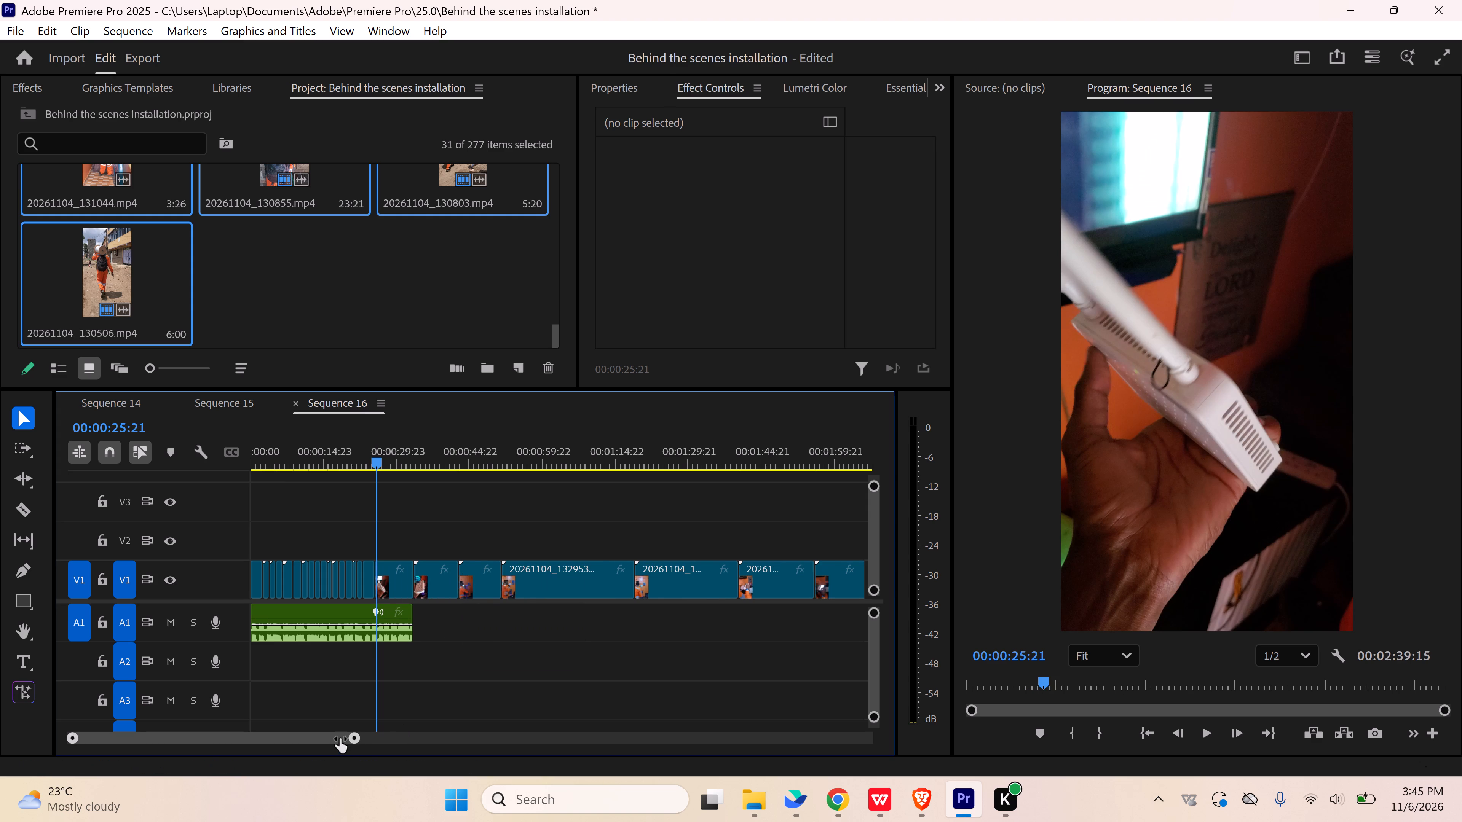
drag(340, 739, 284, 727)
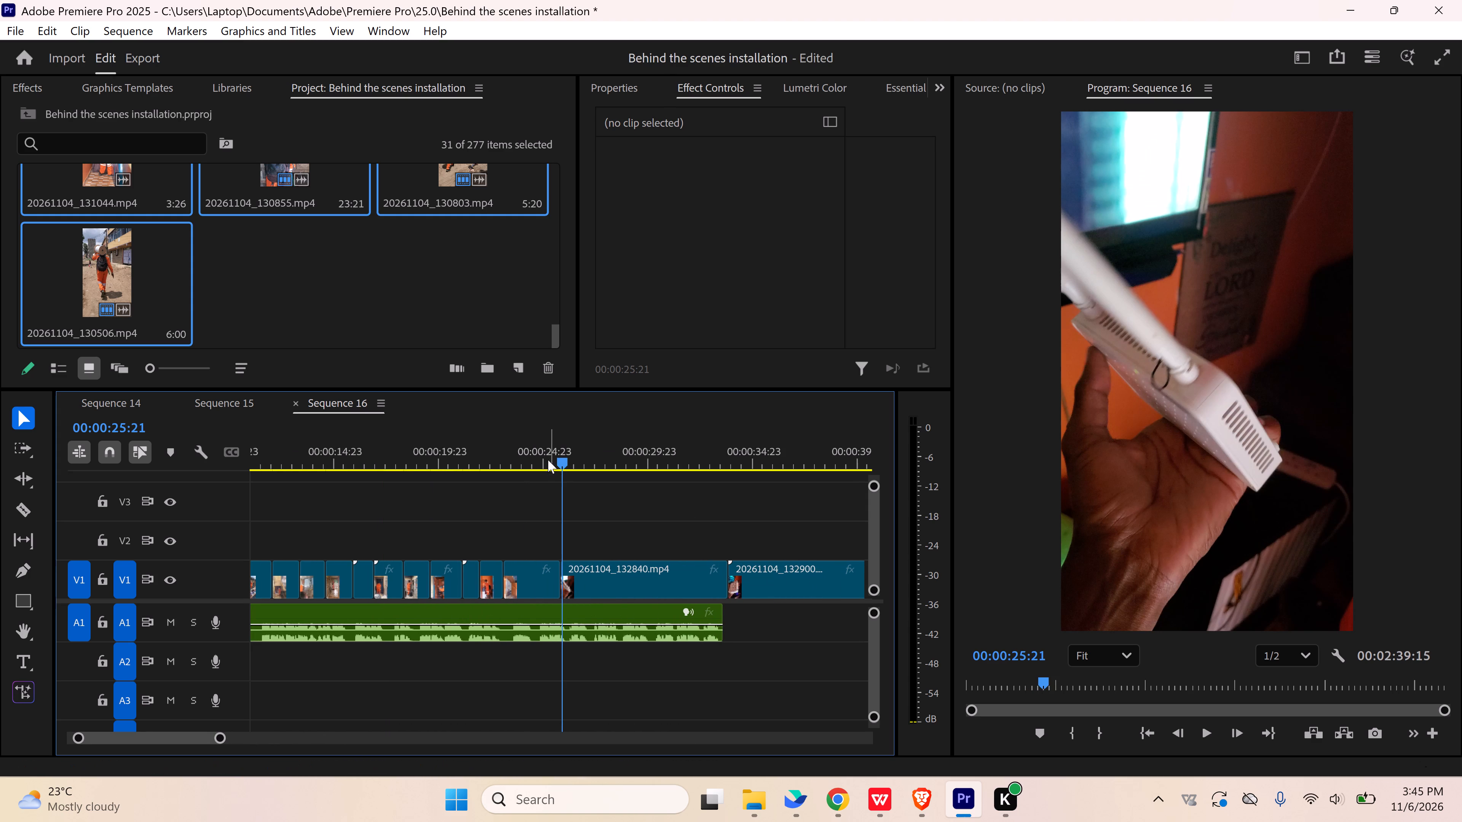
click(544, 456)
click(498, 458)
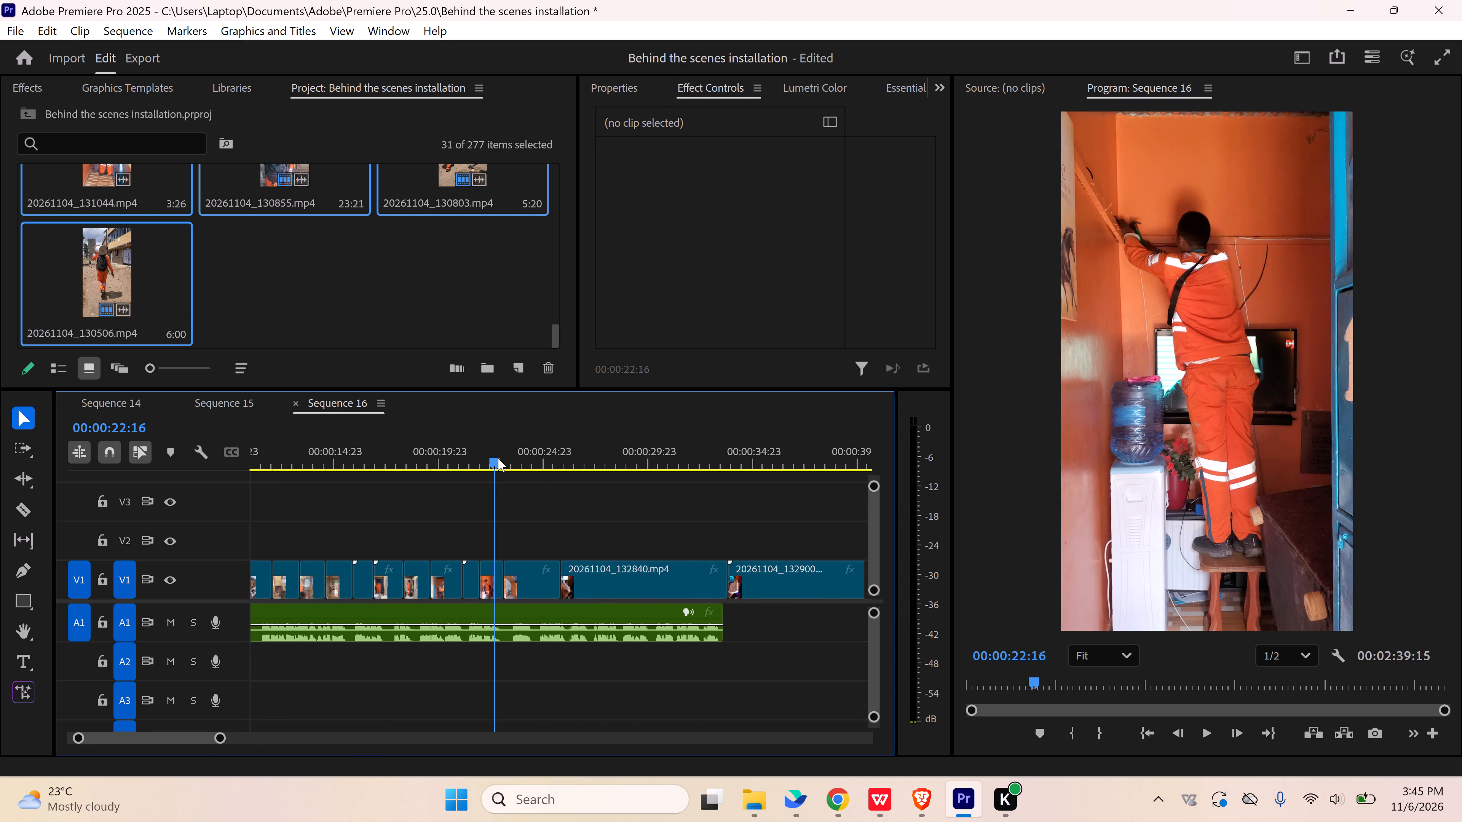
key(space)
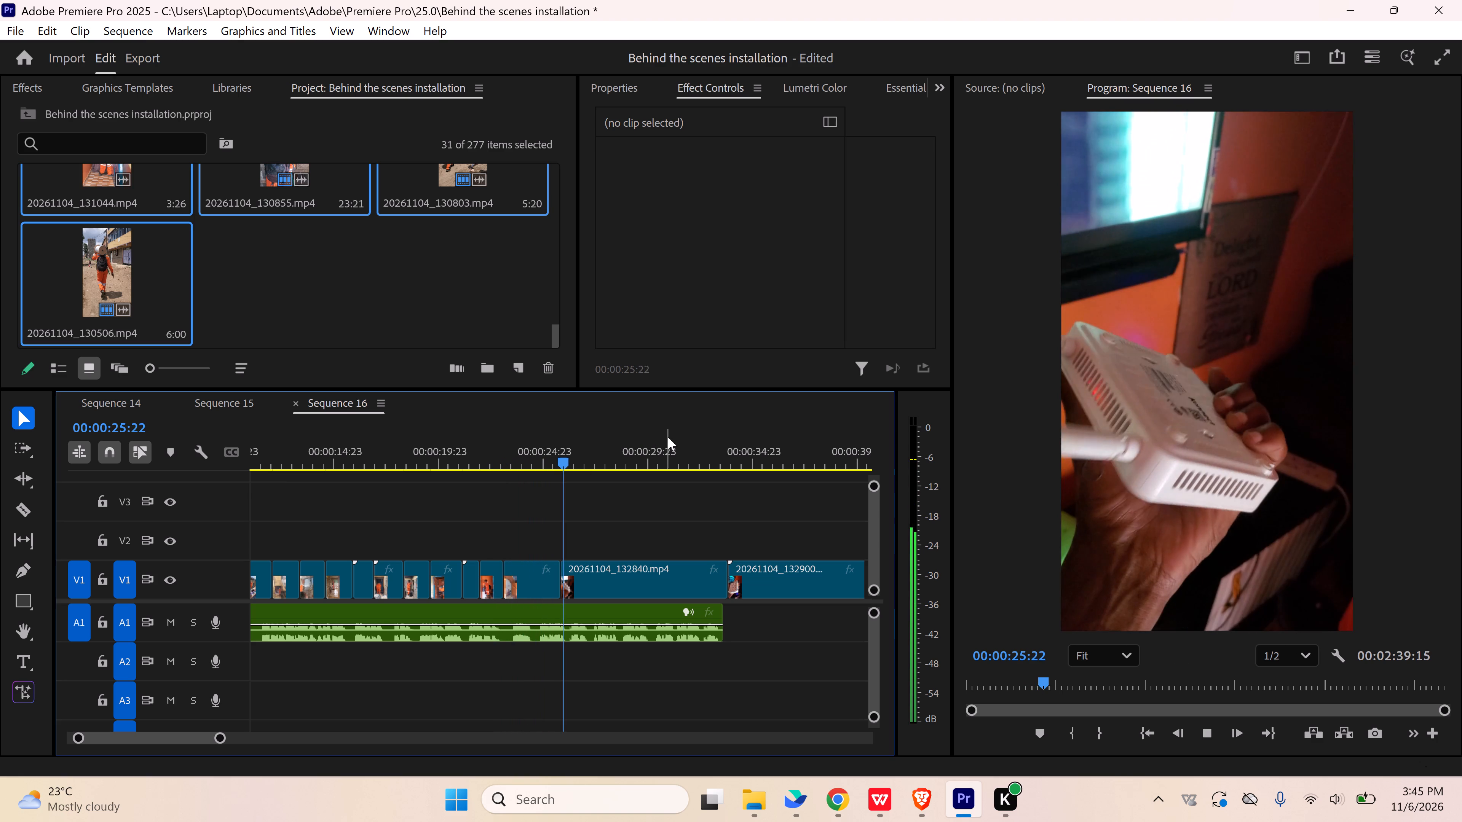
key(space)
key(space)
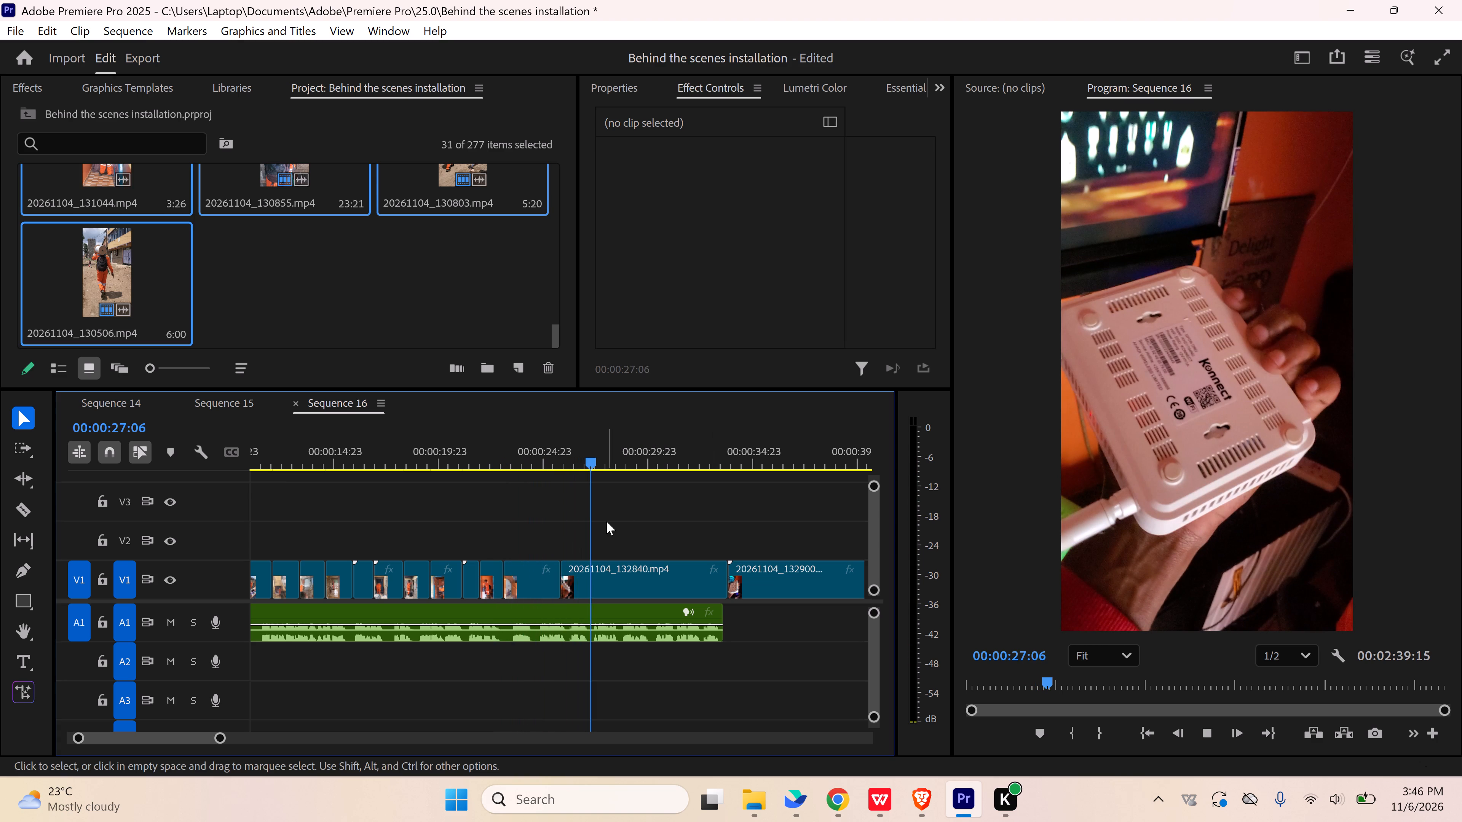
key(space)
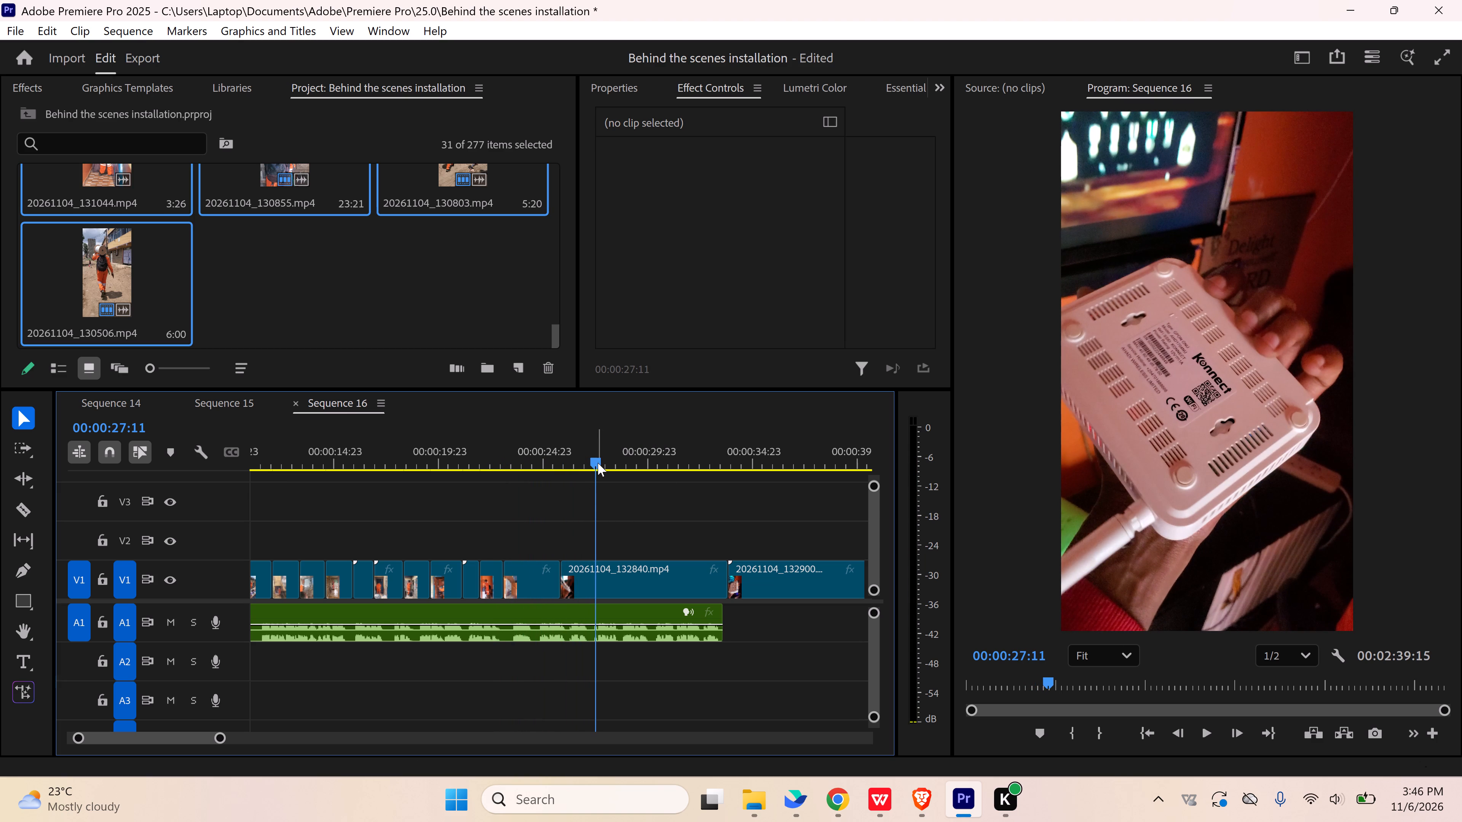
key(c)
click(598, 573)
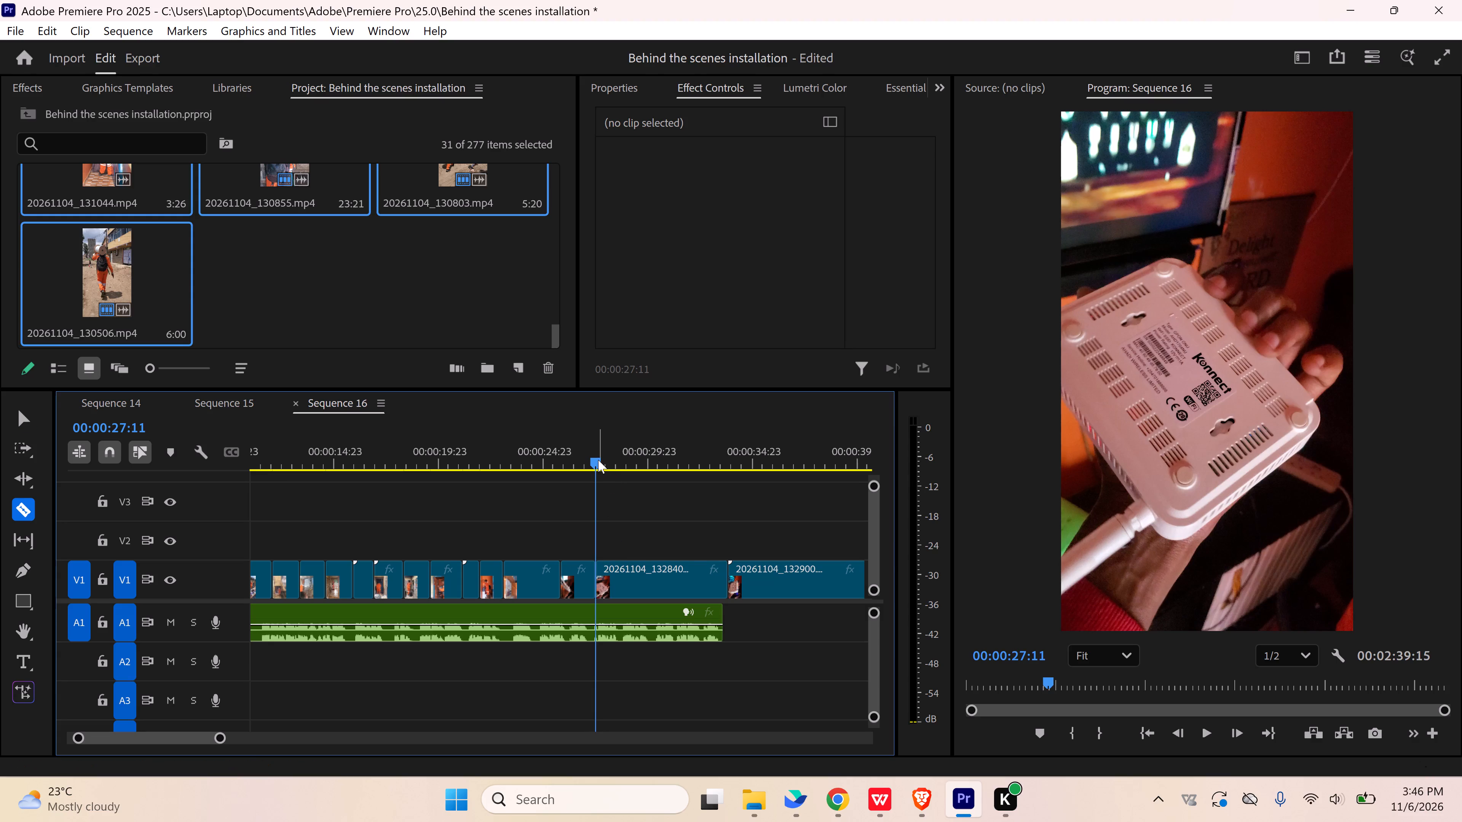
Review the rest of 20261104_132840.mp4 and its cut, remove the part after 00:00:27:11, and close the gap it leaves on V1.
drag(597, 457, 704, 470)
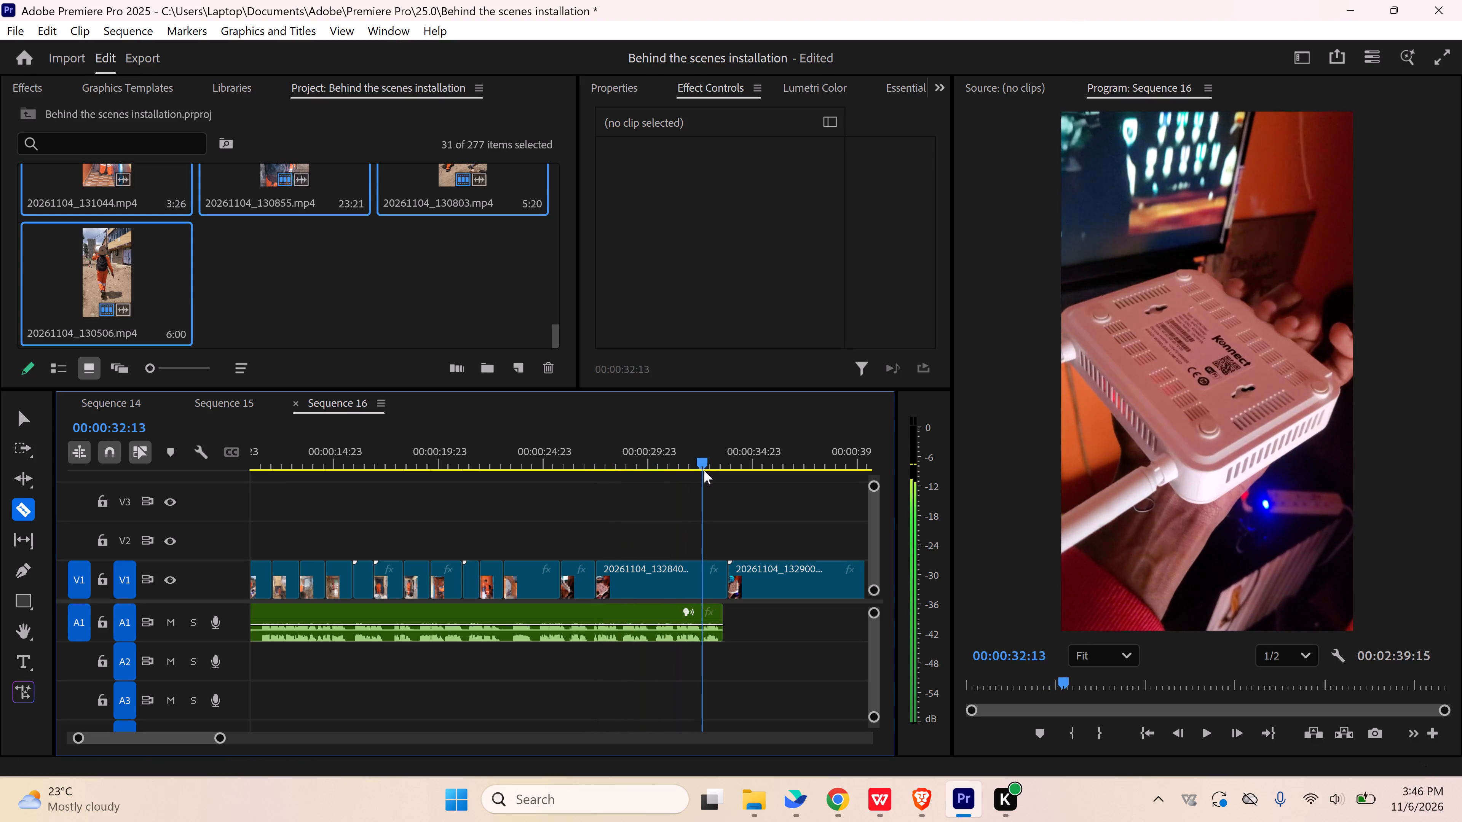
drag(704, 470, 665, 477)
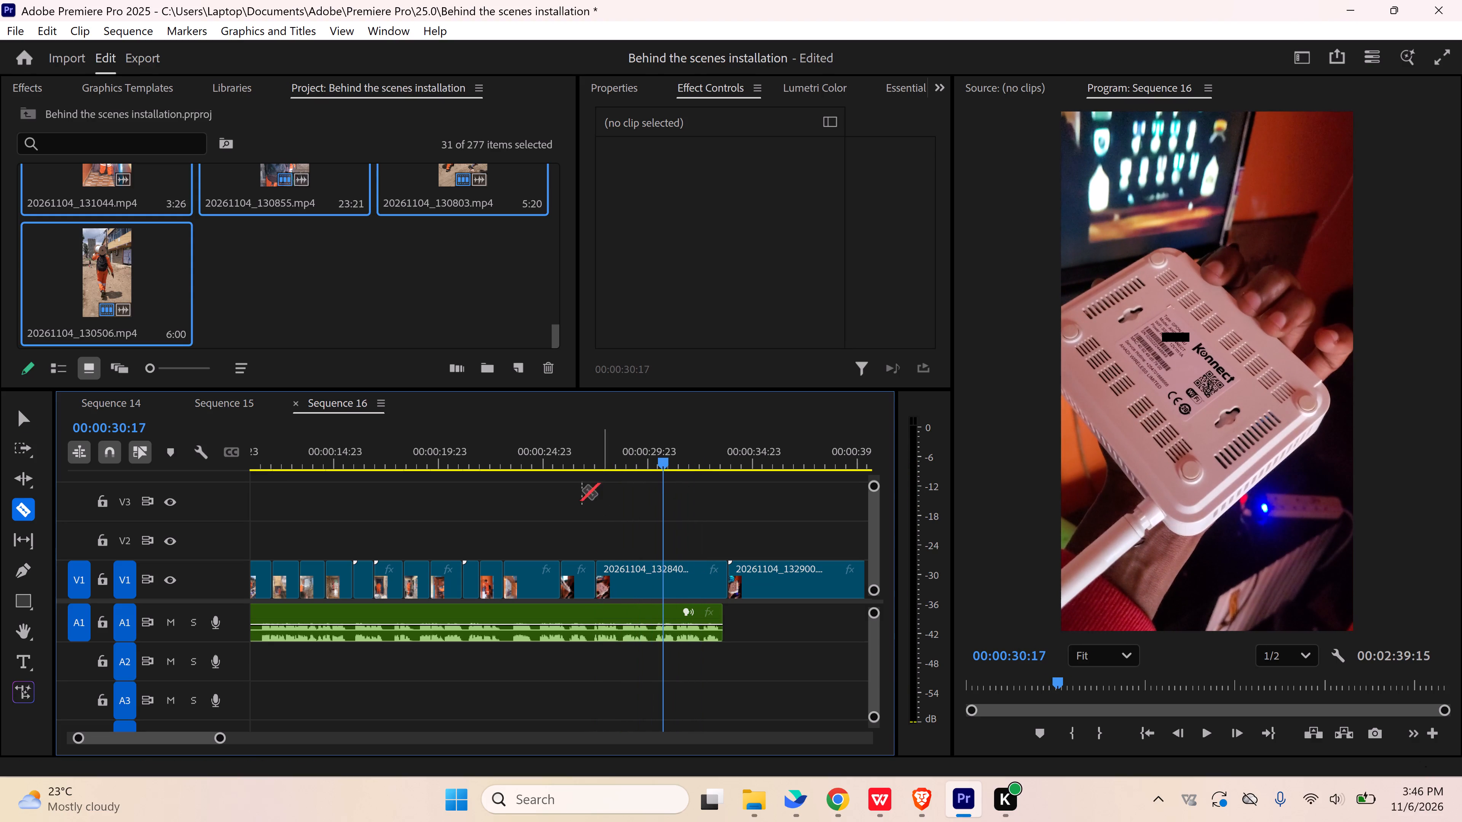
click(563, 459)
key(space)
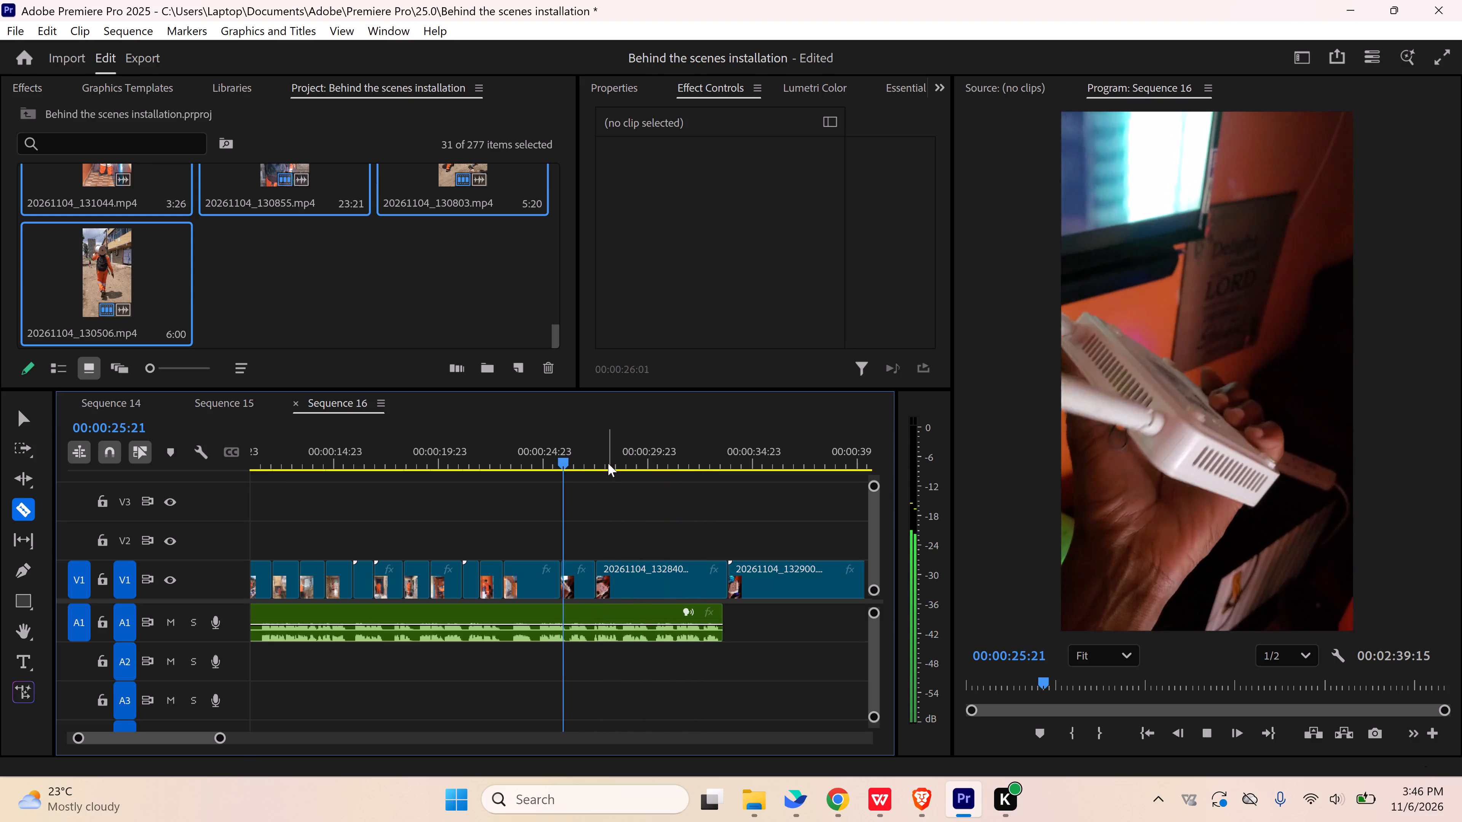
key(space)
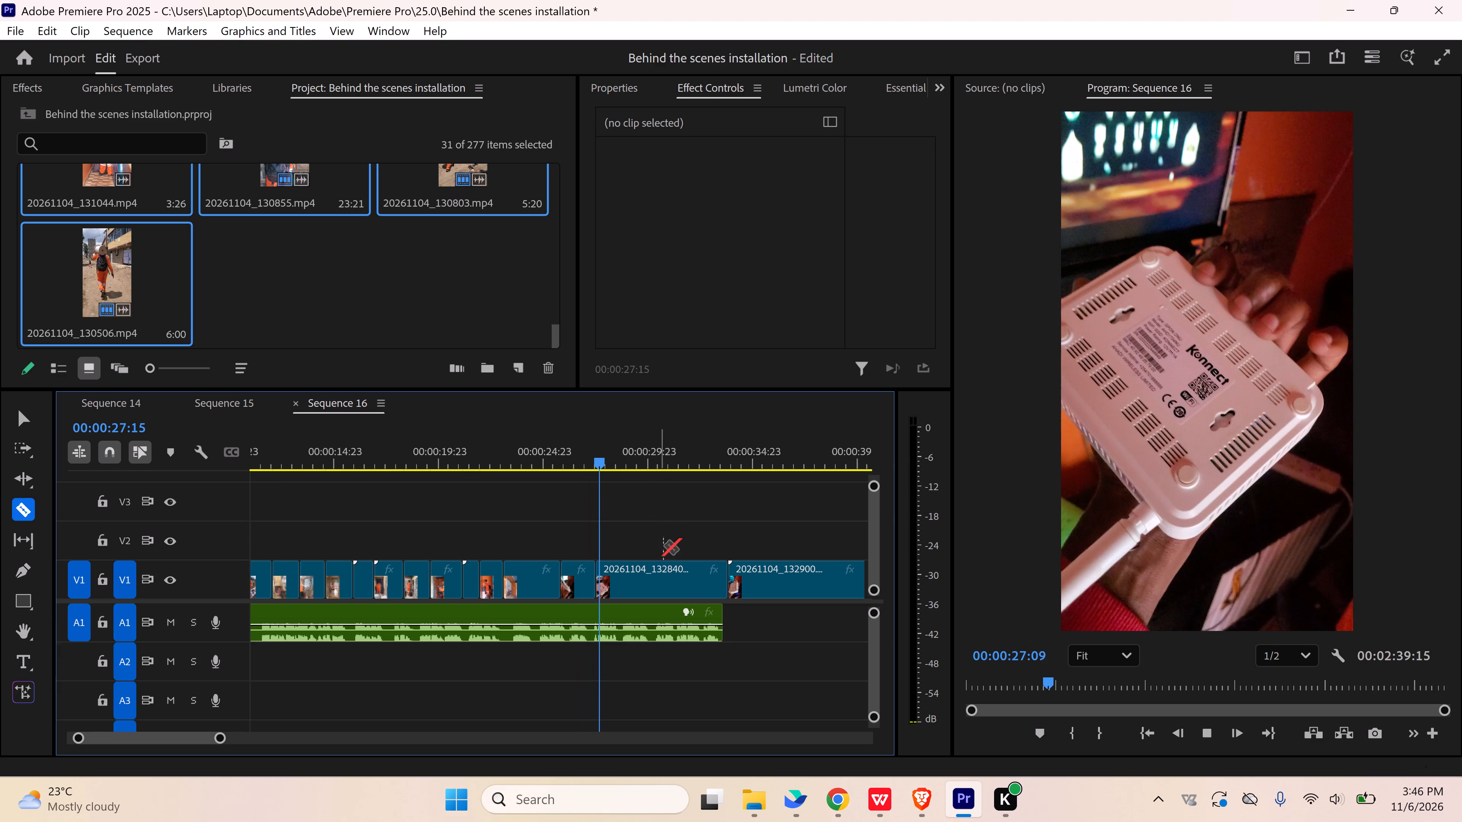
key(v)
click(664, 578)
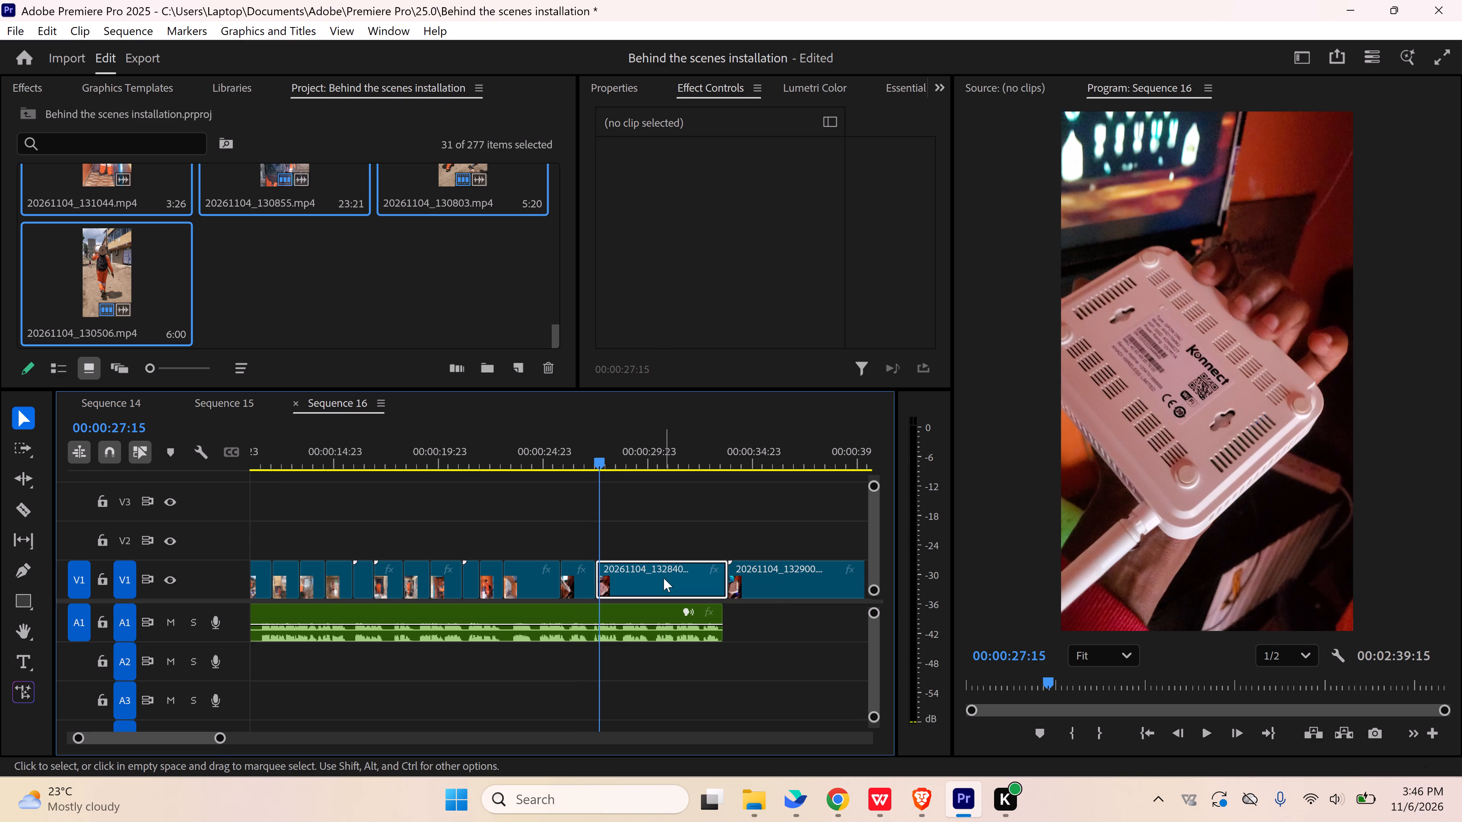
key(Delete)
click(664, 578)
key(Delete)
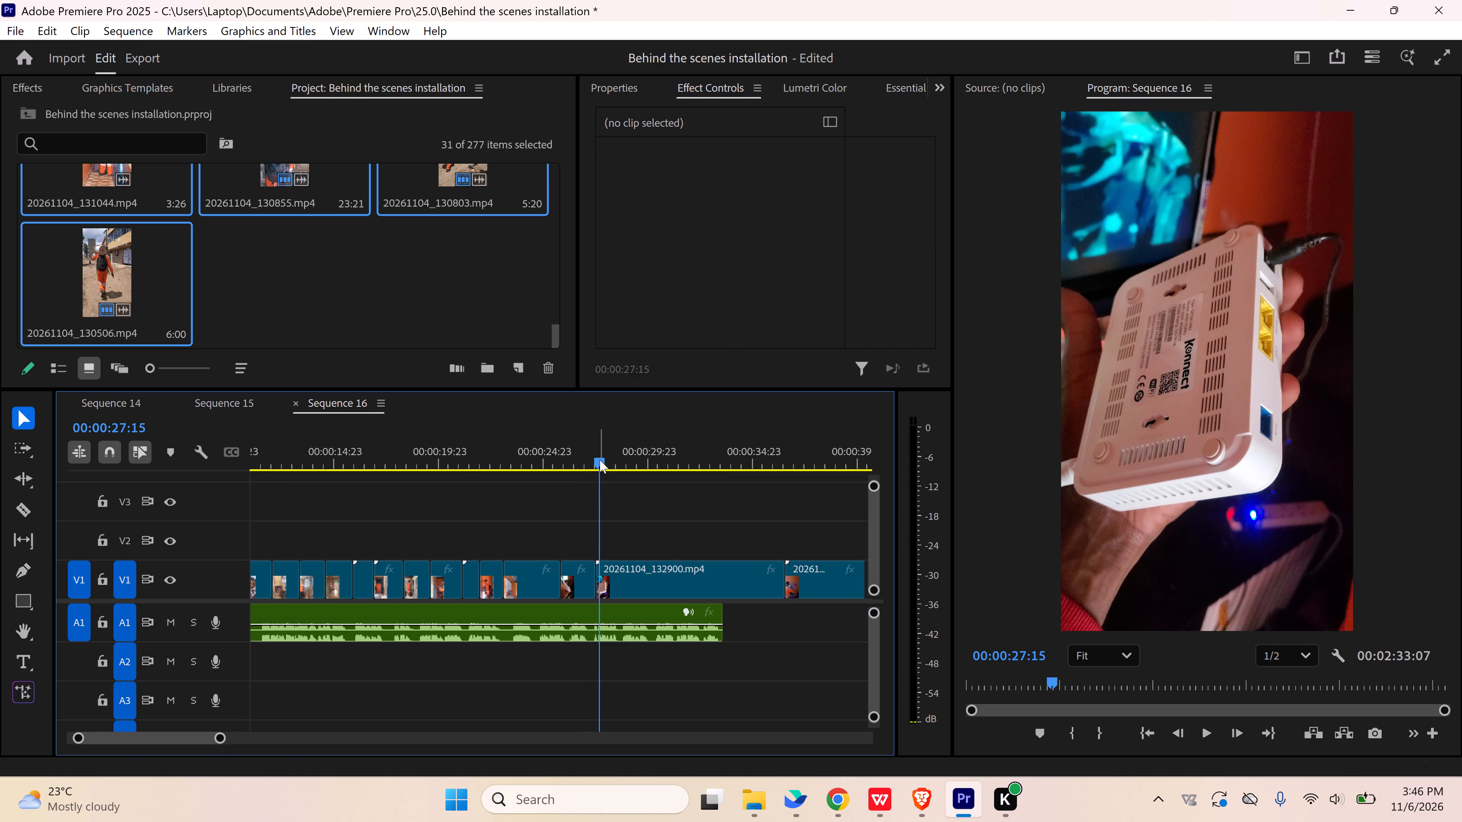
Scrub through 20261104_132900.mp4 up to the end of the voiceover and replay the preceding router shot leading into it.
drag(600, 460, 713, 467)
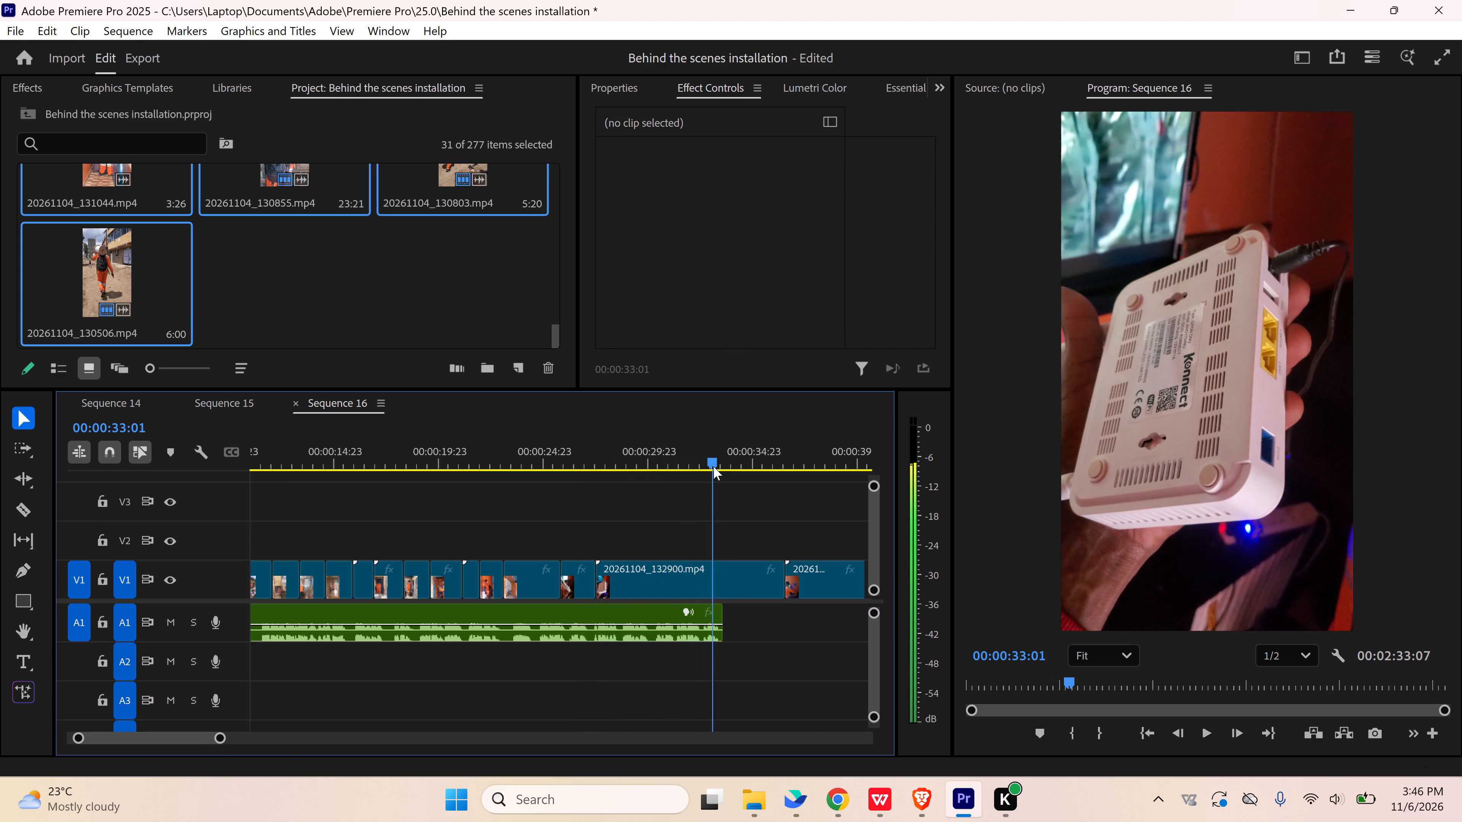
drag(713, 467, 723, 472)
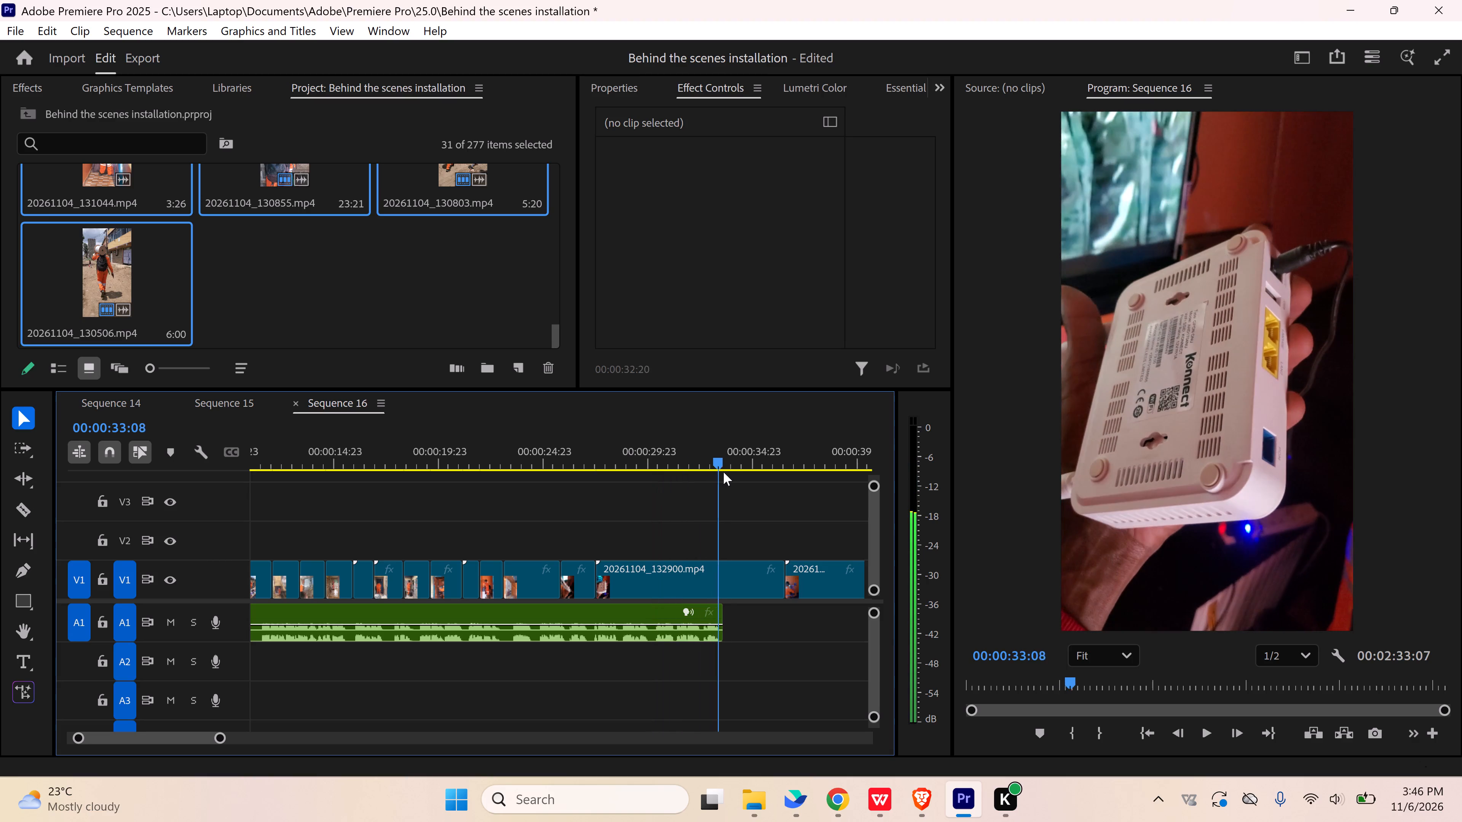
drag(723, 472, 664, 475)
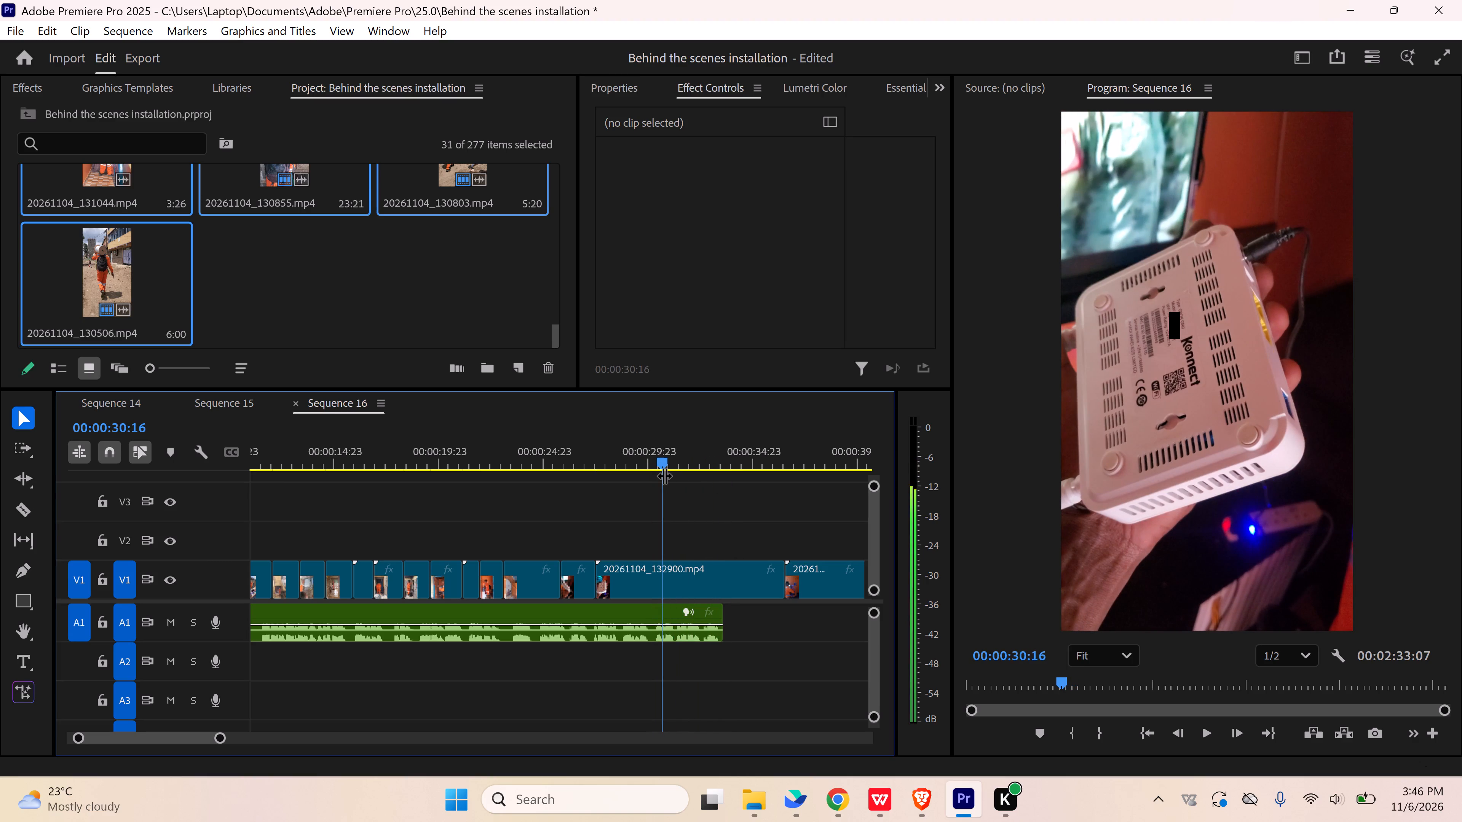
key(space)
key(space)
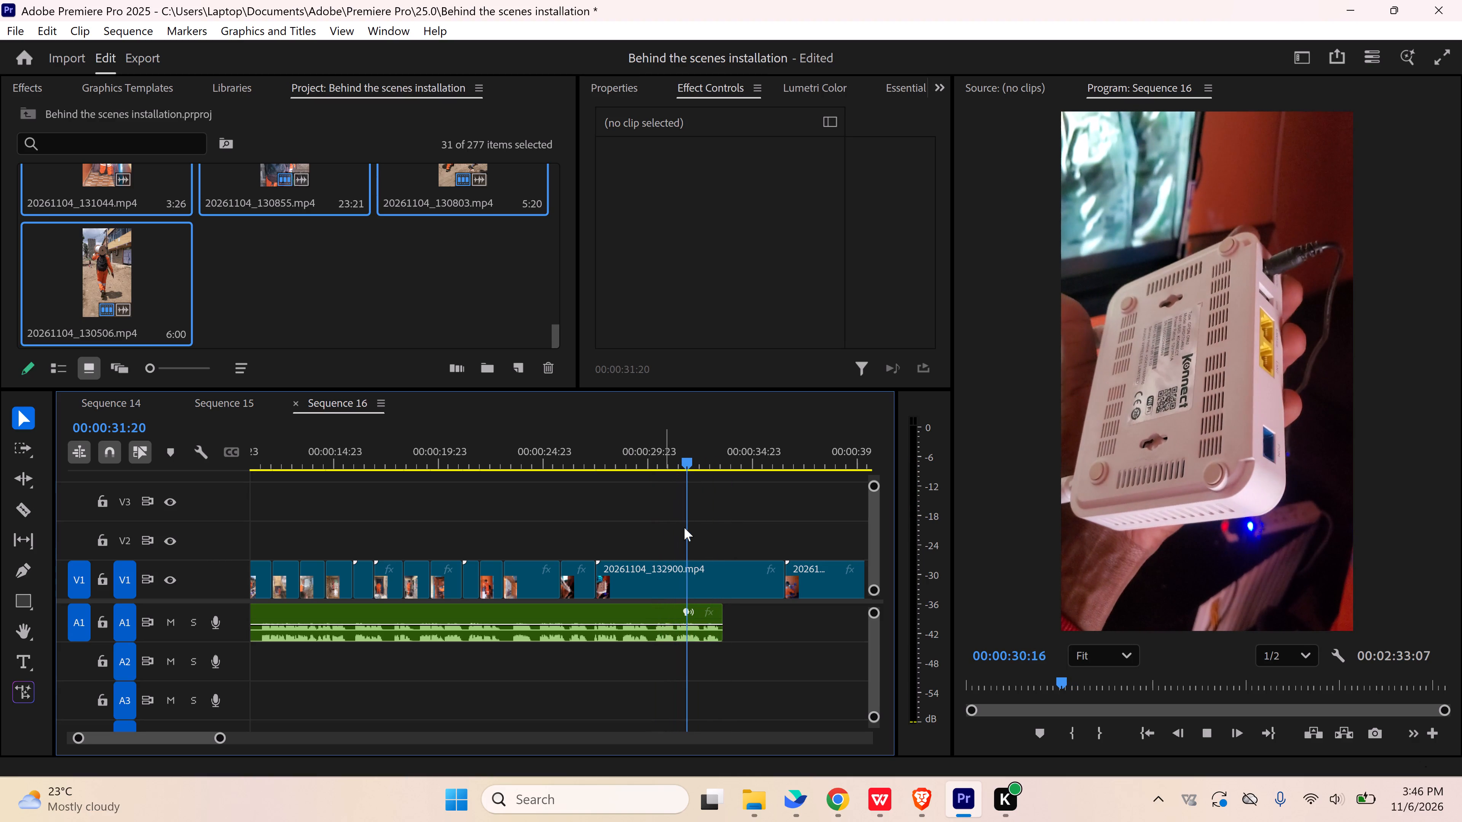
click(575, 455)
key(space)
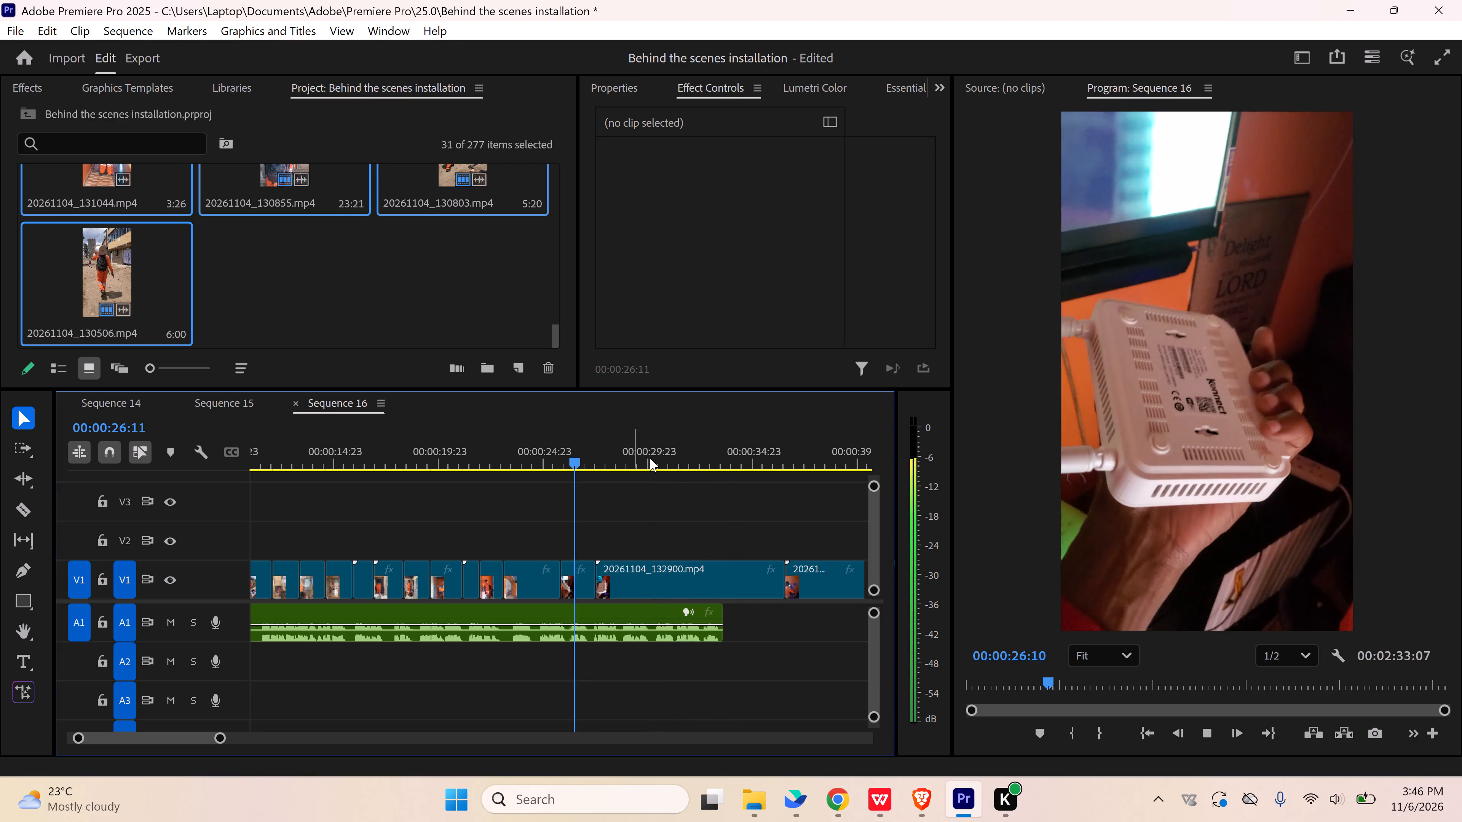
key(space)
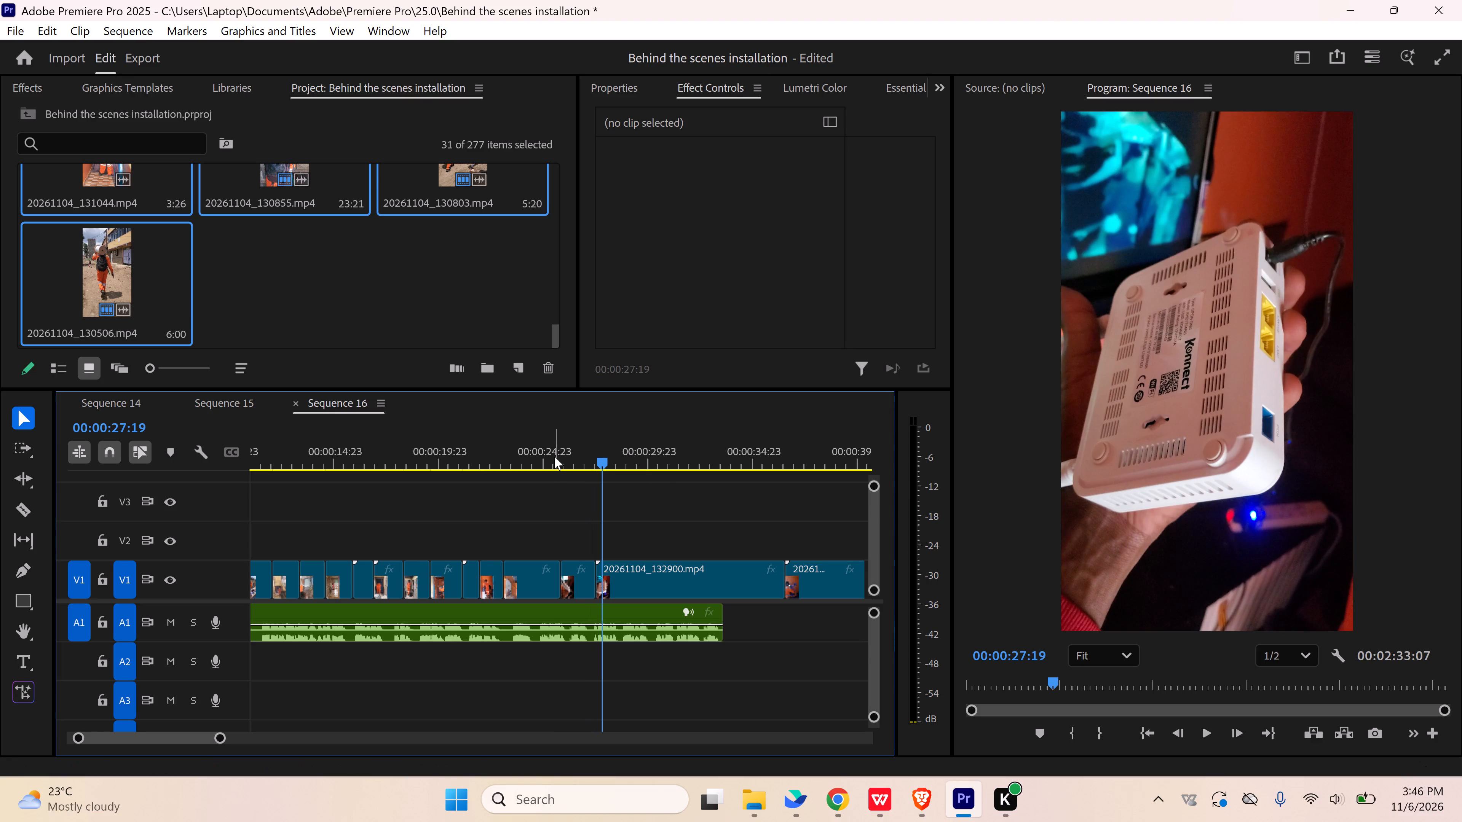
click(554, 456)
key(space)
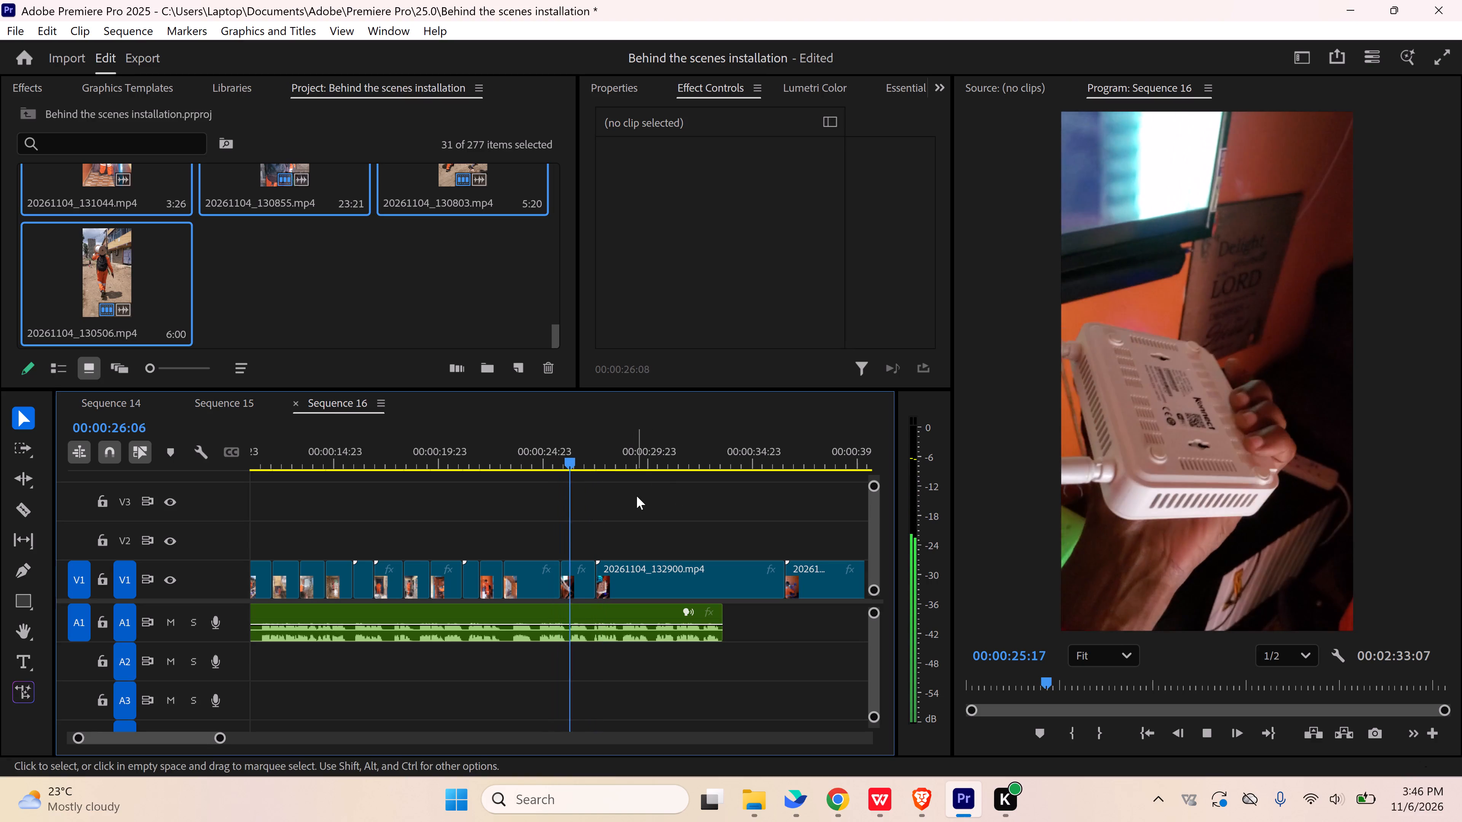
key(space)
Delete the remaining short piece of 20261104_132840.mp4 from V1 and close the gap so 20261104_132900.mp4 follows the previous clip.
click(578, 591)
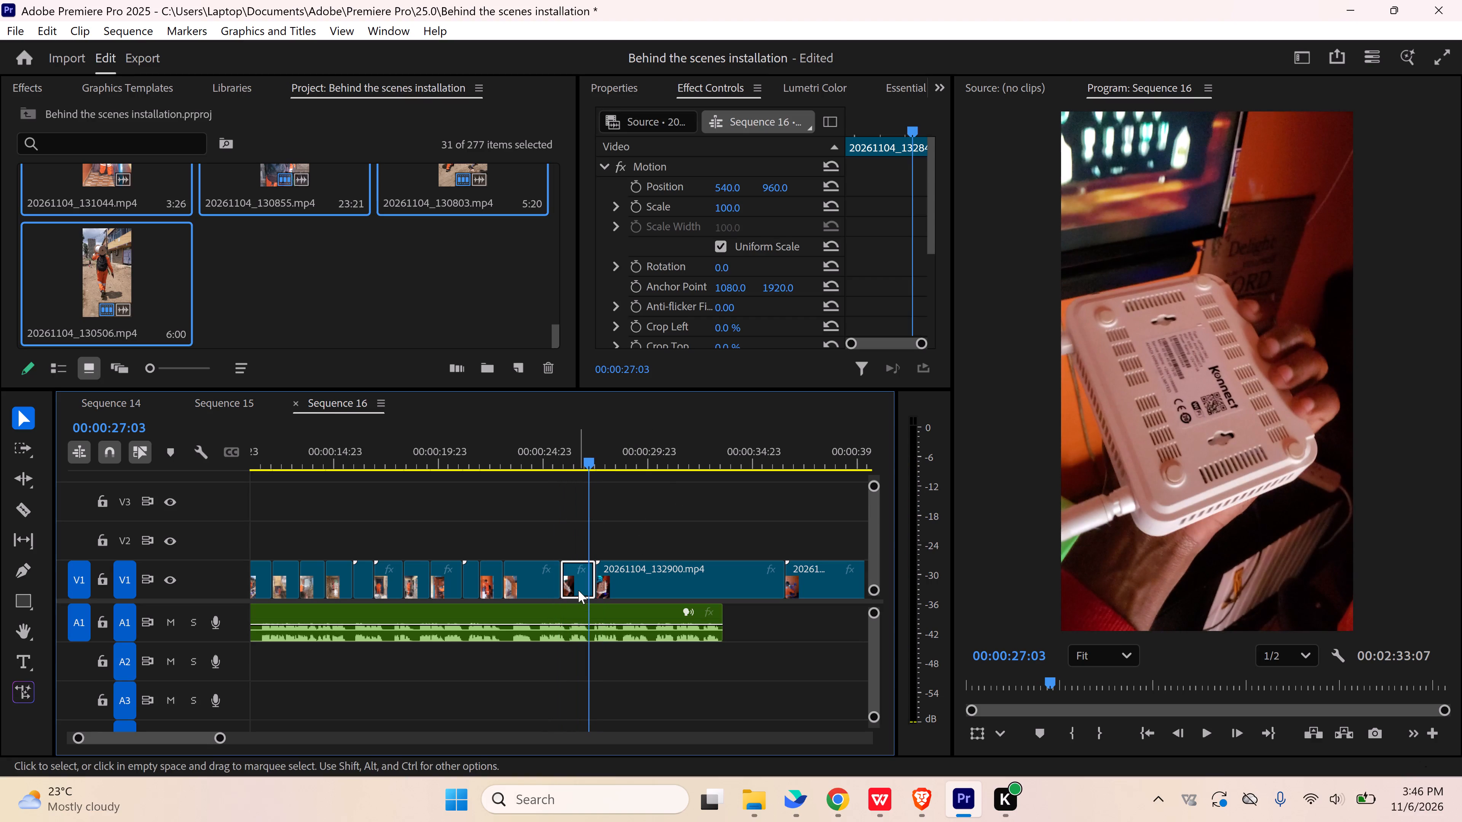
key(Delete)
click(577, 584)
key(Delete)
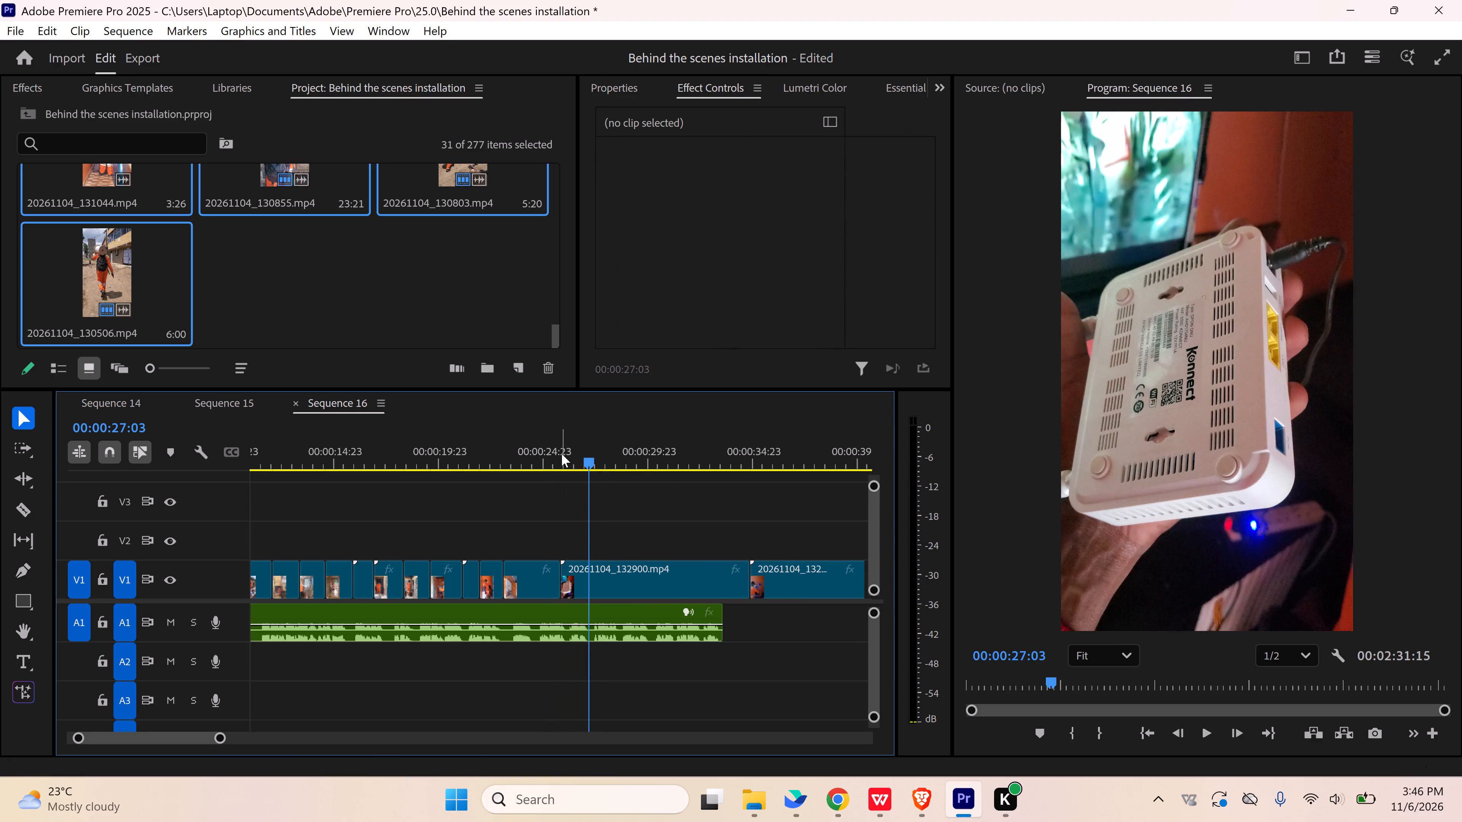
Trim about one second off the start of 20261104_132900.mp4 and move the clip back against the end of the previous V1 clip.
drag(562, 453, 640, 470)
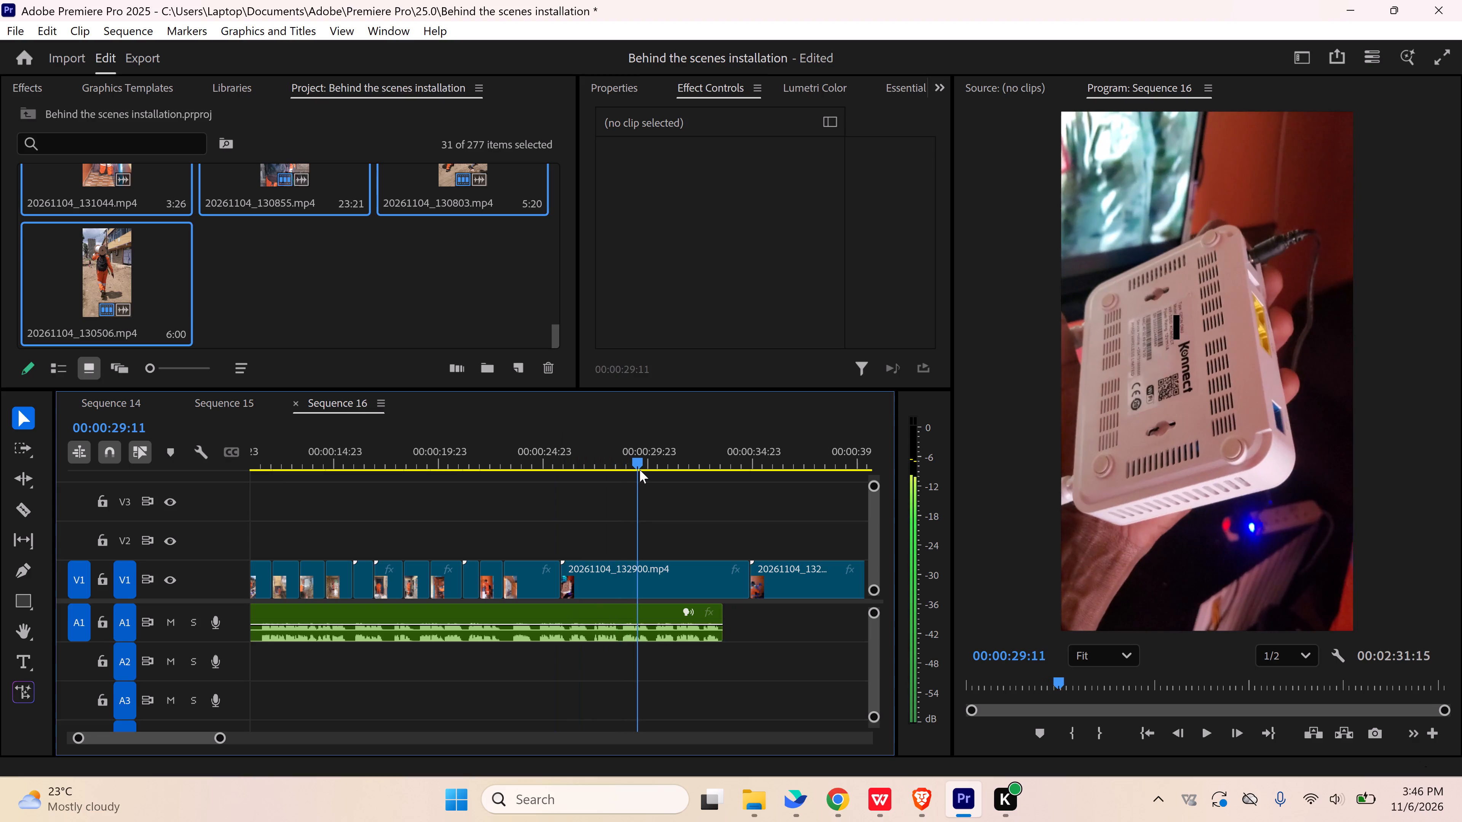
drag(640, 470, 656, 487)
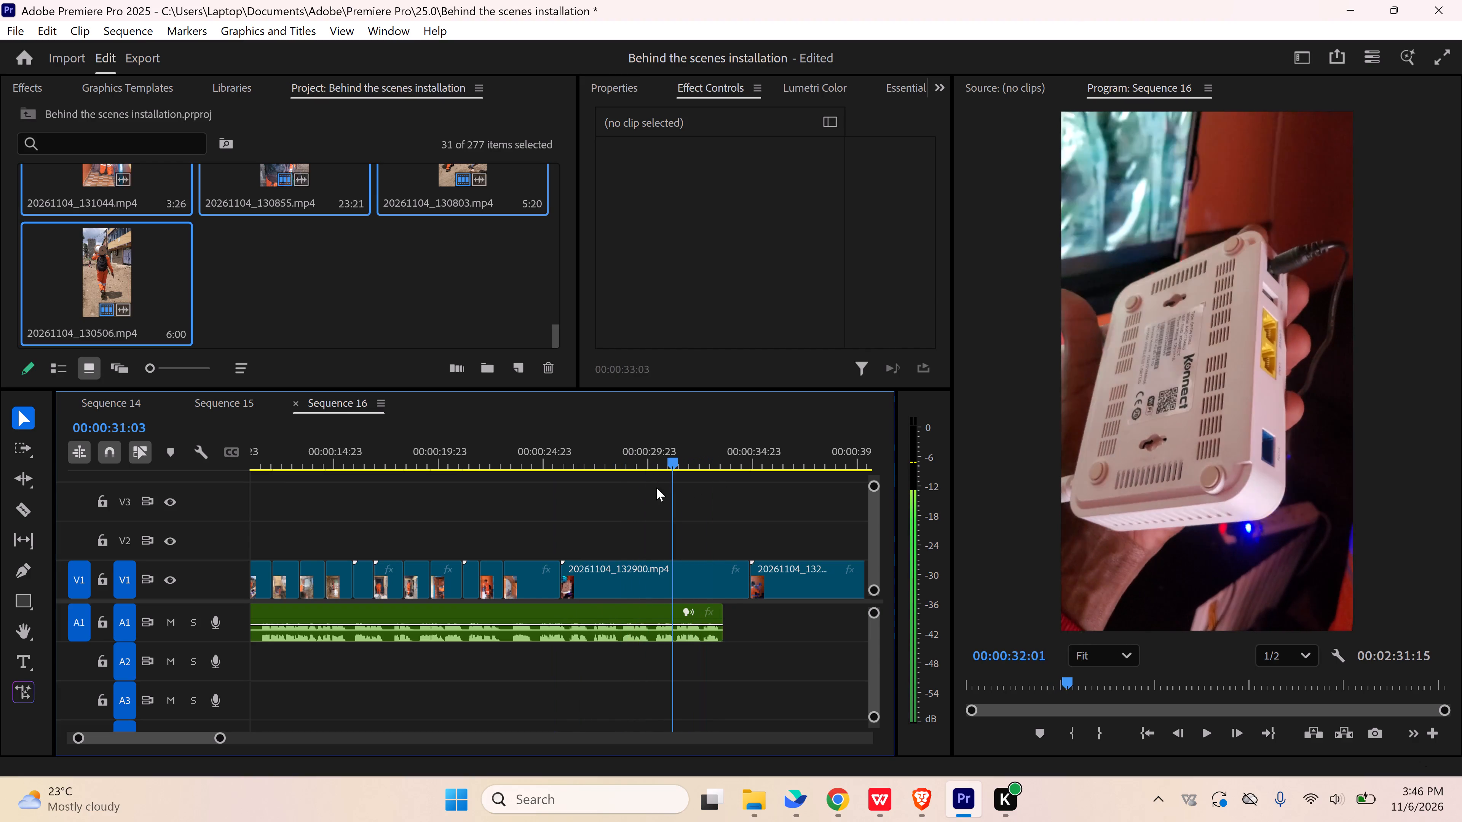
drag(656, 487, 600, 489)
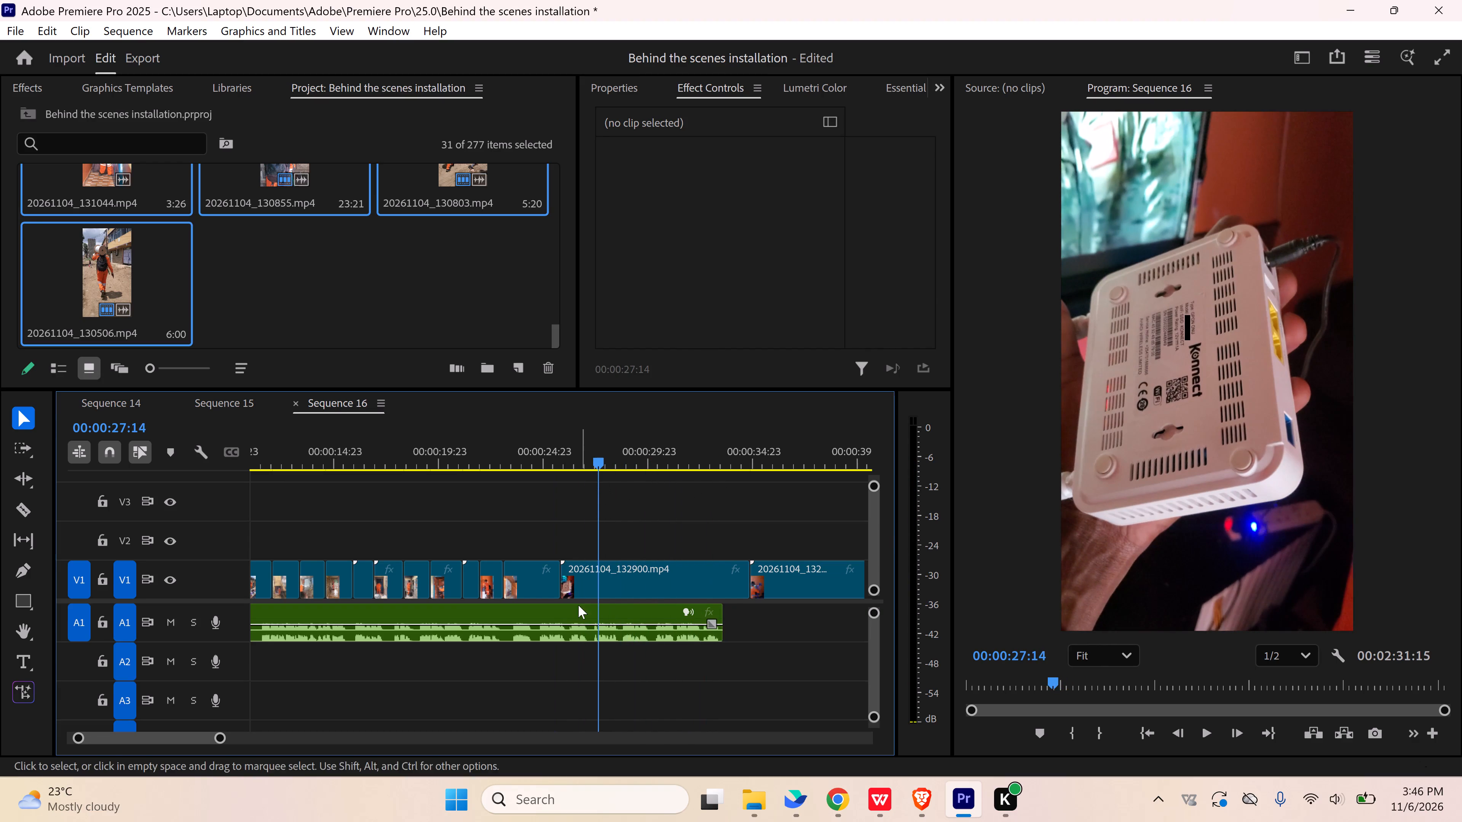
drag(565, 569, 592, 568)
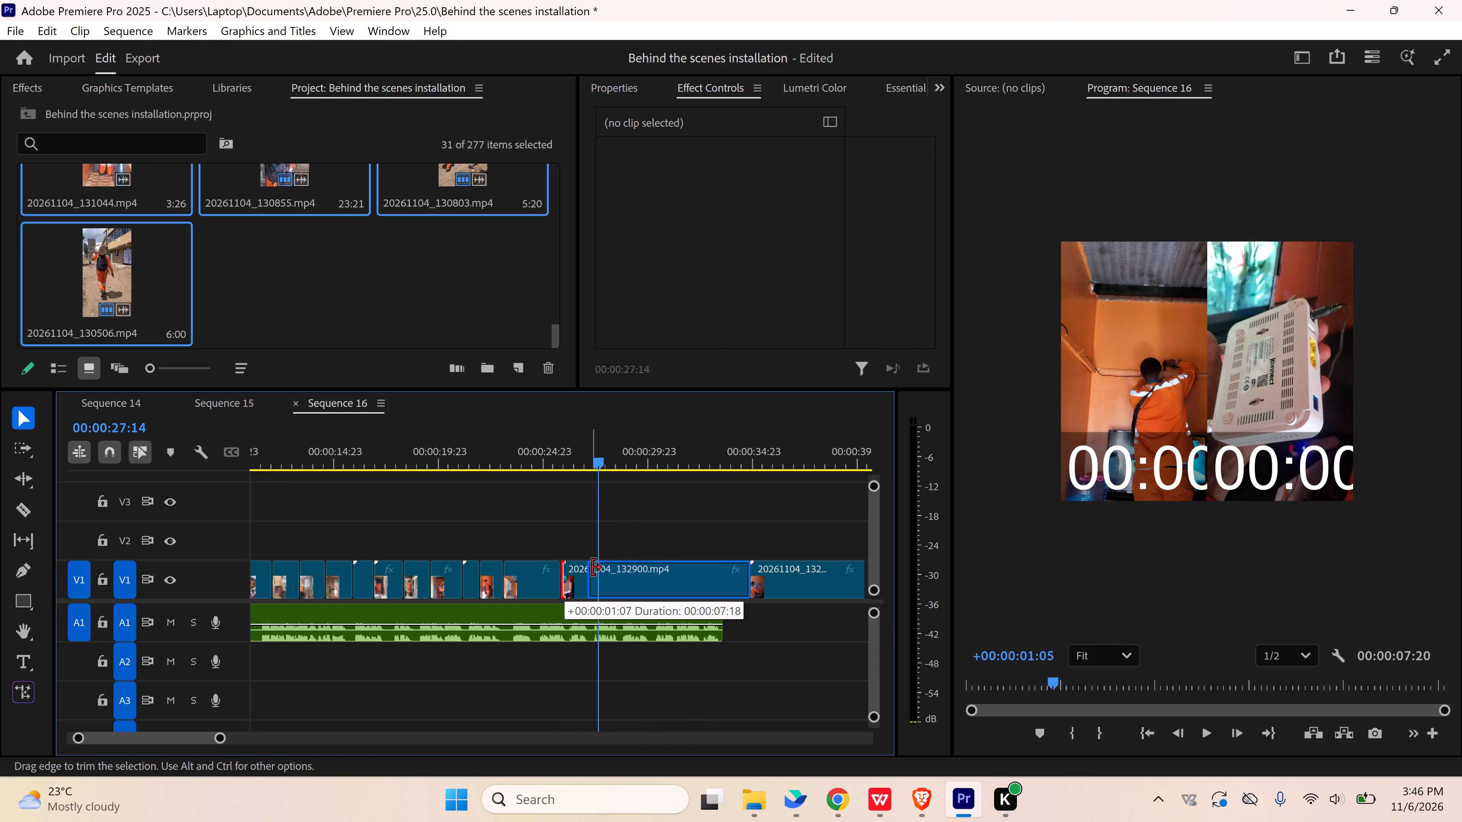
drag(592, 568, 591, 568)
drag(670, 582, 651, 585)
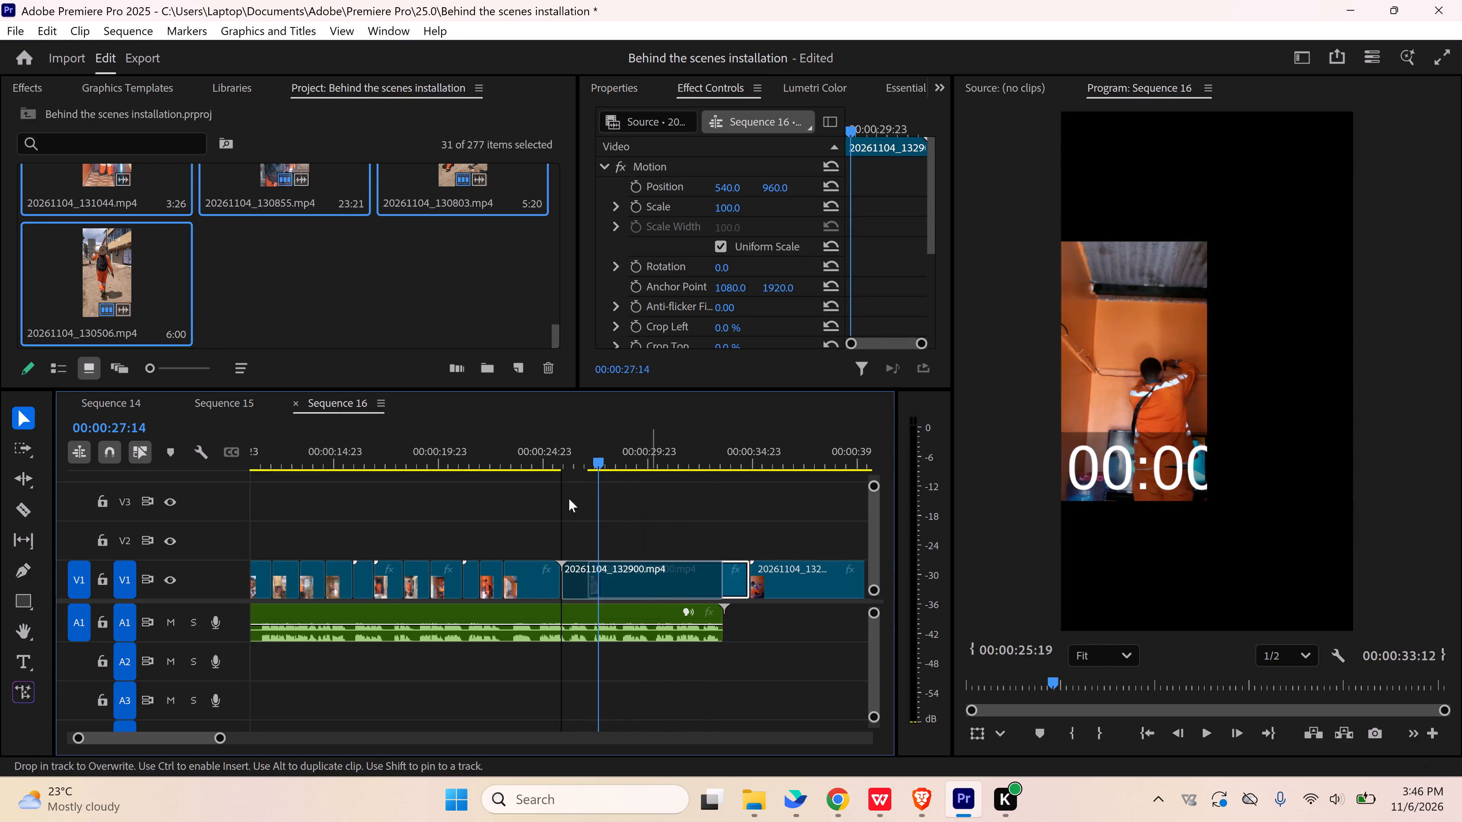
Play from the start of 20261104_132900.mp4, split it at 00:00:27:05, delete the part after the cut and close the gap on V1.
click(554, 450)
click(617, 518)
key(space)
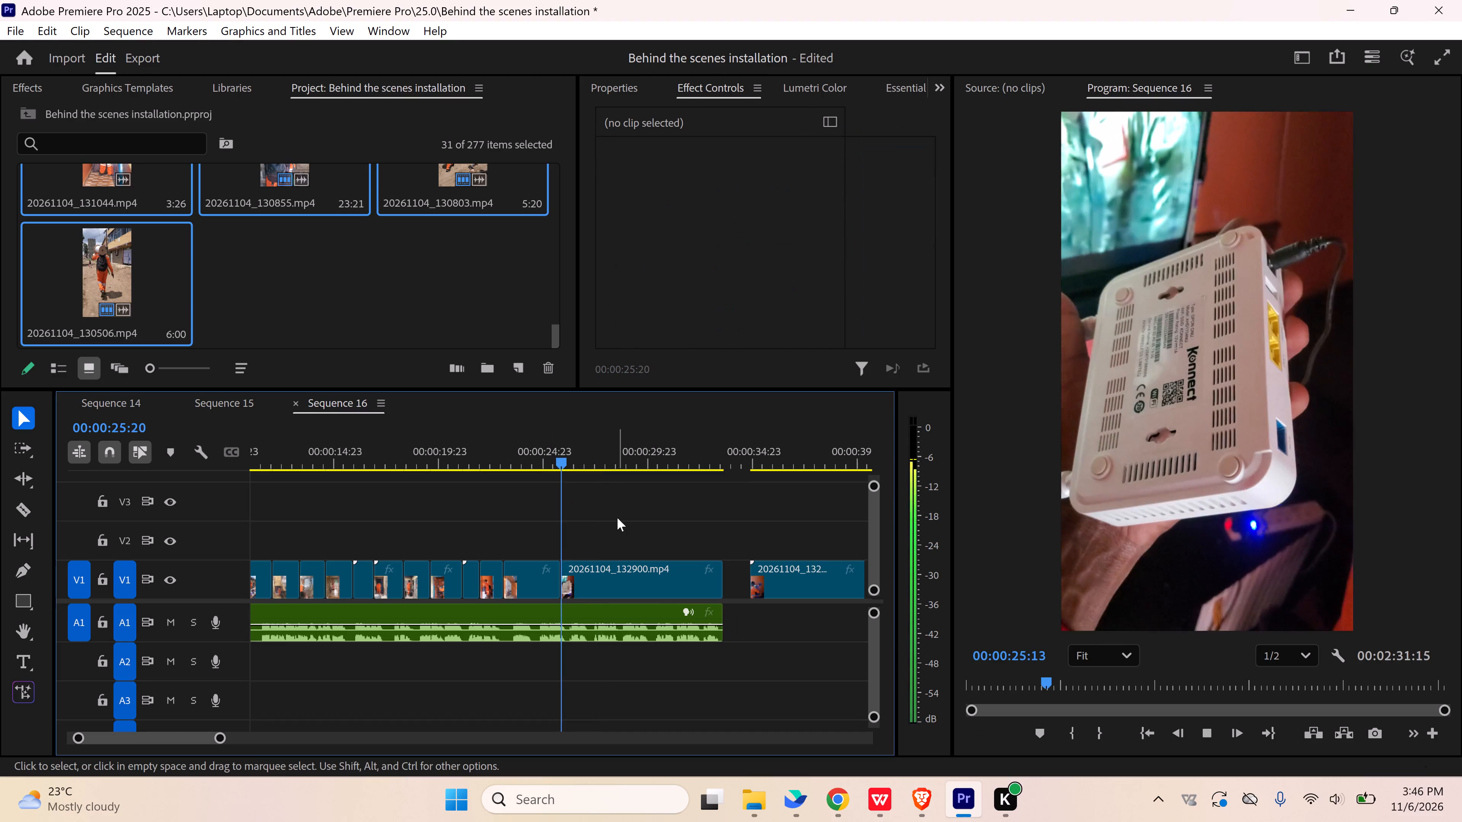
key(space)
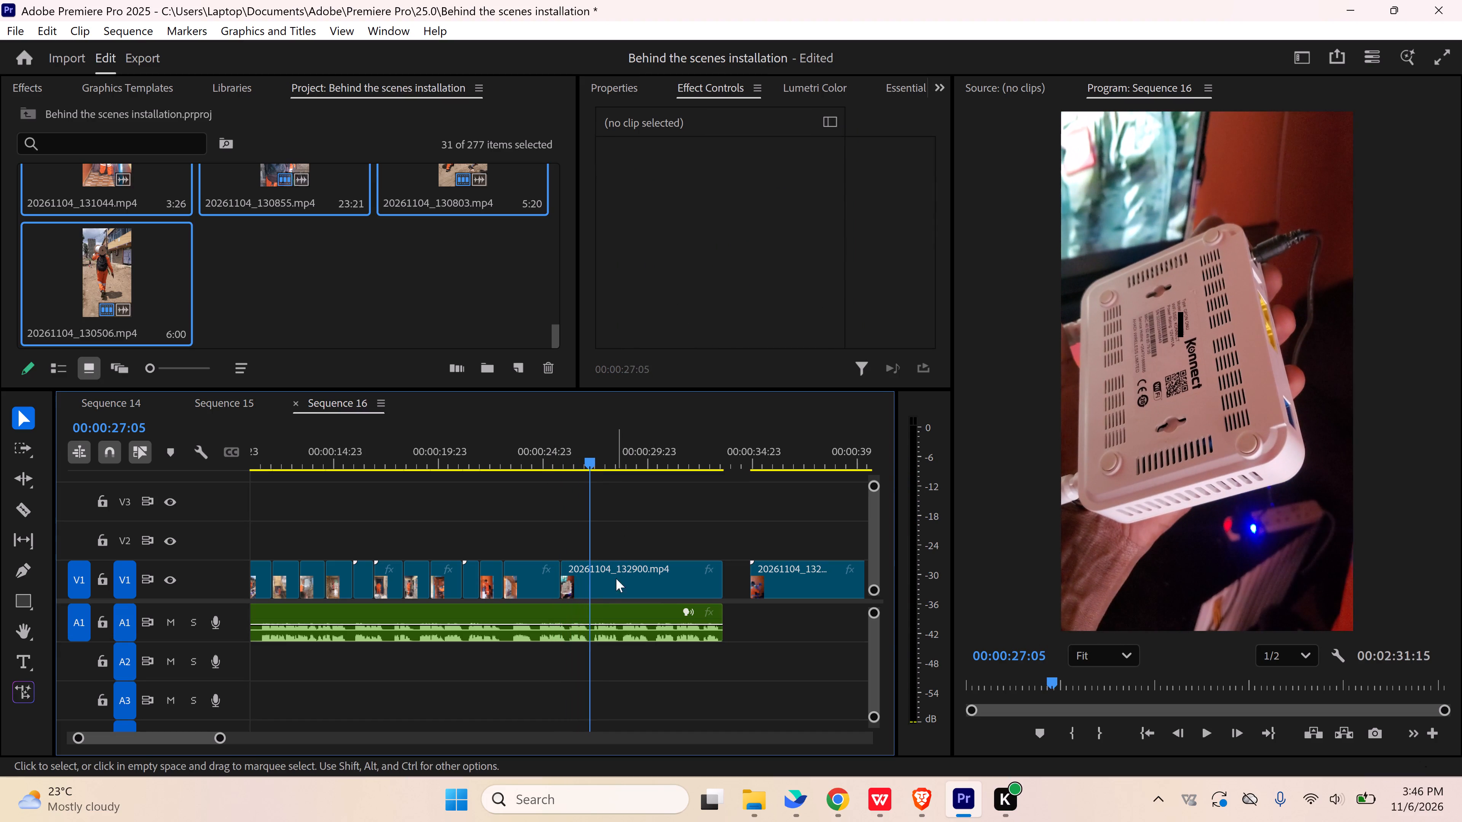
key(c)
click(586, 581)
key(v)
click(633, 589)
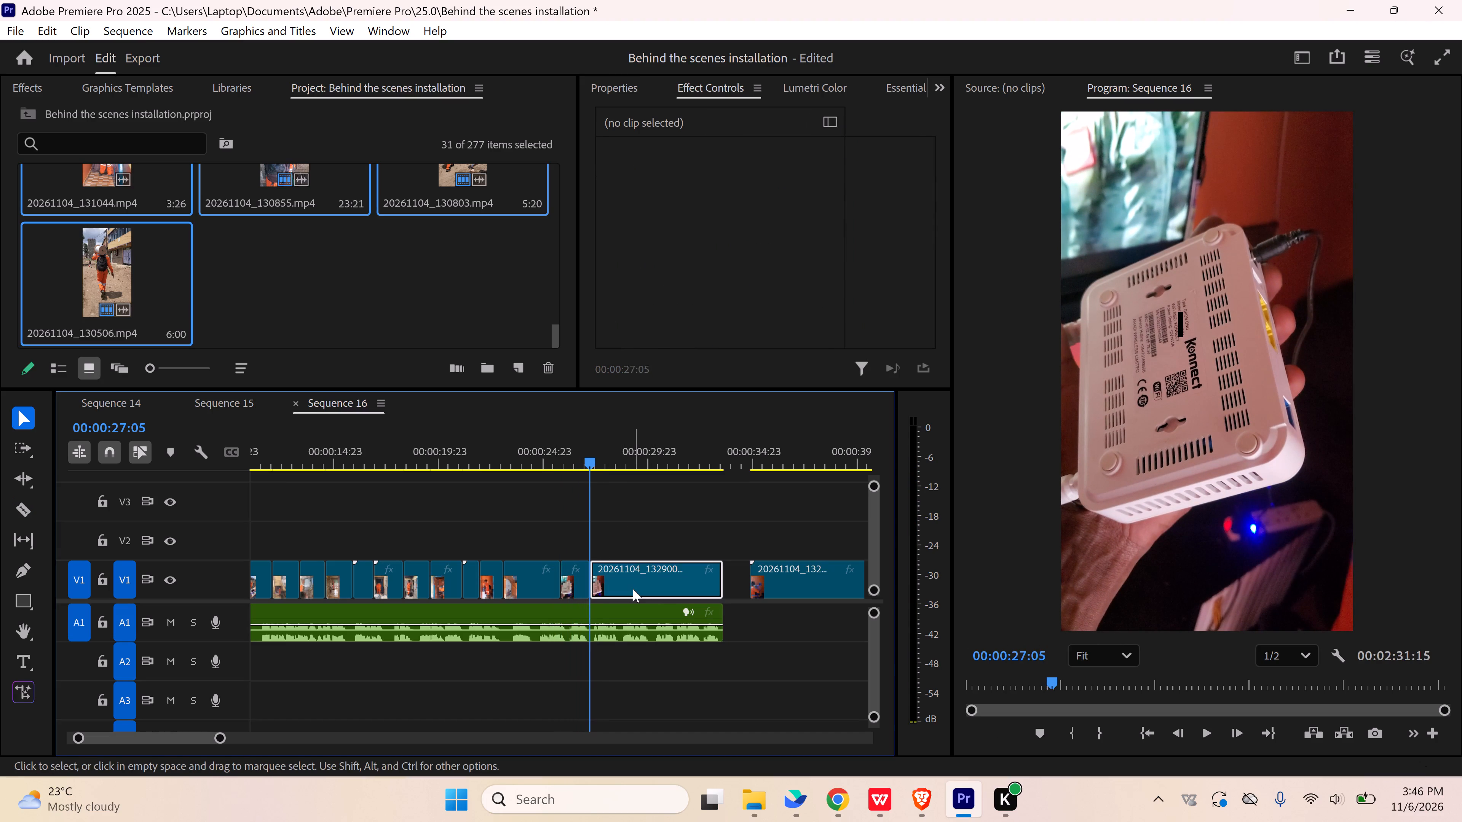
key(Delete)
click(636, 586)
key(Delete)
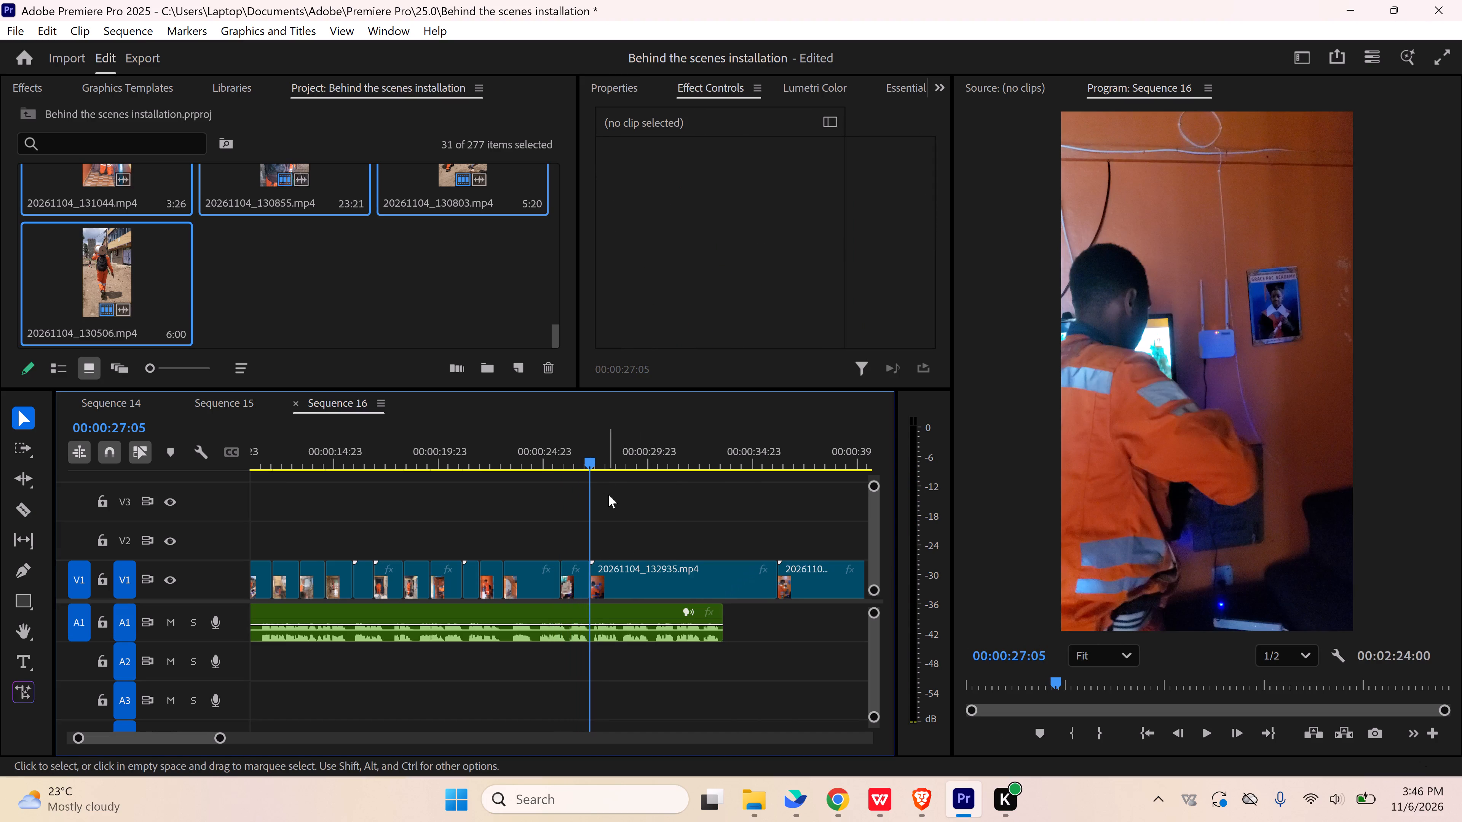
Review 20261104_132935.mp4 and 20261104_132953.mp4, and delete both clips from V1.
drag(590, 465, 662, 473)
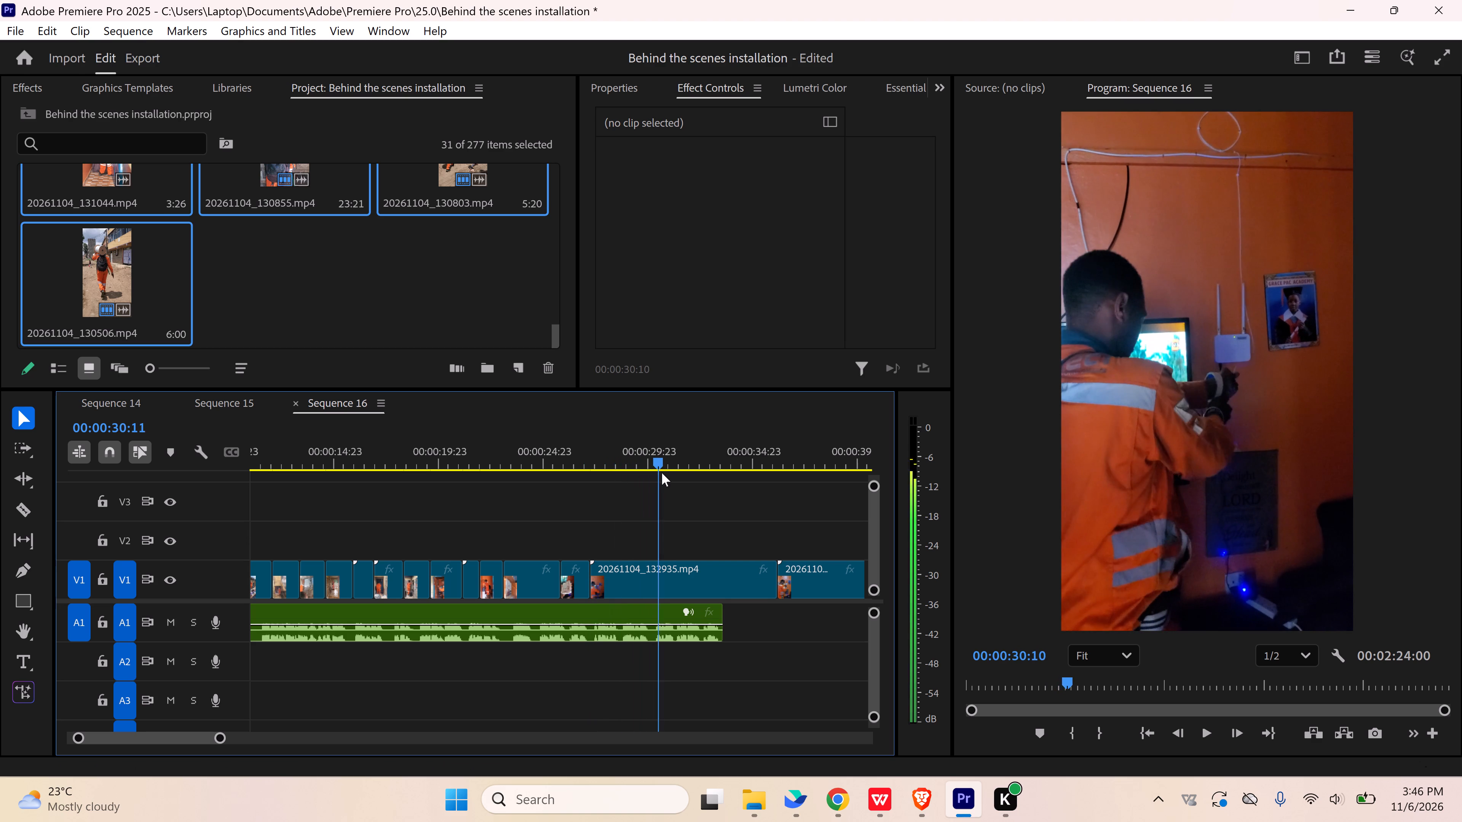
drag(662, 473, 734, 473)
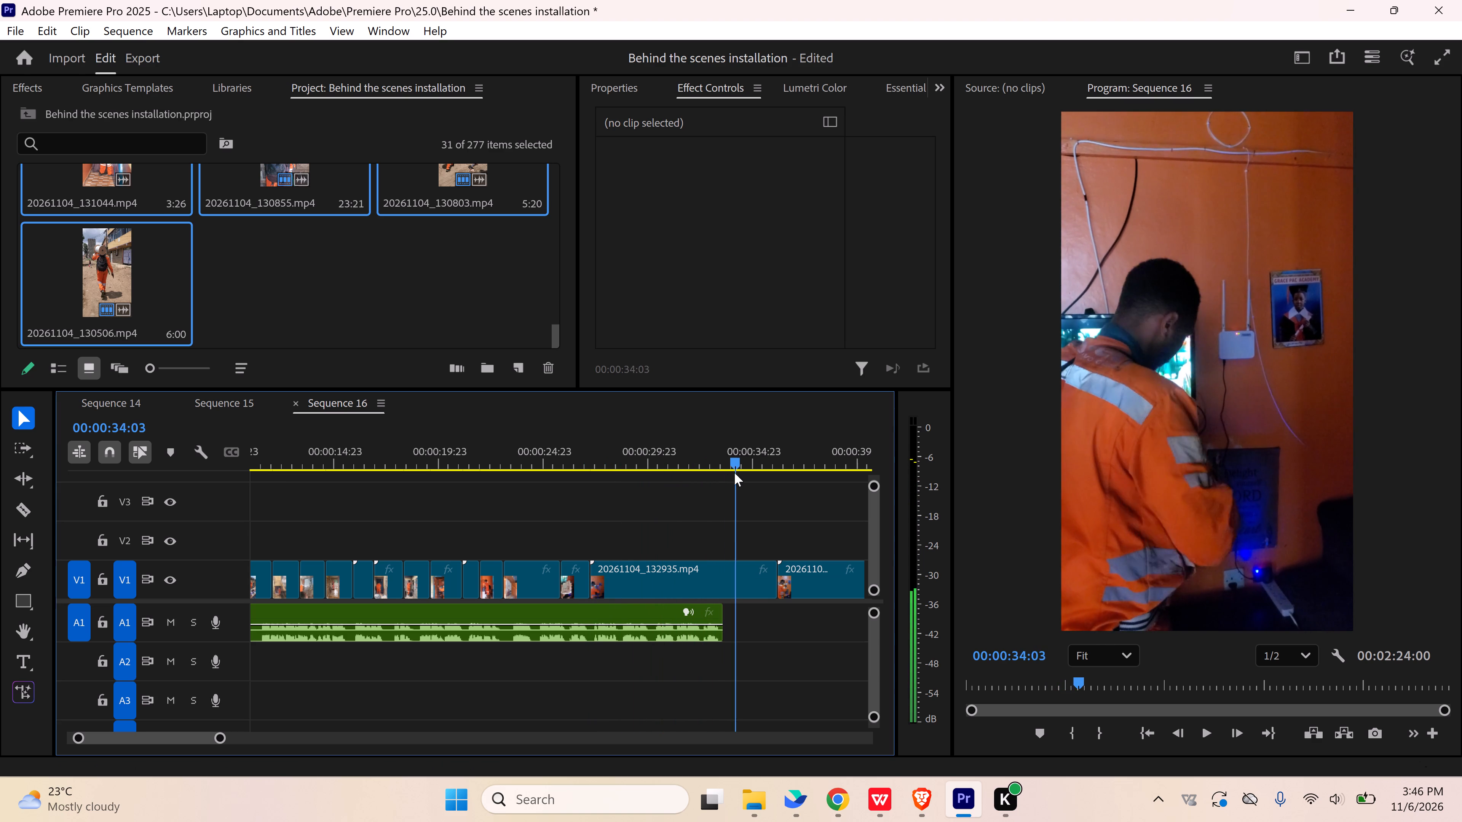
drag(734, 473, 675, 481)
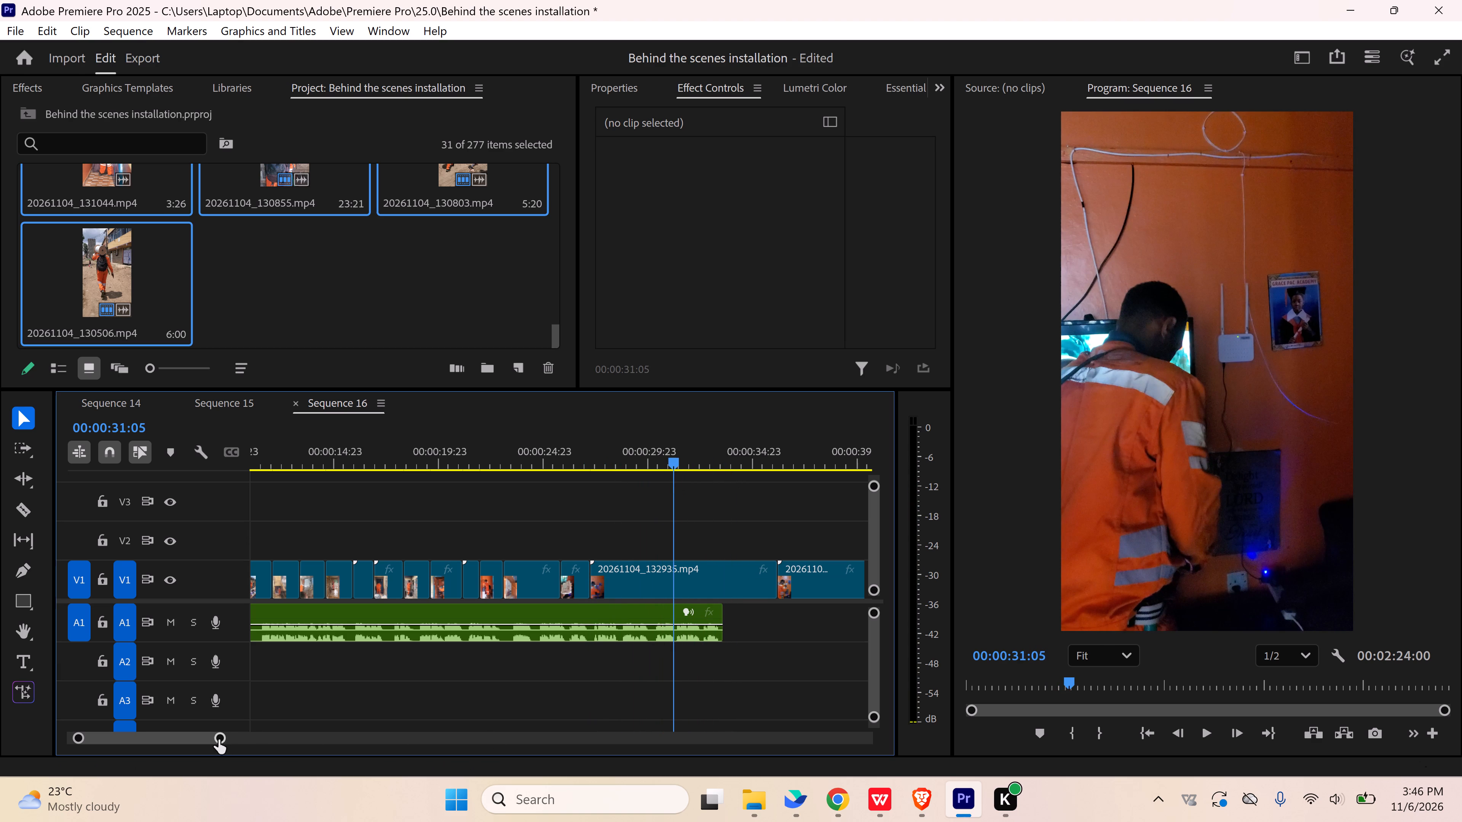
drag(219, 740, 343, 722)
drag(441, 454, 455, 457)
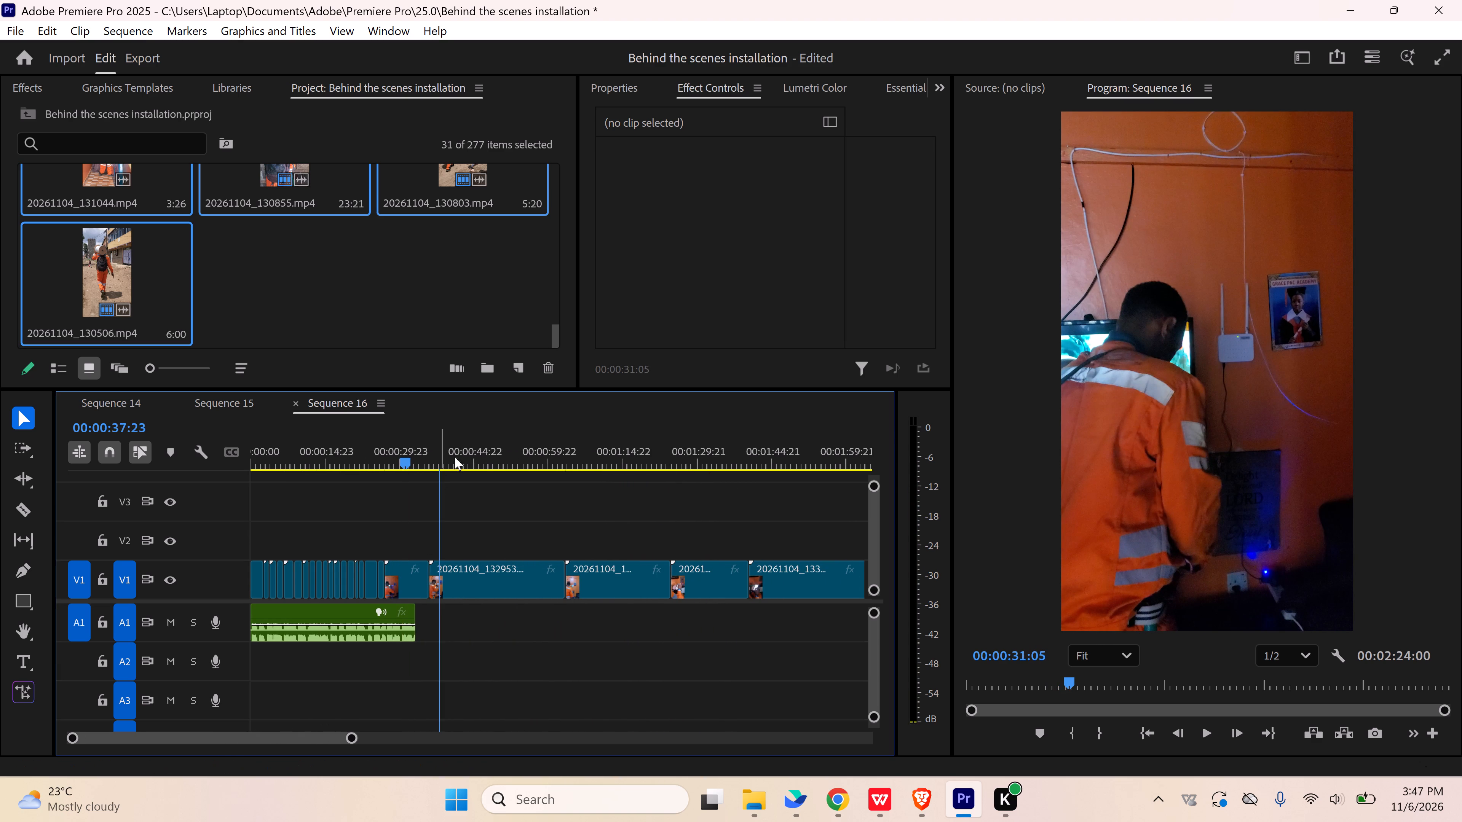
drag(455, 457, 519, 465)
key(space)
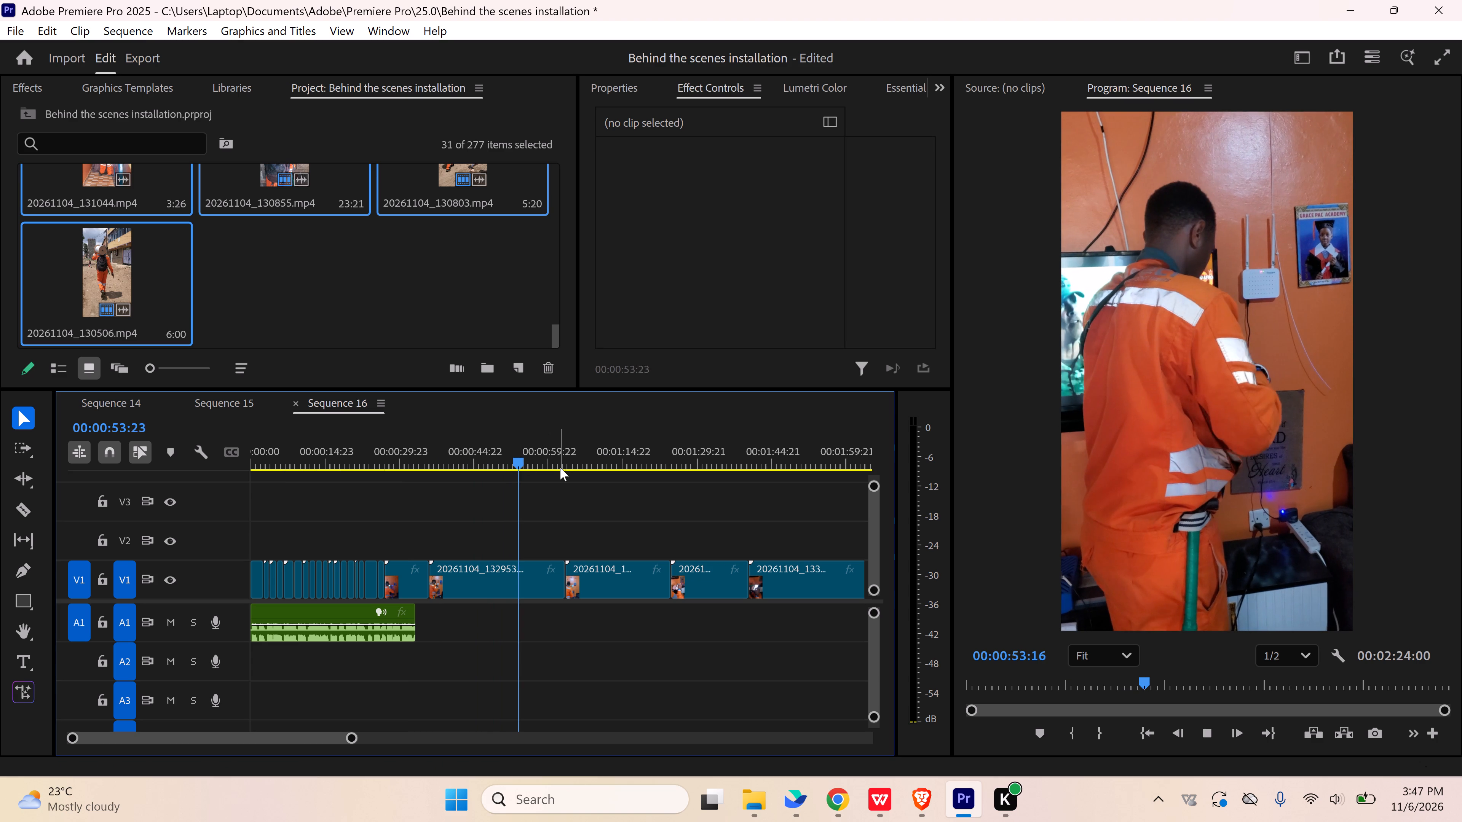
key(space)
drag(410, 535, 481, 563)
key(Delete)
Review 20261104_133039.mp4 for the usable action and trim its start to 00:01:16:11.
drag(581, 453, 612, 461)
scroll(670, 514, down, 1)
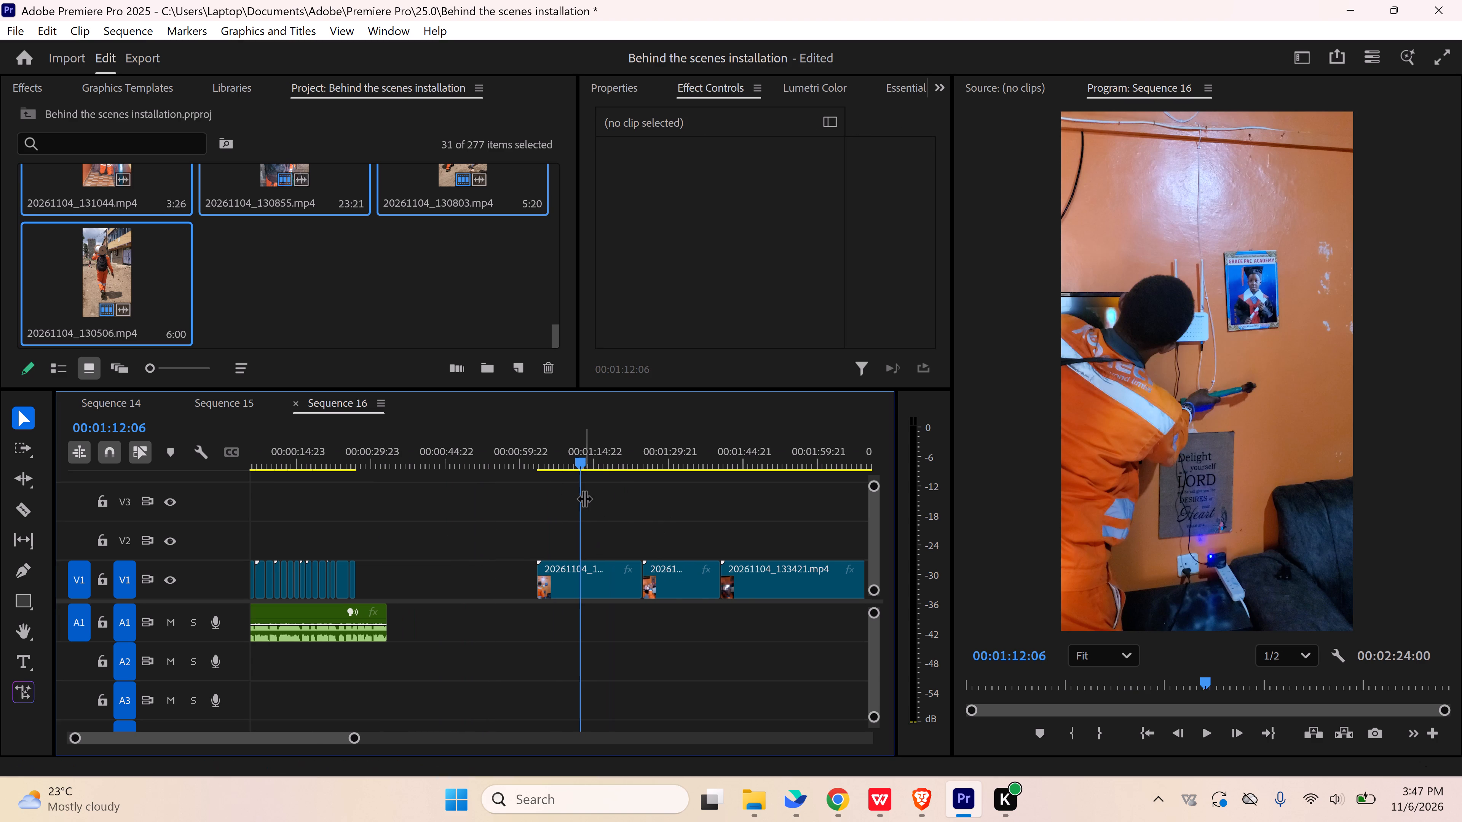
key(space)
key(space)
drag(581, 464, 642, 475)
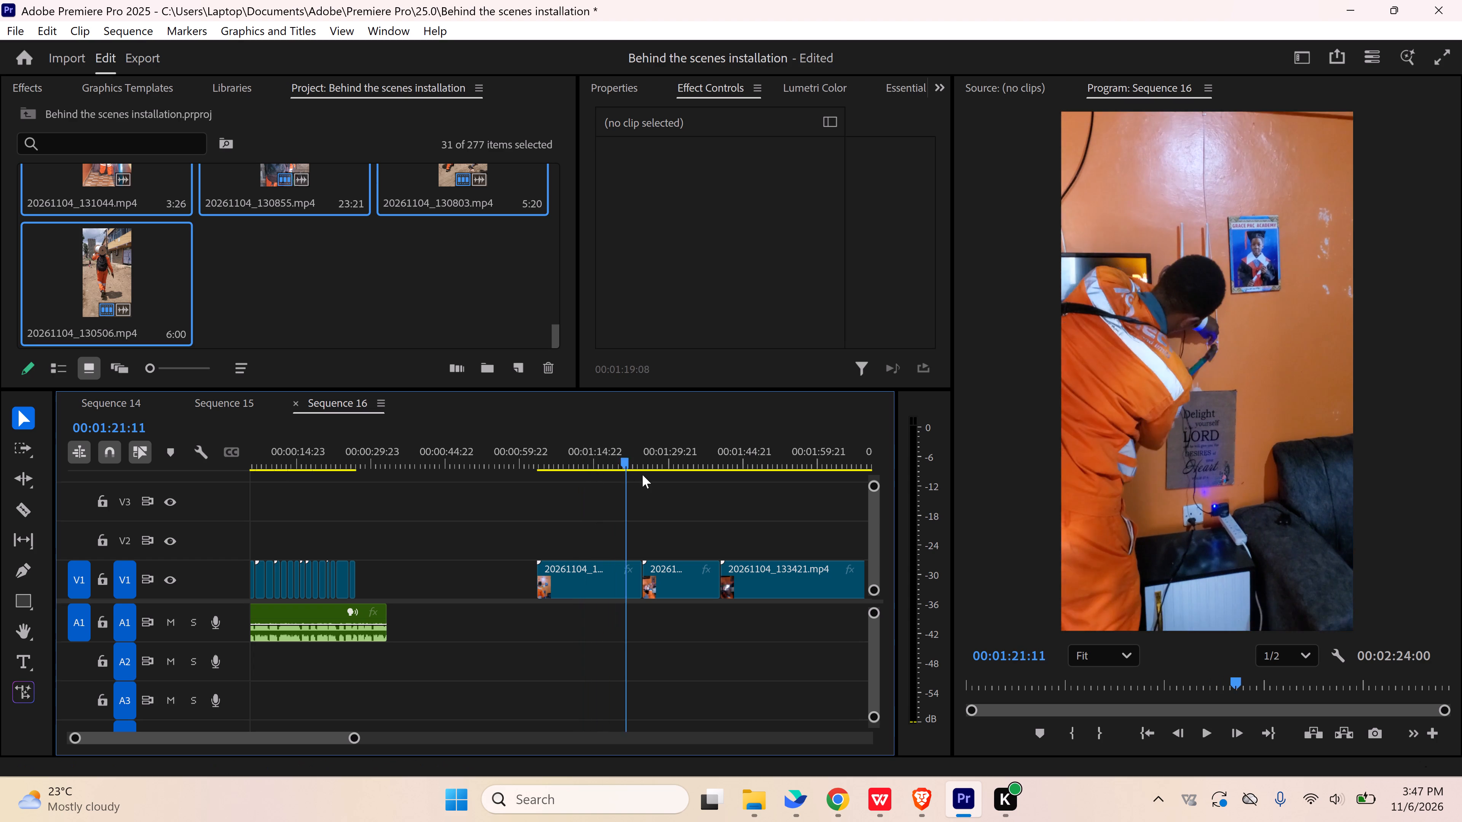
drag(642, 475, 663, 480)
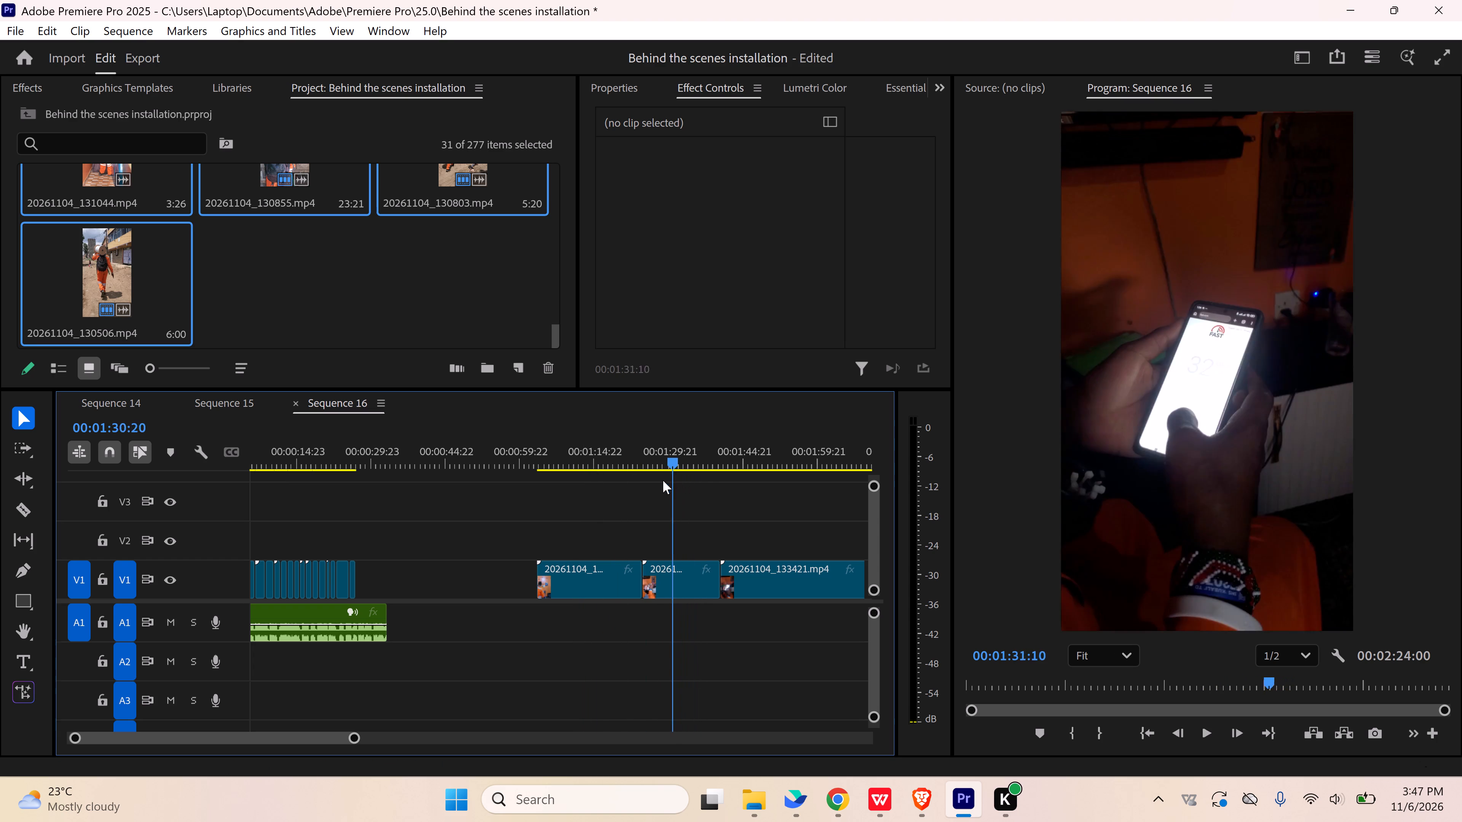
drag(663, 480, 583, 489)
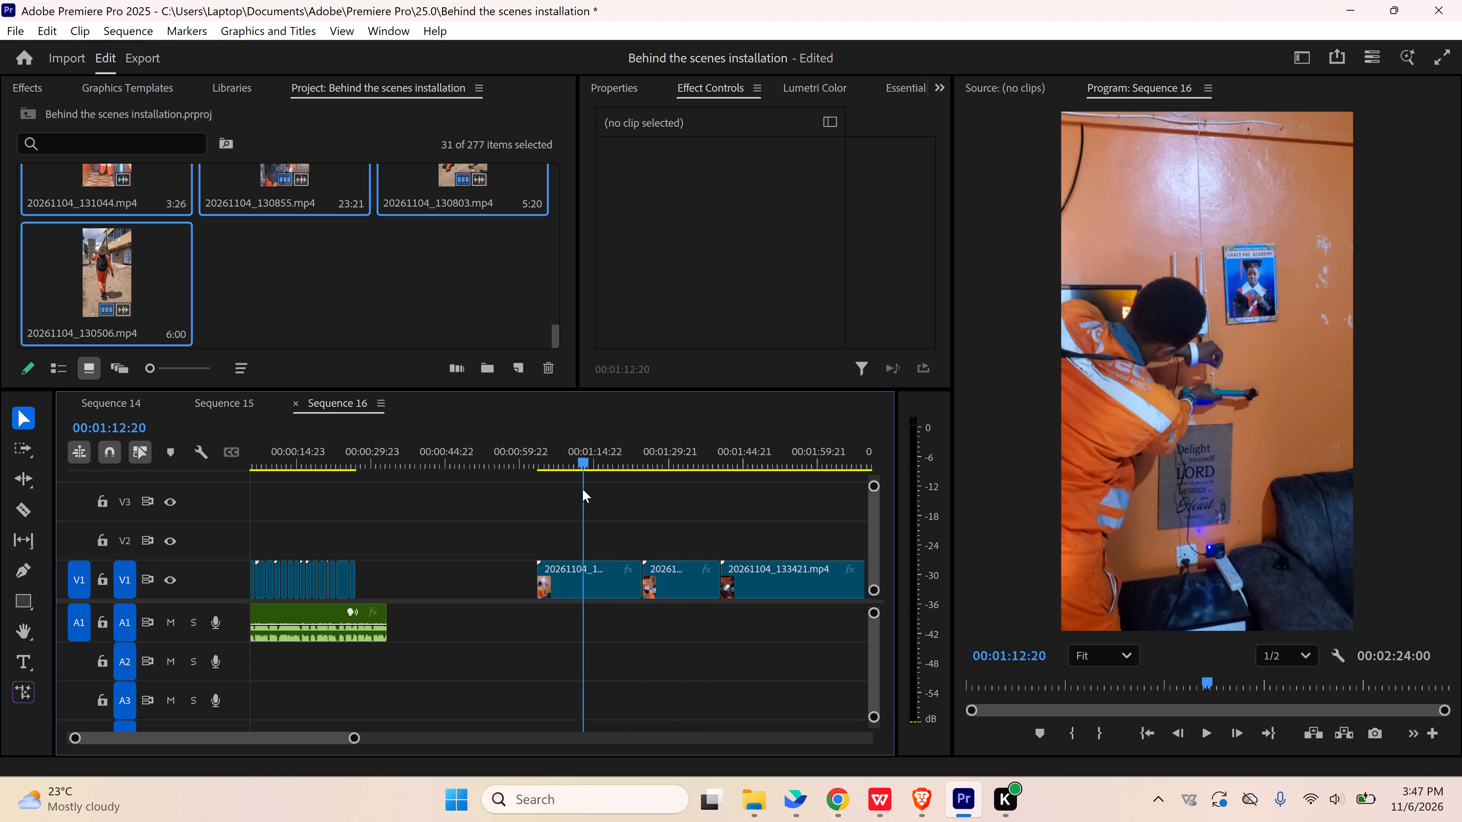
drag(583, 489, 618, 483)
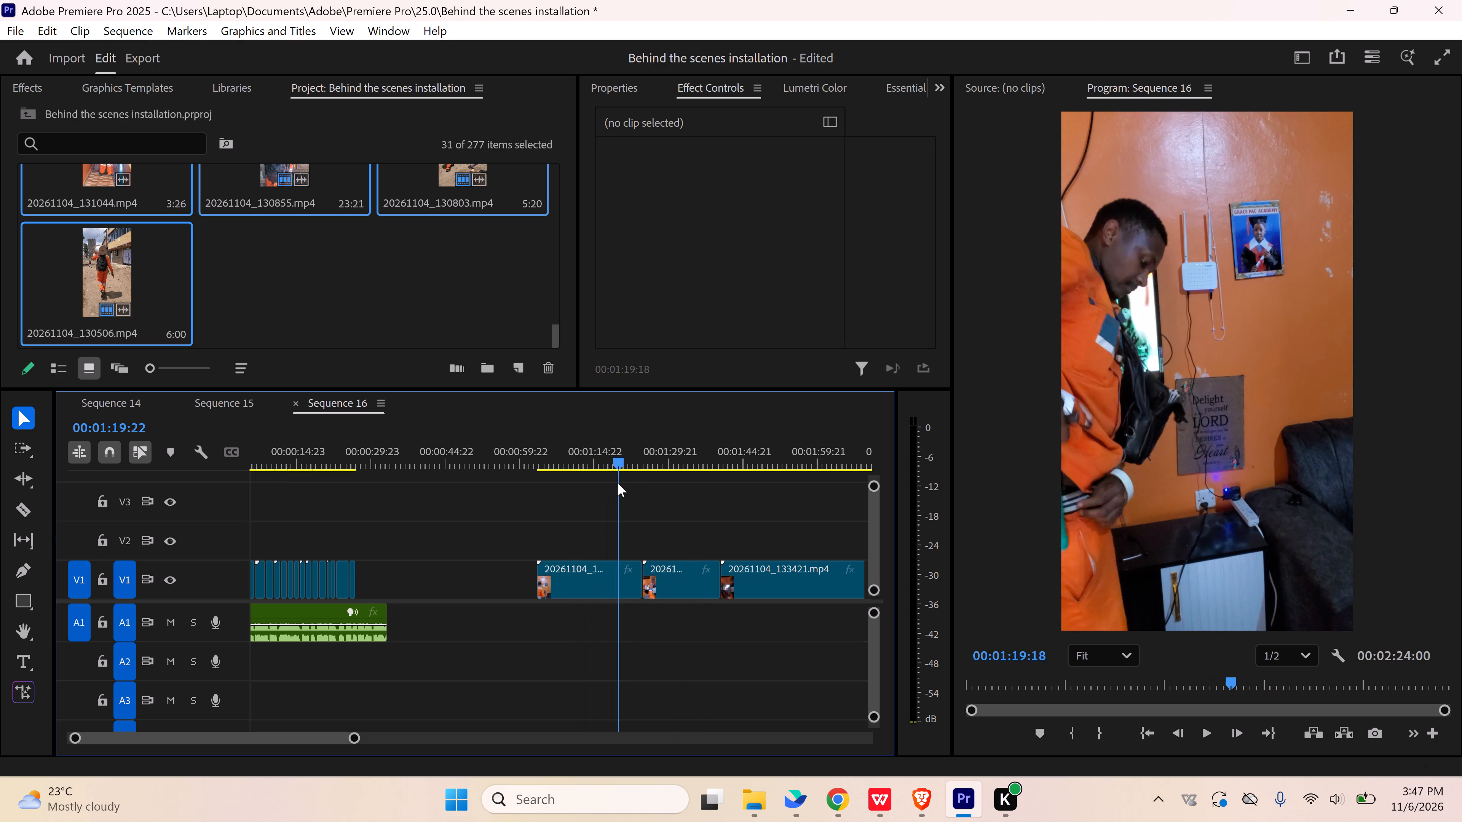
drag(618, 483, 600, 486)
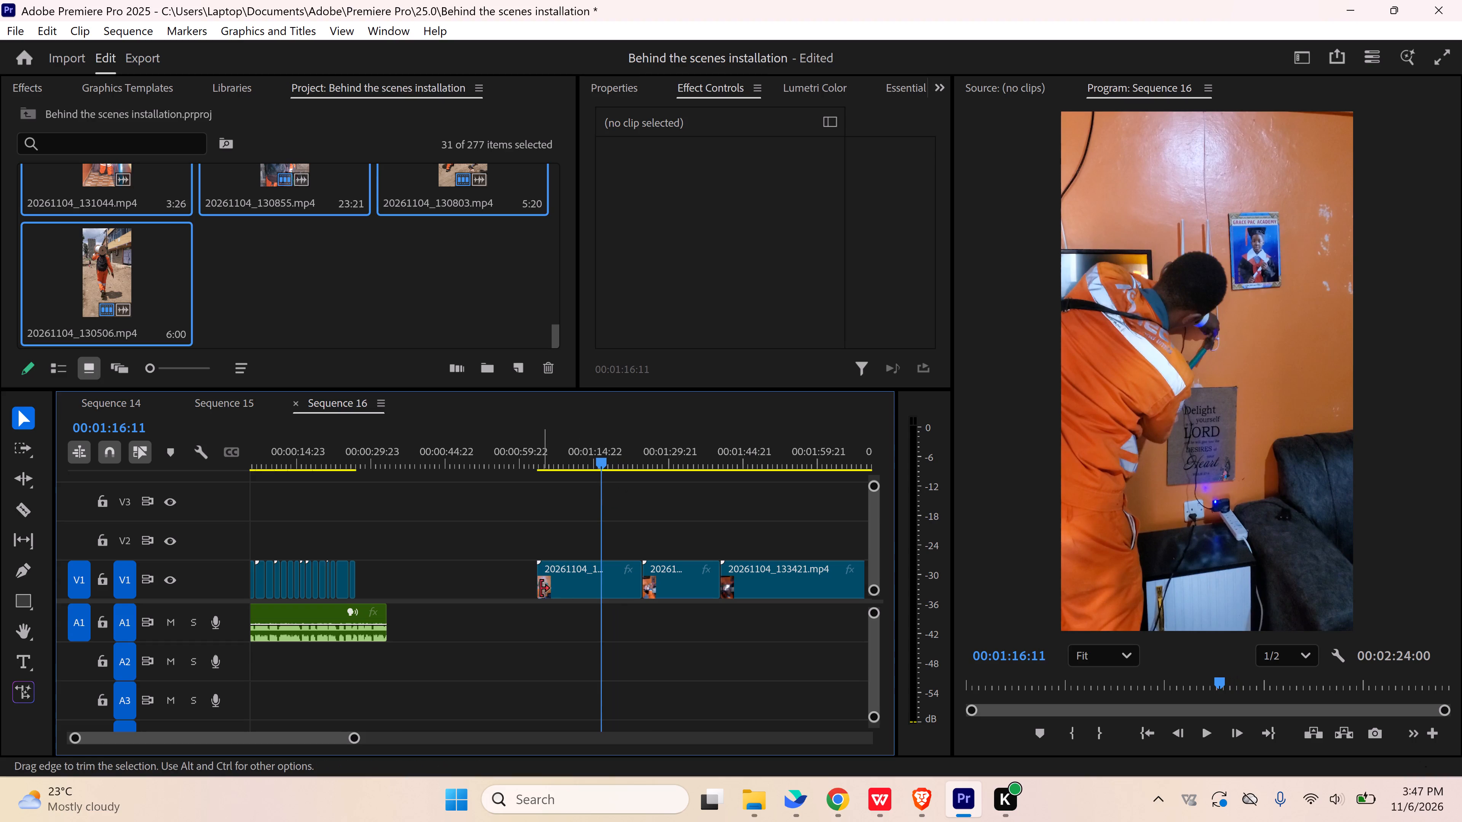
drag(539, 572, 602, 572)
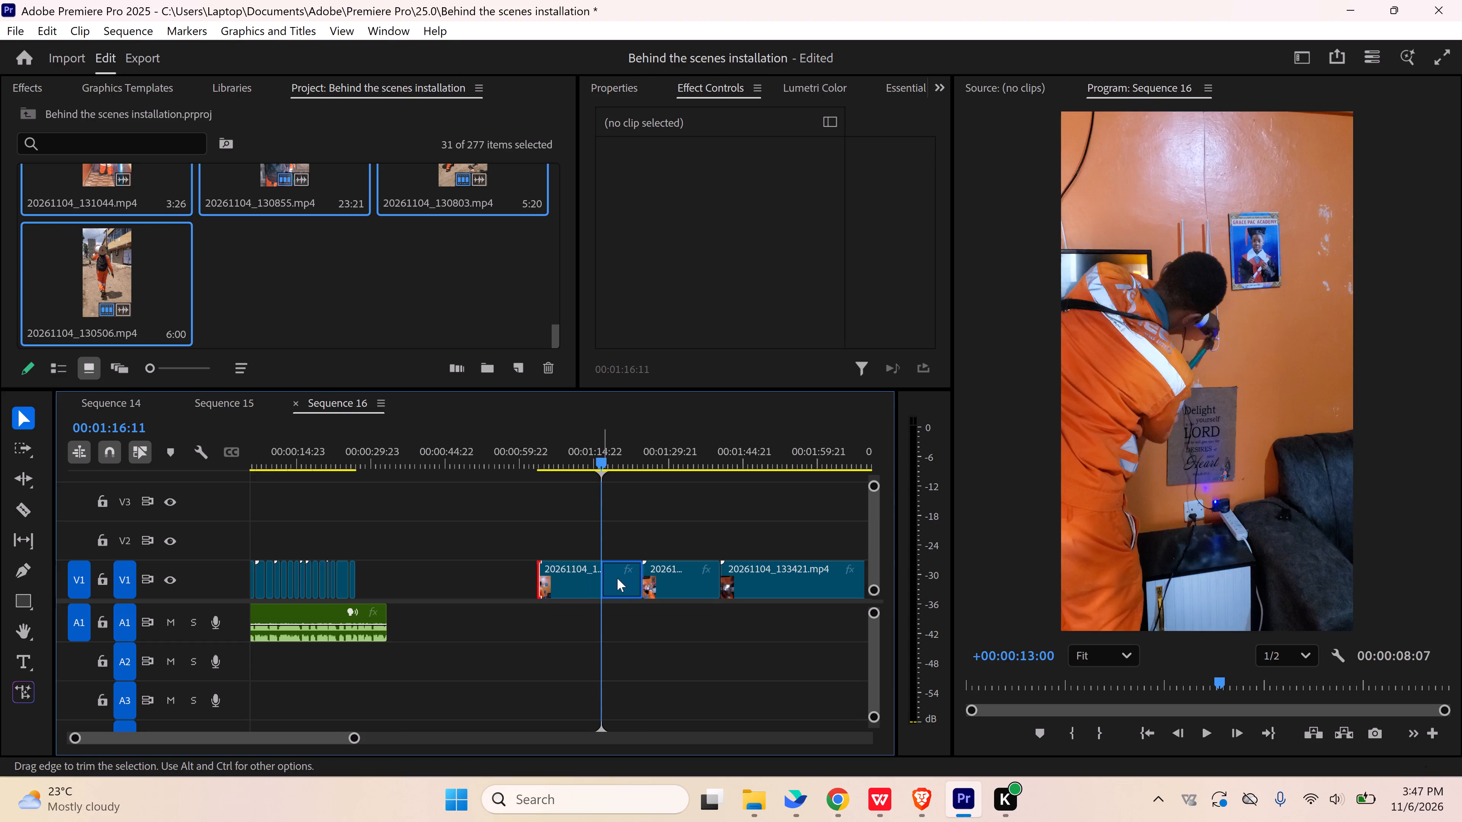
Move the trimmed 20261104_133039.mp4 back against the end of 20261104_132900.mp4 on V1.
drag(624, 587, 389, 582)
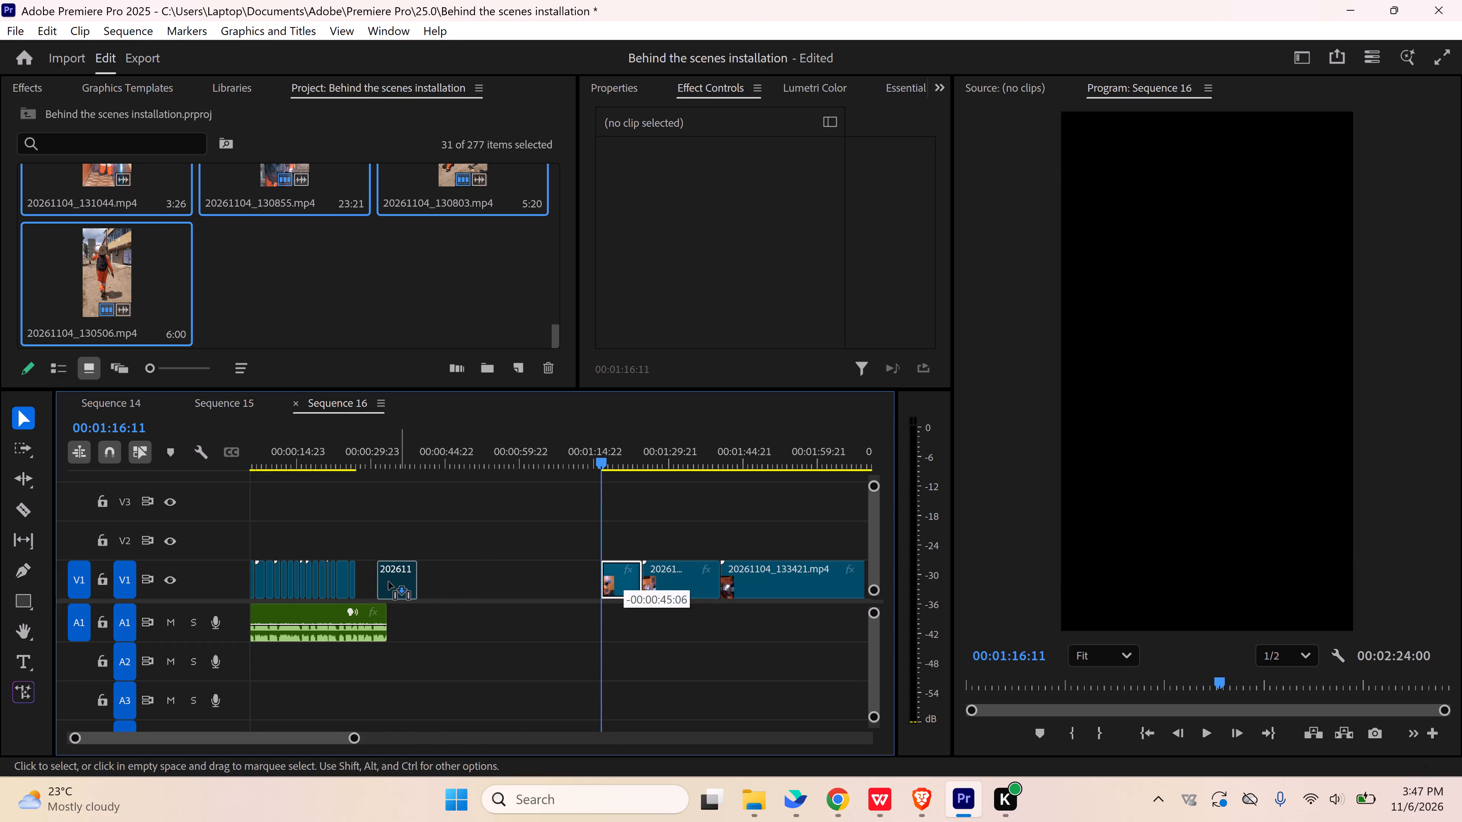
drag(389, 582, 380, 582)
Play back the transition from 20261104_132900.mp4 into 20261104_133039.mp4 against the voiceover to find where the shot should end.
click(354, 461)
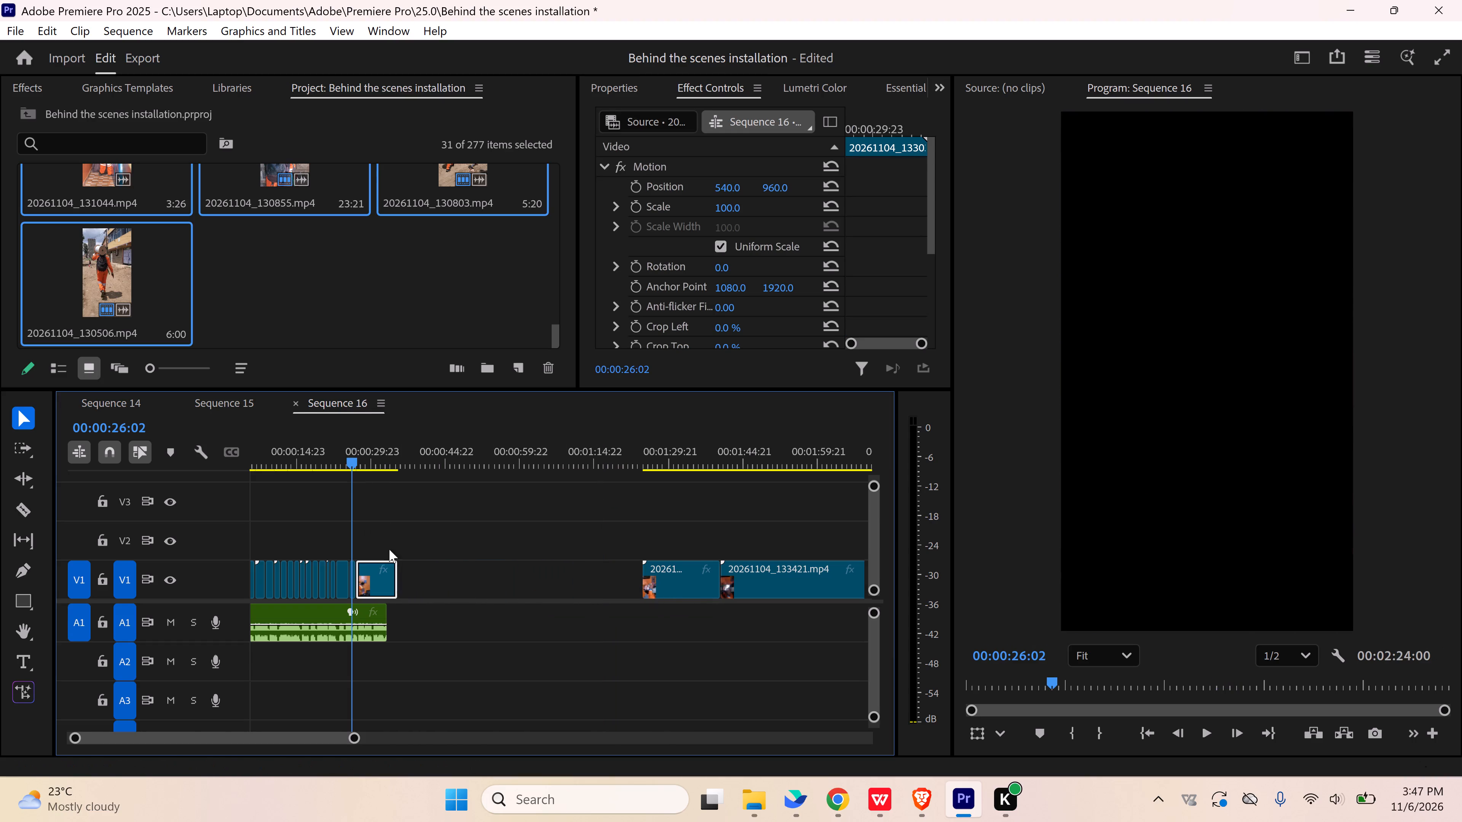
drag(355, 736, 284, 725)
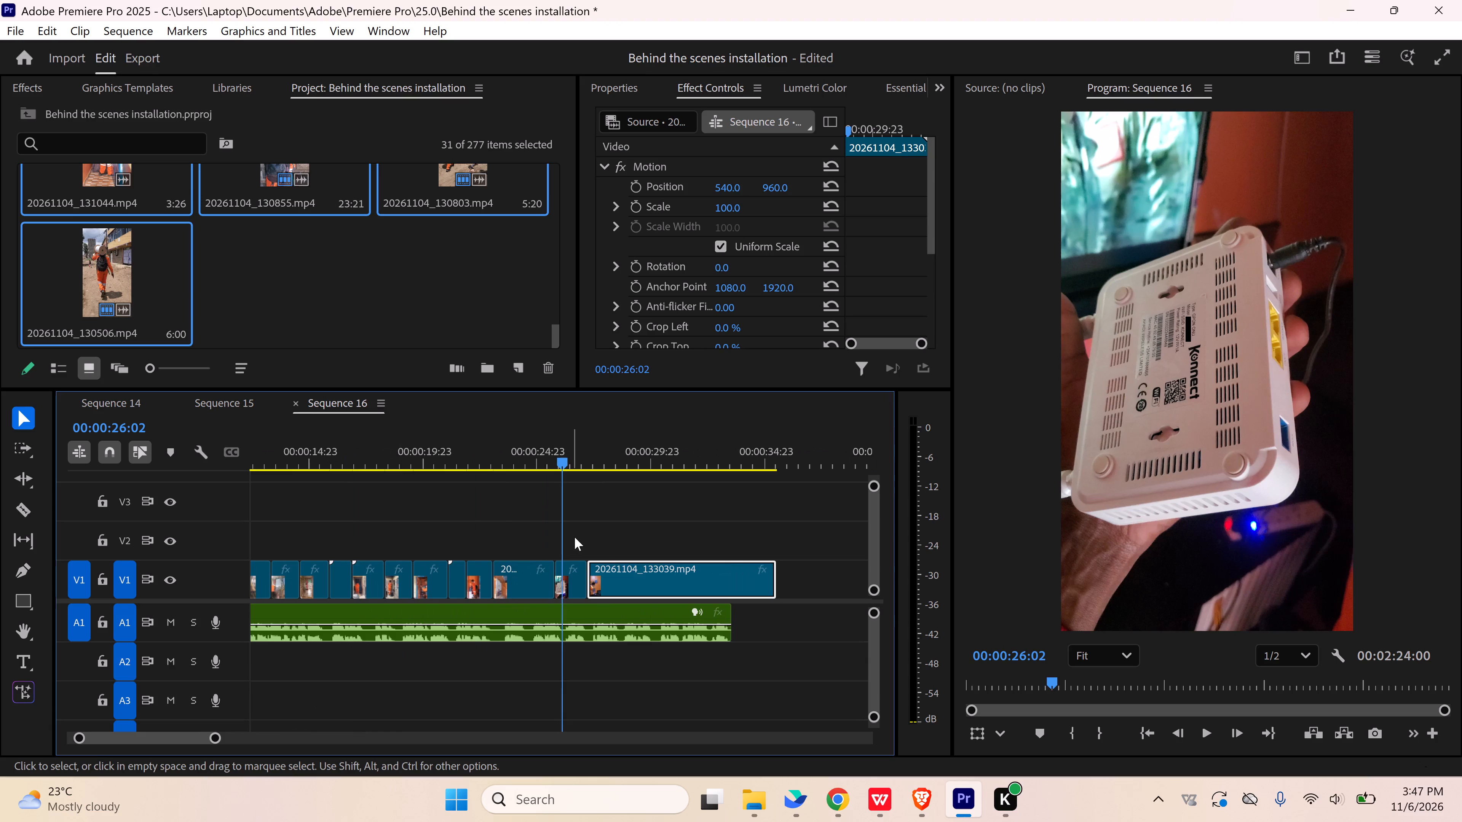
scroll(584, 527, down, 3)
key(space)
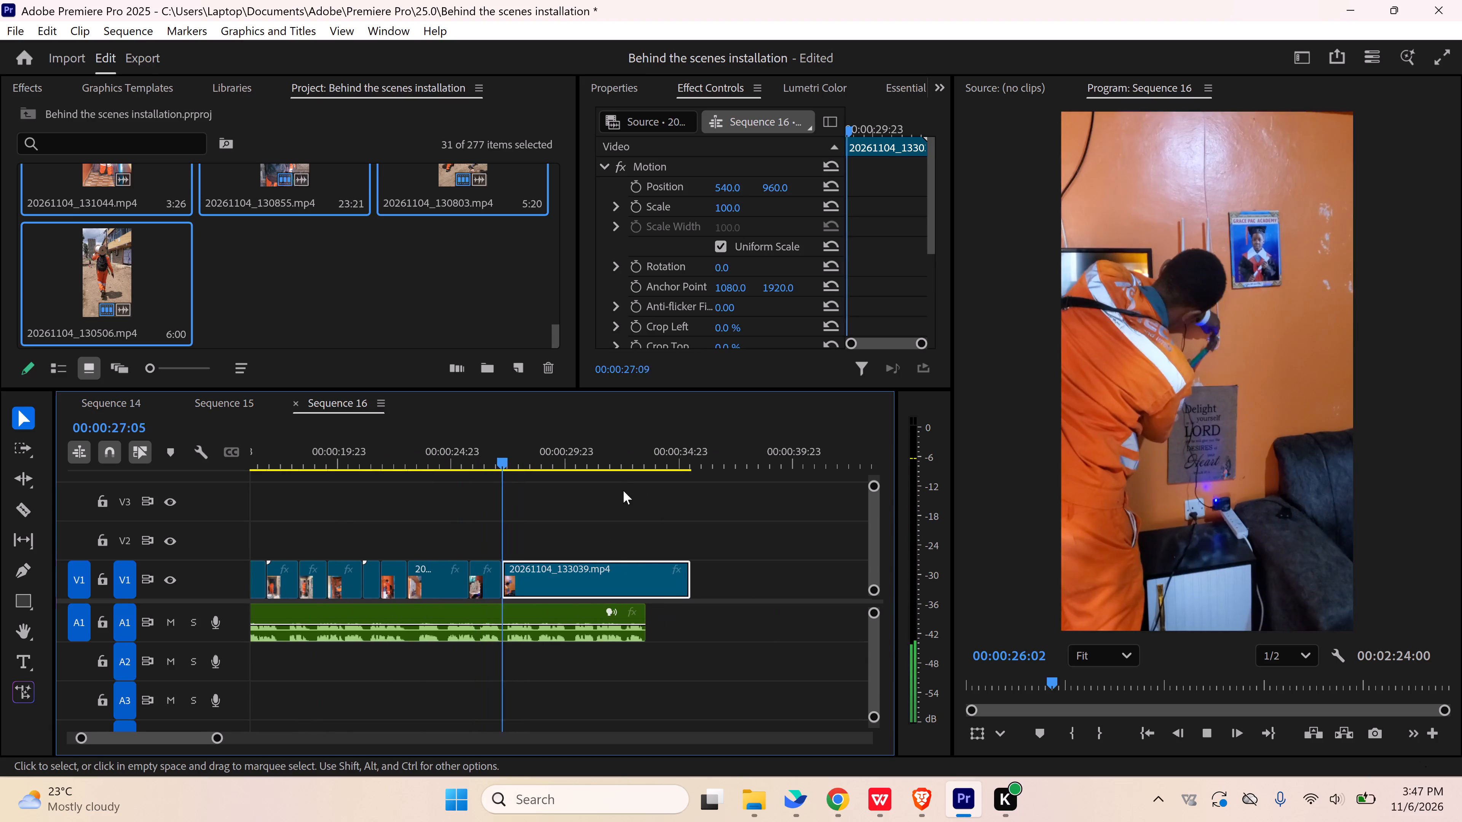
key(space)
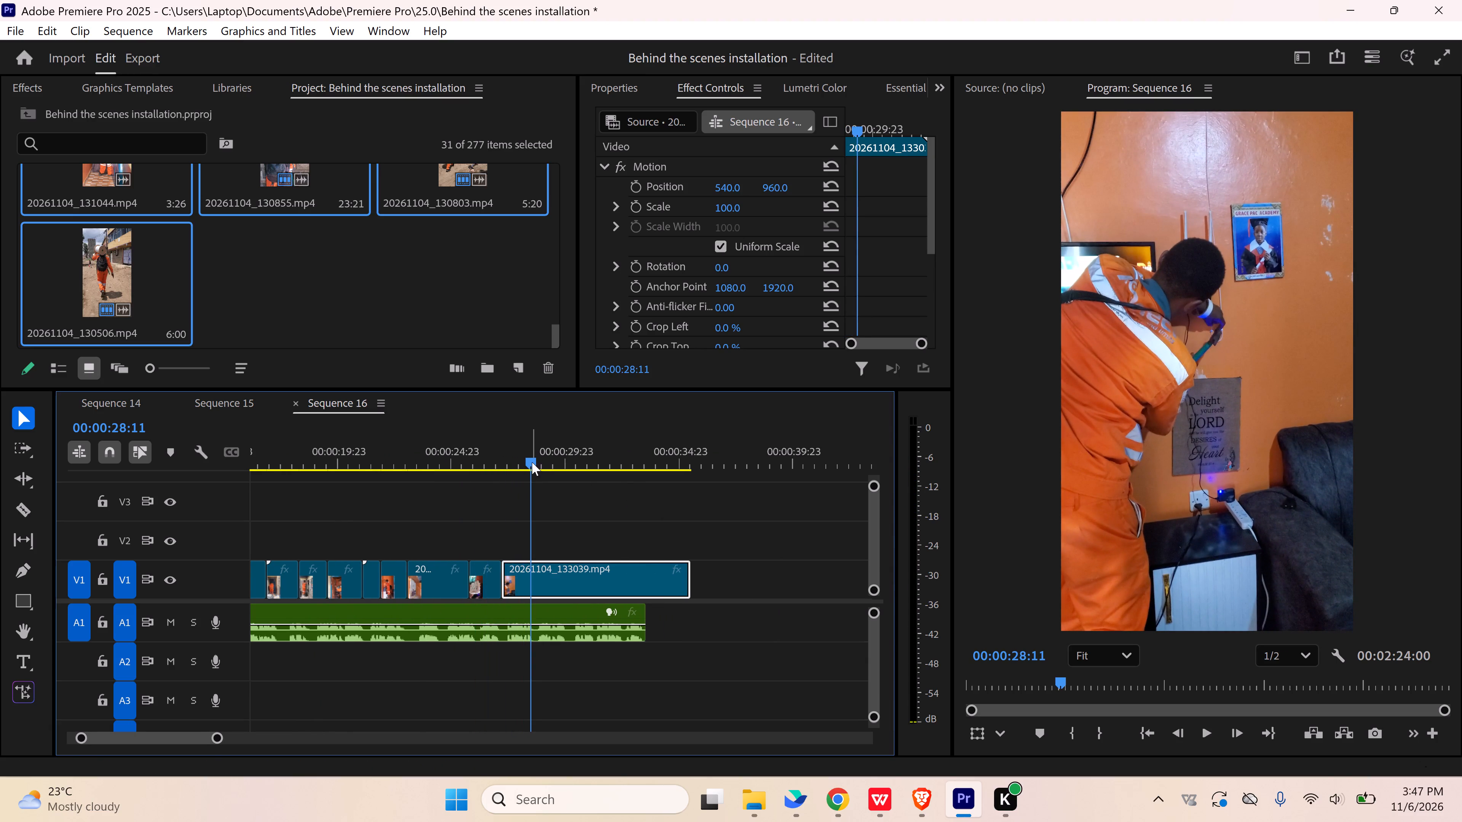
drag(532, 462, 504, 477)
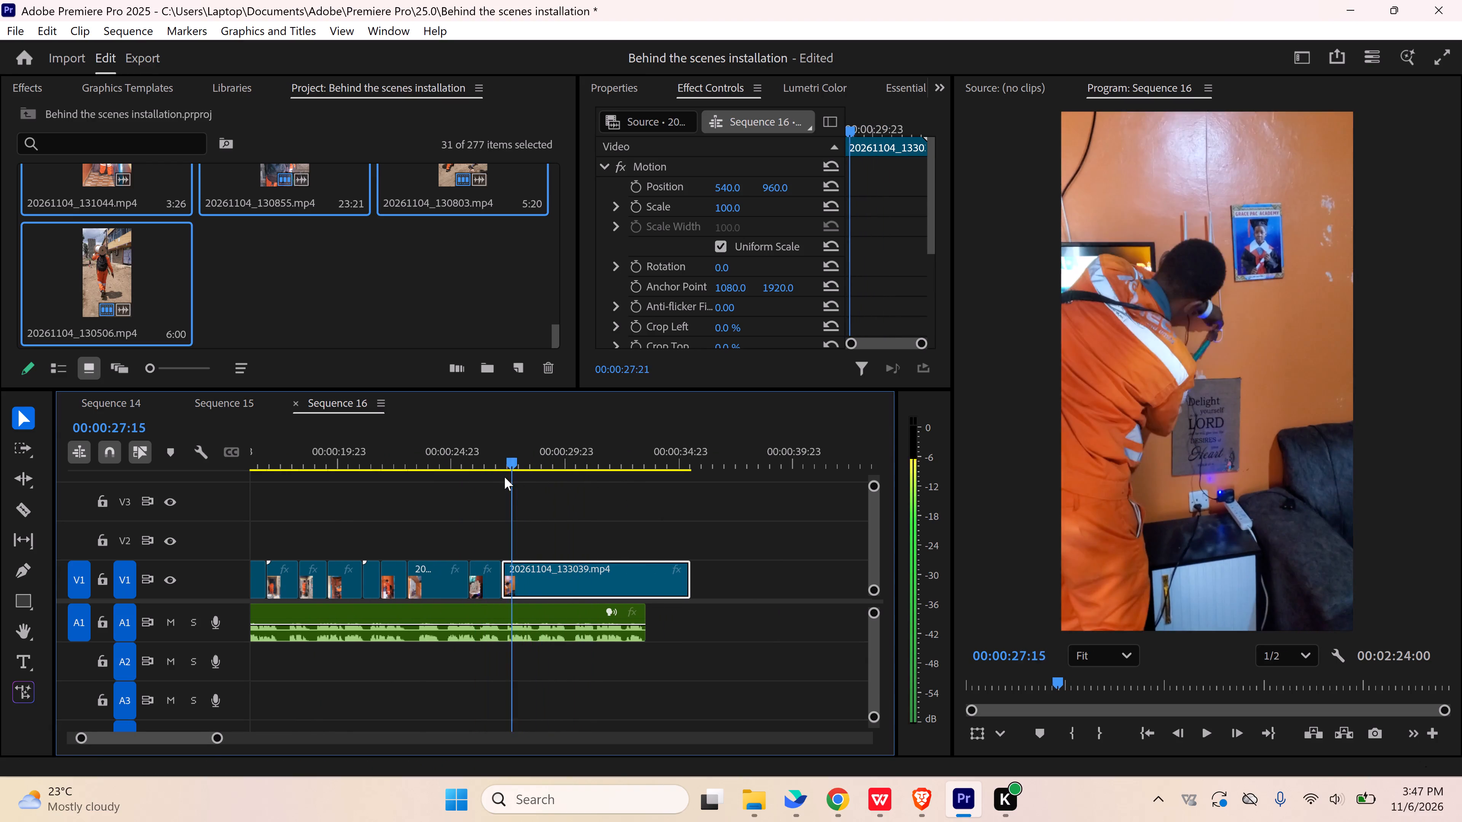
drag(504, 477, 494, 478)
key(space)
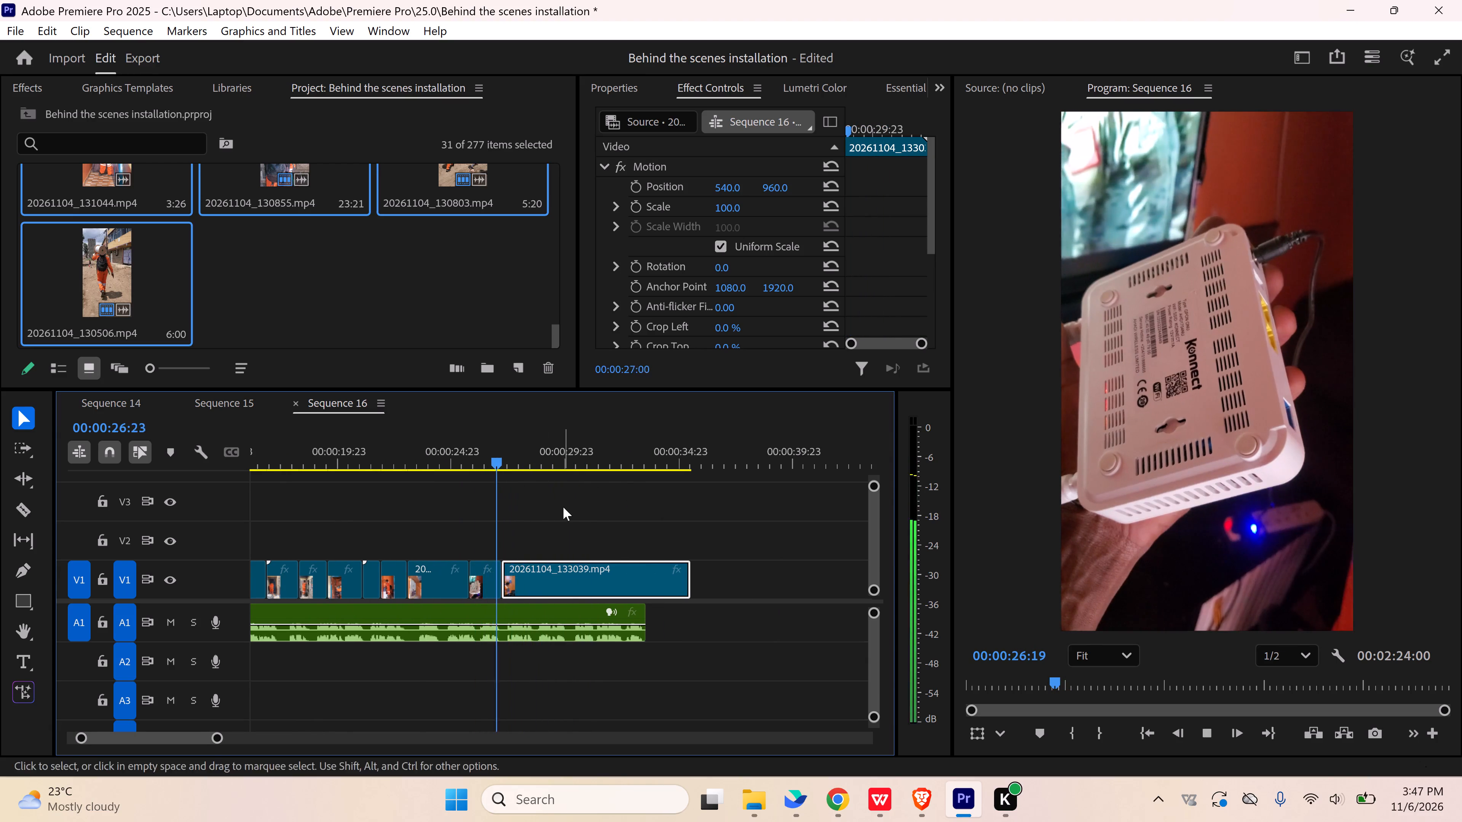
key(space)
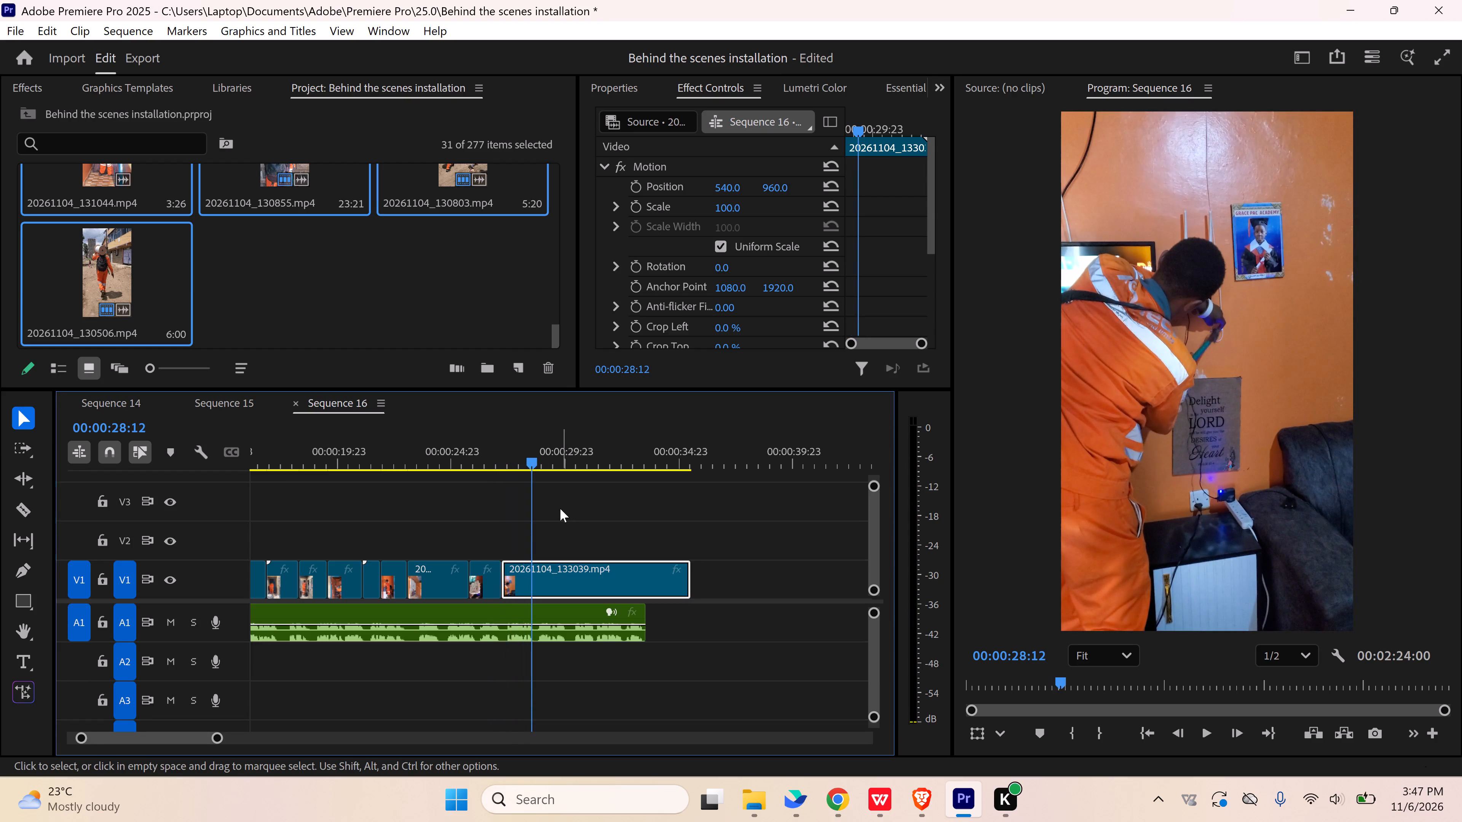
Split 20261104_133039.mp4 at 00:00:28:12, delete the part after the cut and close the gap on V1.
key(c)
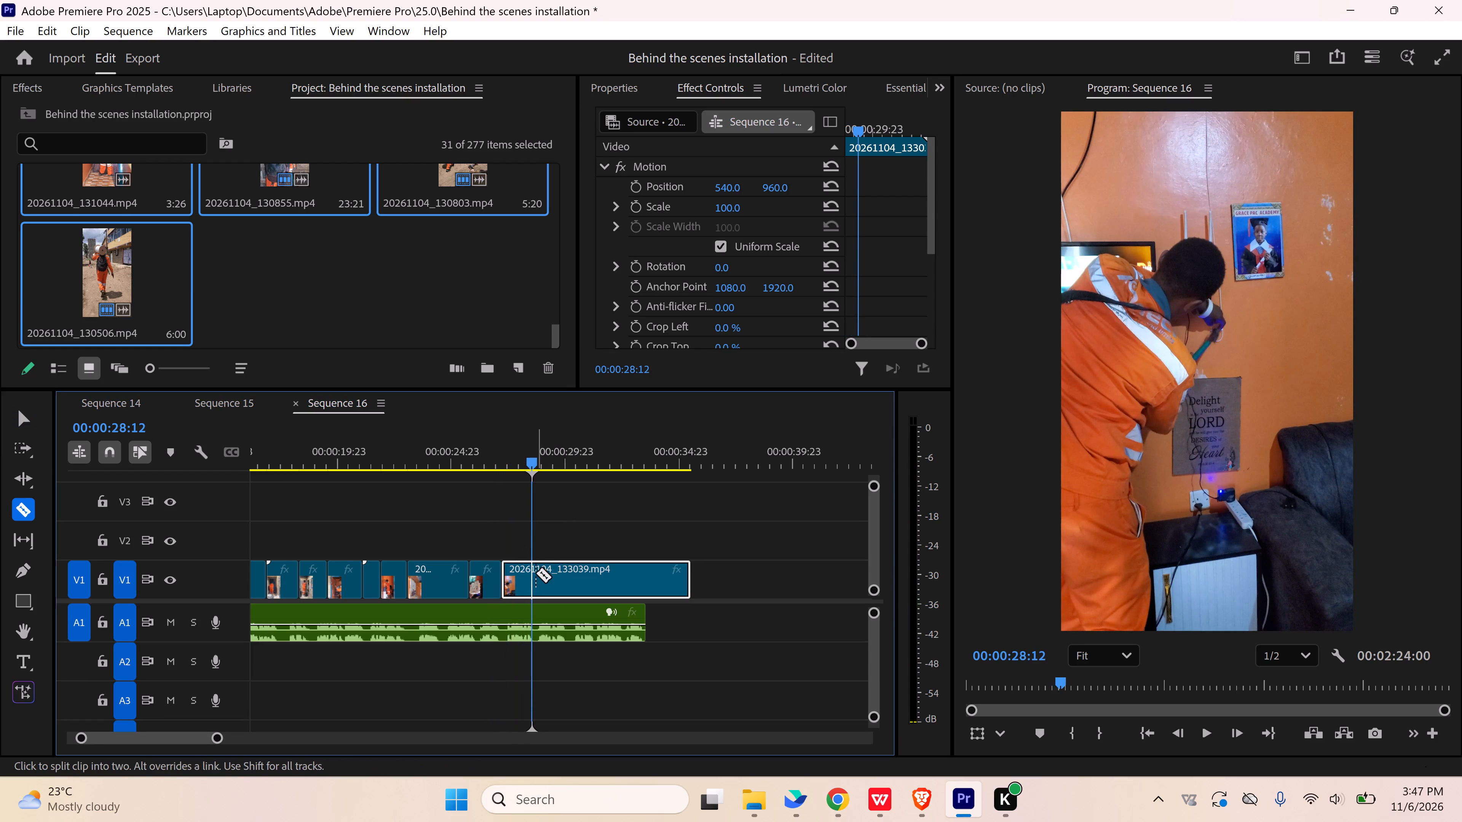
click(533, 573)
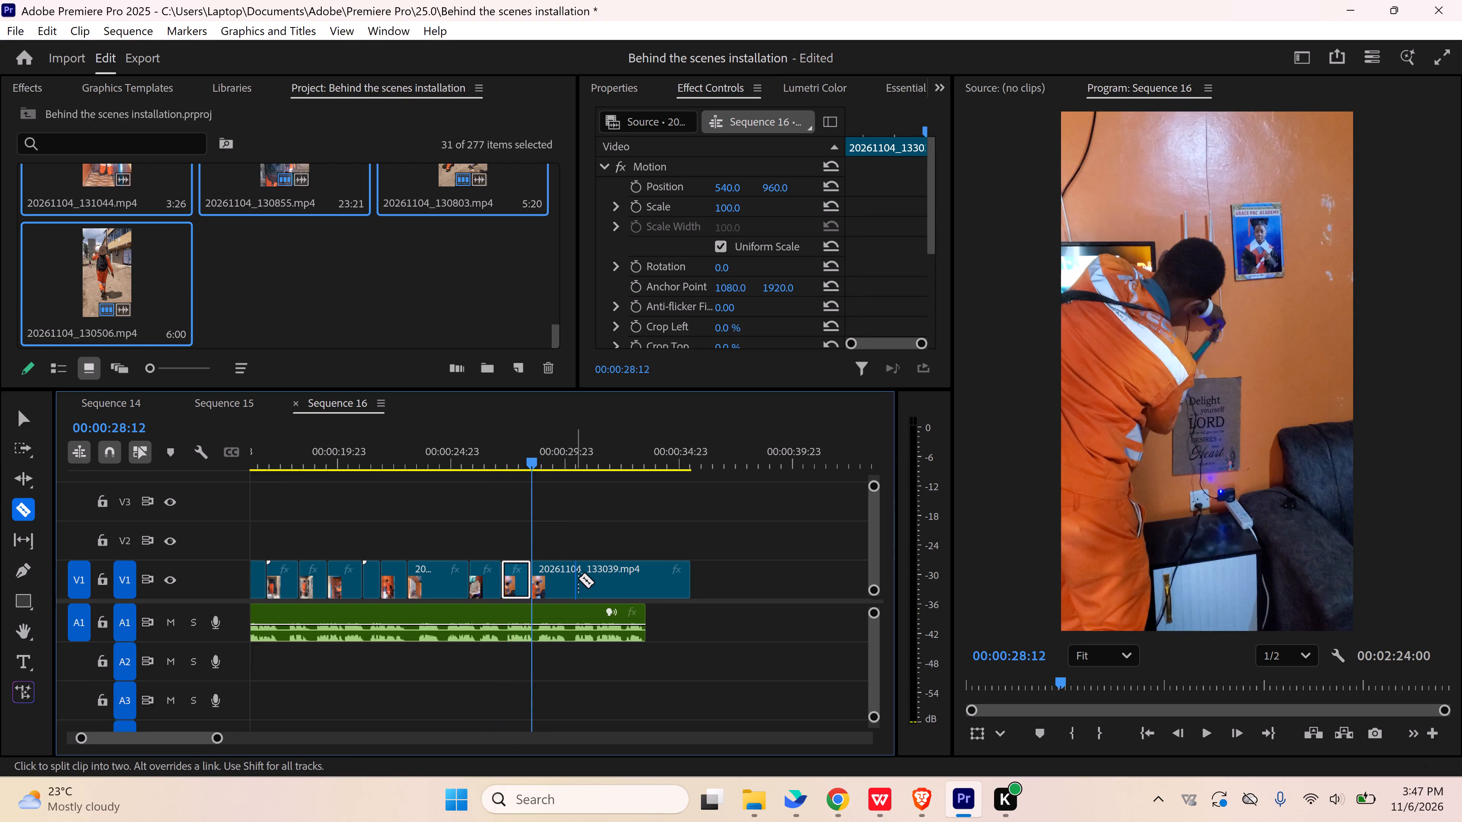
key(v)
click(594, 584)
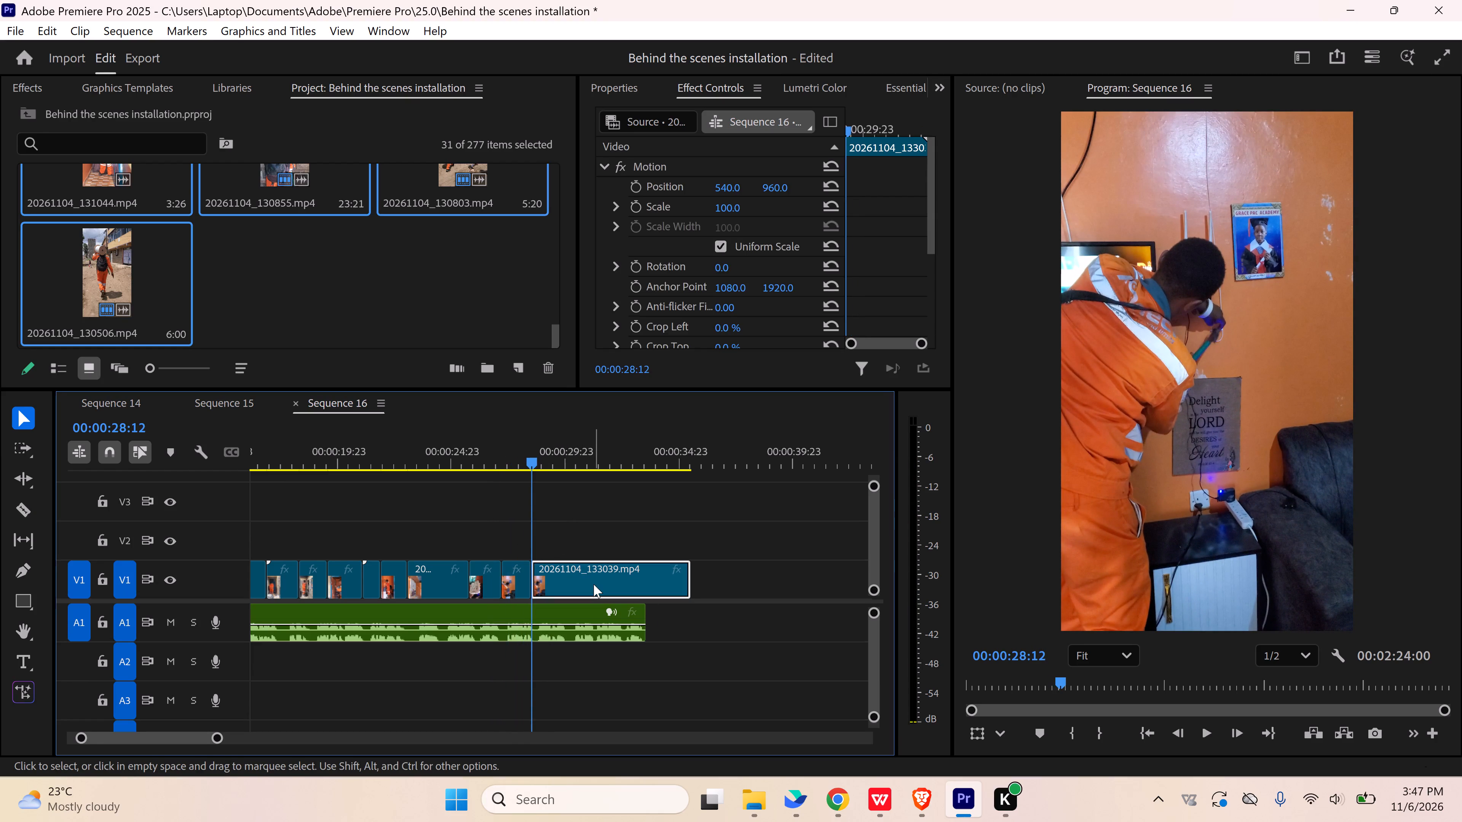
key(Delete)
click(604, 582)
key(Delete)
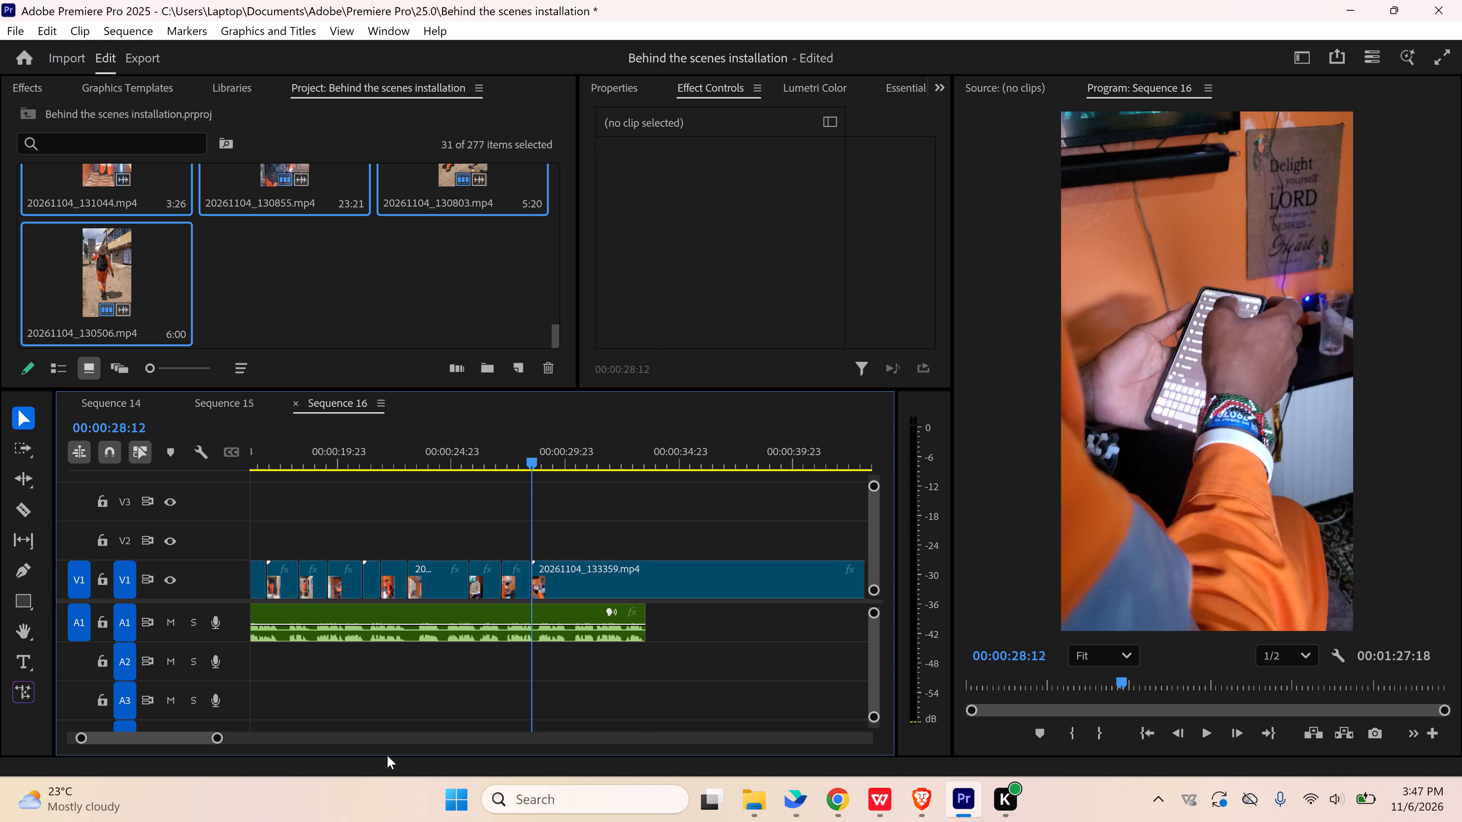
Scrub through 20261104_133359.mp4 and 20261104_133421.mp4, delete 20261104_133359.mp4 from V1 and close the gap.
drag(216, 737, 413, 714)
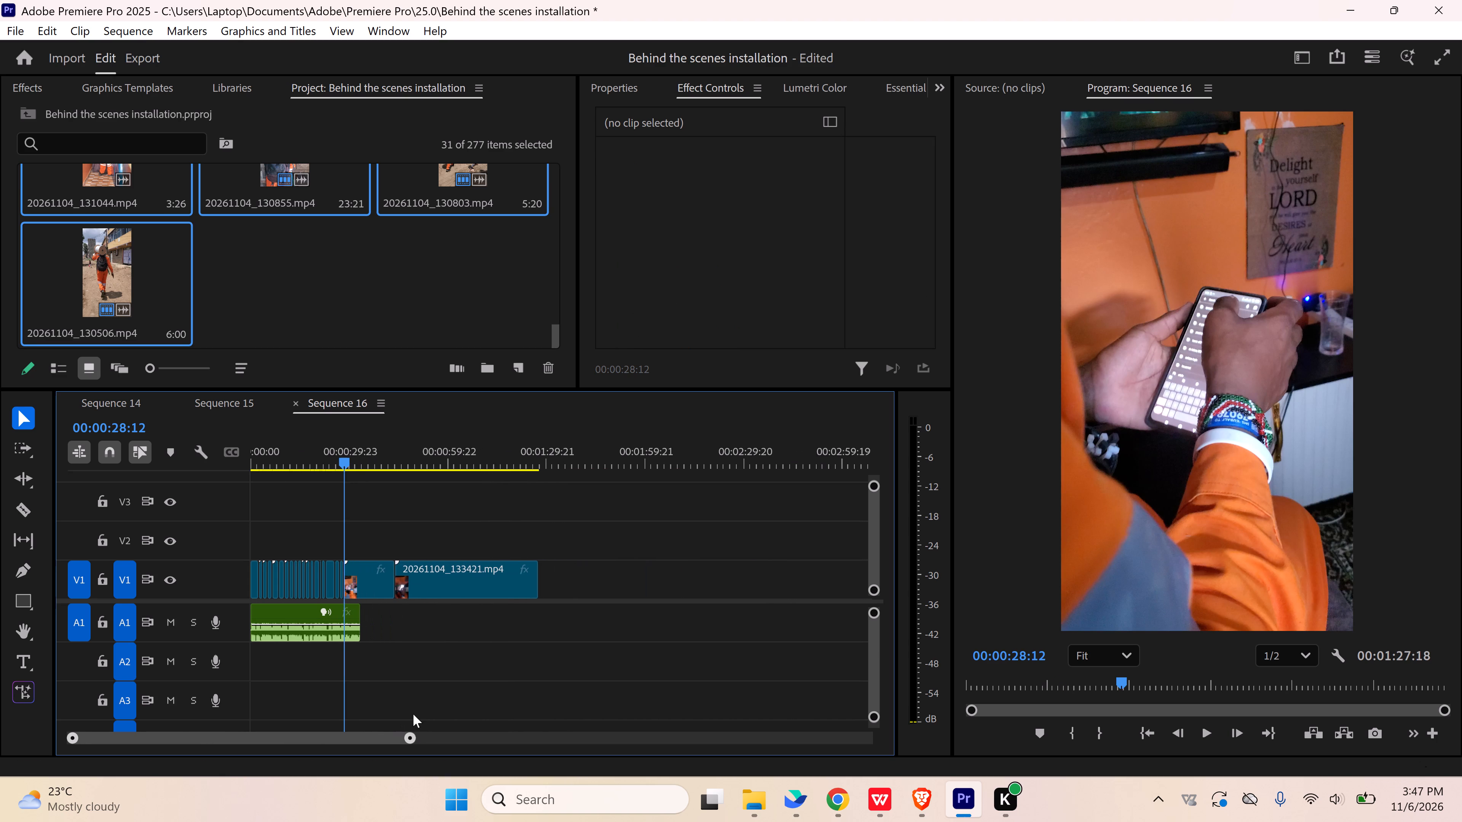
drag(413, 714, 414, 725)
drag(347, 457, 394, 470)
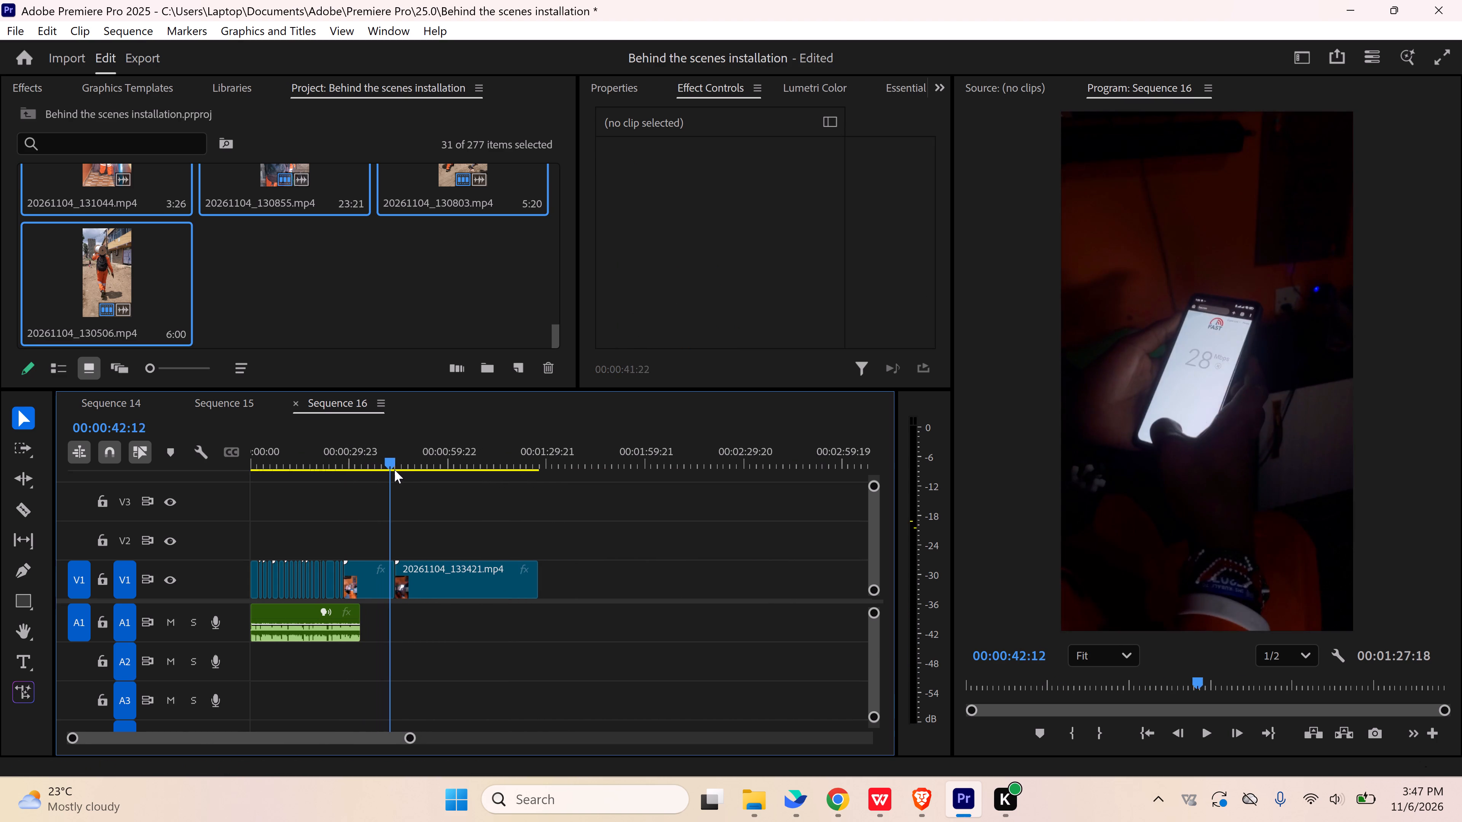
drag(394, 470, 450, 481)
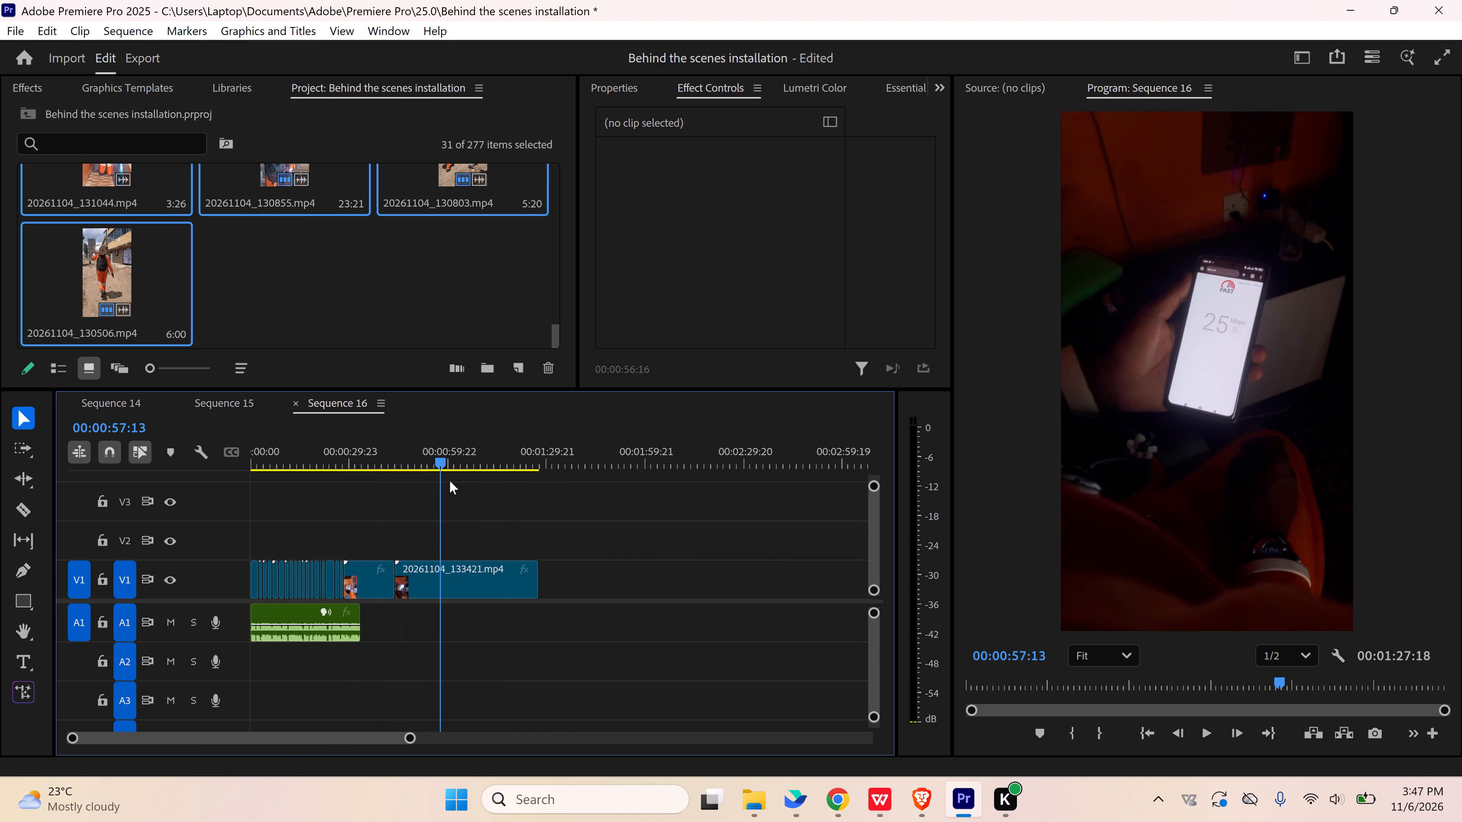
drag(450, 481, 493, 483)
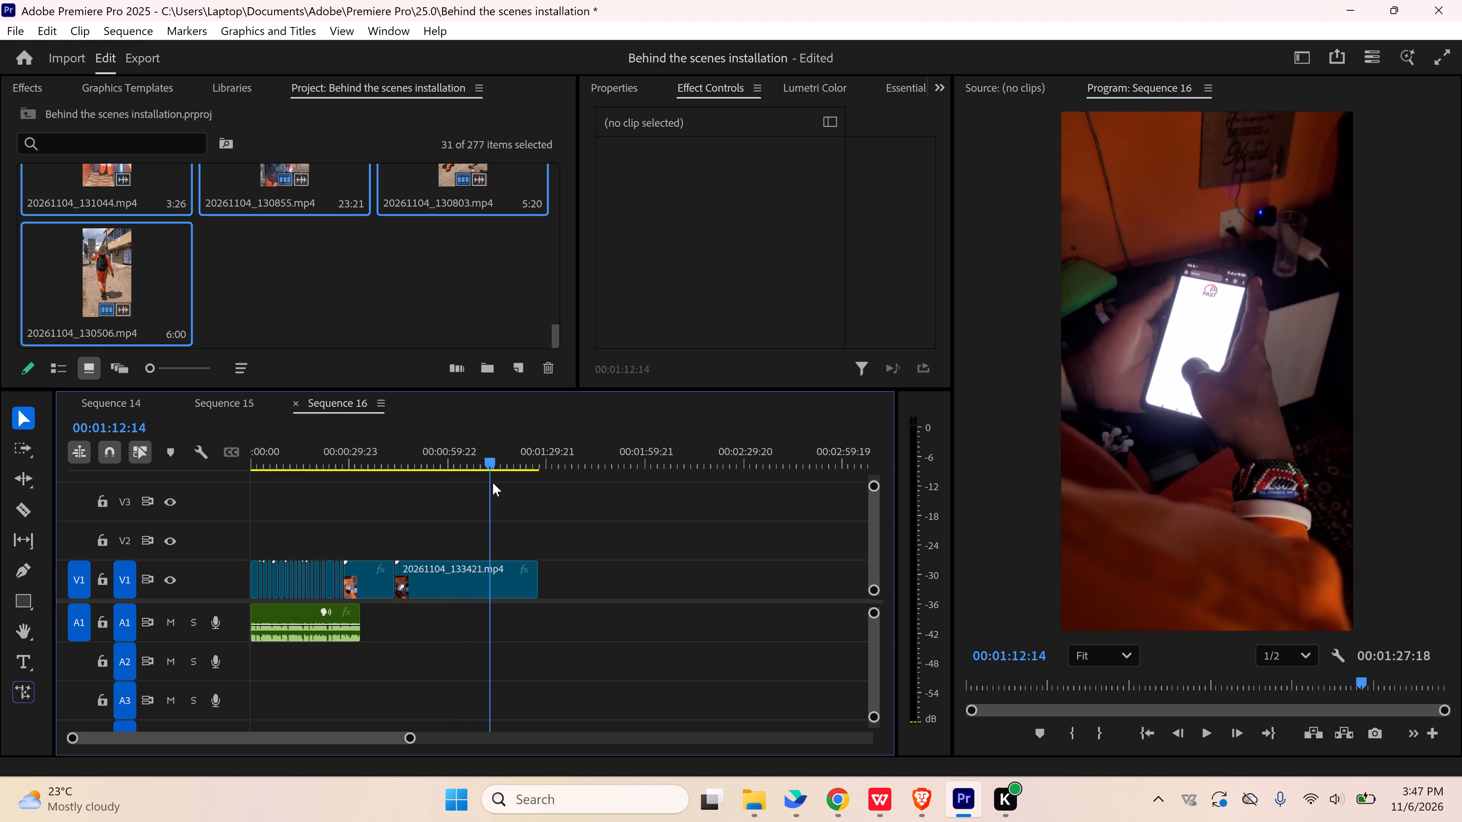
drag(493, 483, 496, 483)
click(373, 596)
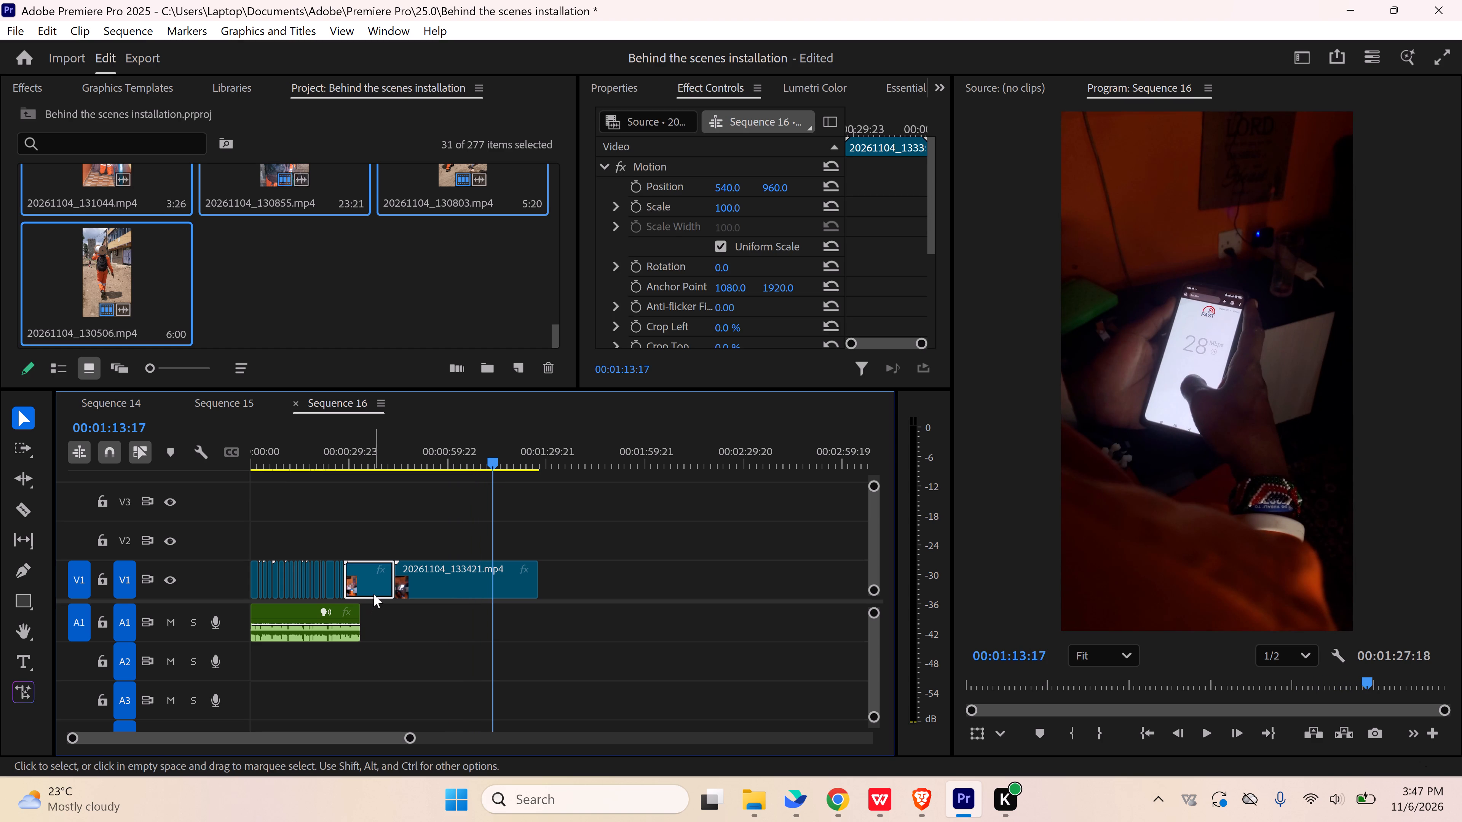
key(Delete)
click(371, 586)
key(Delete)
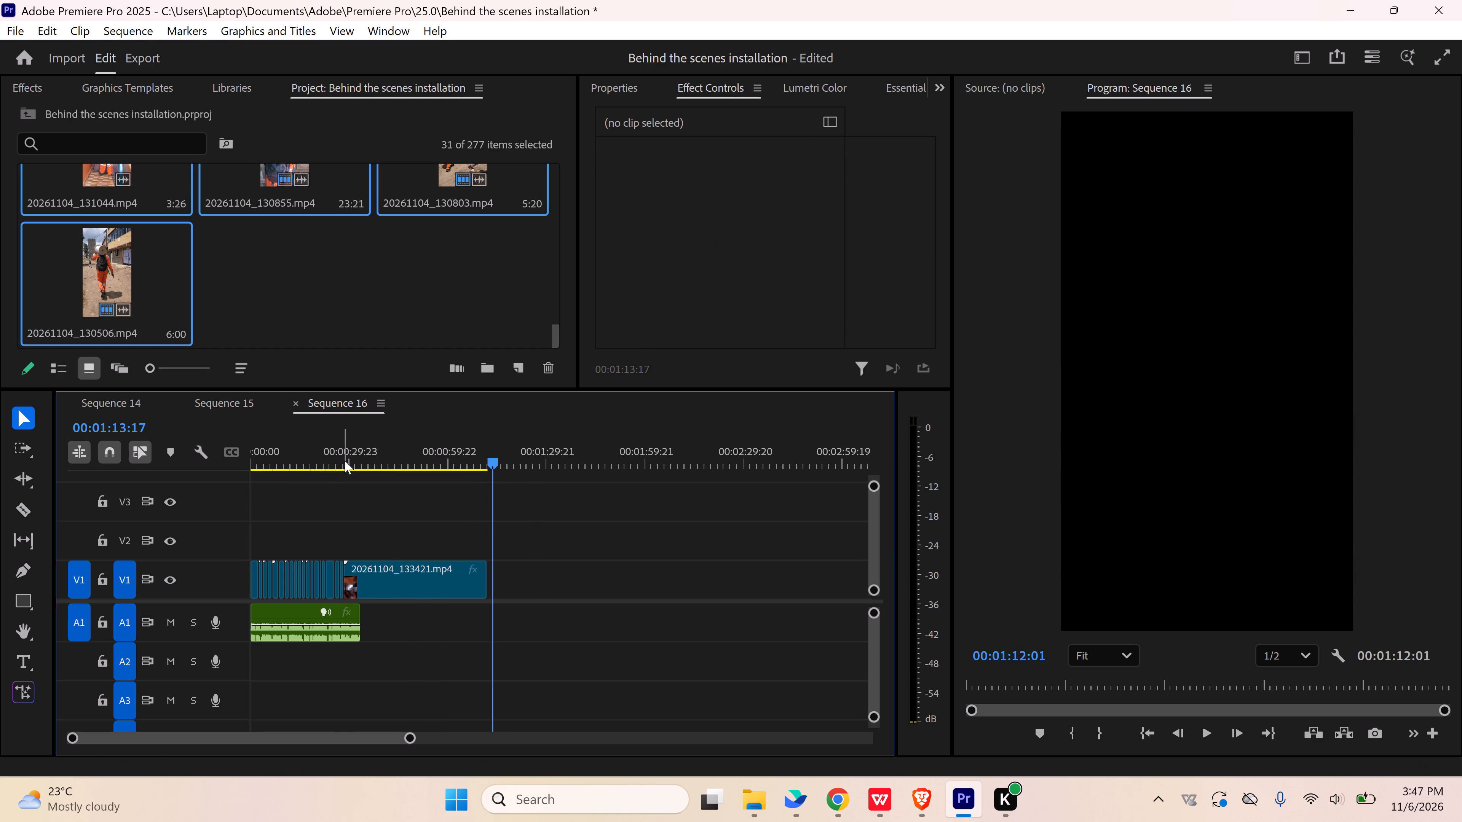
Look through 20261104_133421.mp4 for the useful part and split it on V1 at 00:00:45:04.
click(345, 460)
drag(411, 739, 338, 723)
key(space)
drag(268, 736, 268, 736)
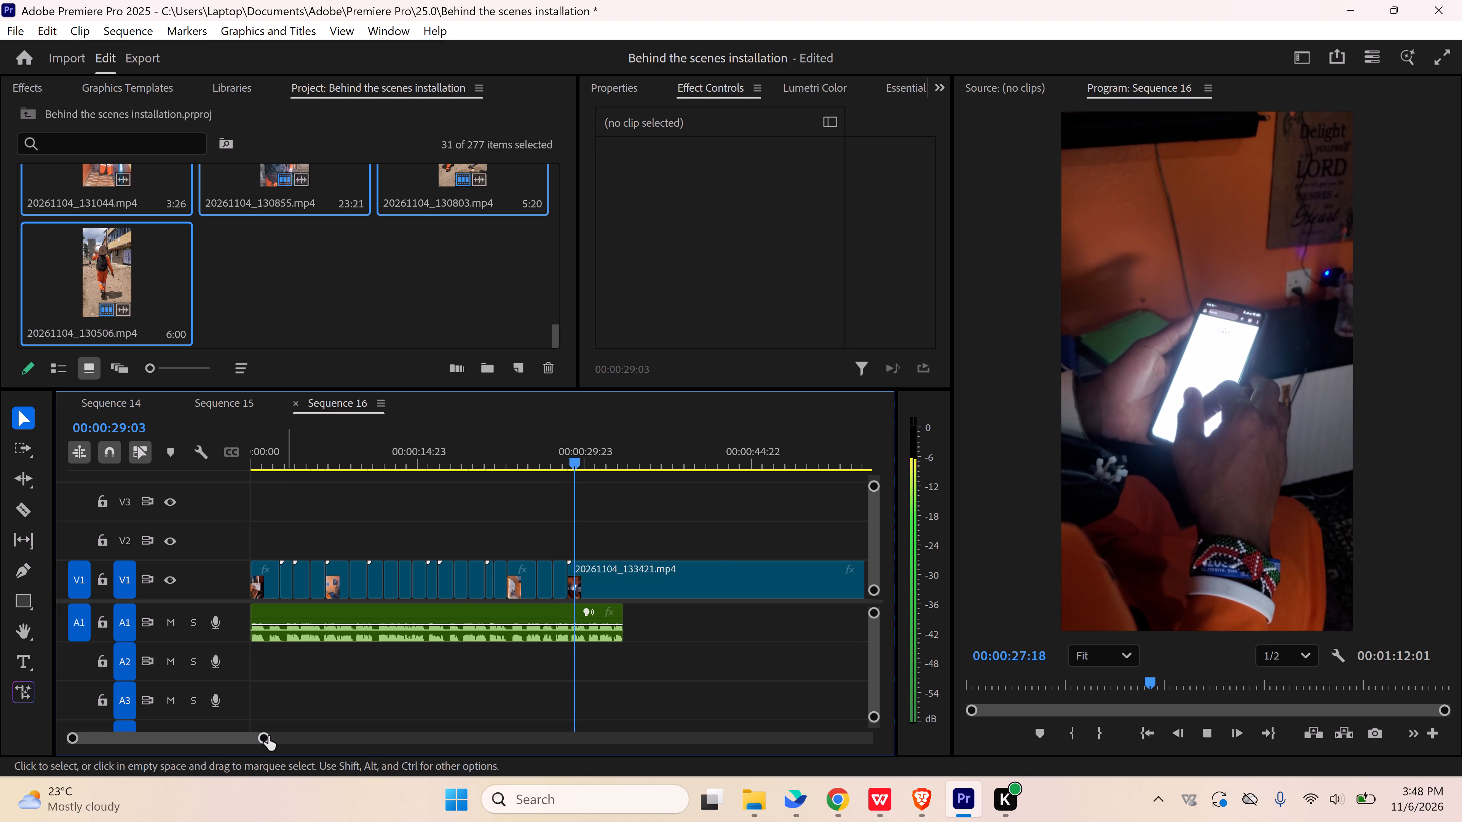
drag(268, 736, 327, 732)
key(space)
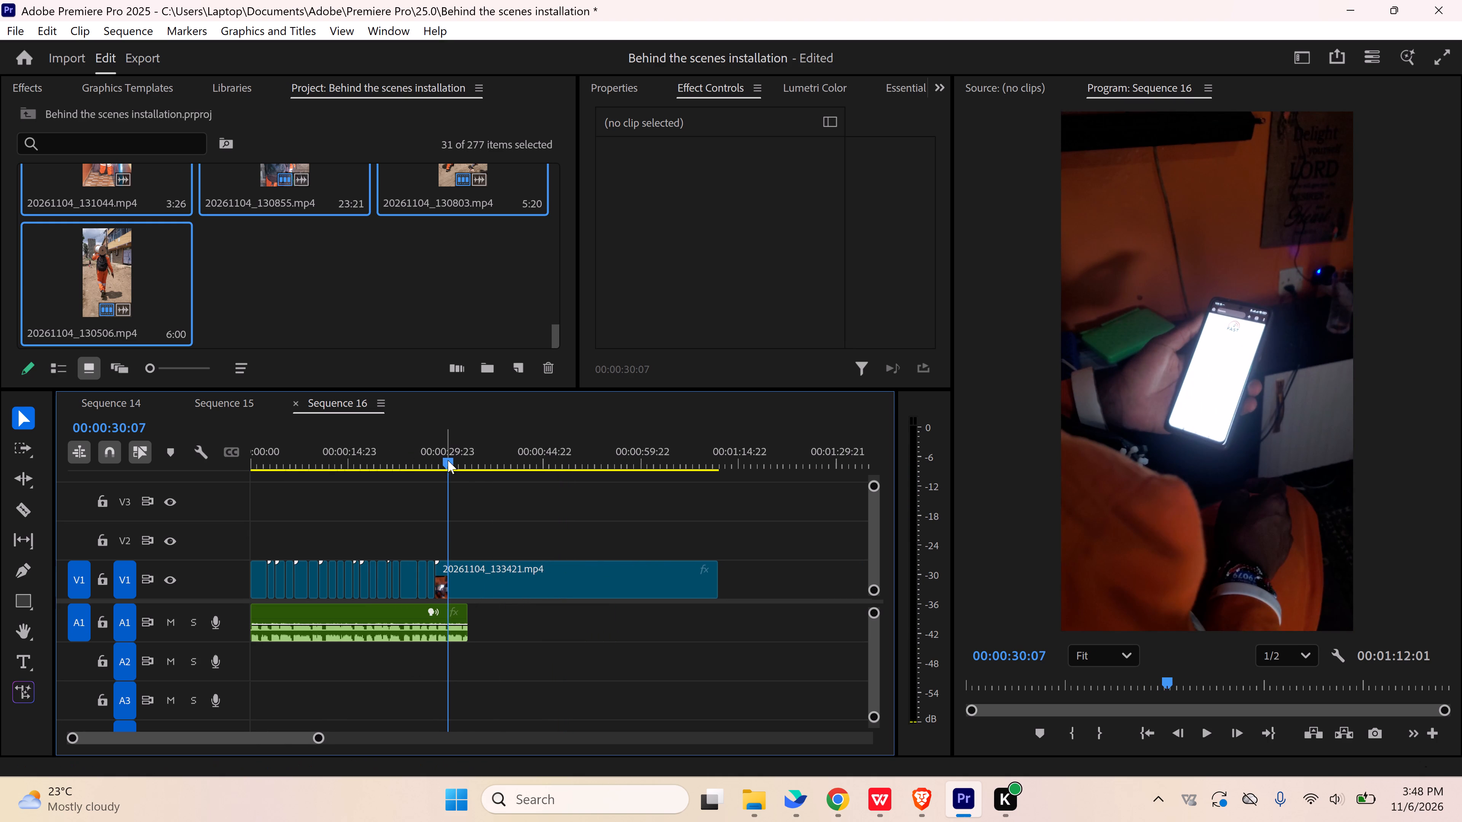
drag(448, 460, 546, 473)
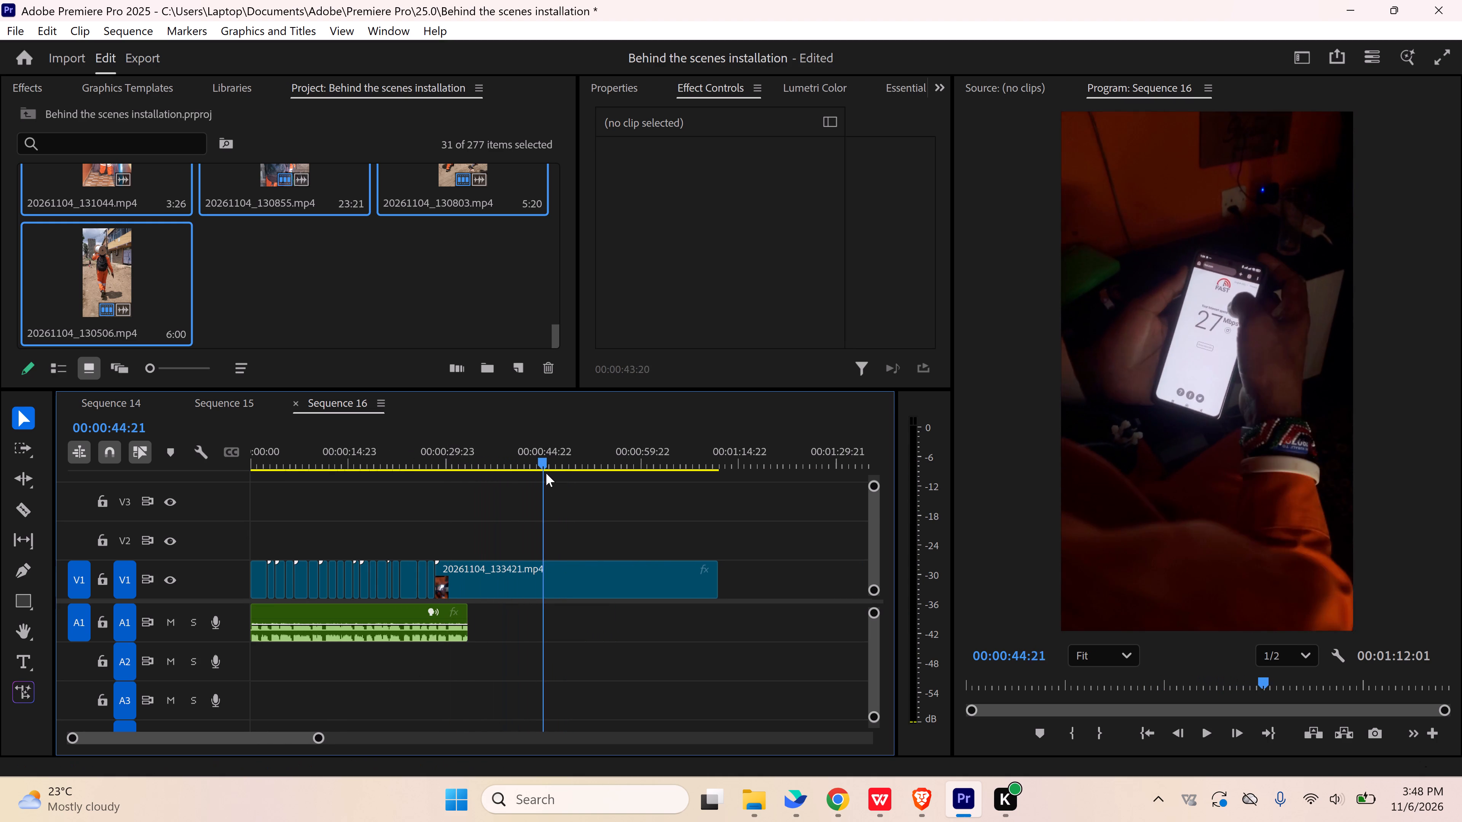
drag(546, 473, 563, 474)
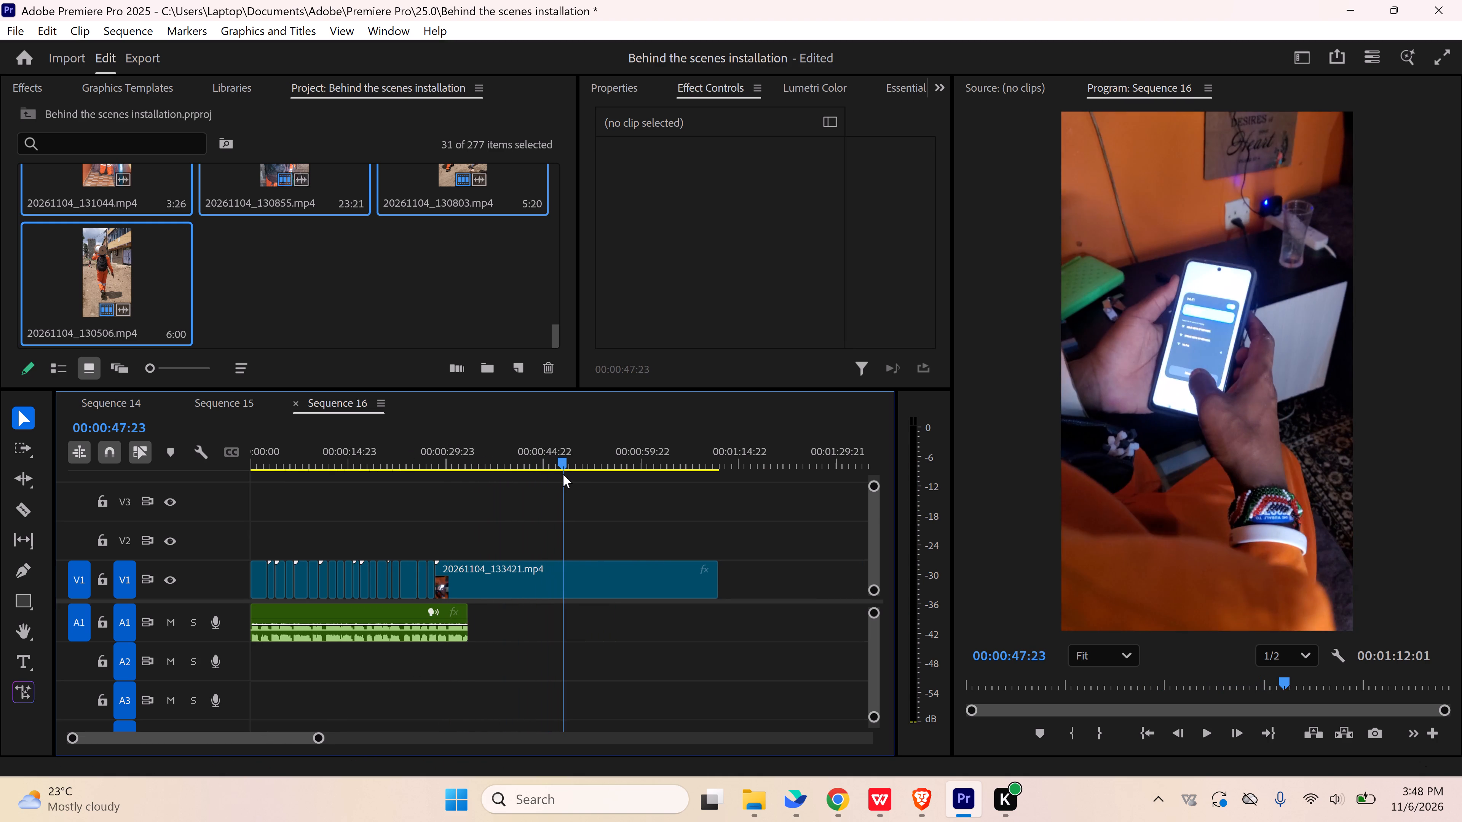
drag(563, 474, 602, 476)
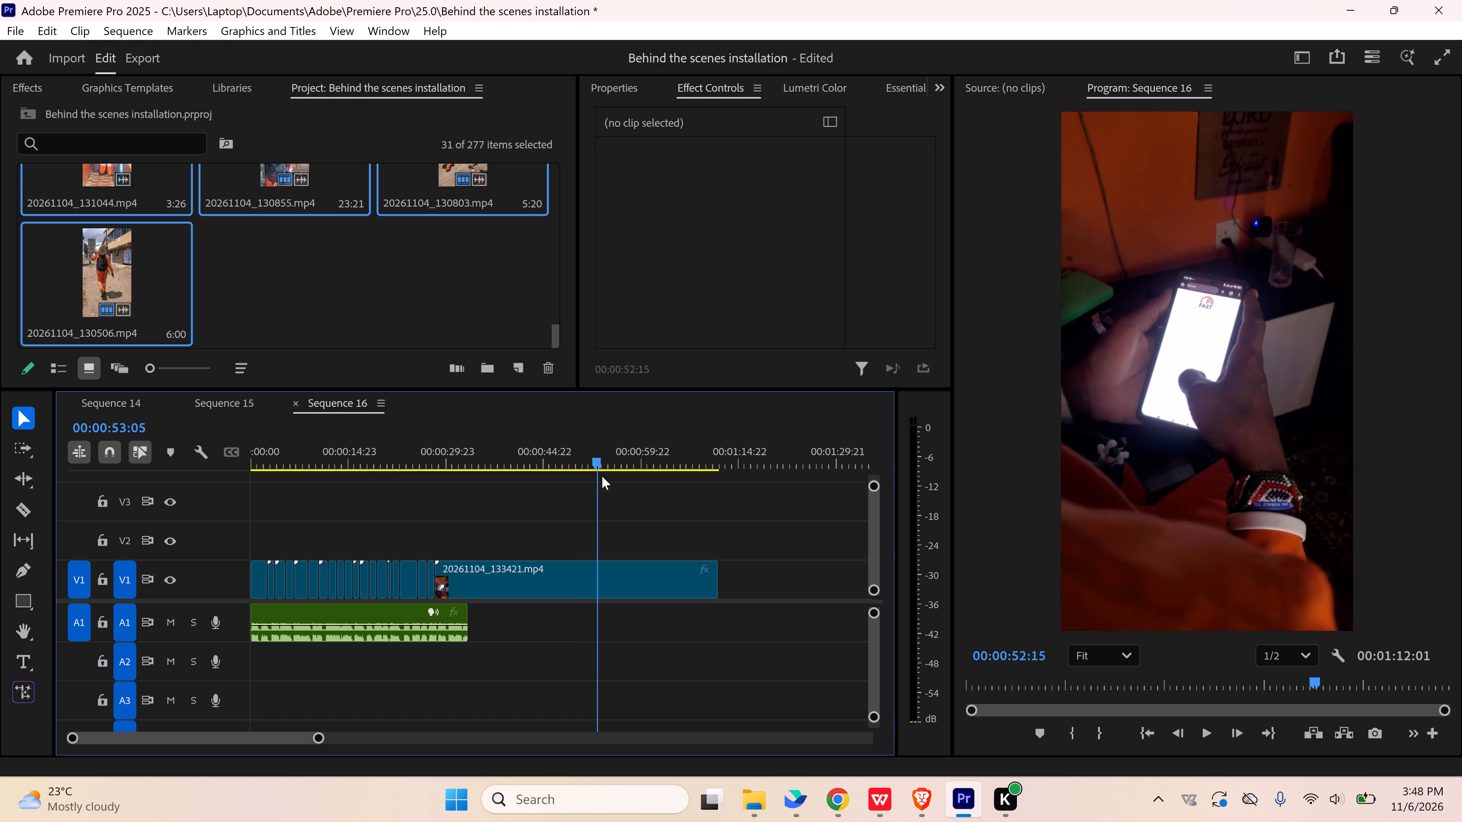
drag(602, 476, 555, 475)
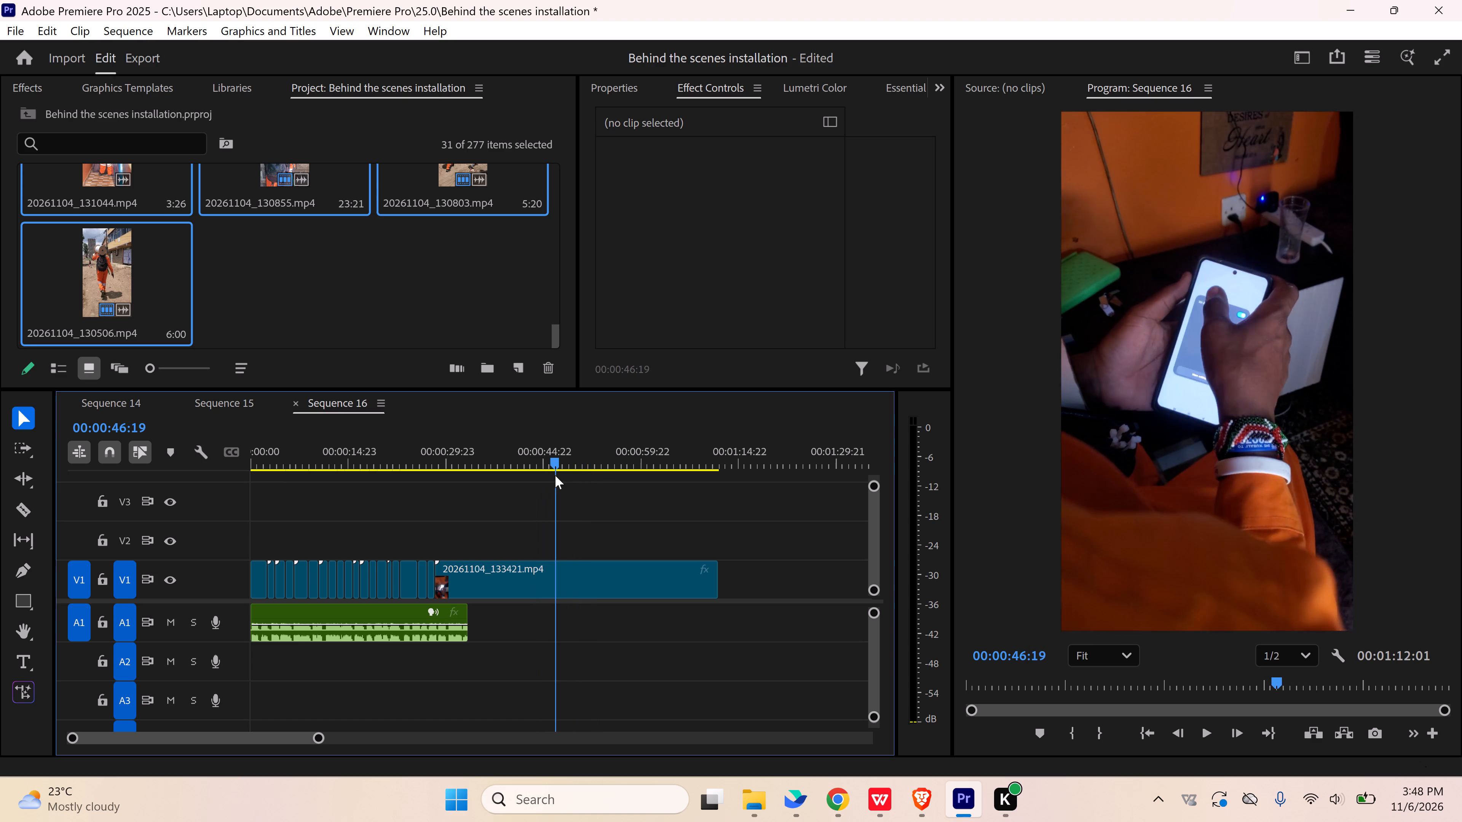
drag(555, 475, 544, 475)
key(c)
click(547, 584)
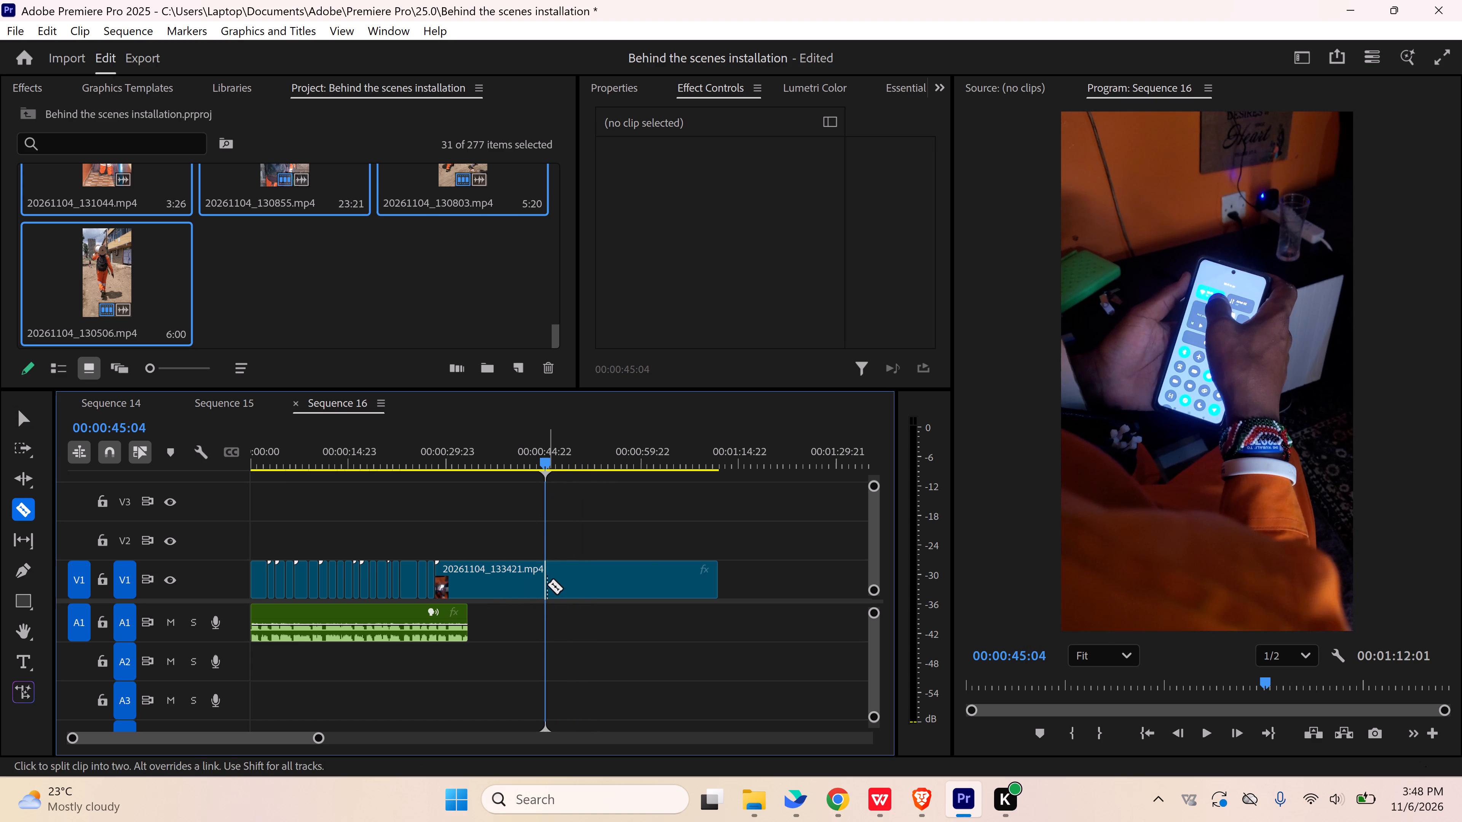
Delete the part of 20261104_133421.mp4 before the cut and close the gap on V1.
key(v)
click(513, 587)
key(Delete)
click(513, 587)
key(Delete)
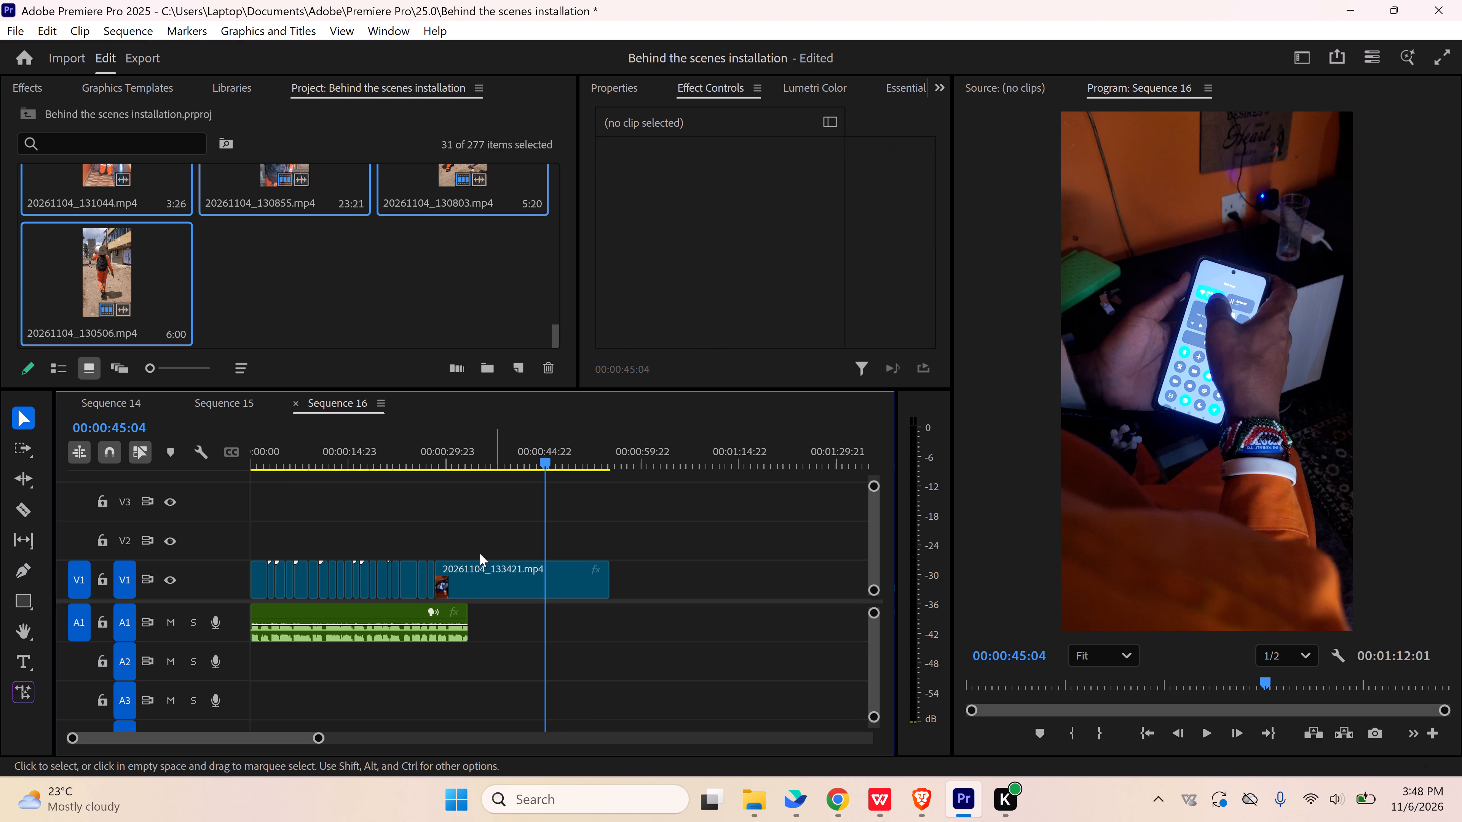
Play back and scrub the remaining part of 20261104_133421.mp4 against the voiceover, checking which phone footage suits the ending.
click(445, 453)
drag(443, 464, 433, 465)
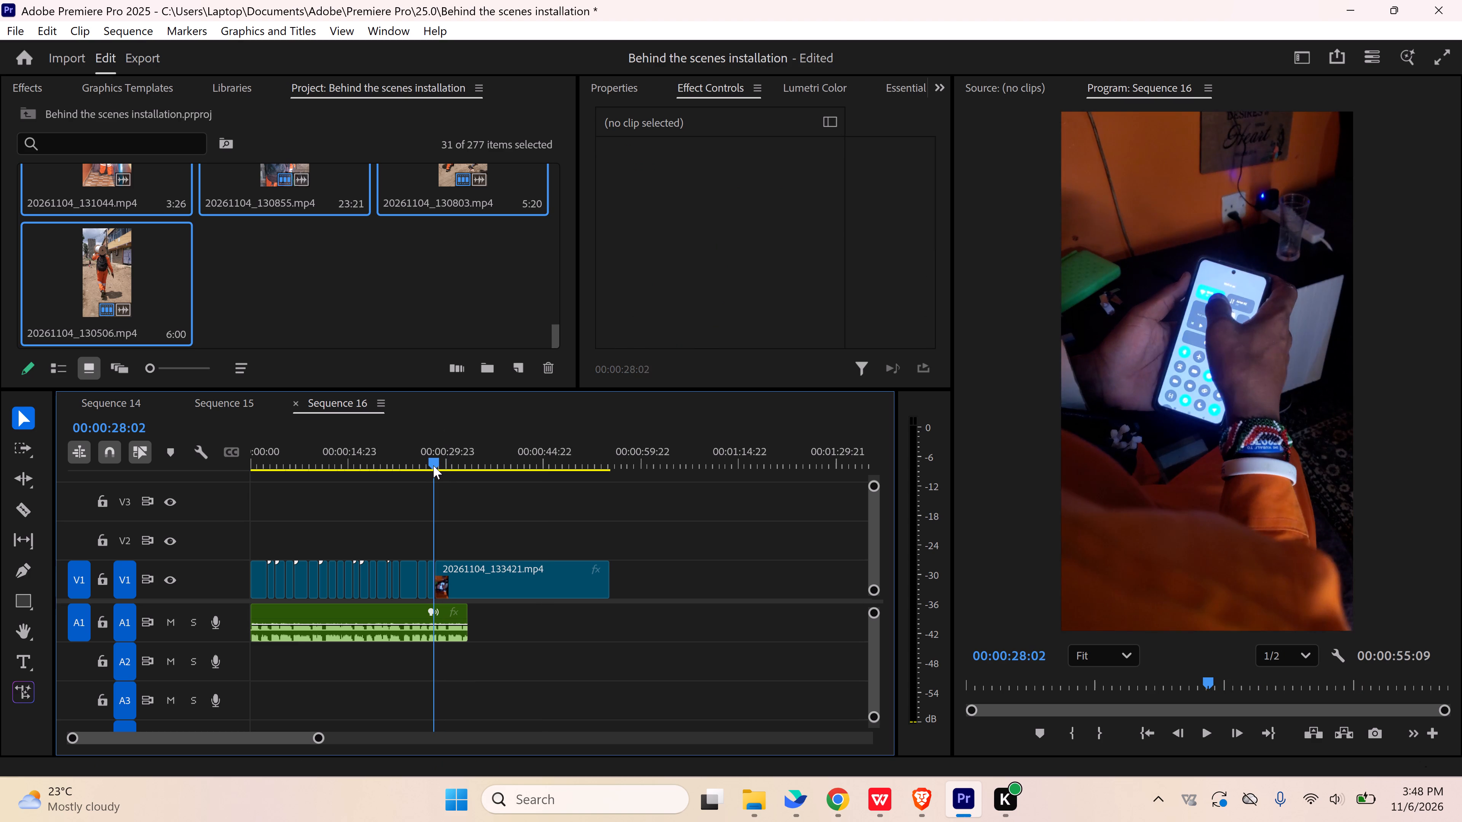
drag(433, 465, 431, 467)
key(space)
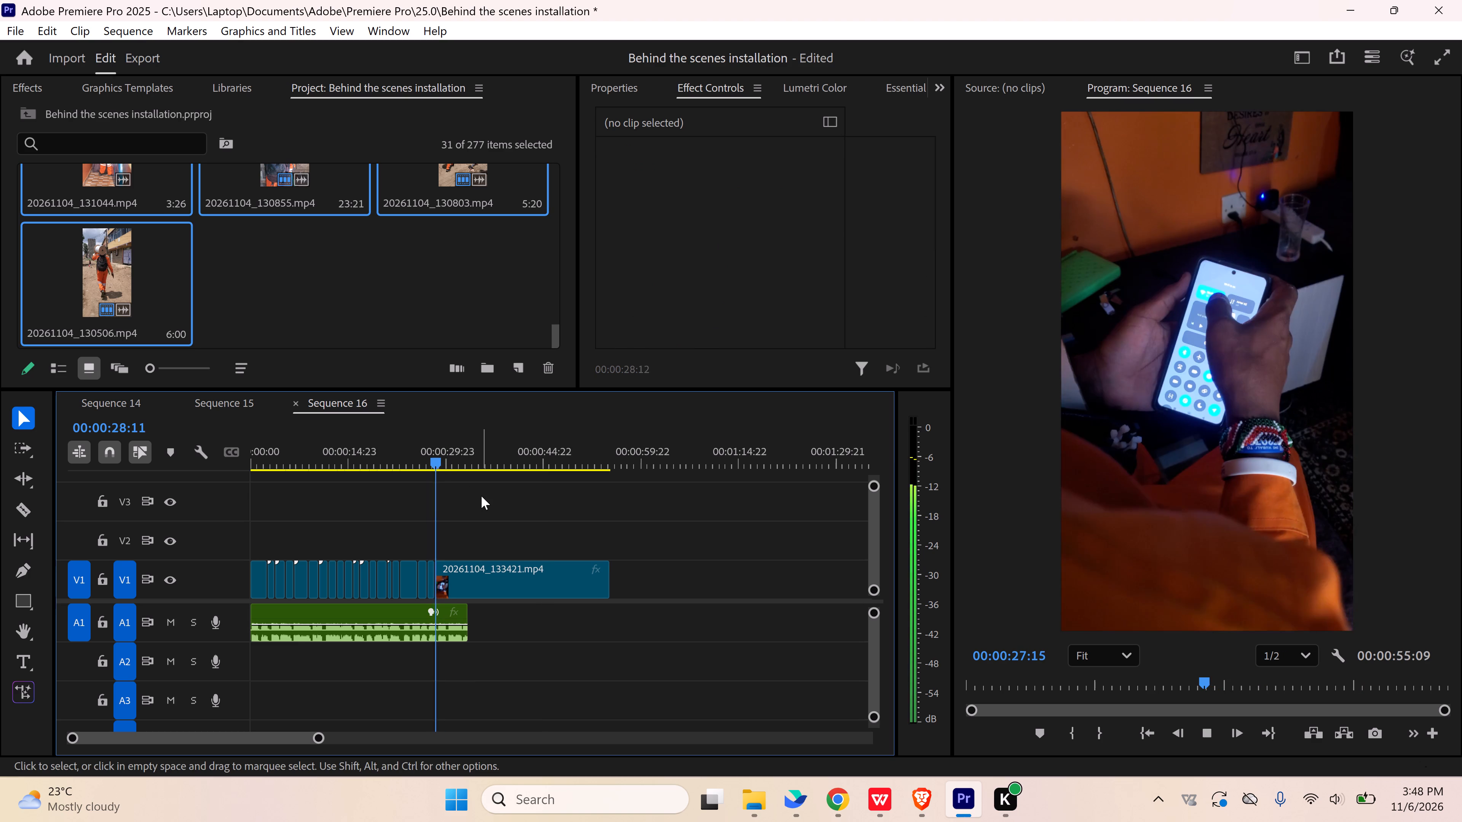
key(space)
key(space)
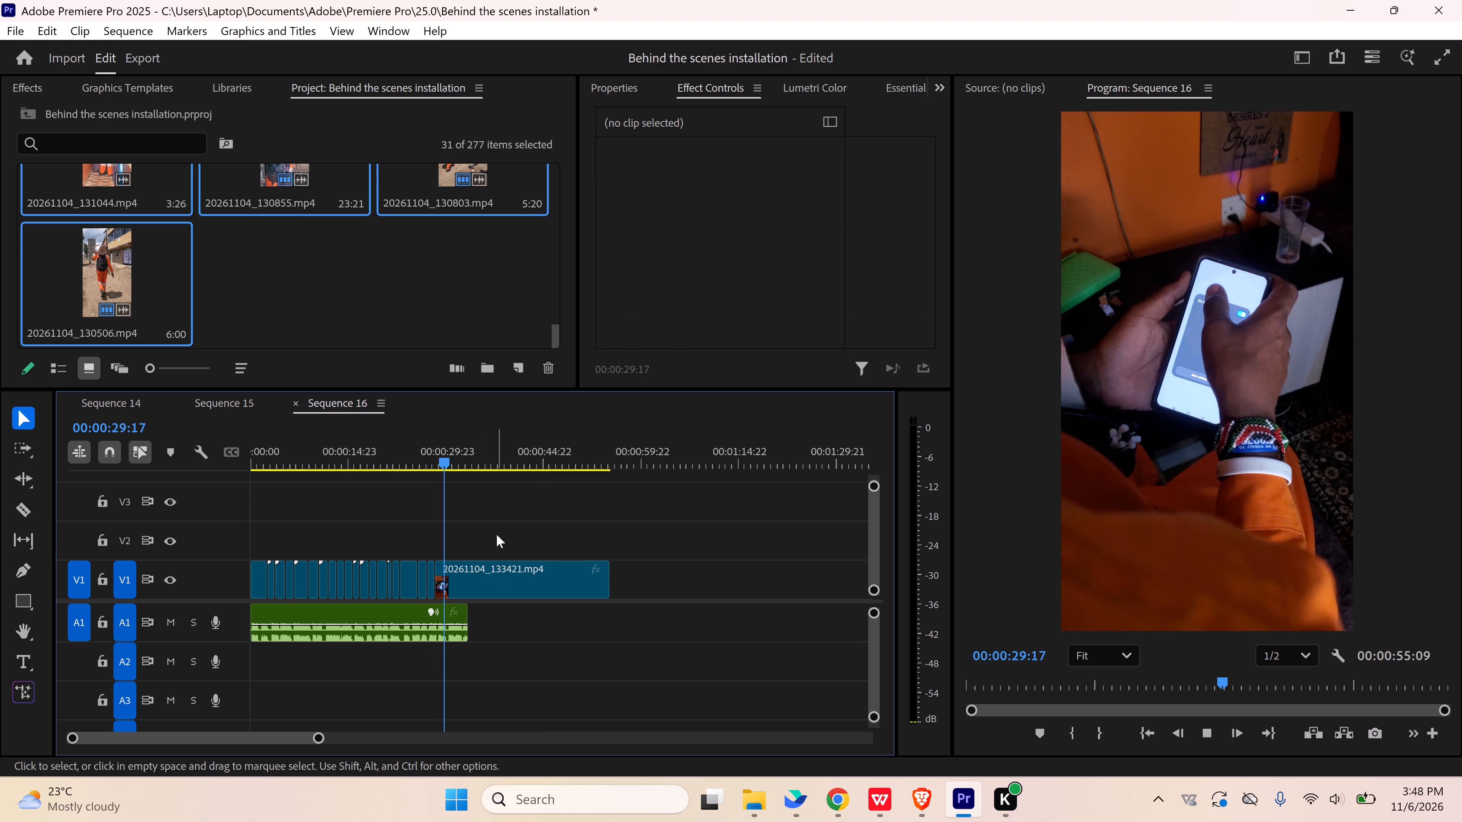
key(space)
key(space)
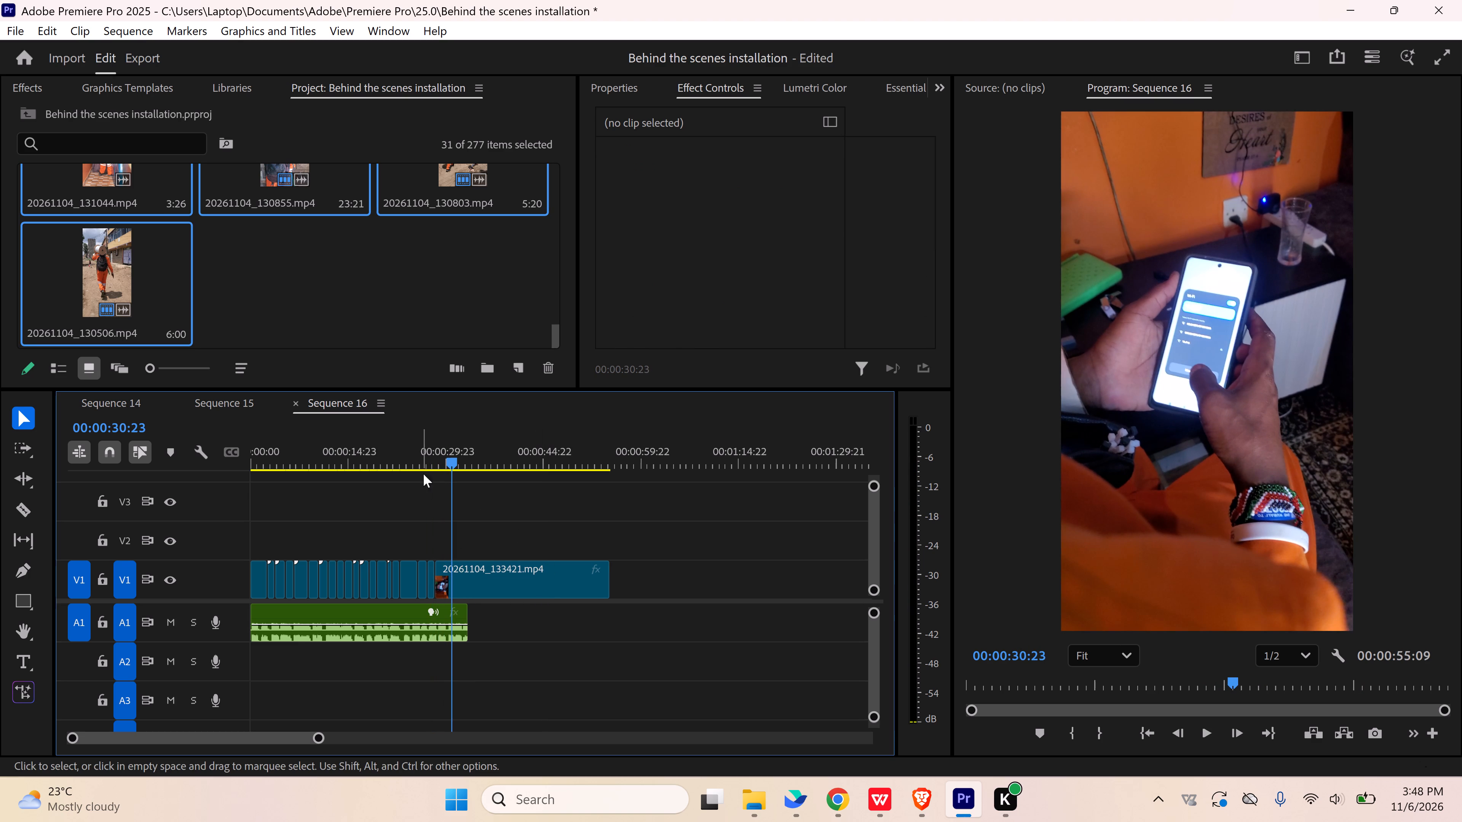
key(space)
drag(456, 460, 475, 460)
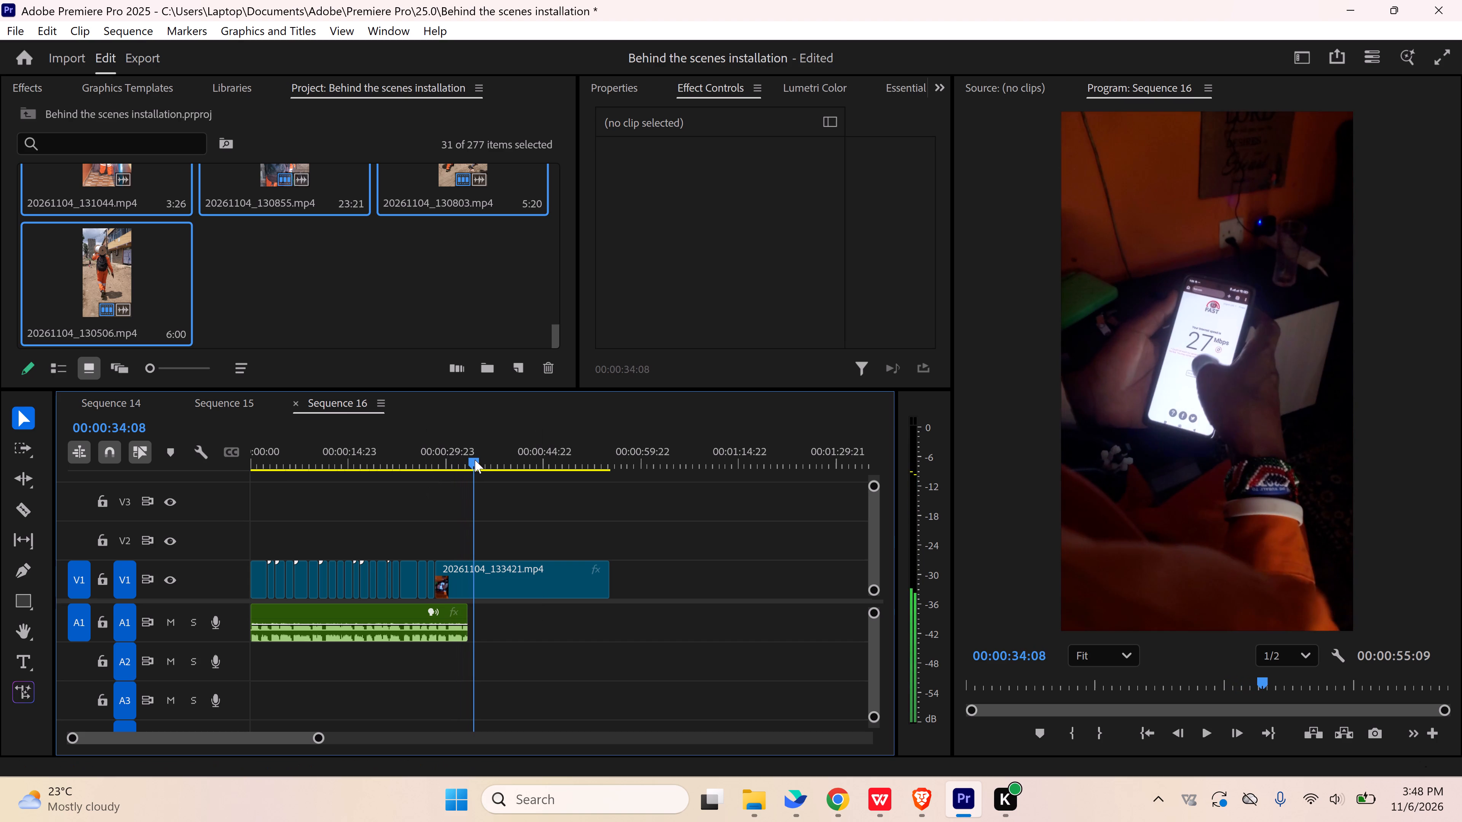
drag(475, 460, 508, 461)
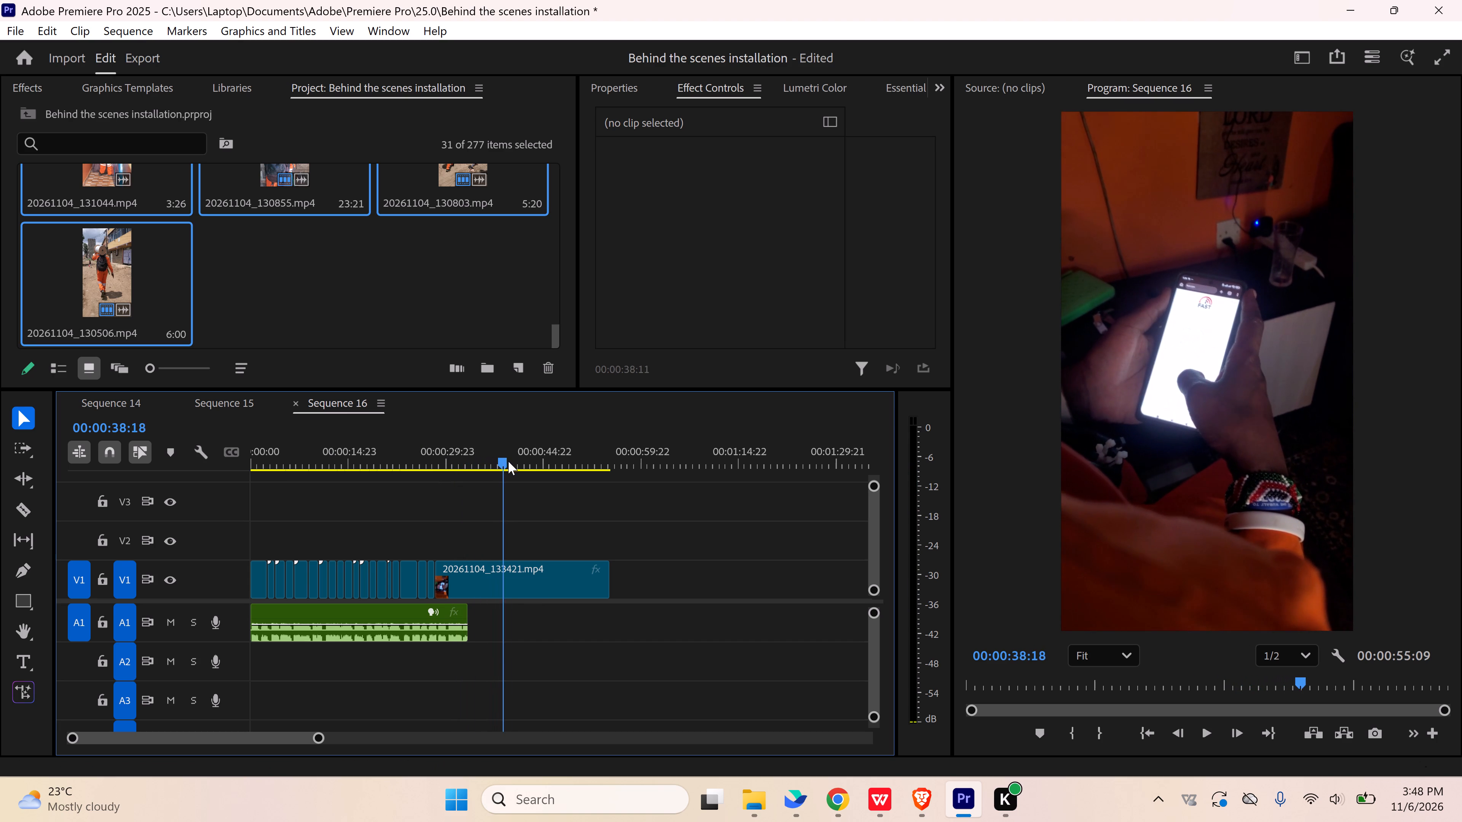
drag(508, 461, 495, 466)
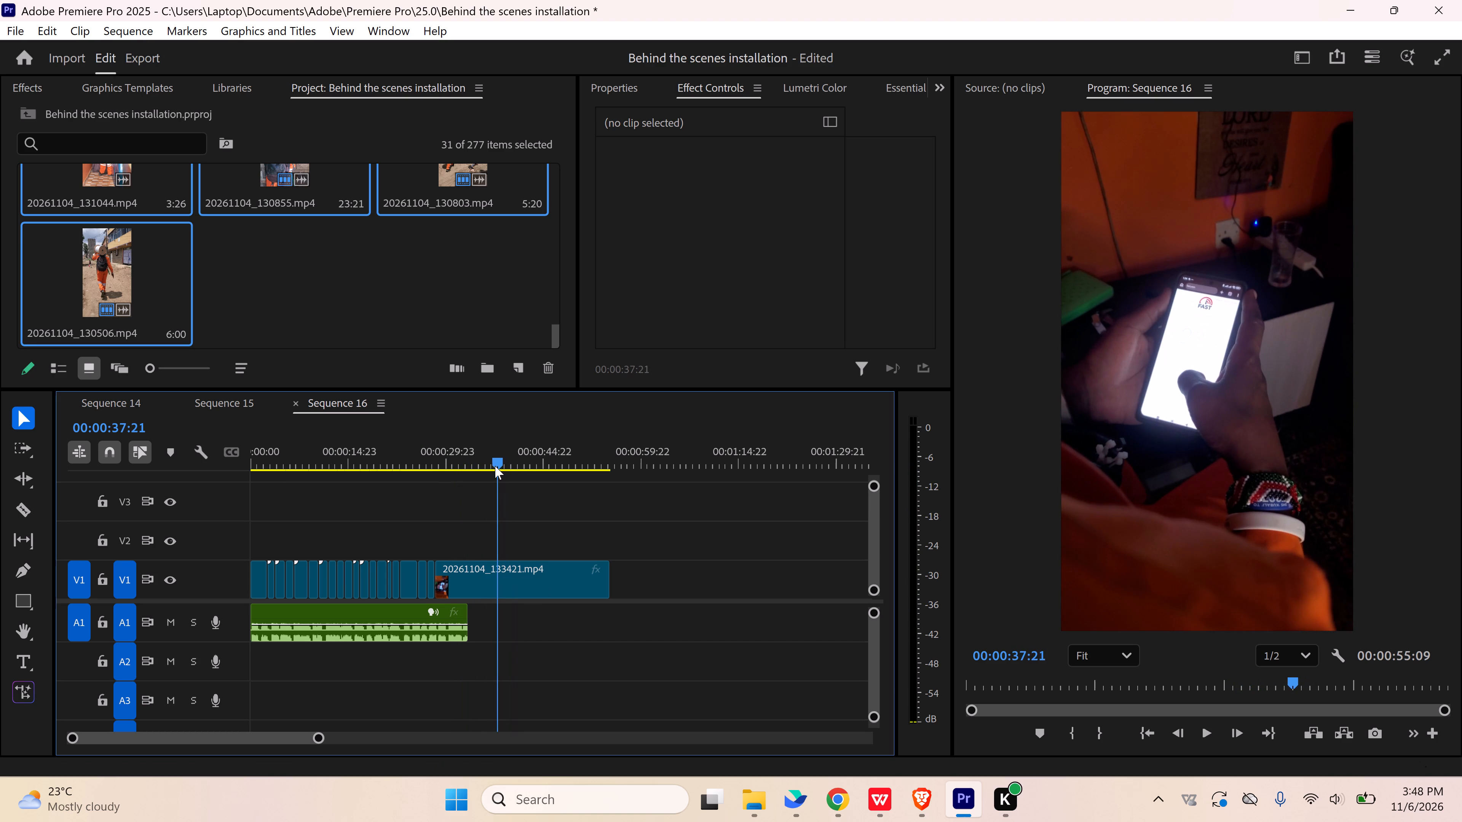
drag(495, 466, 476, 465)
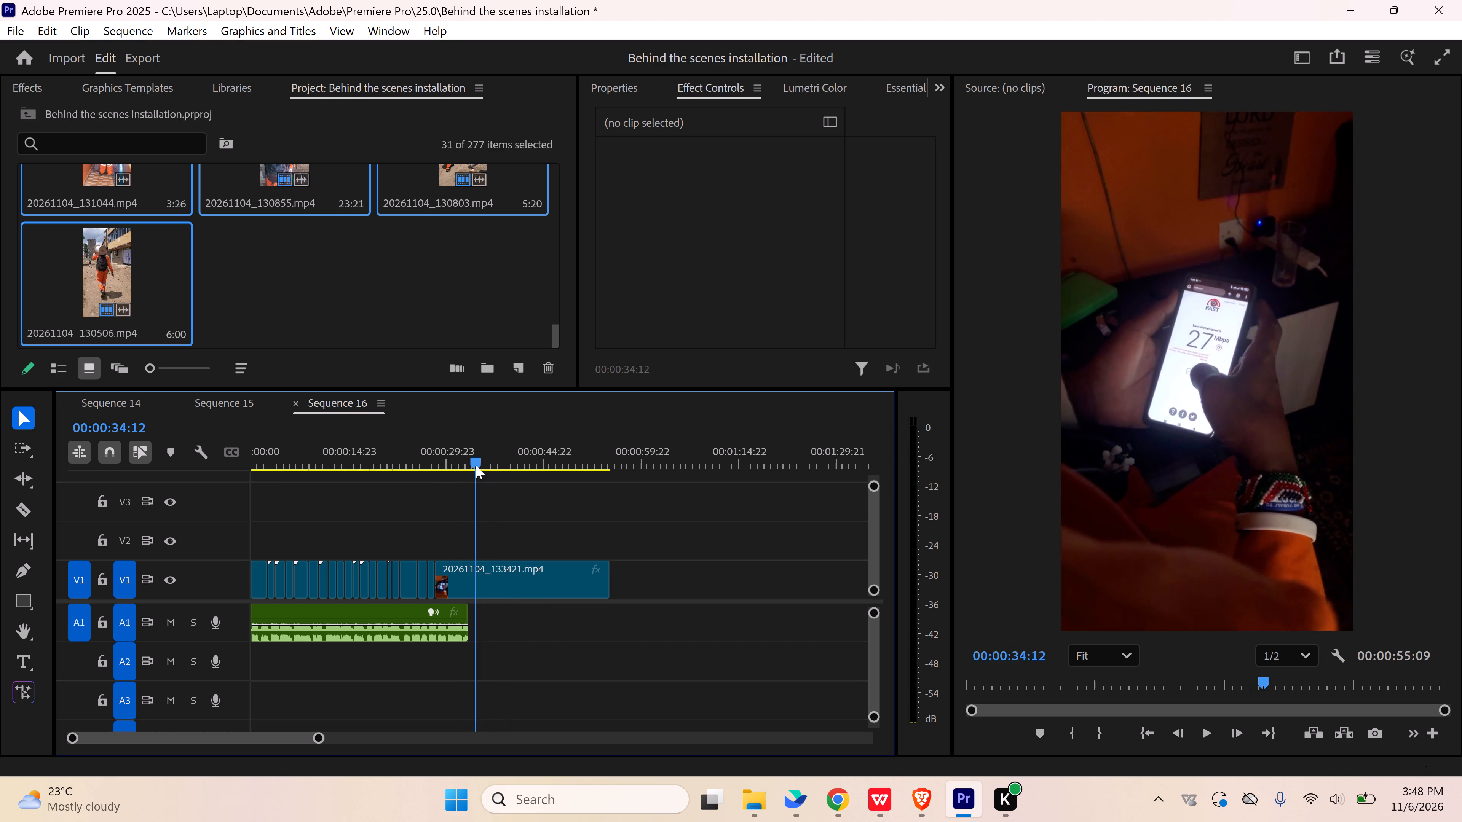
drag(476, 465, 521, 462)
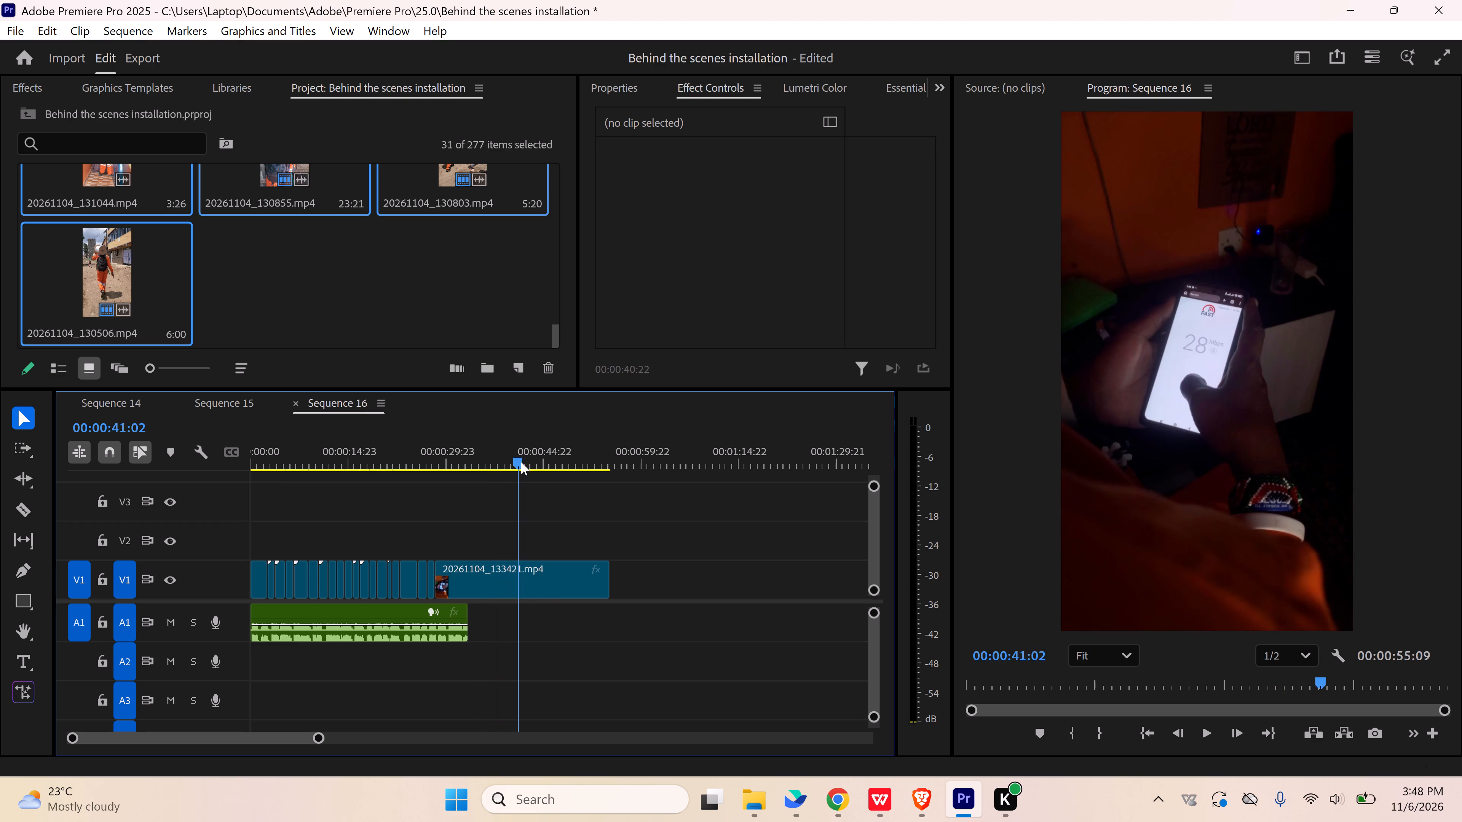
drag(521, 462, 584, 475)
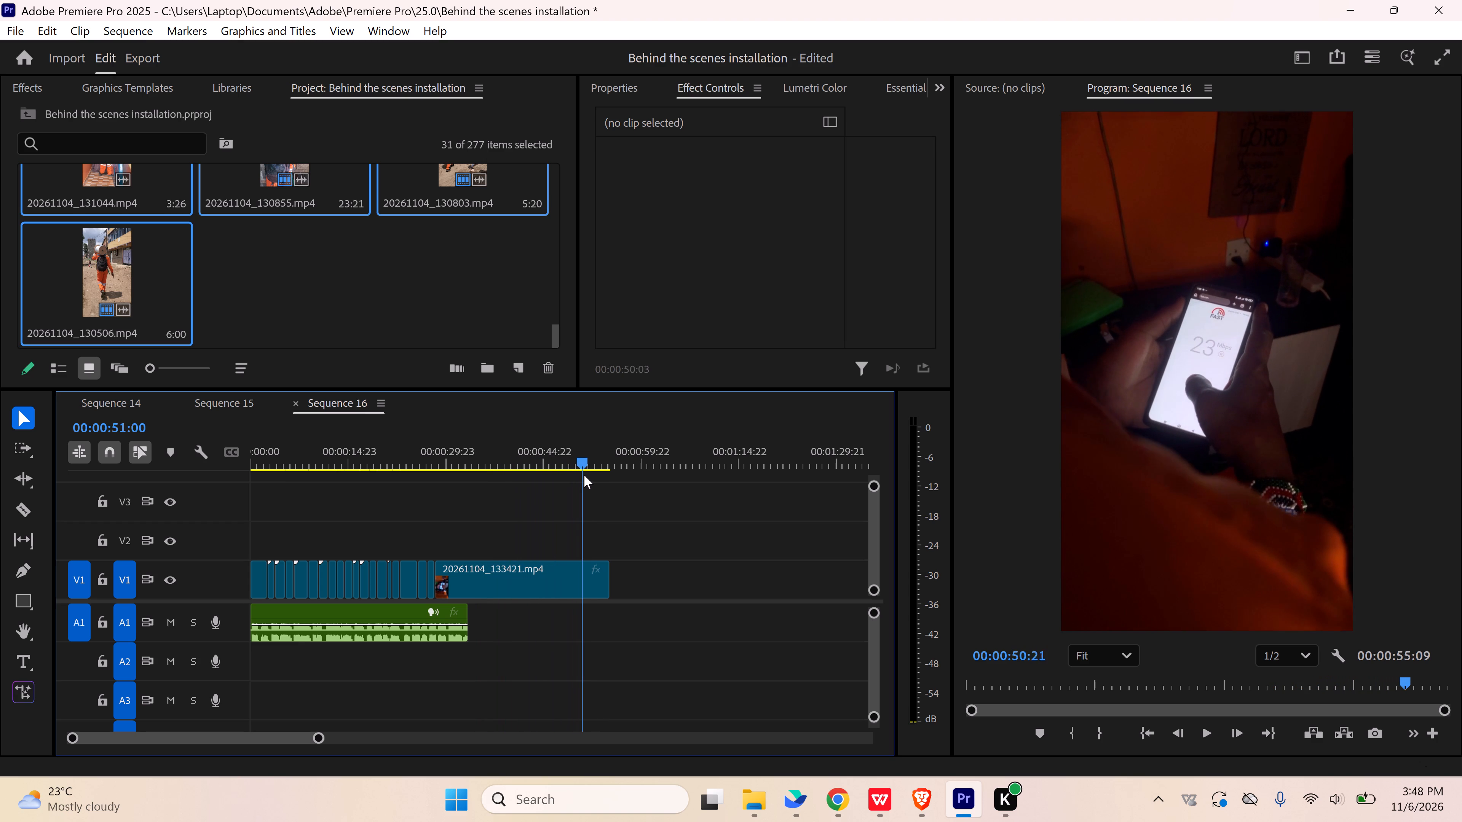
drag(584, 475, 611, 473)
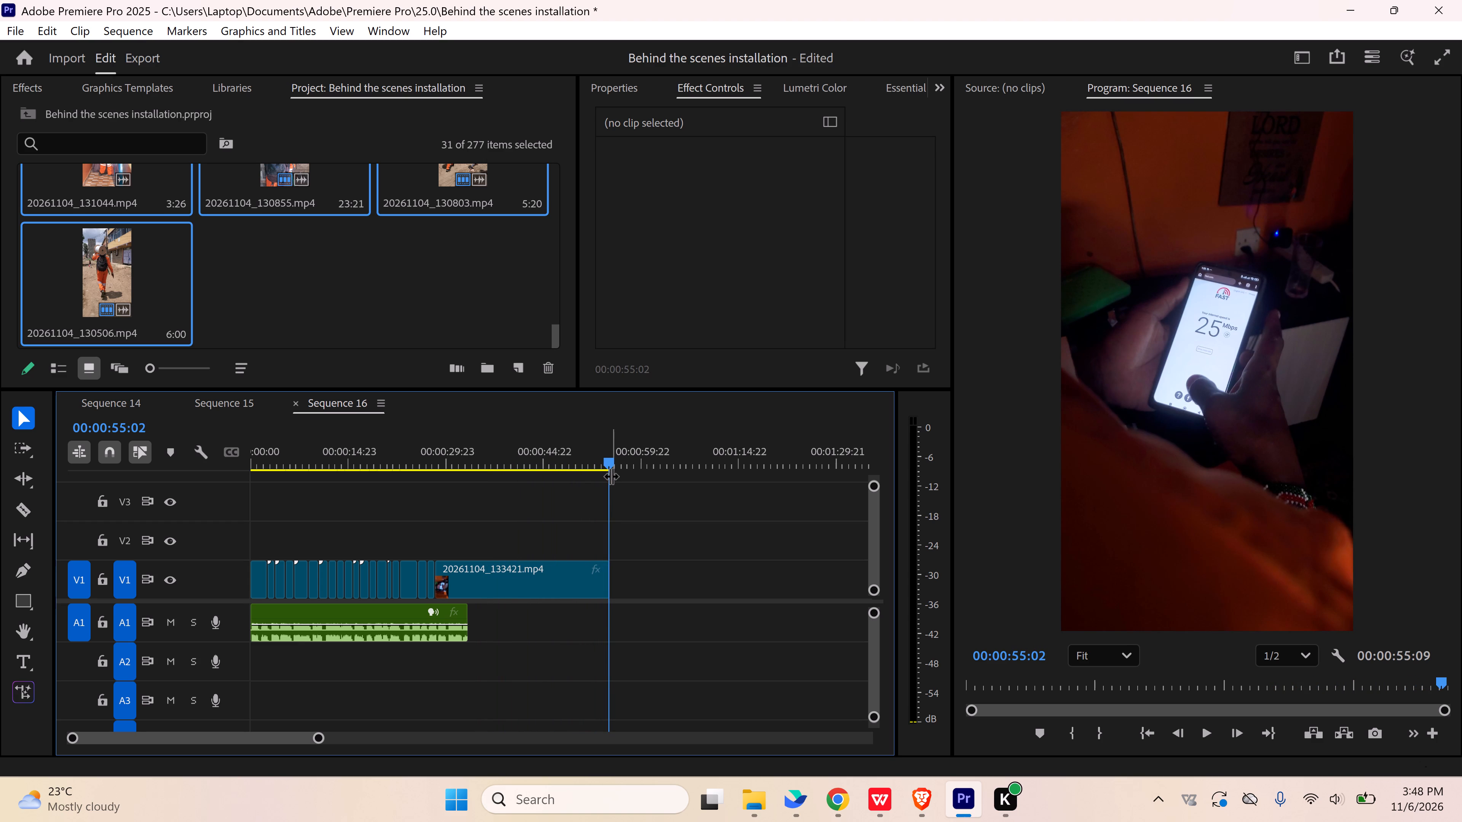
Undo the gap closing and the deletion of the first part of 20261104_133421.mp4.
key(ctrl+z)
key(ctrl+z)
Delete the part of 20261104_133421.mp4 after the cut at 00:00:45:04 from V1.
drag(523, 455, 496, 464)
click(611, 586)
key(Delete)
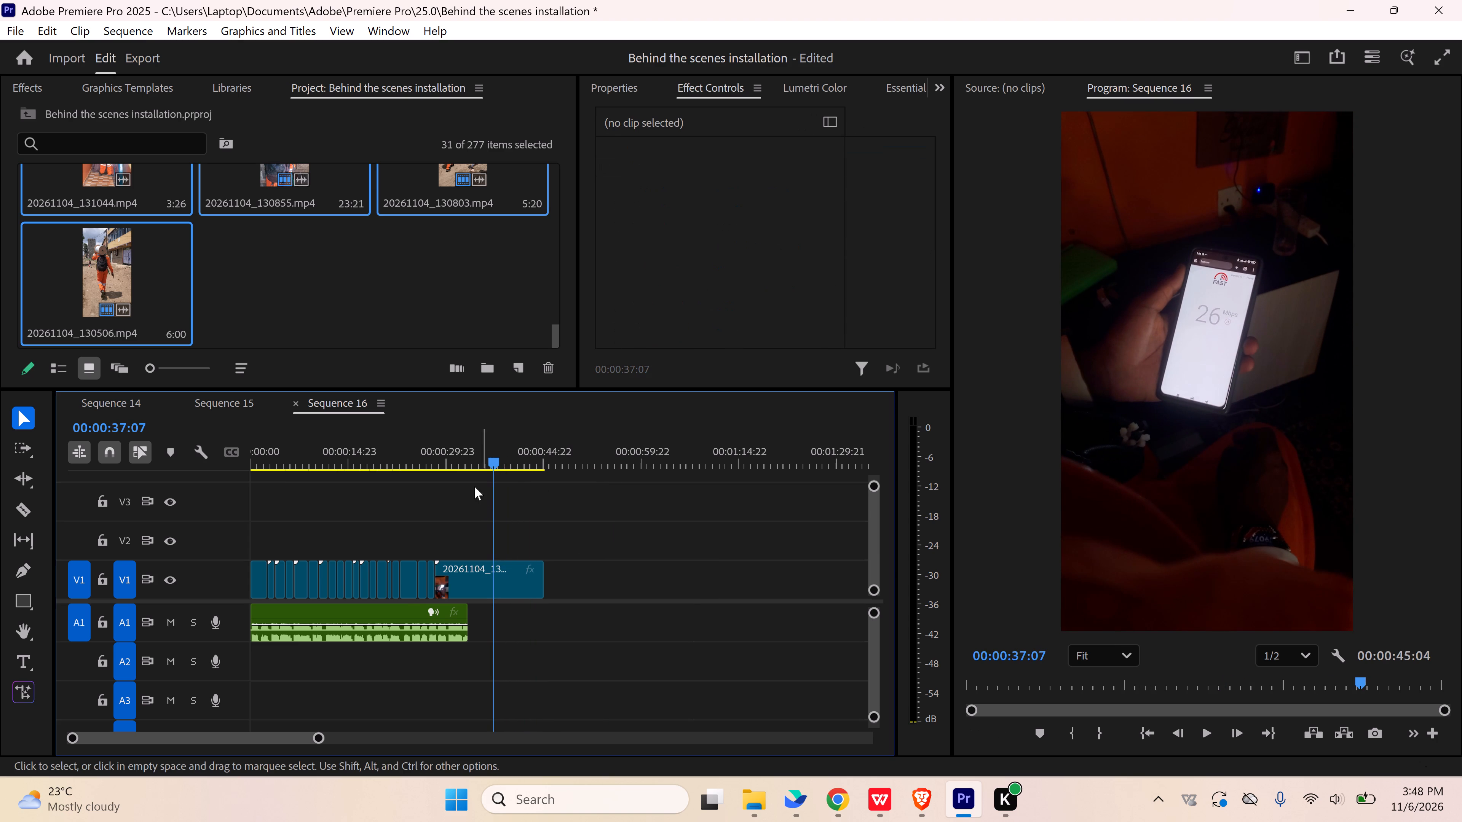
Scrub the speed-test footage in 20261104_133421.mp4 and trim the clip's end to 00:00:41:05.
drag(457, 462, 477, 465)
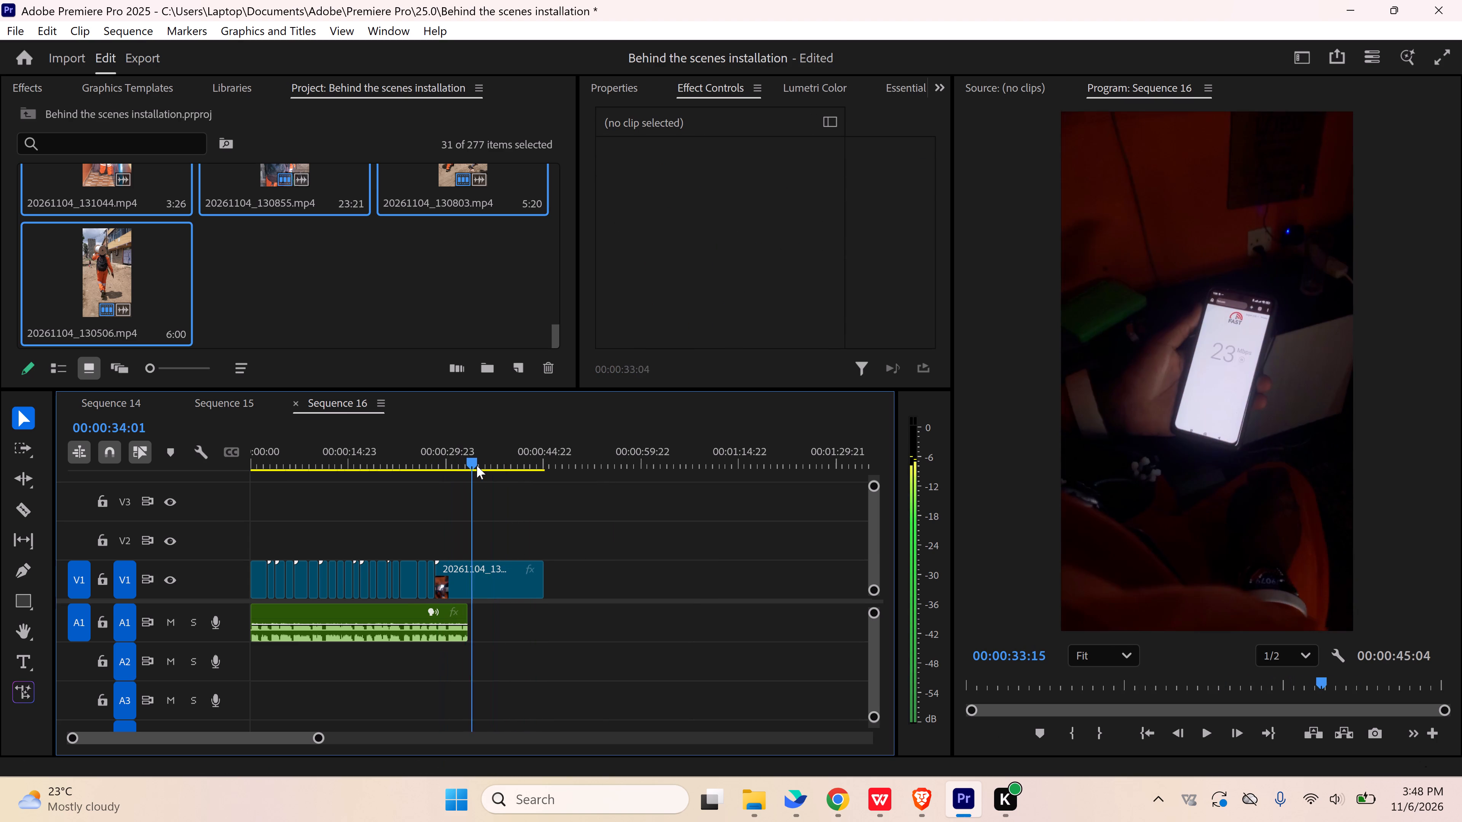
drag(477, 465, 514, 472)
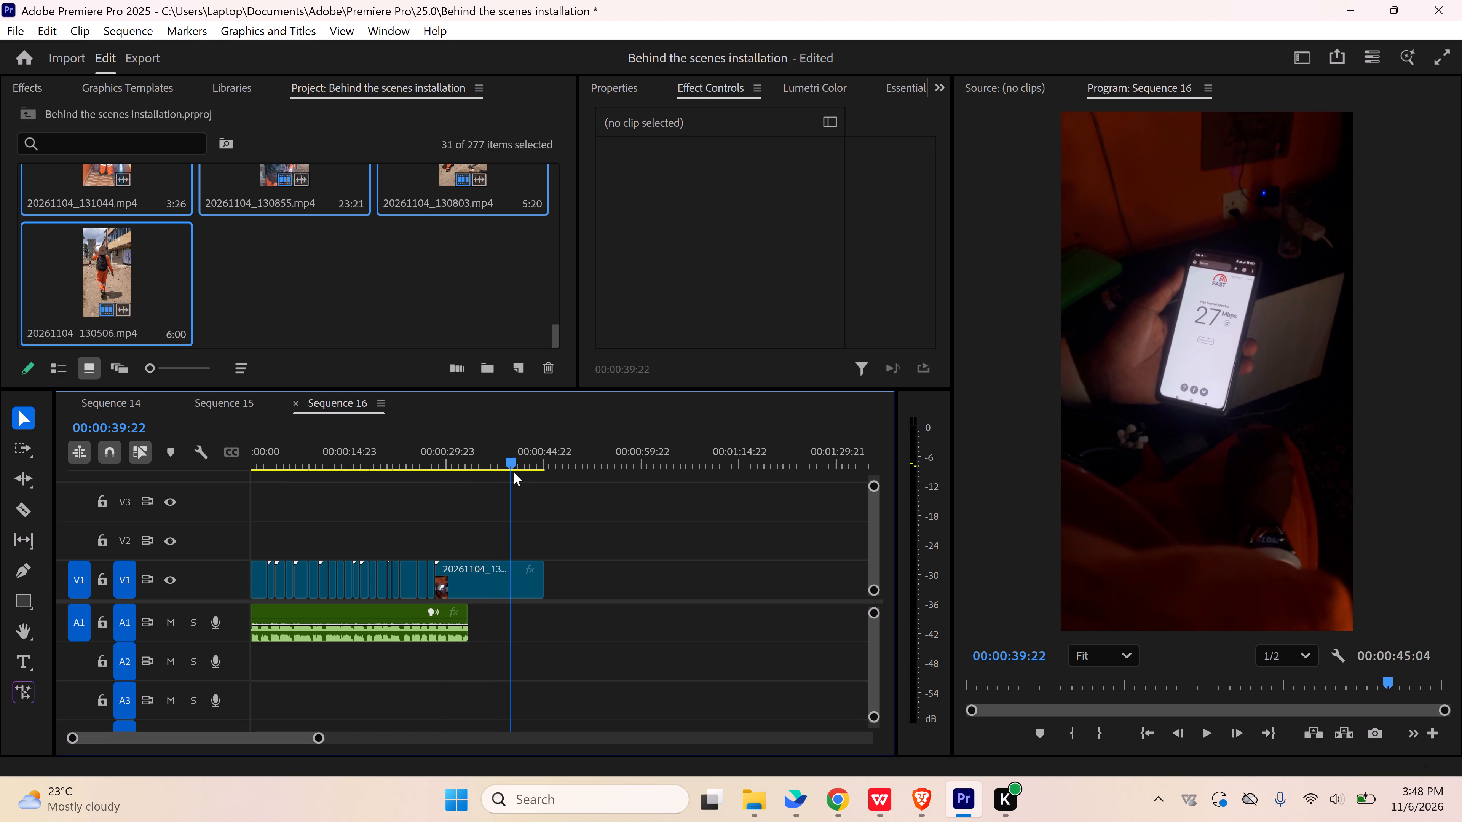
drag(514, 472, 516, 475)
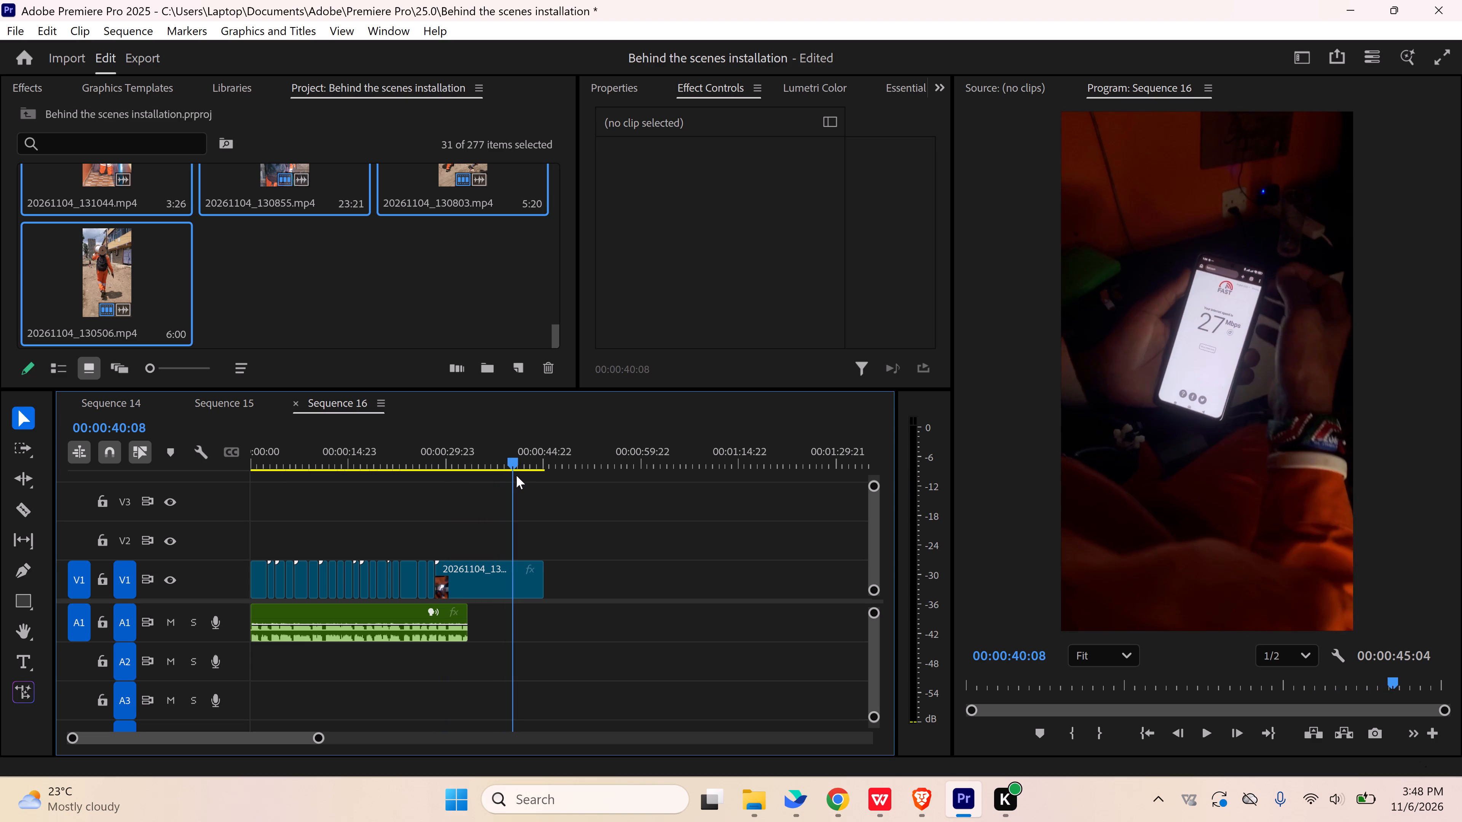
drag(516, 475, 522, 475)
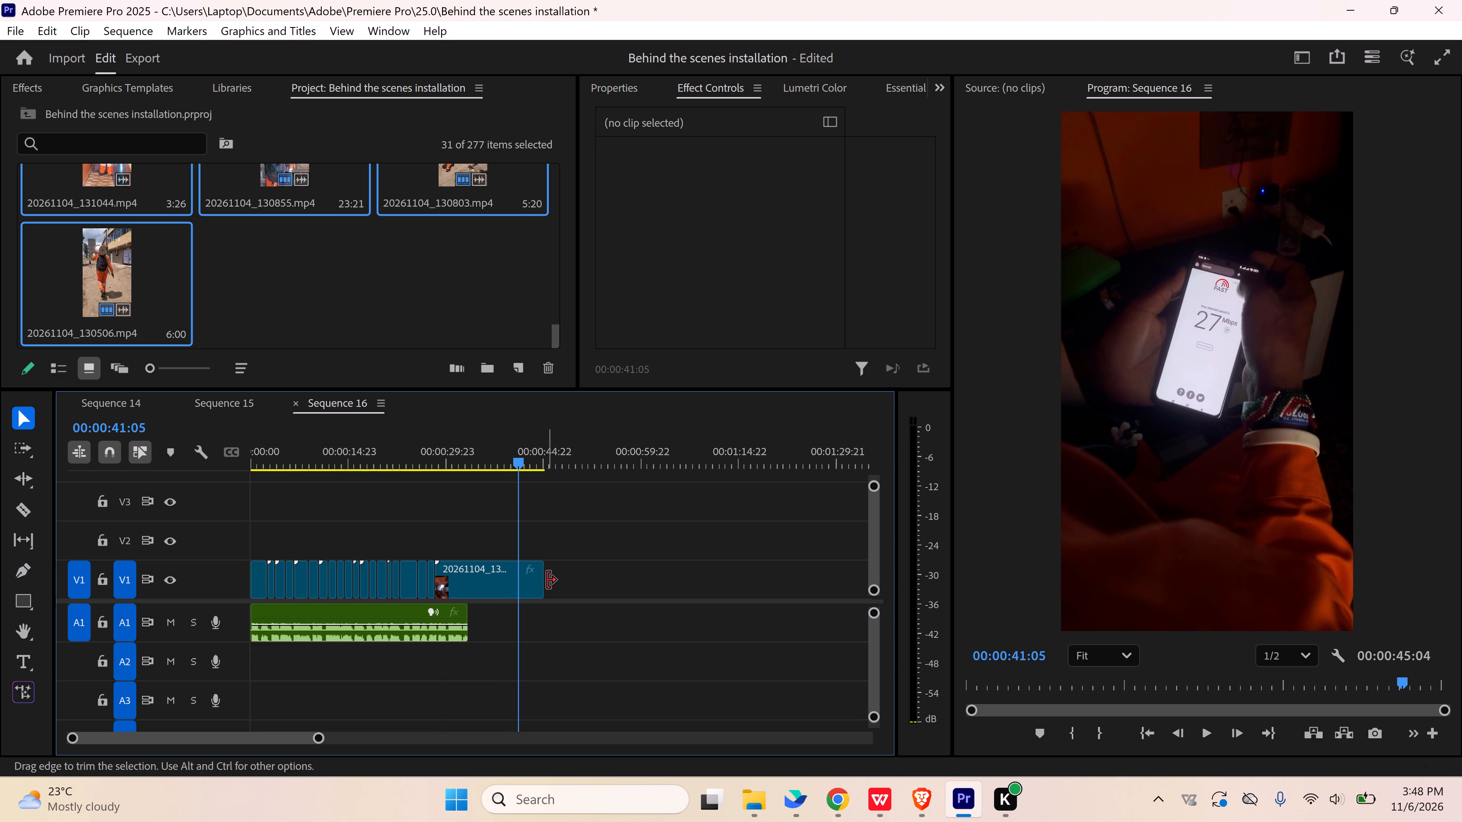
click(547, 580)
drag(542, 579, 522, 583)
Move 20261104_133421.mp4 up to V2 and shift it earlier so it ends with the voiceover at 00:00:33:13.
drag(486, 588, 460, 537)
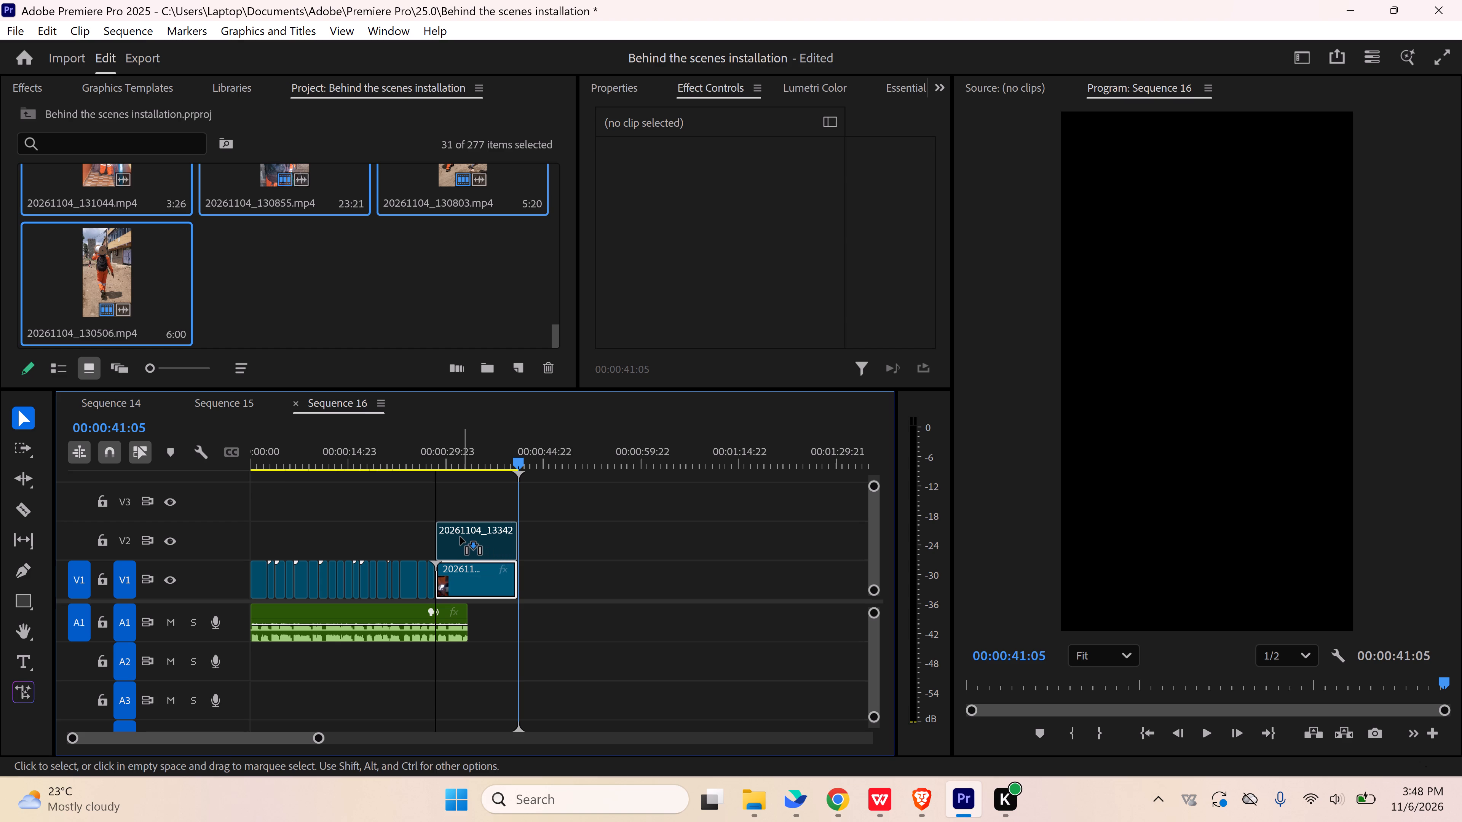
drag(460, 537, 460, 536)
click(544, 549)
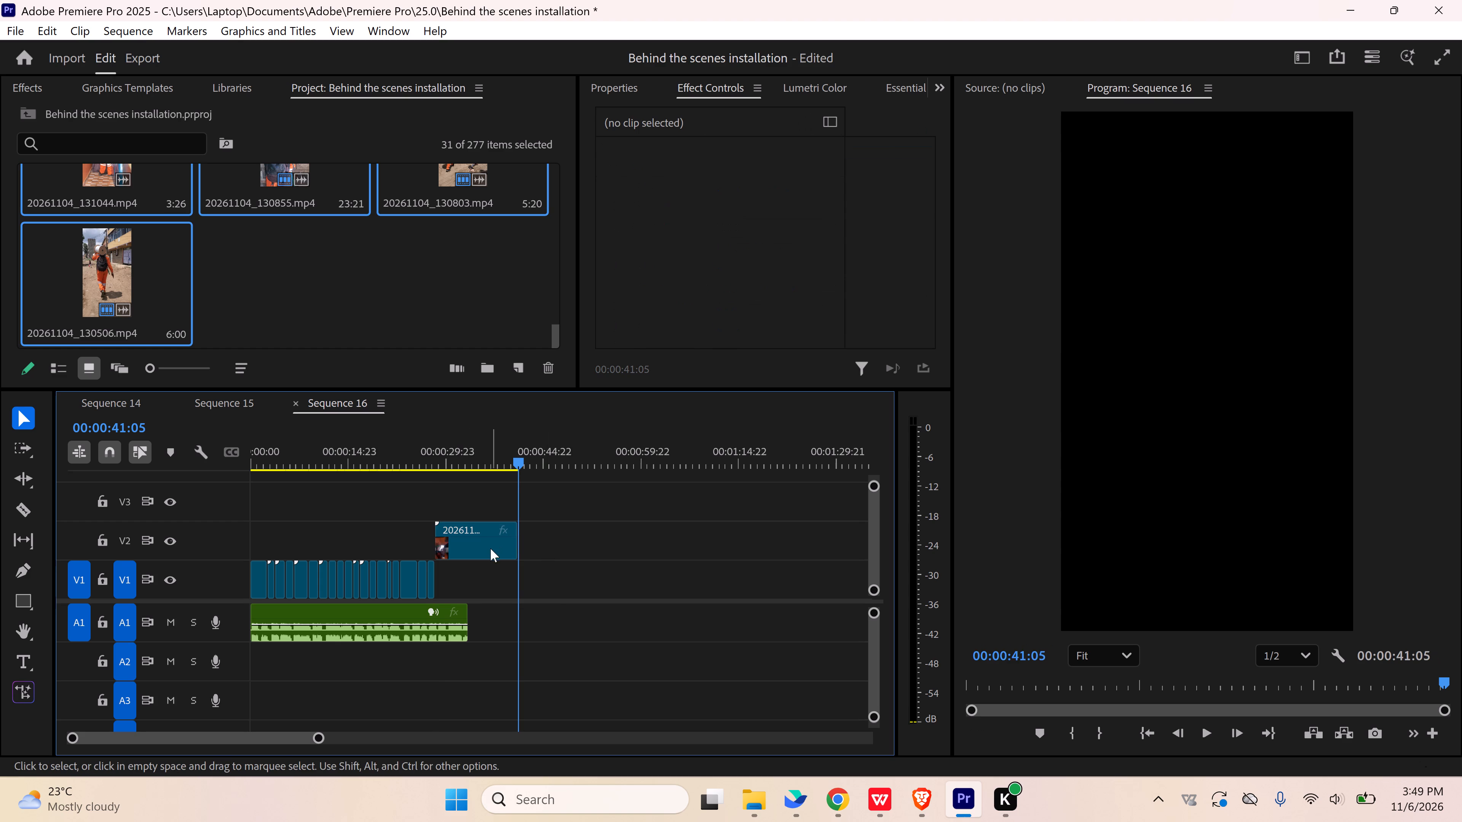
drag(490, 548, 450, 542)
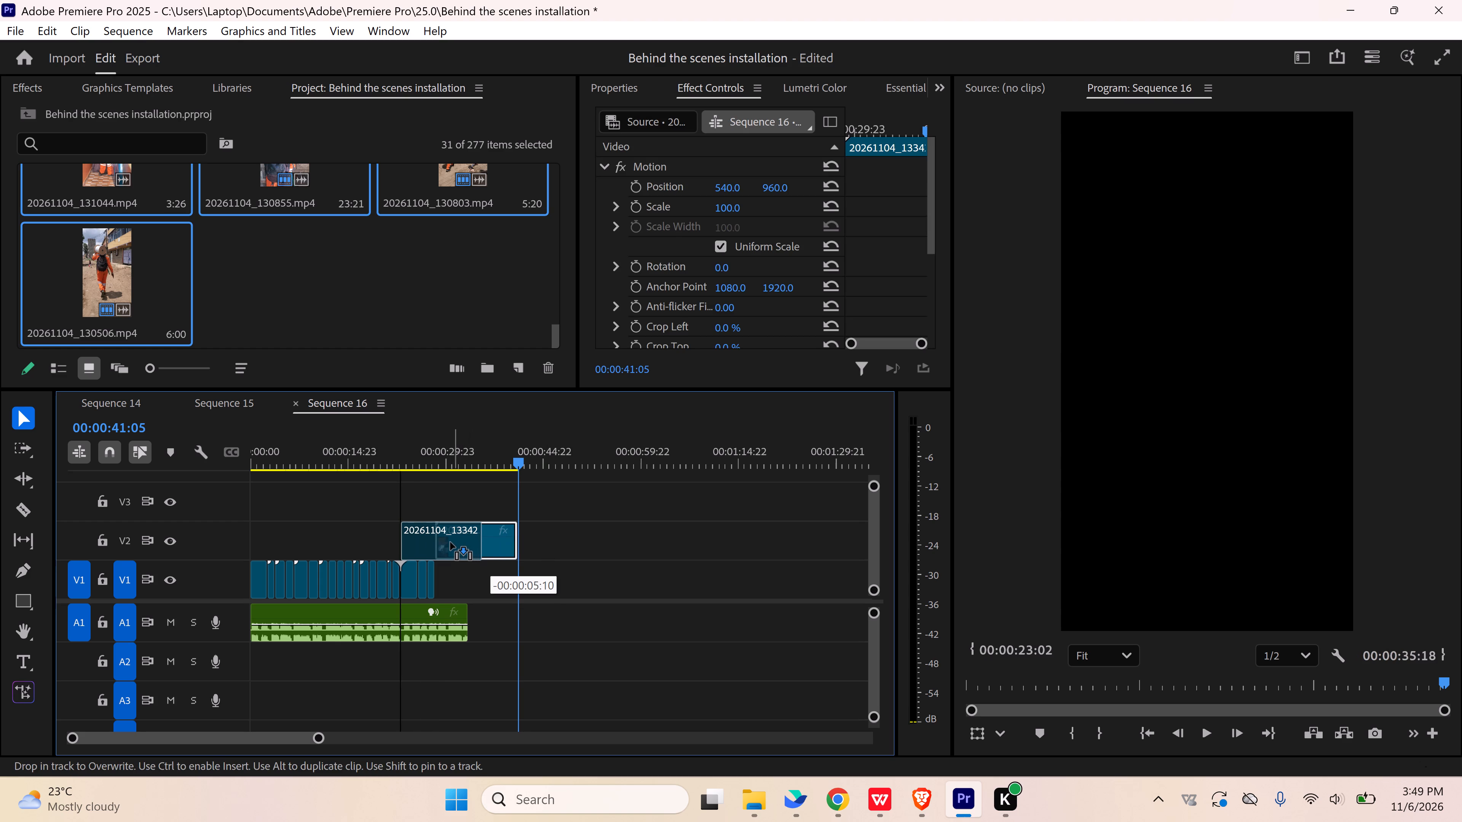
drag(450, 542, 452, 539)
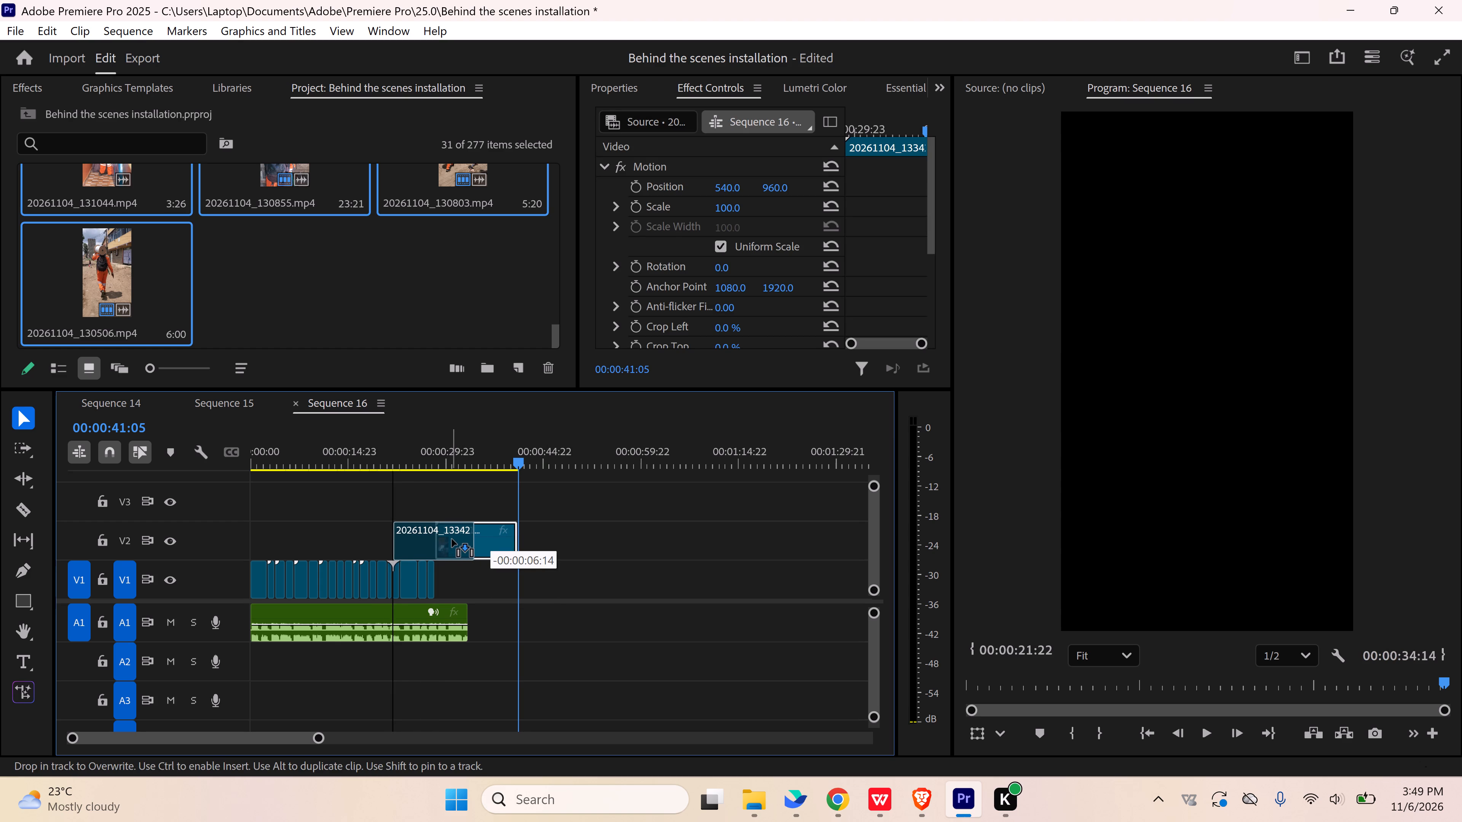
drag(452, 539, 438, 535)
Trim the start of 20261104_133421.mp4 to the end of the last V1 shot and move the clip down onto V1.
drag(388, 533, 392, 533)
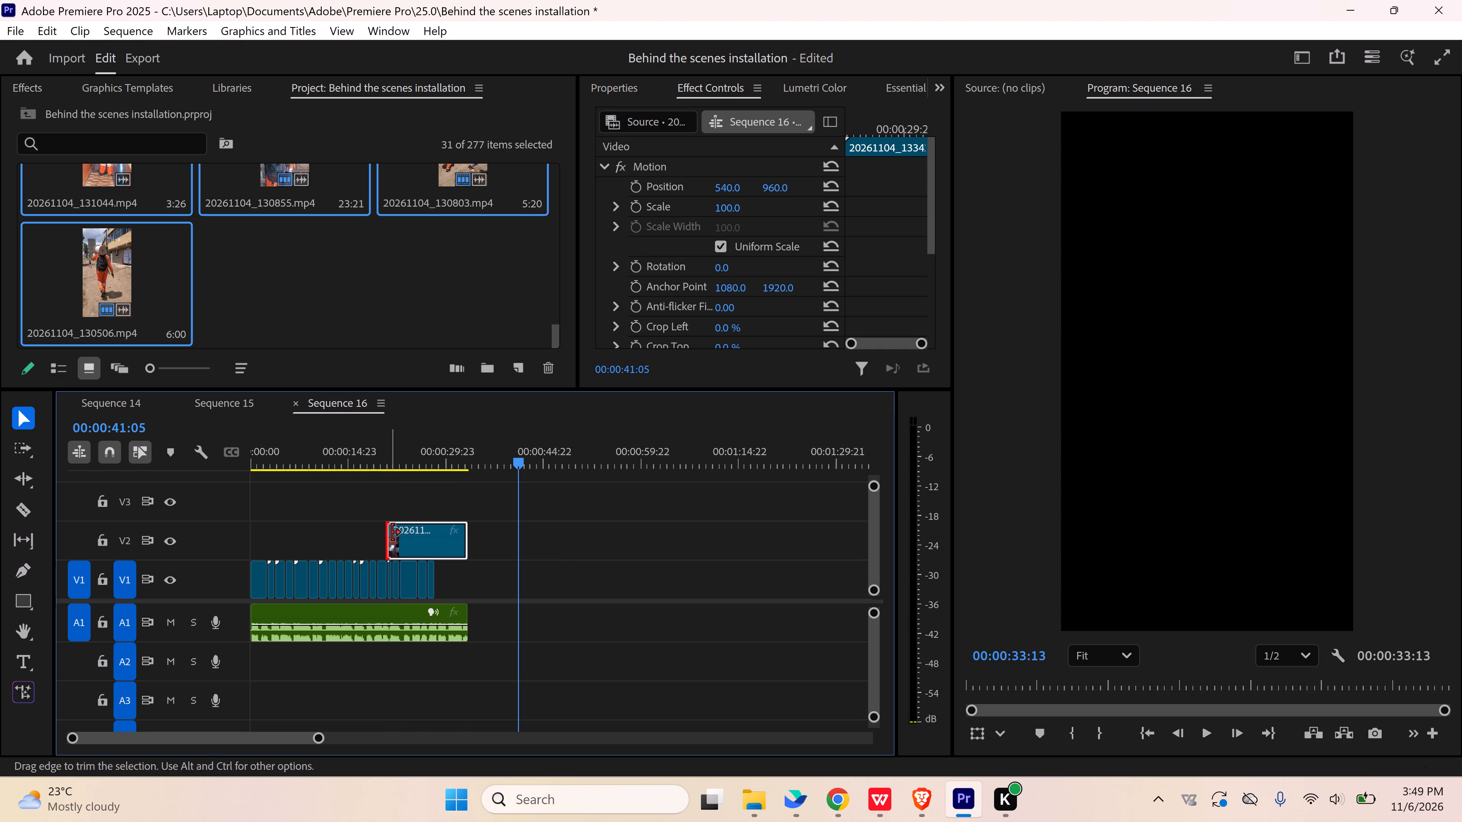
drag(392, 533, 439, 535)
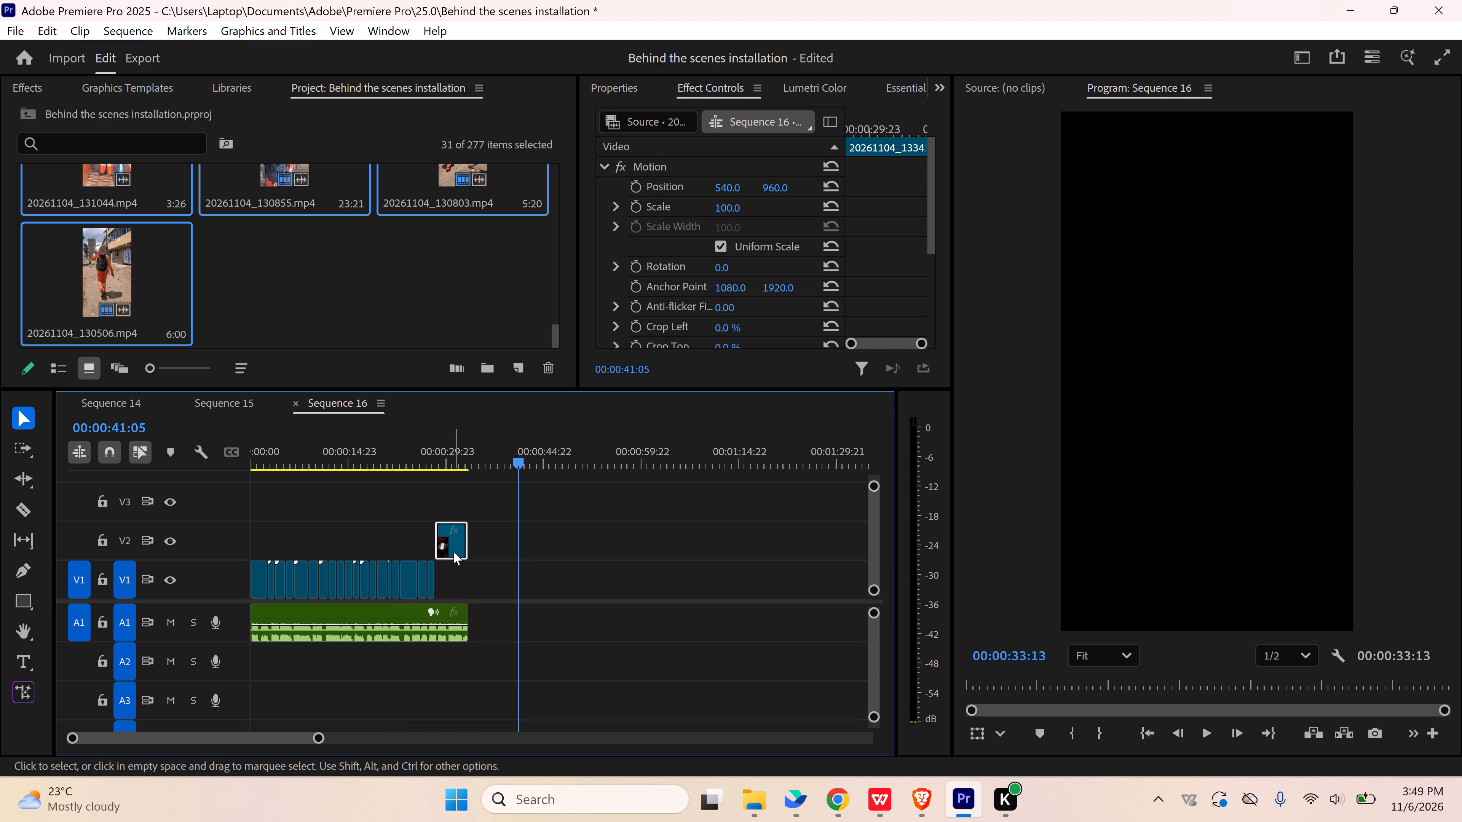
drag(453, 554, 450, 571)
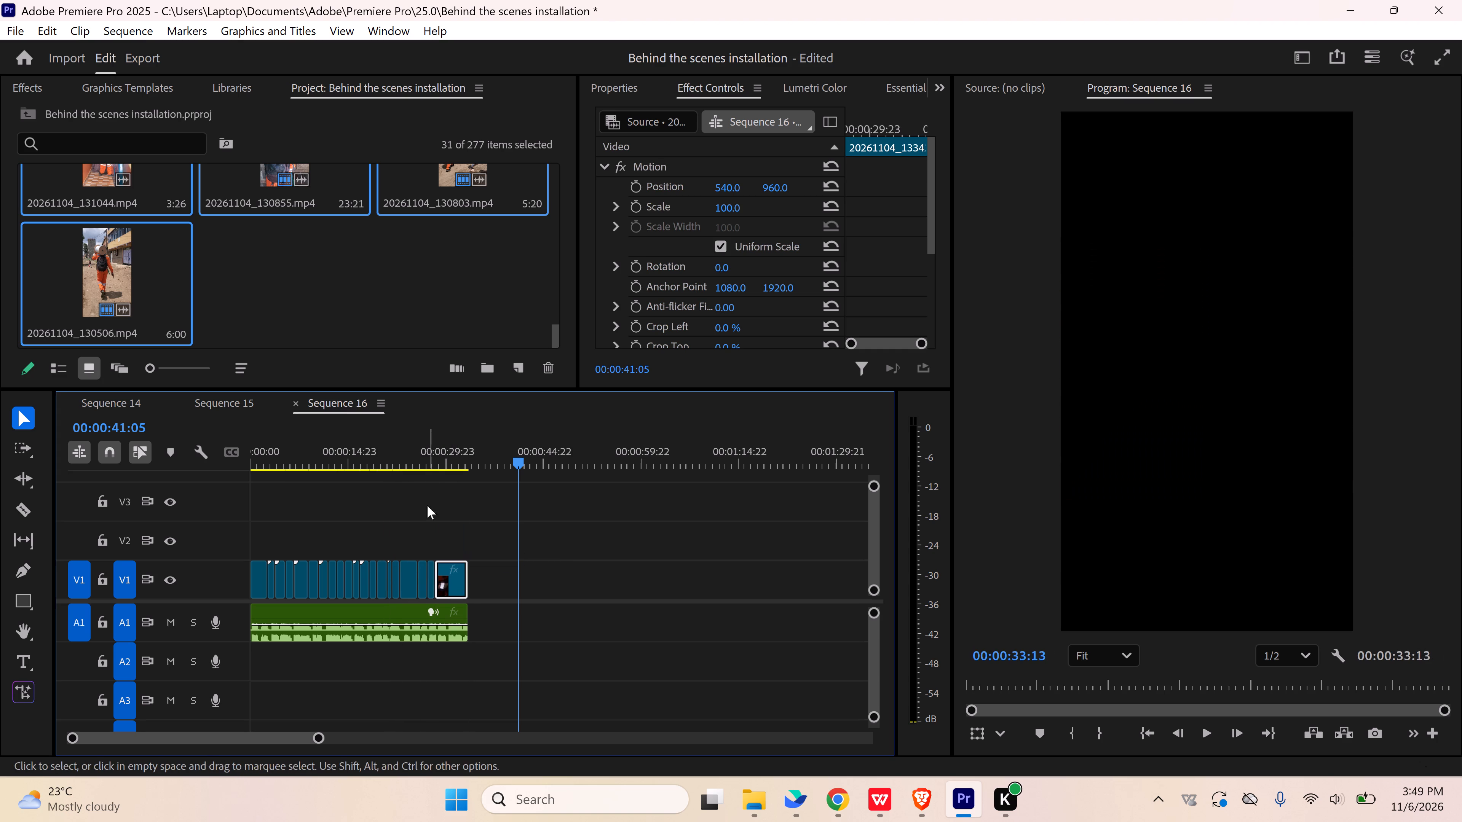
Play back the ending from 00:00:28:02 to check the last shot against the voiceover.
click(436, 456)
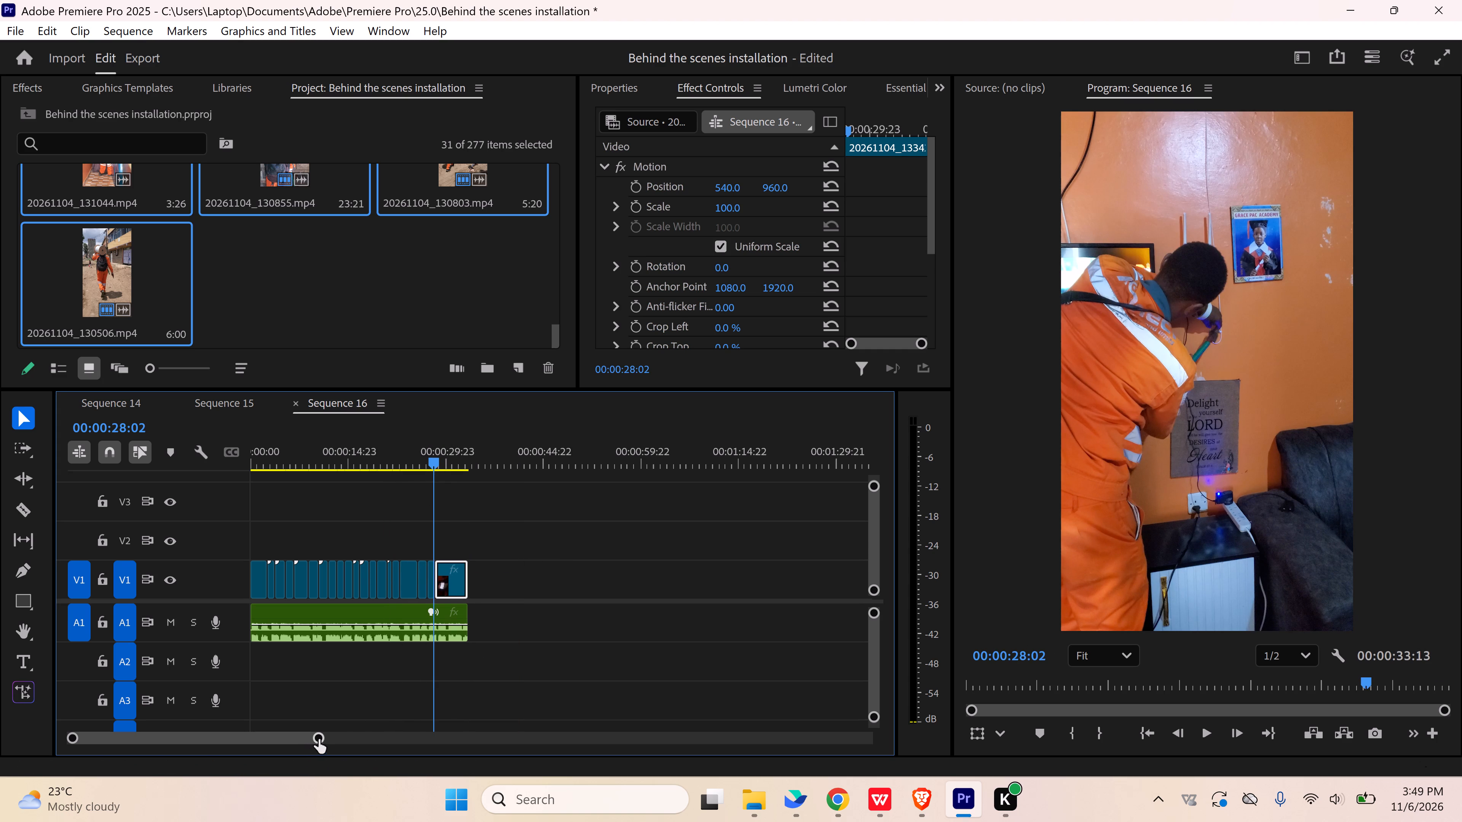
drag(319, 739, 316, 730)
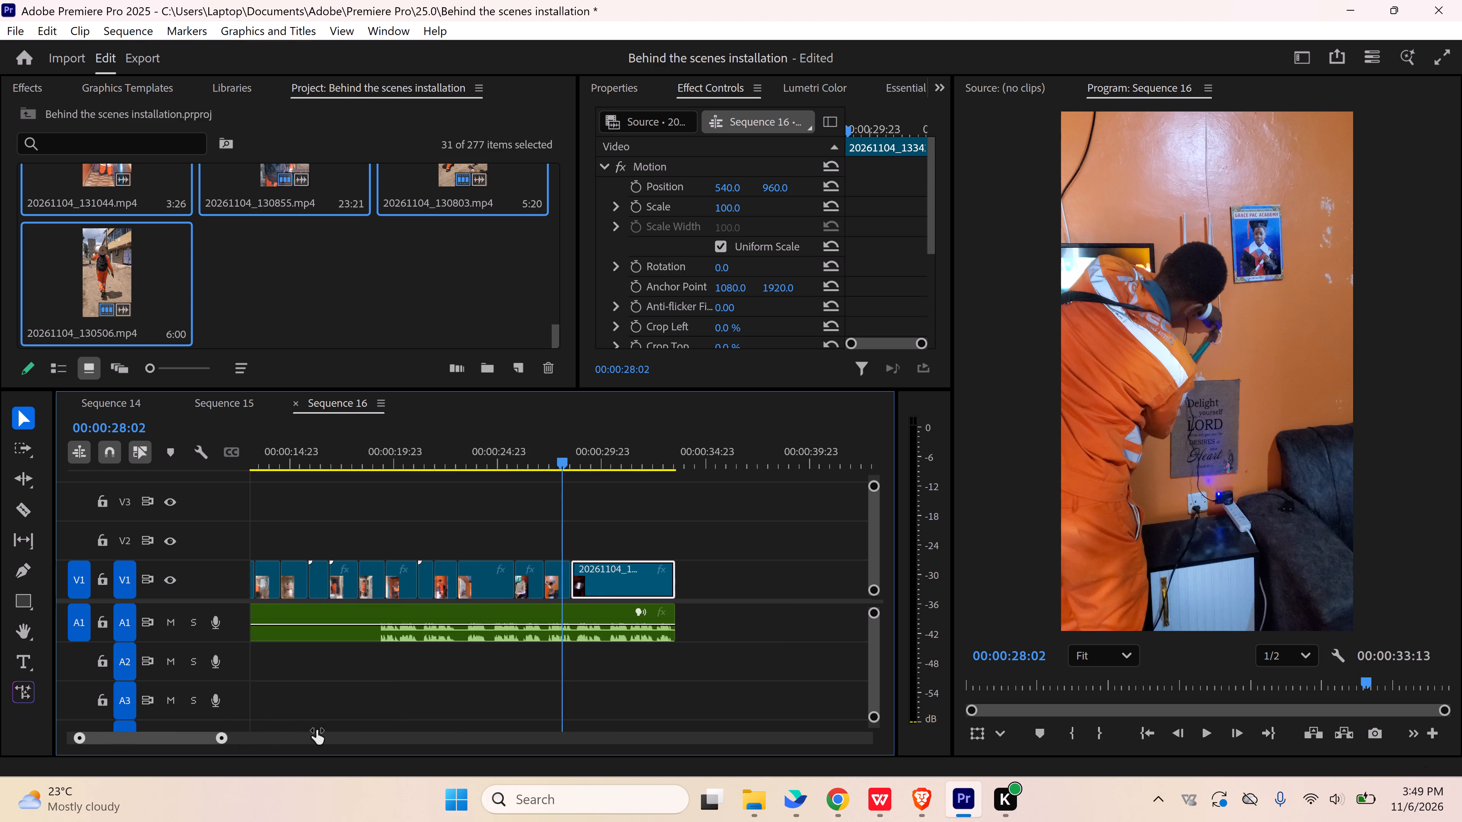
drag(316, 730, 319, 731)
click(631, 527)
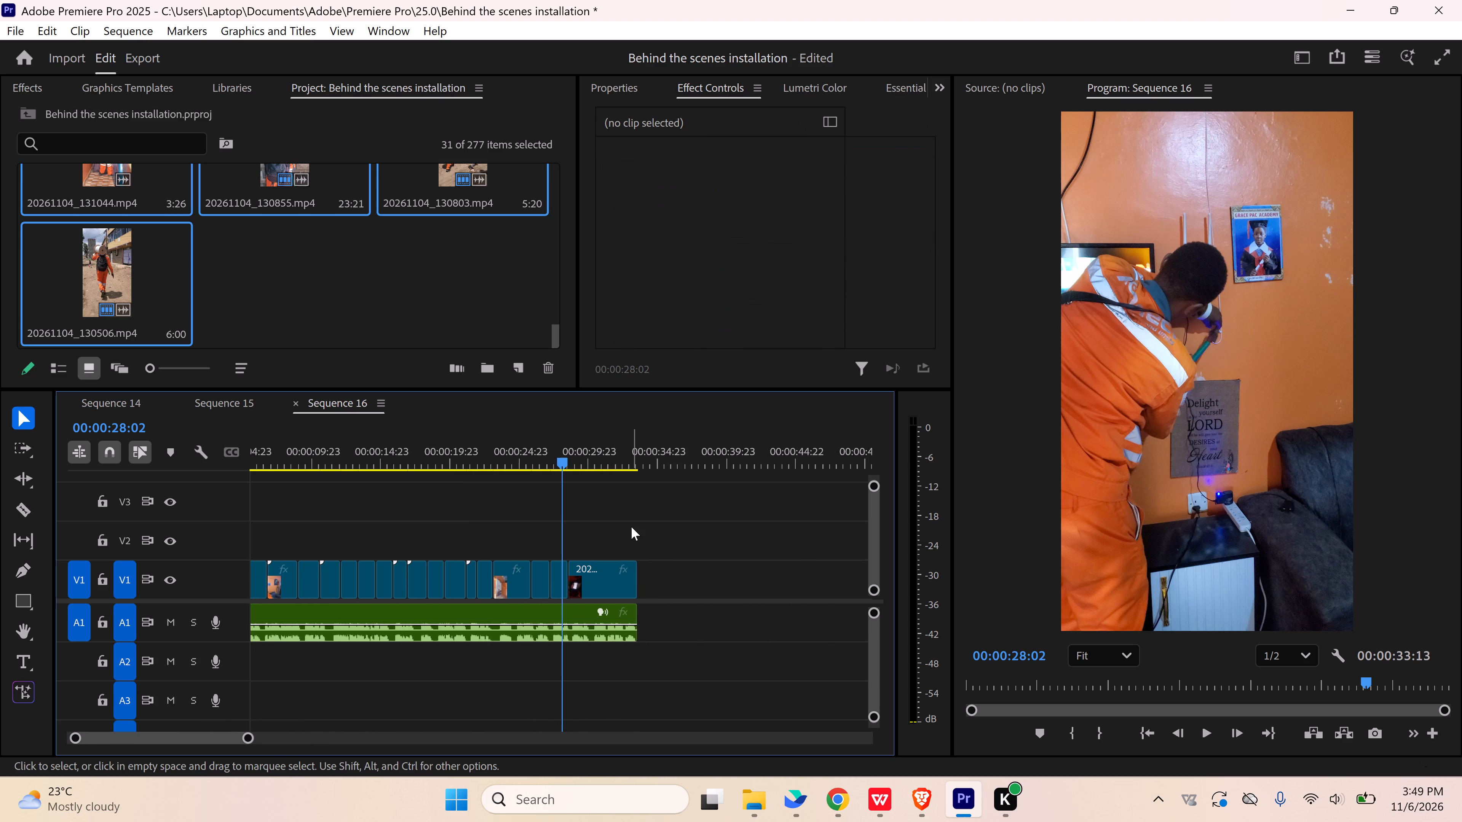
key(space)
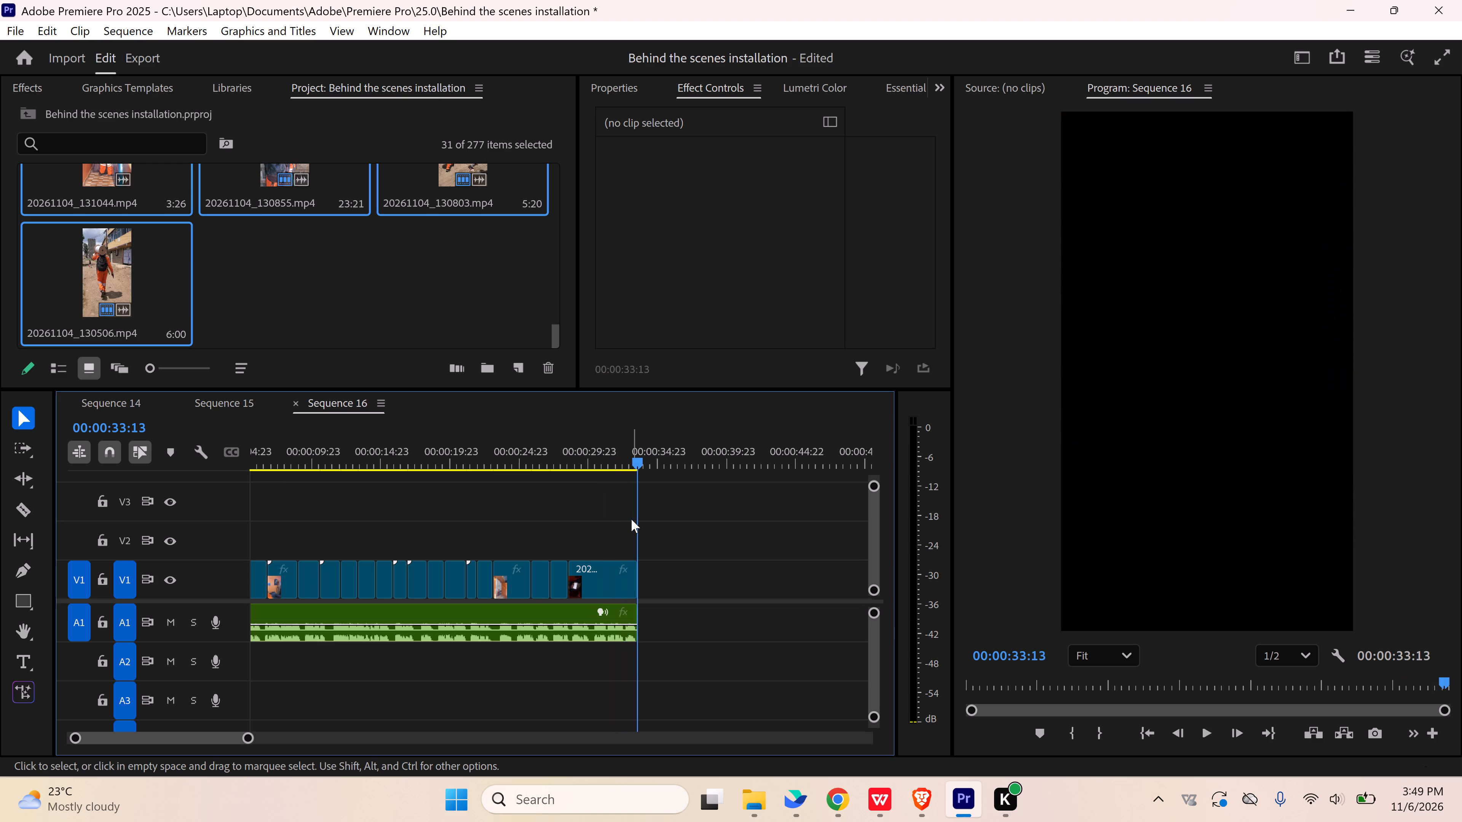
Play back Sequence 16 from the start through 00:00:33:13 to review all the shots against the voiceover.
key(Home)
key(space)
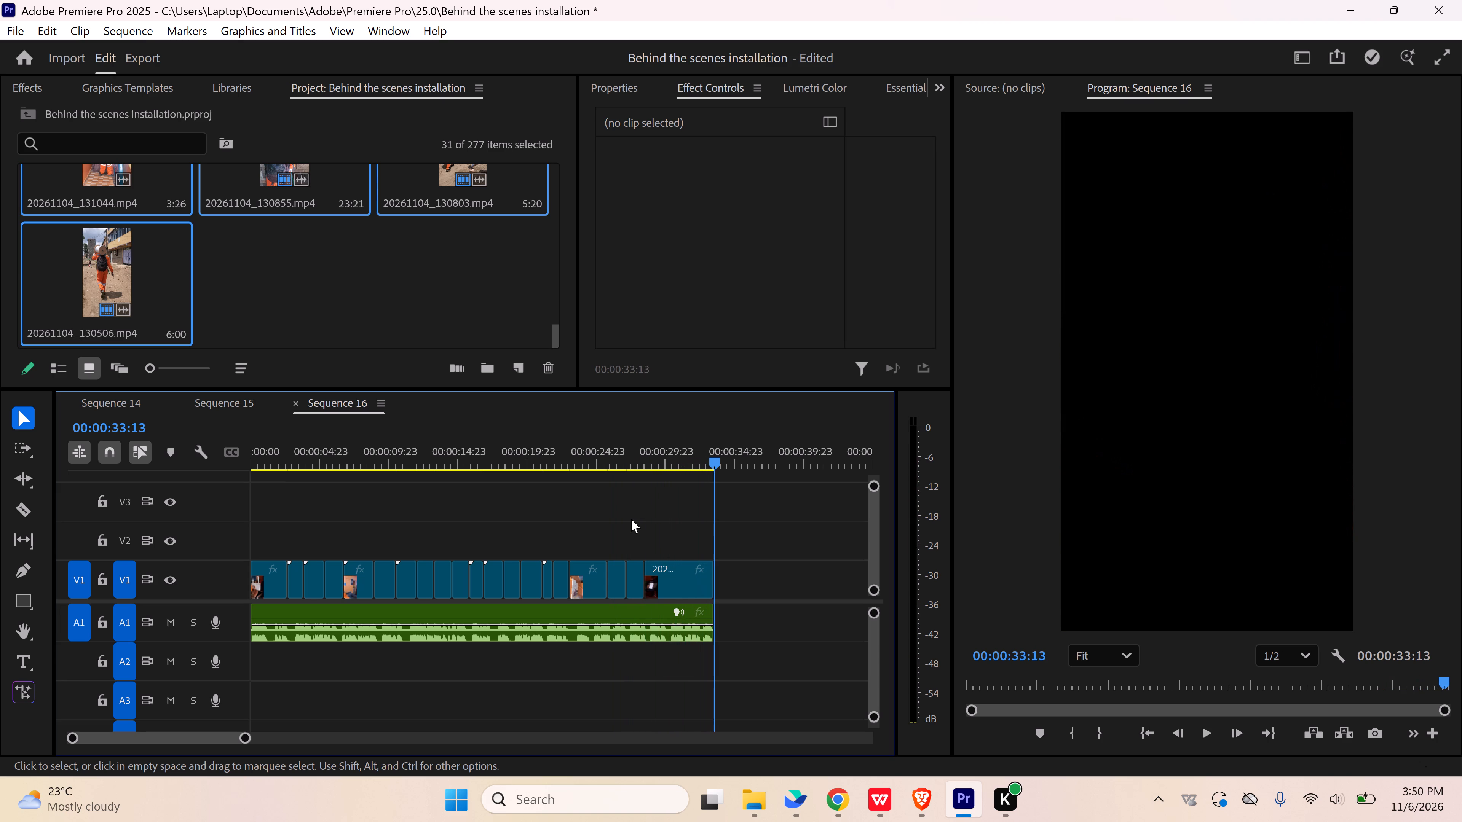
Save the Behind the scenes installation project.
key(ctrl+s)
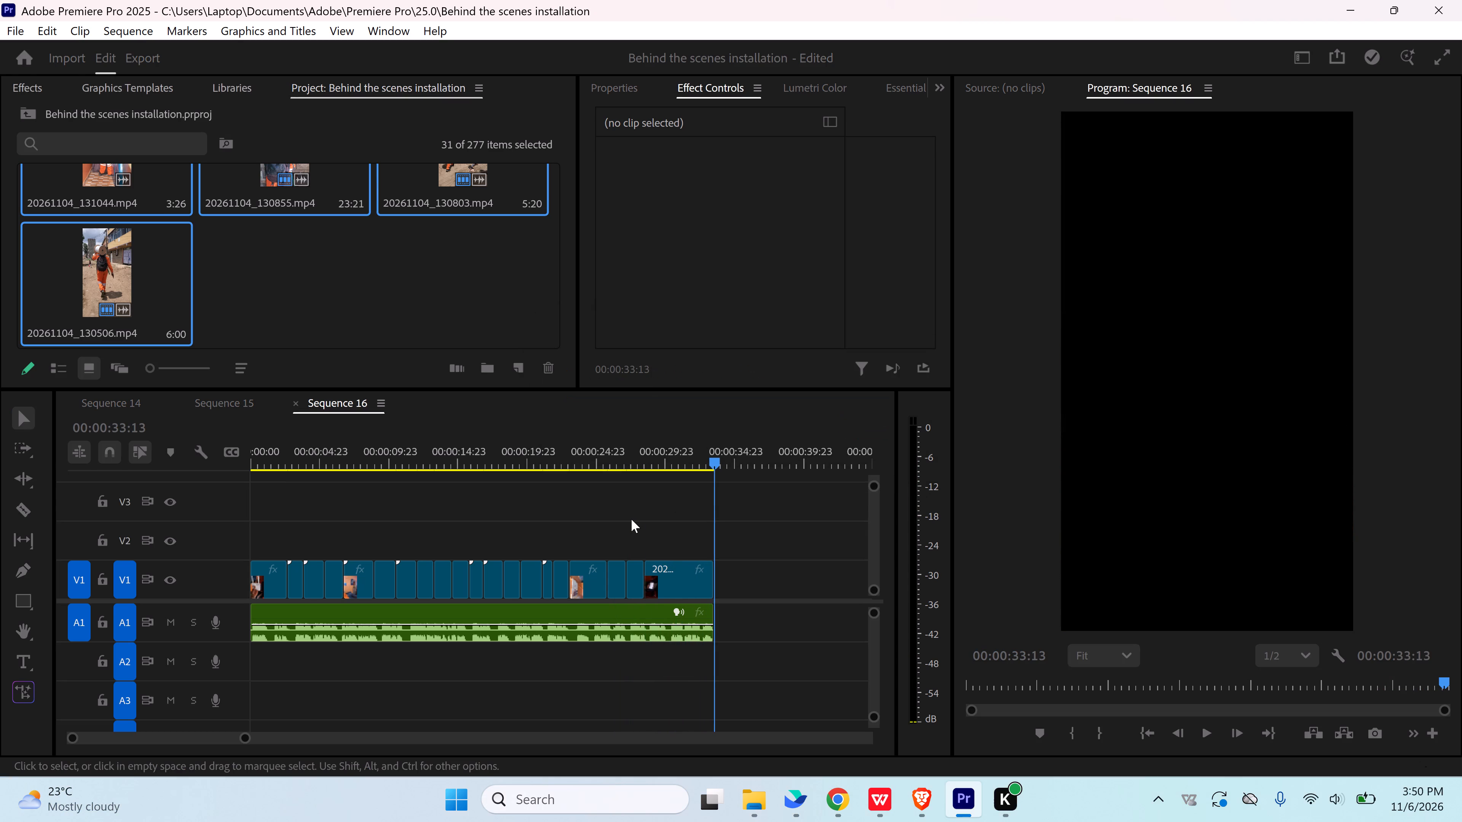
Replay the opening of Sequence 16 up to about 00:00:06:08.
key(Home)
key(space)
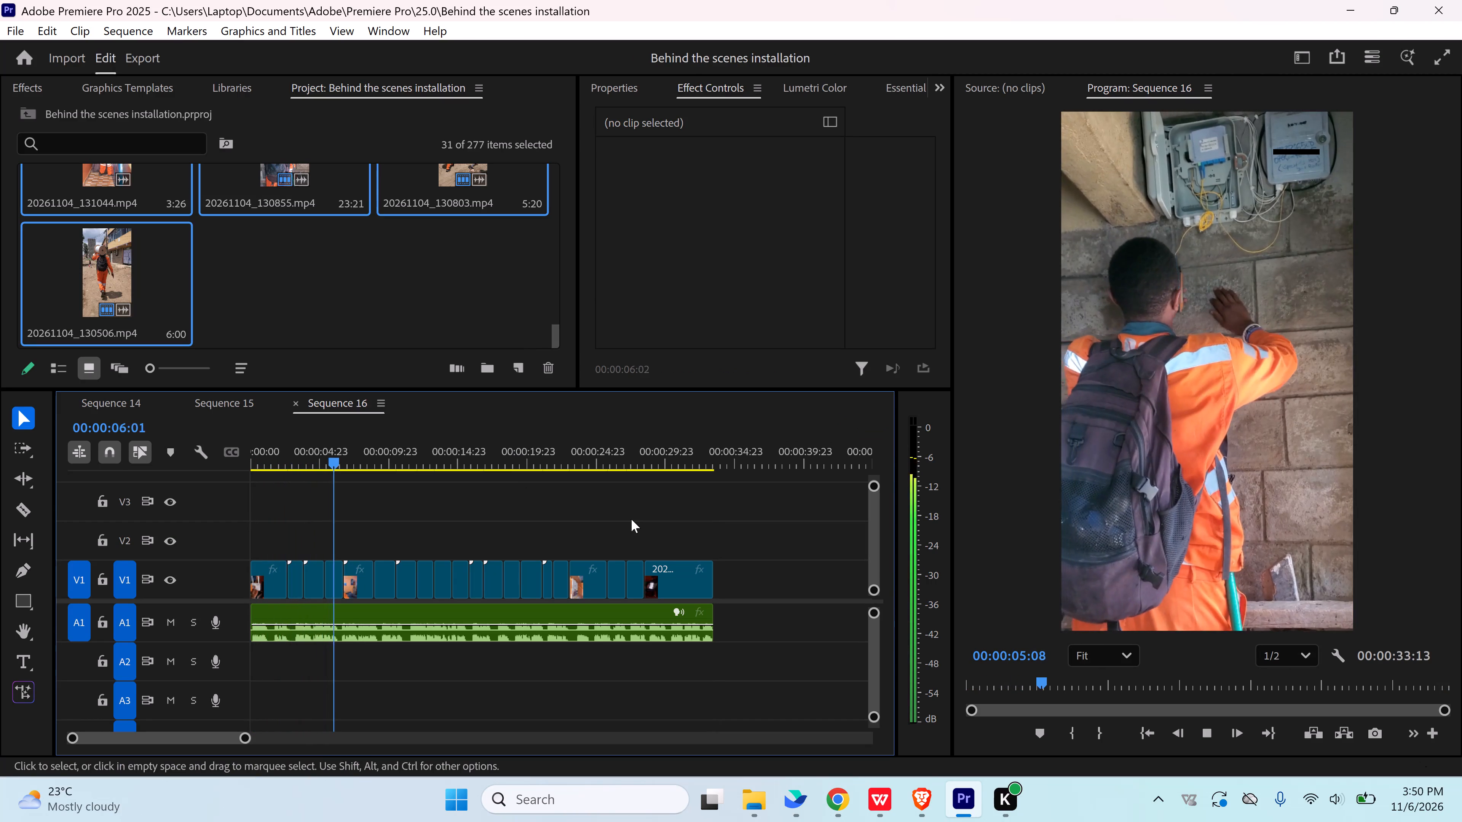
key(space)
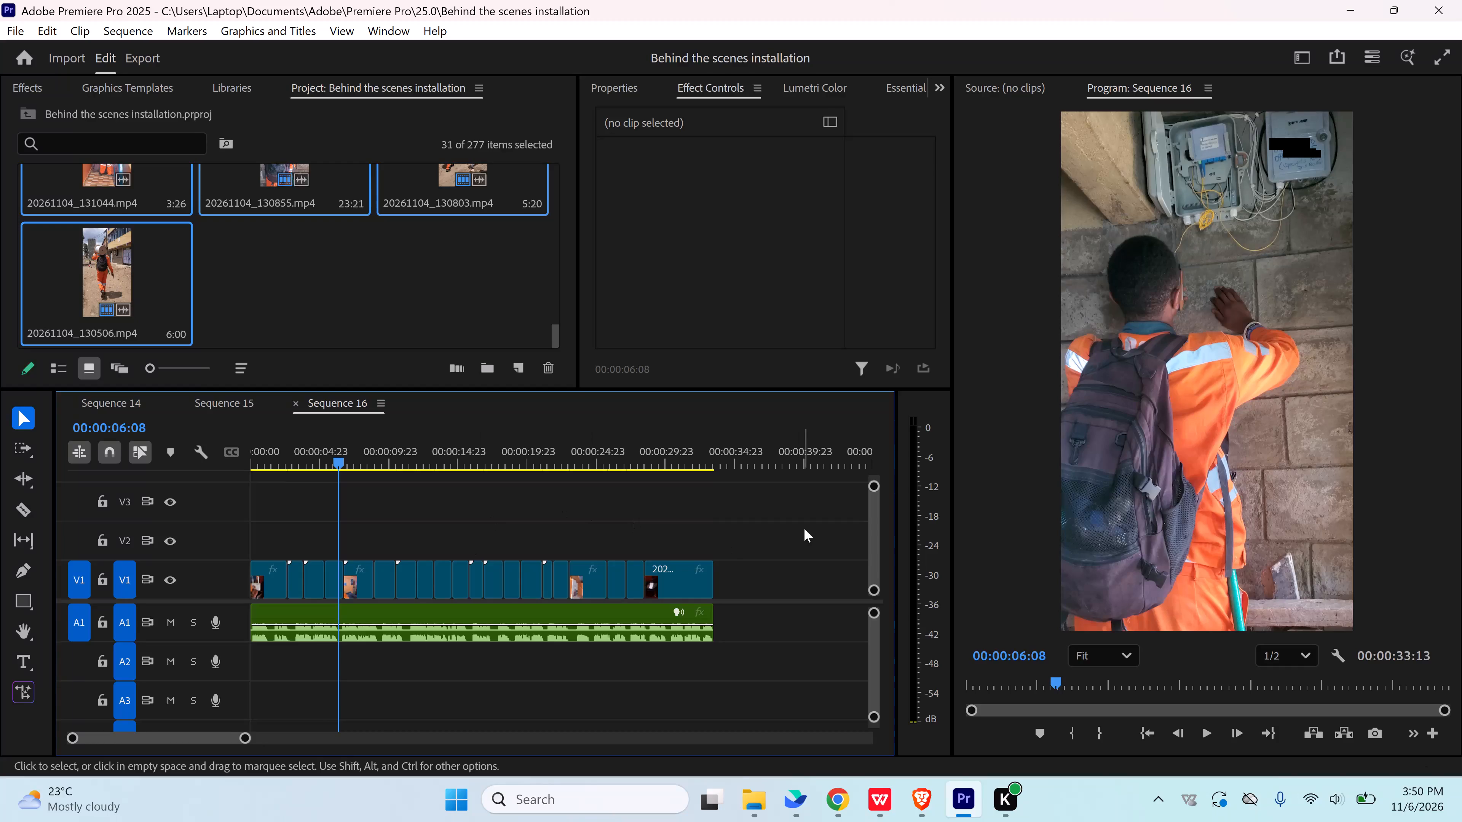
Copy the logo 20231002-162452.png and the Adjustment Layer from Sequence 15 and paste them at the start of Sequence 16 on V3 and V2.
click(233, 406)
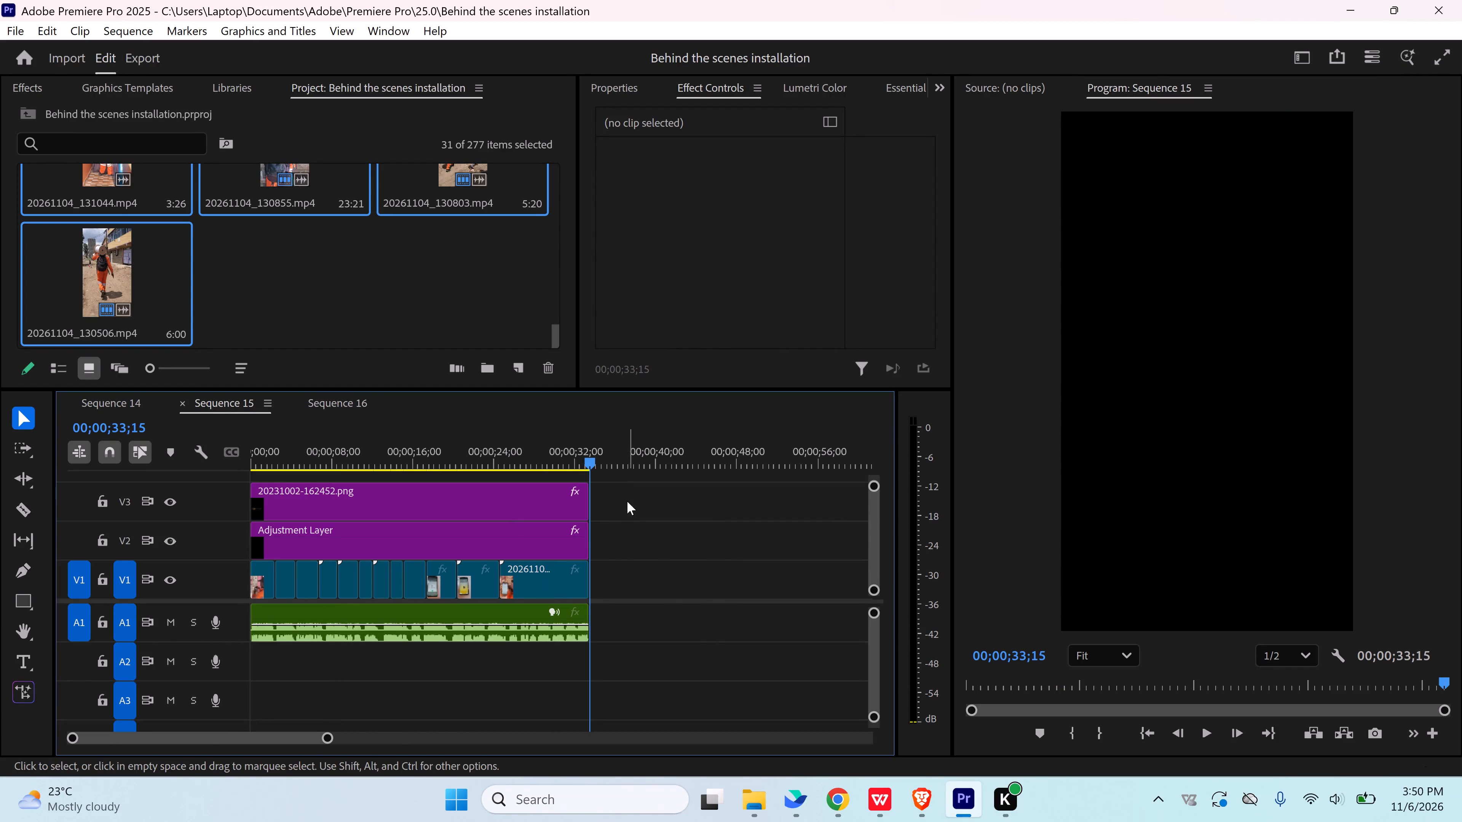
drag(626, 495, 545, 550)
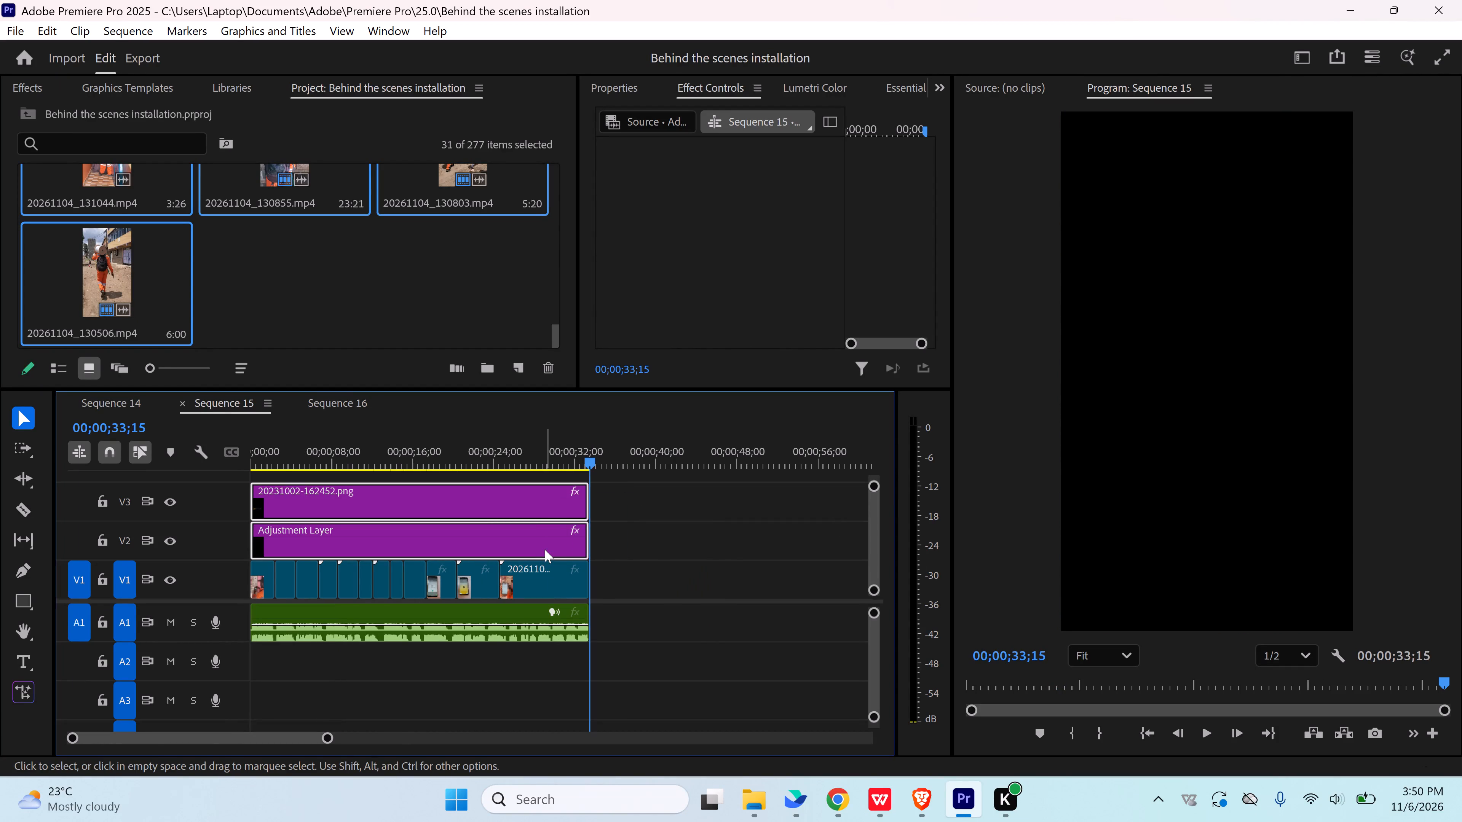
key(ctrl+c)
click(340, 404)
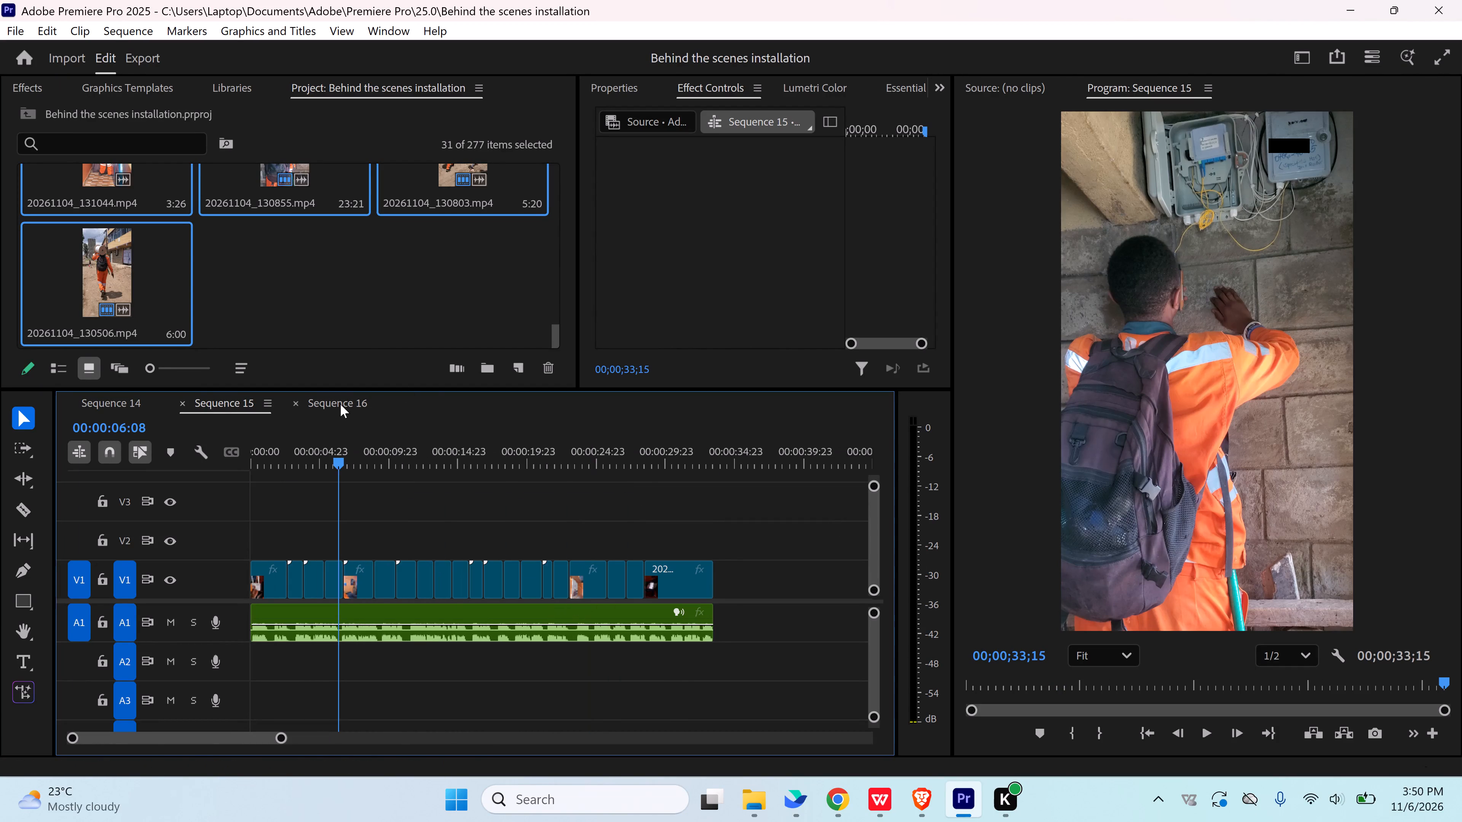
drag(337, 462, 318, 465)
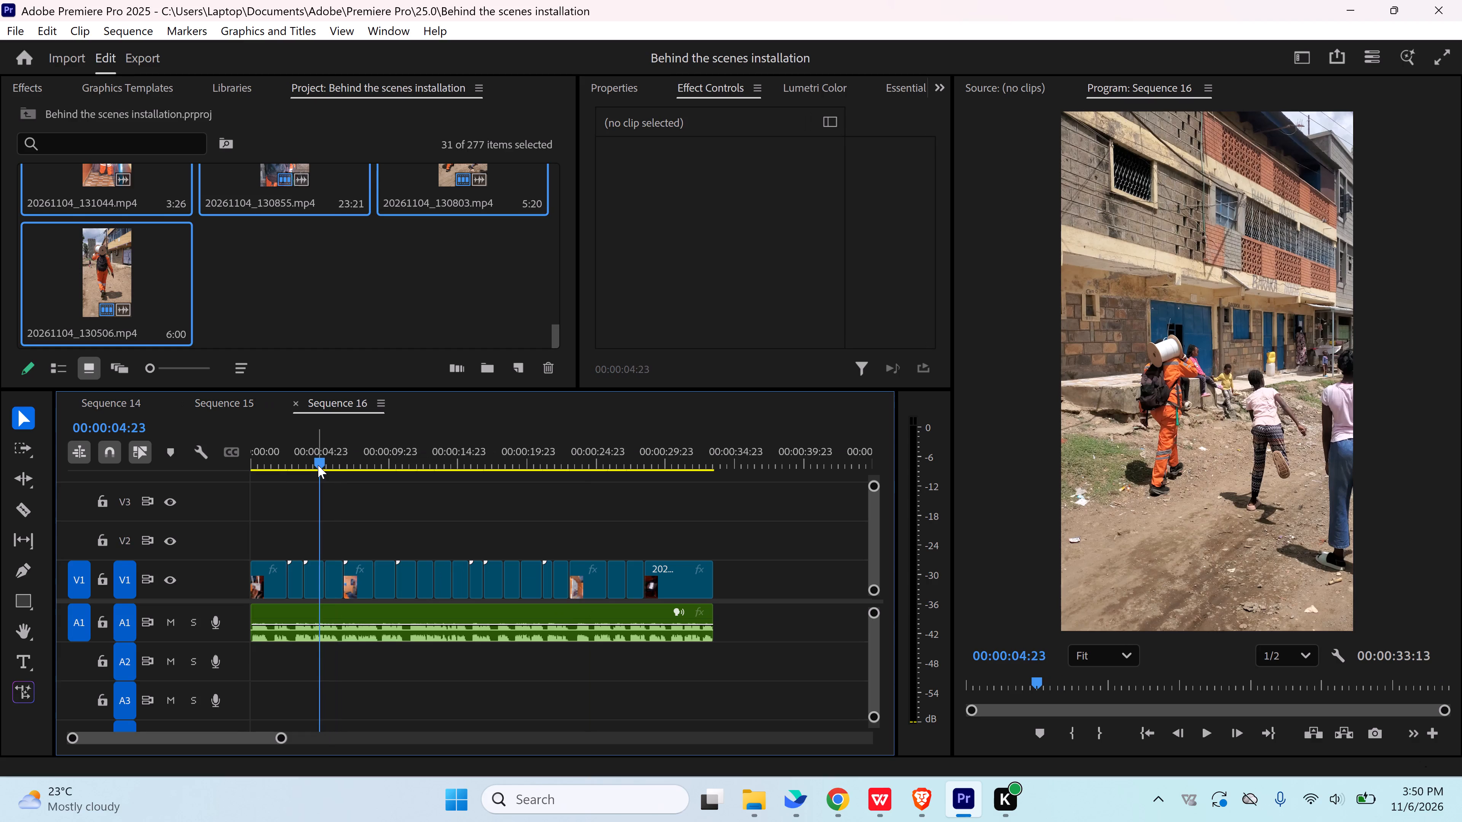
key(Home)
key(ctrl+v)
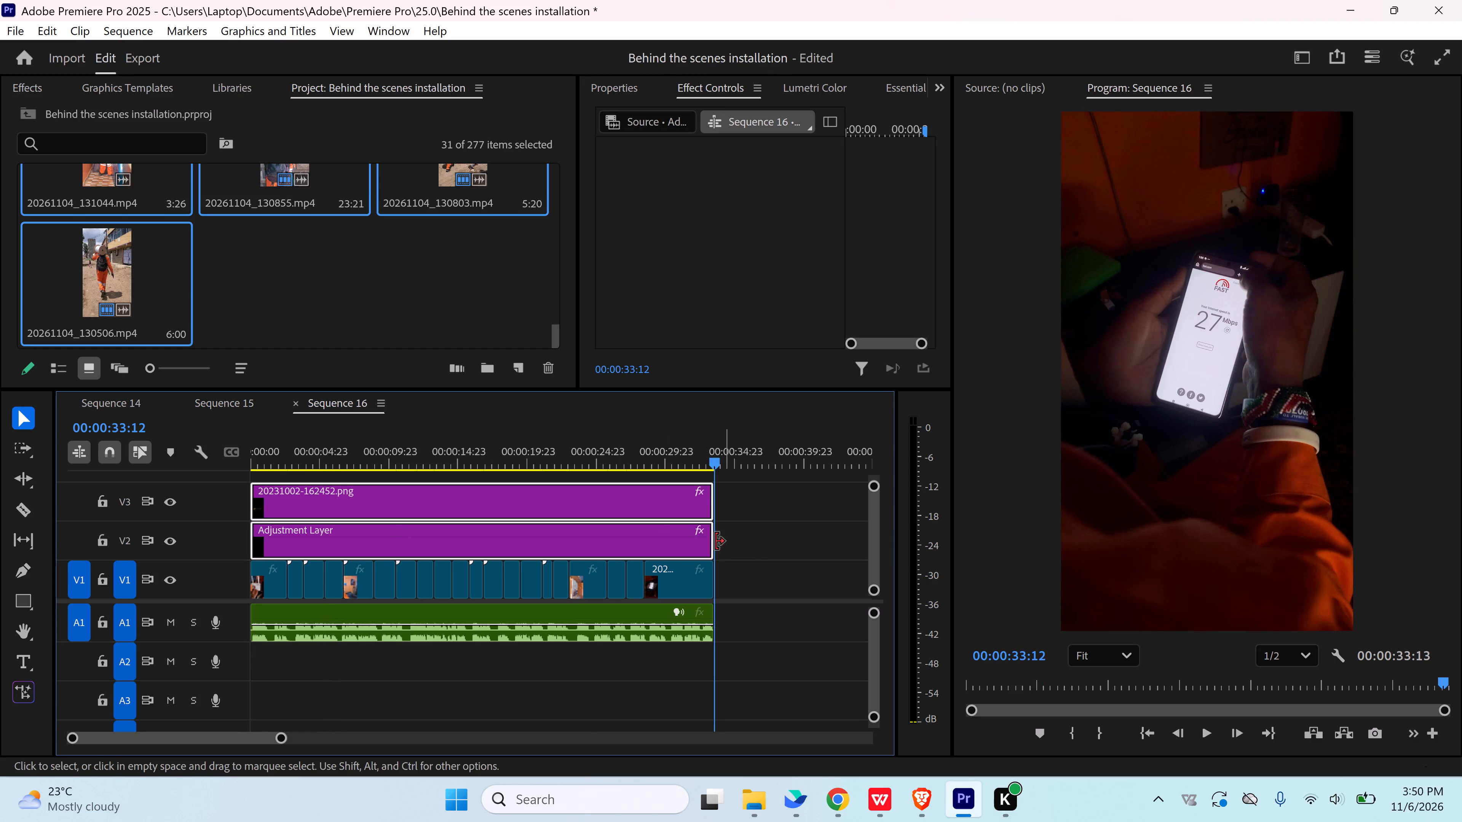
Extend the ends of the pasted logo and Adjustment Layer to the end of the last V1 shot.
drag(712, 515, 717, 515)
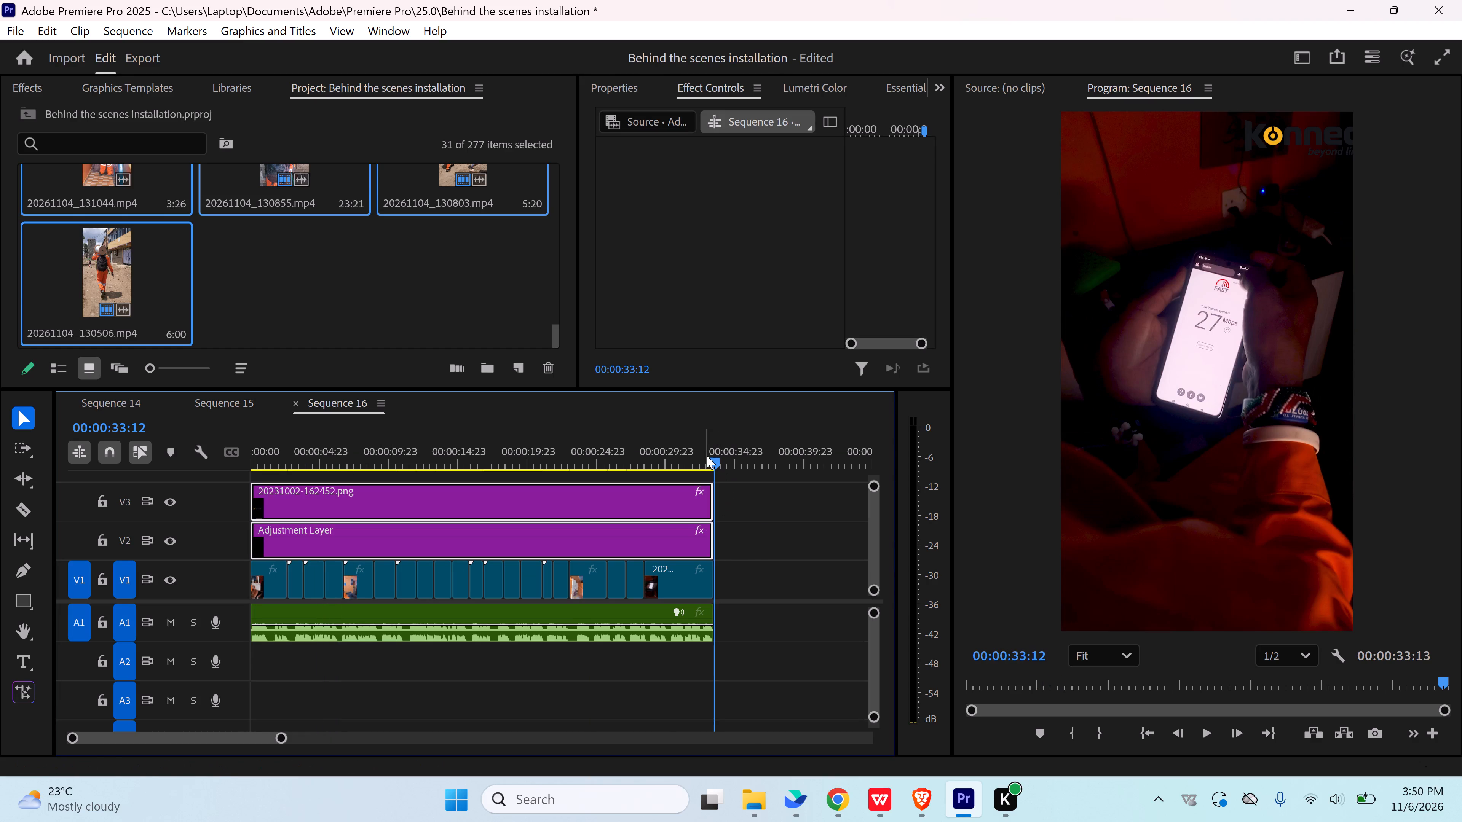
Check the logo over the opening shot and set the scale of 20231002-162452.png on V3 to 35.
click(671, 457)
key(Home)
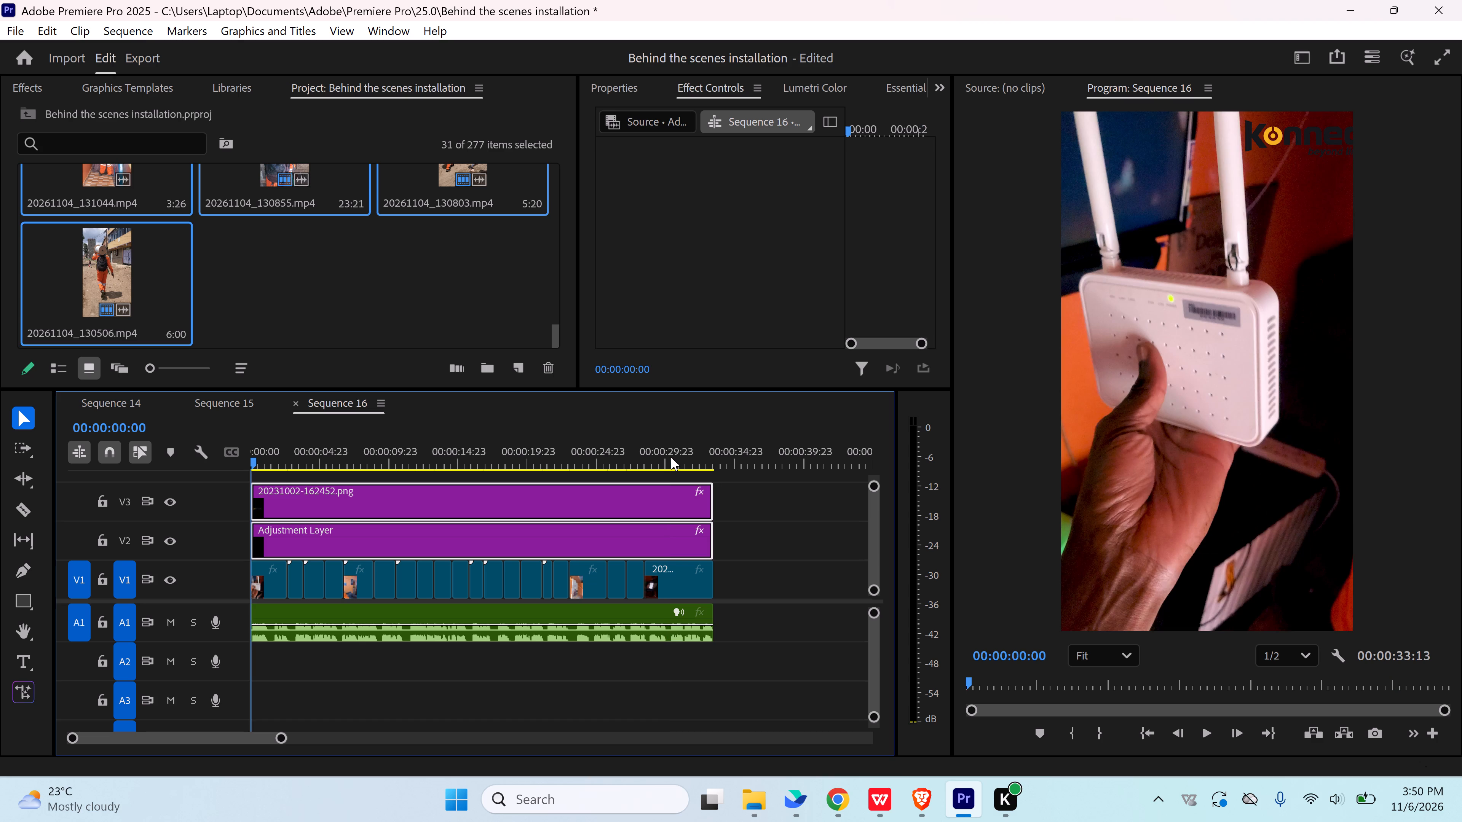
key(space)
key(space)
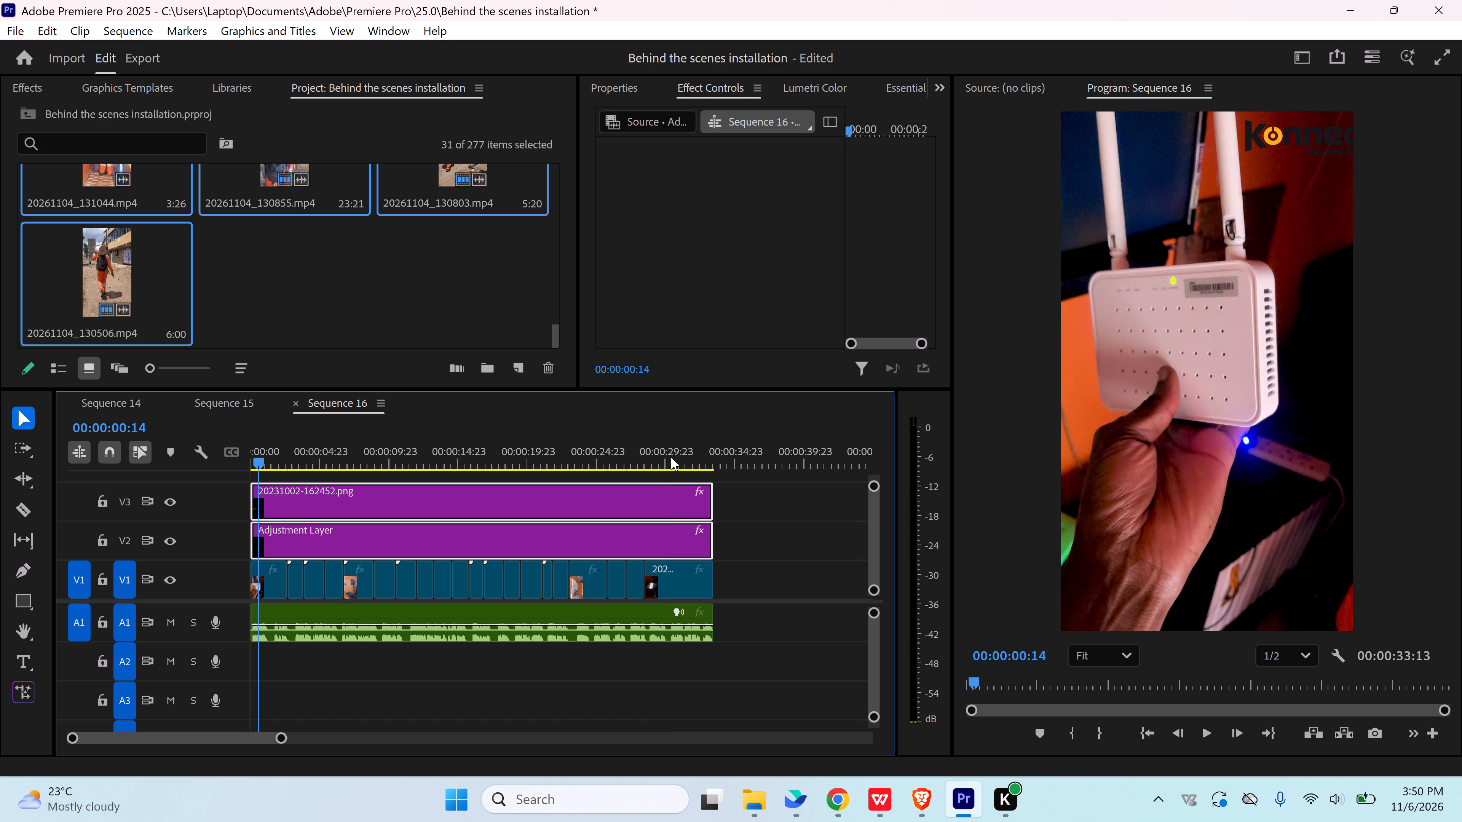
click(744, 511)
click(527, 500)
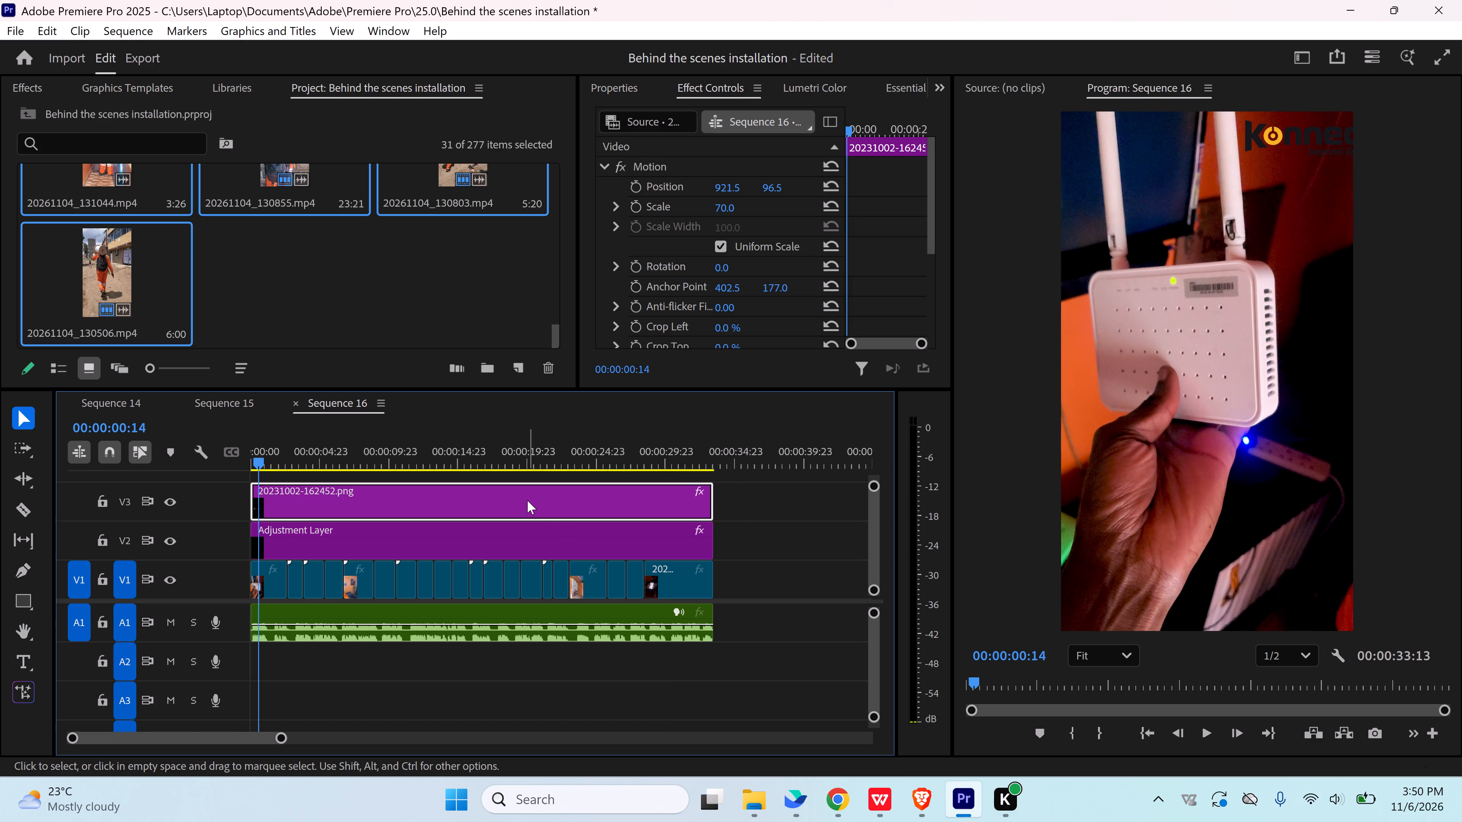
click(719, 211)
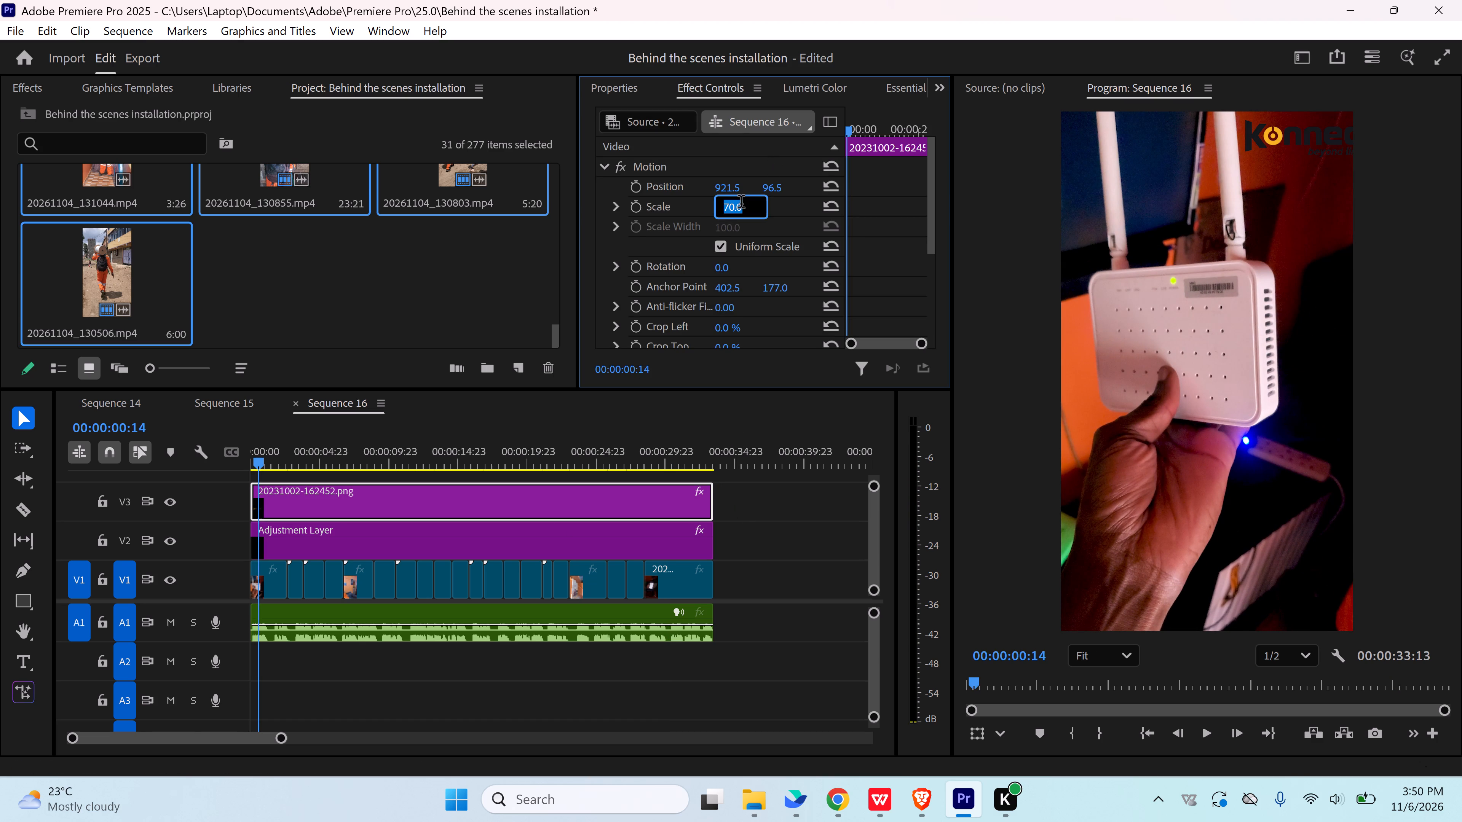
text(35)
click(790, 162)
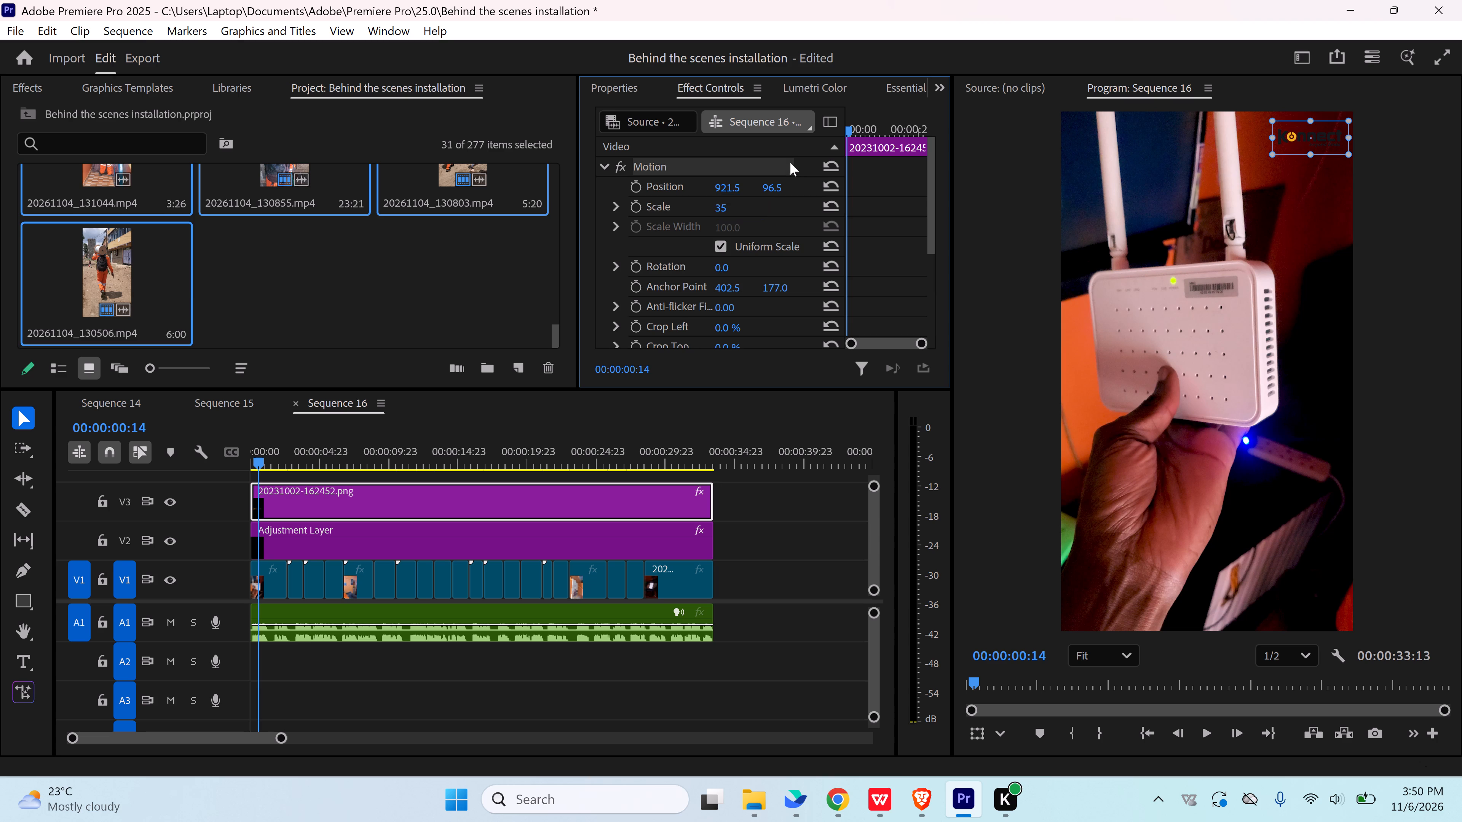
click(761, 512)
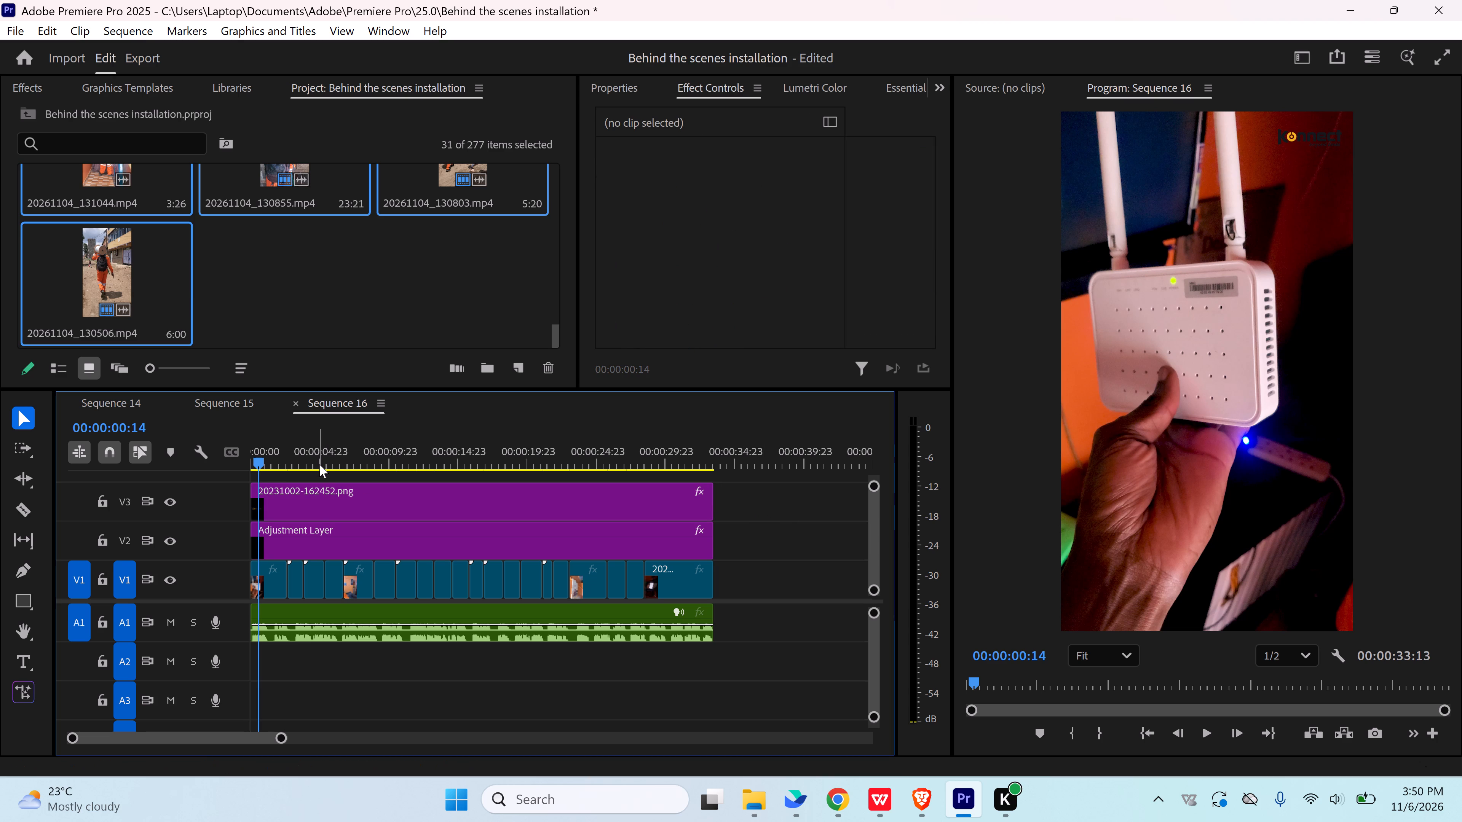
Check the logo over the shot at 00:00:04:20 and save the project.
click(319, 463)
key(ctrl+s)
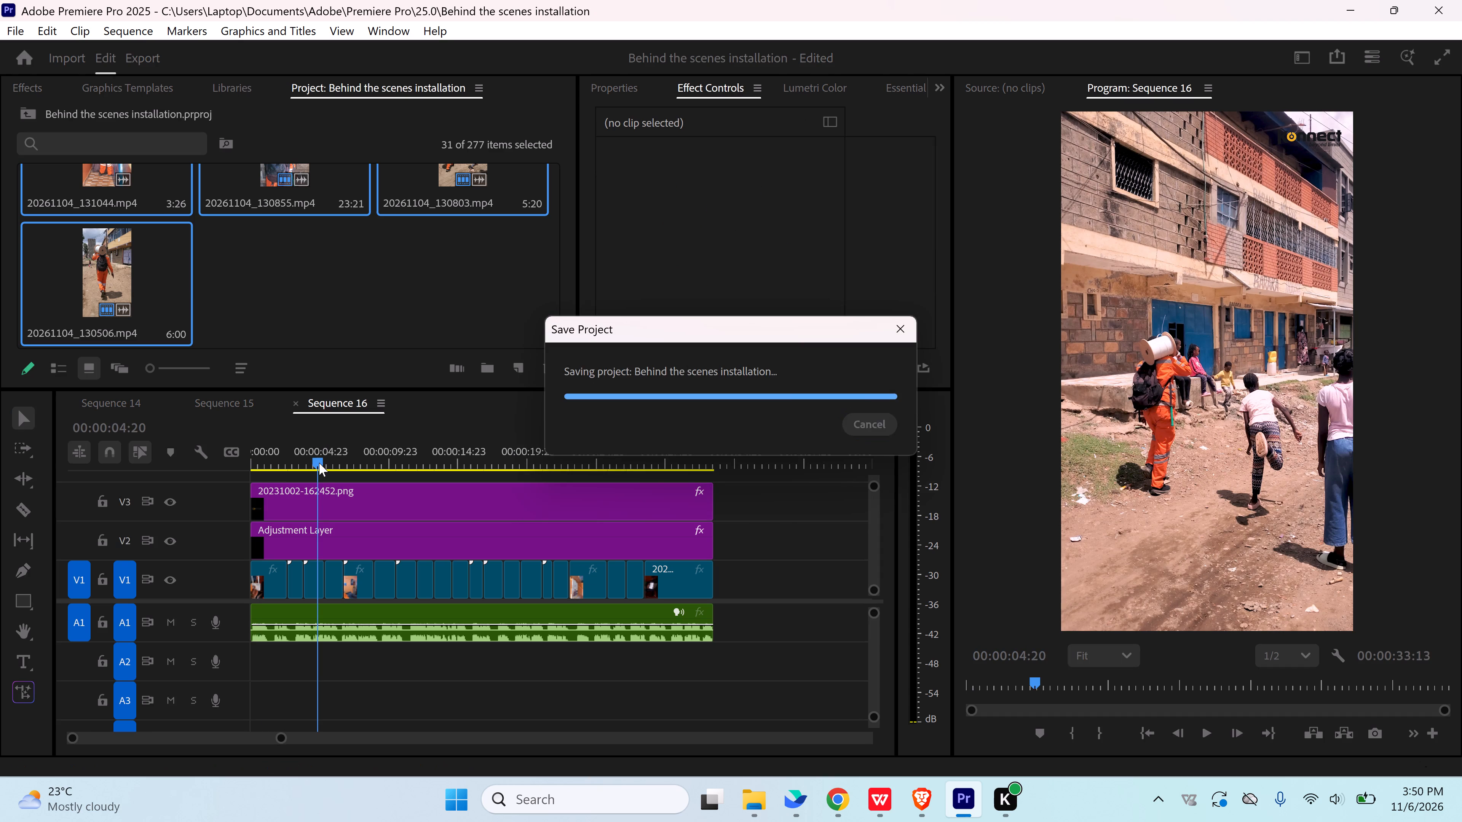
Play back Sequence 16 from the start to review it with the logo and Adjustment Layer in place.
key(Home)
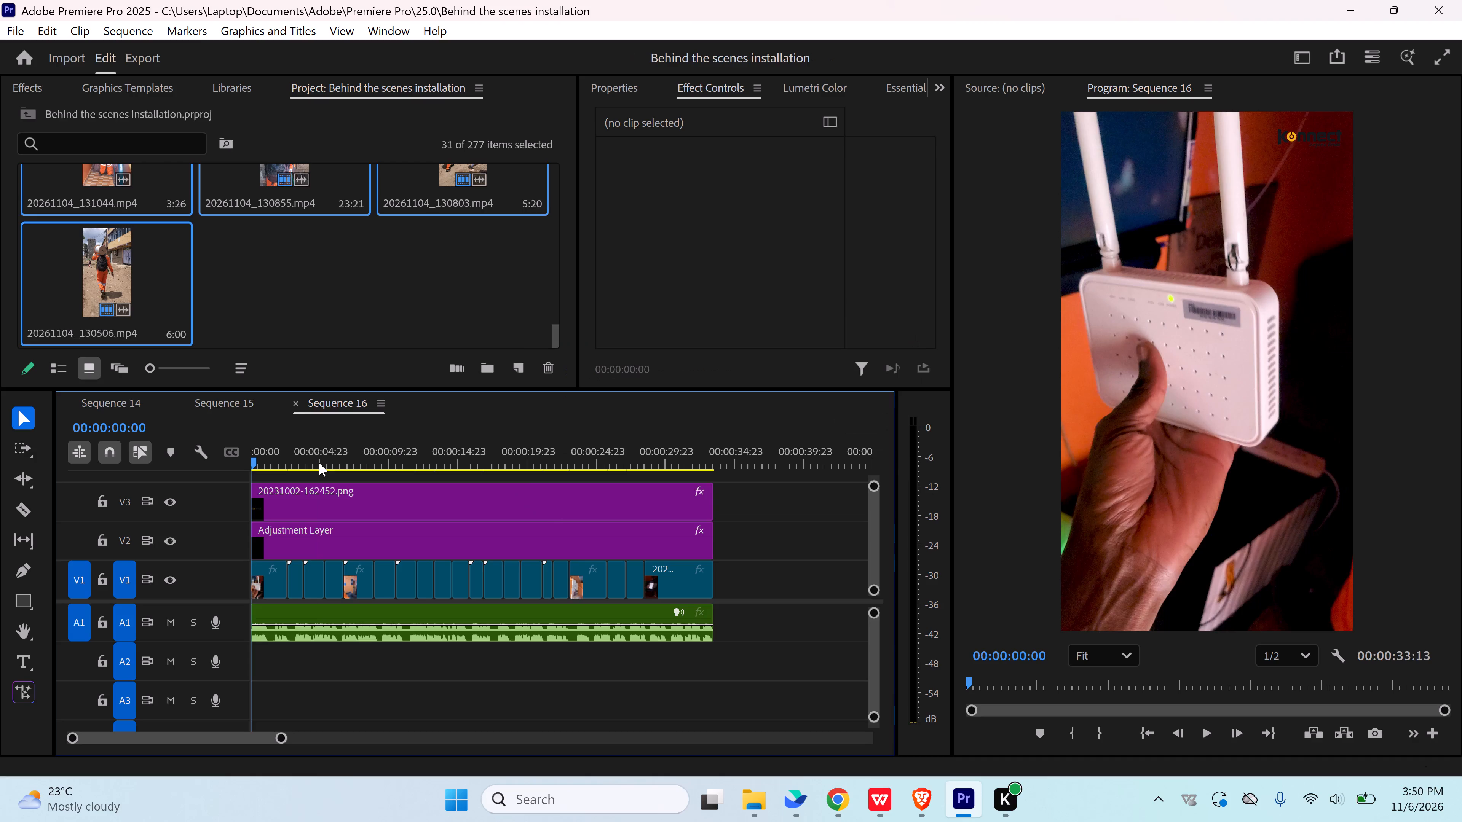
key(space)
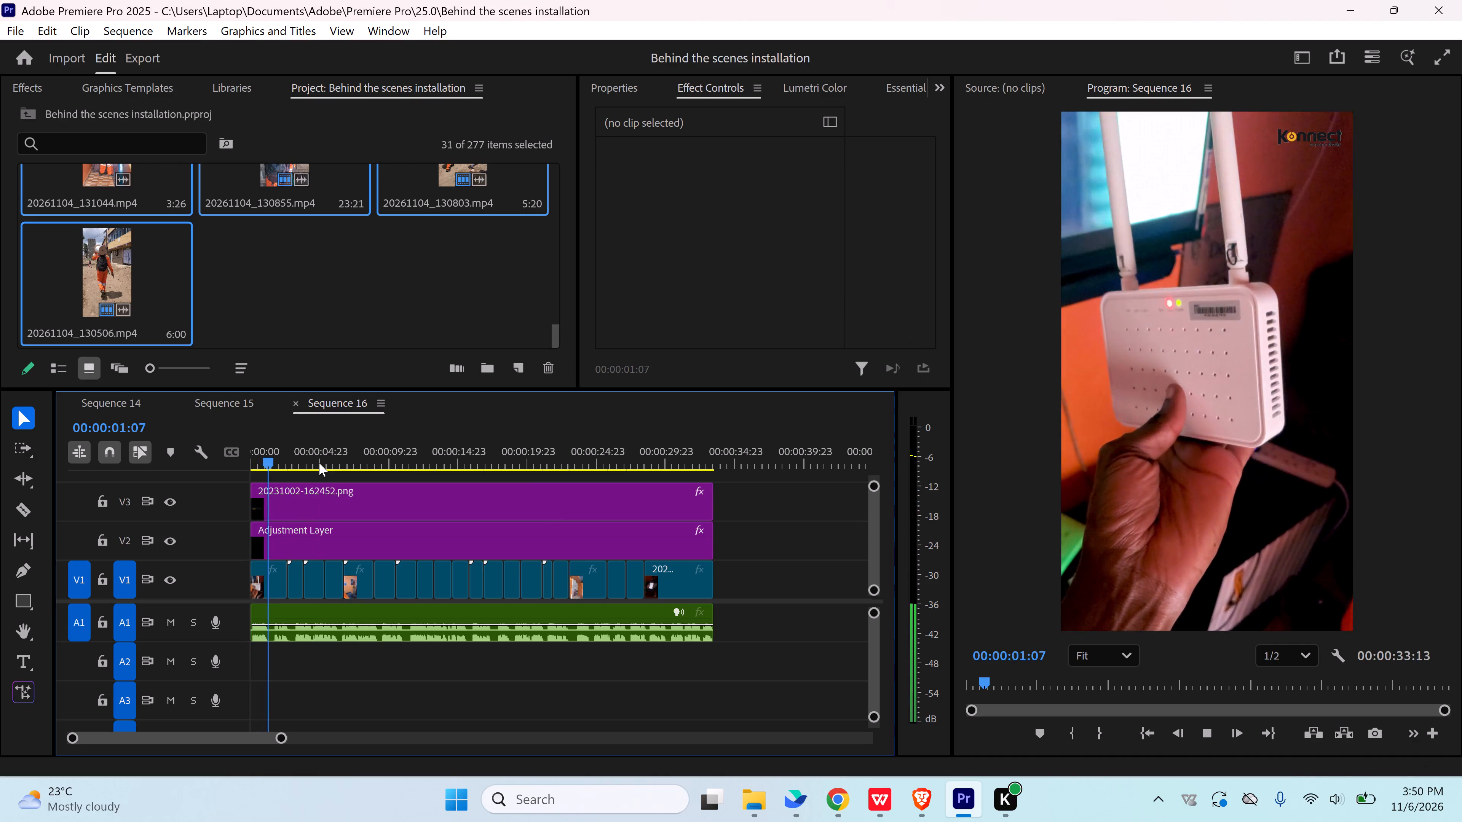
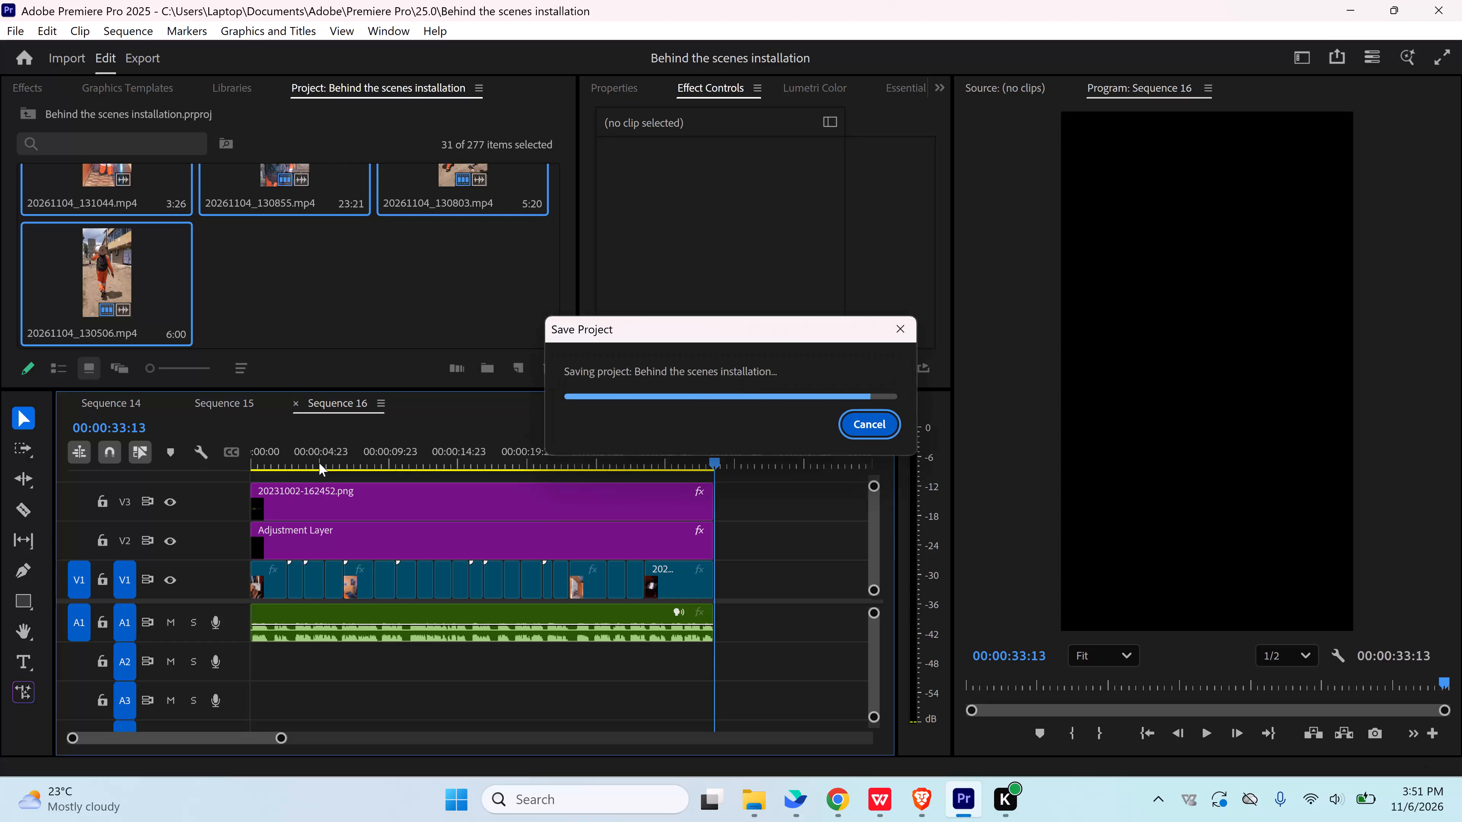
Export Sequence 16 as an H.264 media file named "Router inablink Red.mp4" to E:\Edited Videos, keeping the existing export settings.
click(597, 461)
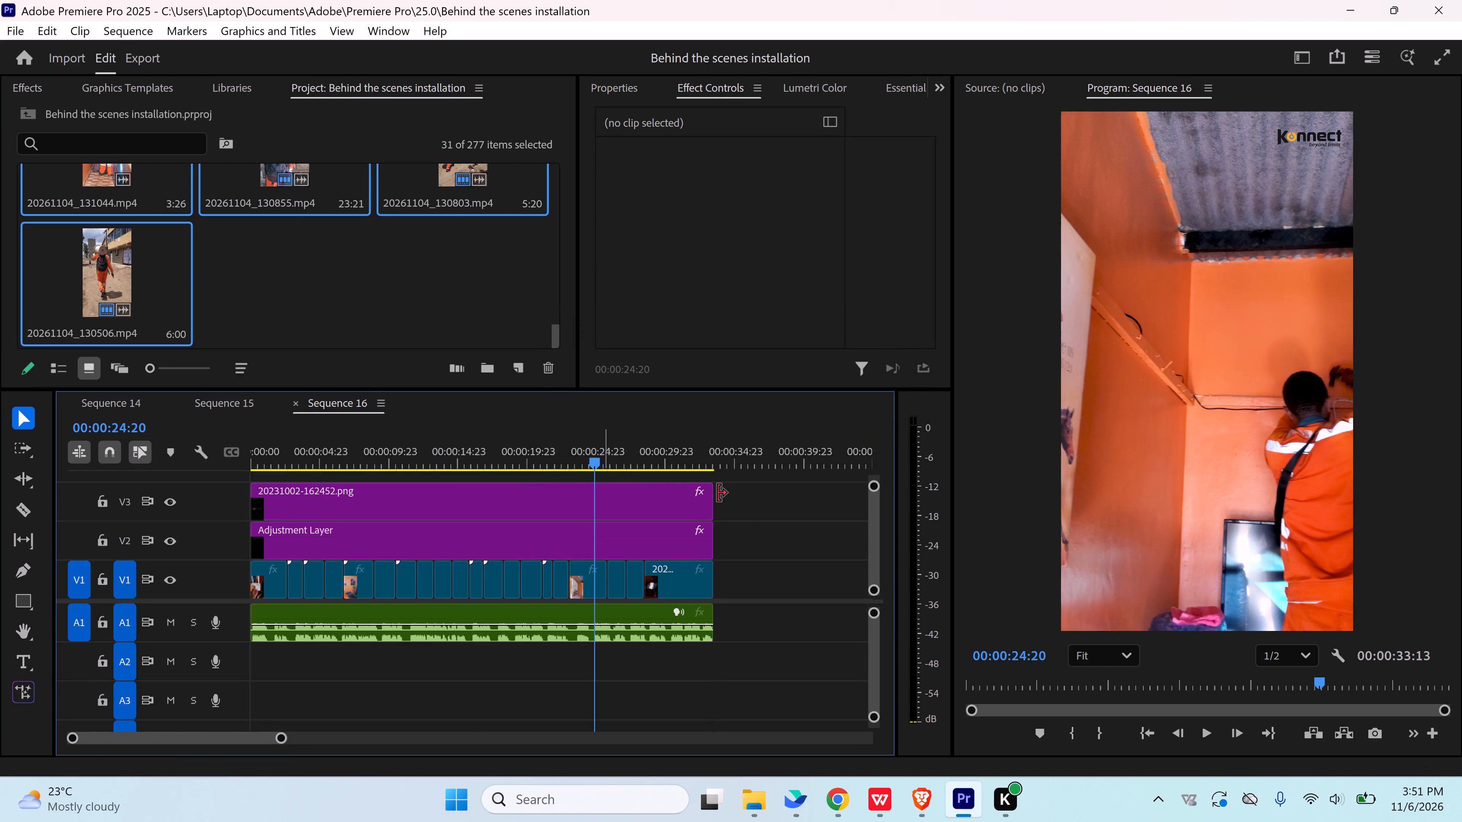
click(750, 510)
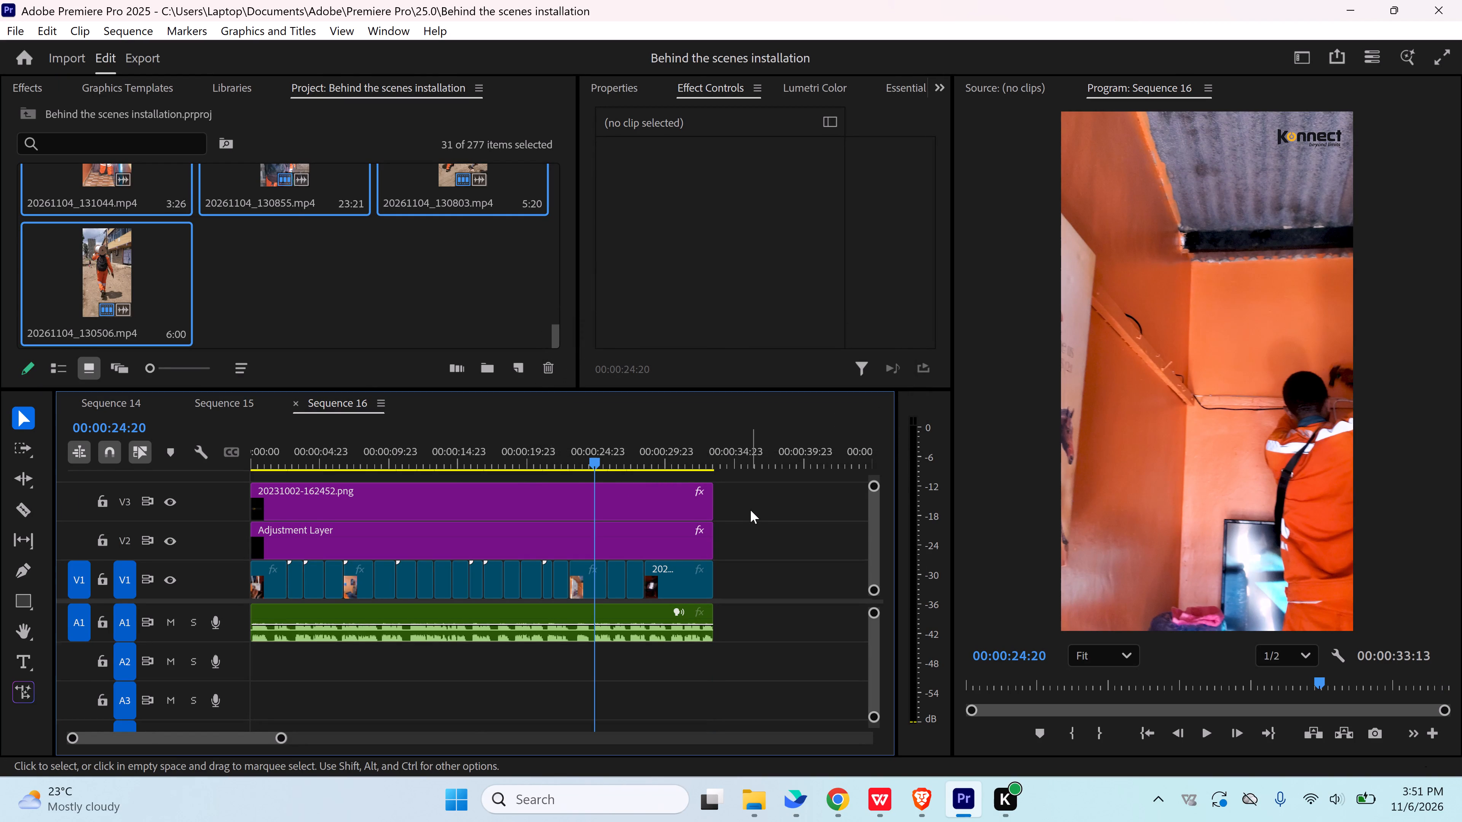
key(ctrl+m)
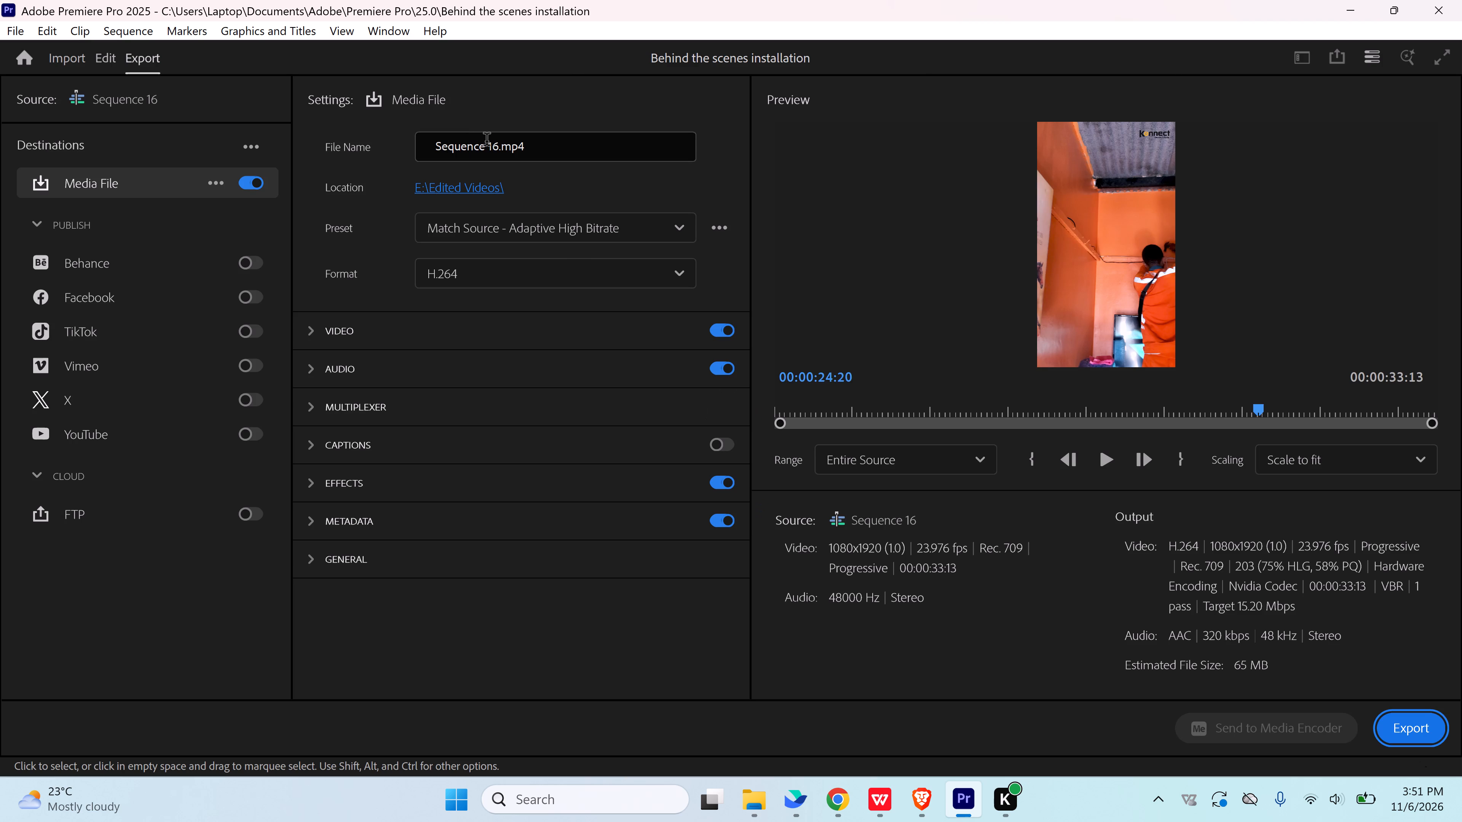
drag(499, 147, 421, 147)
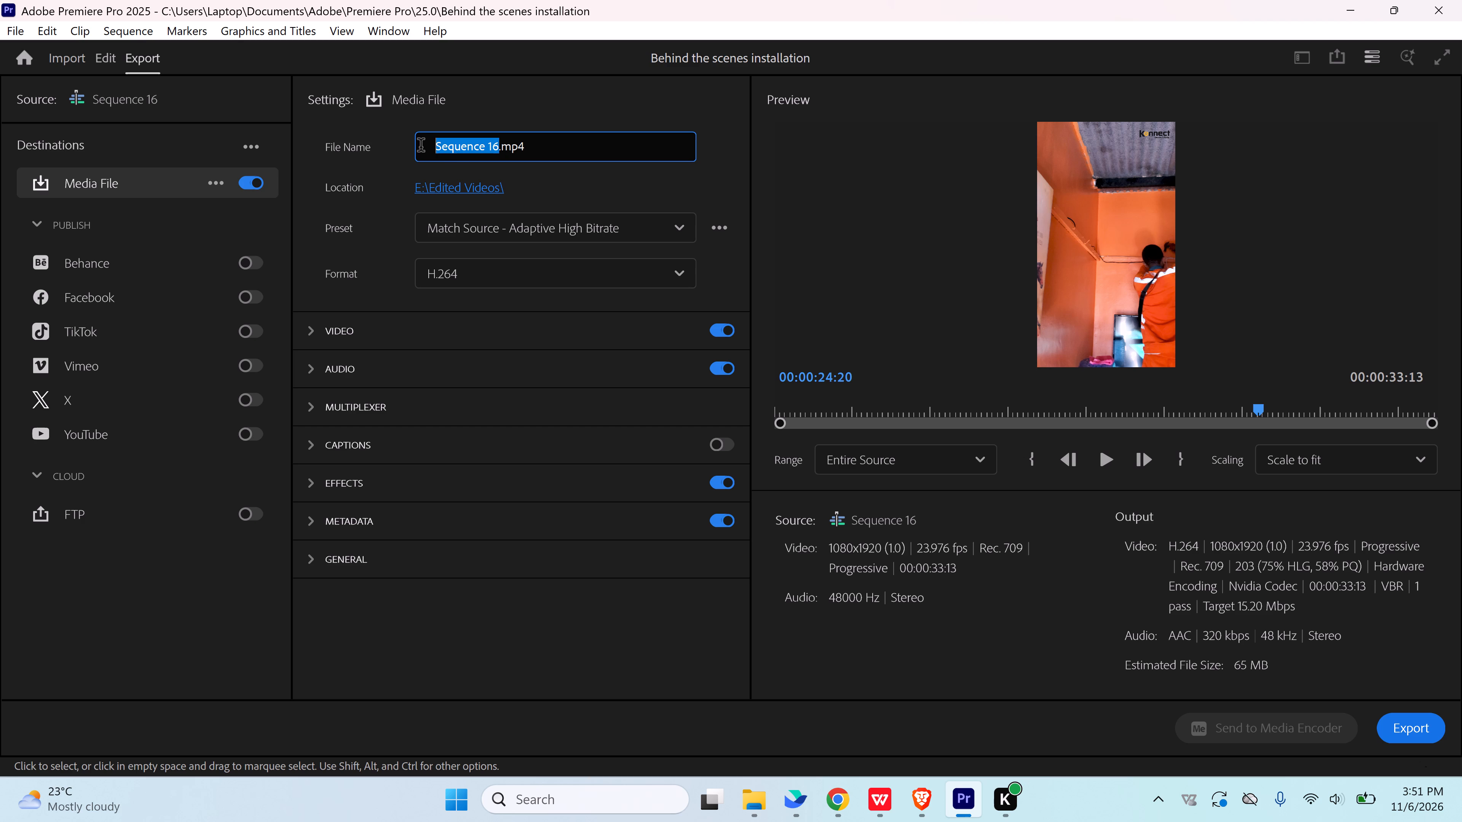
key(r)
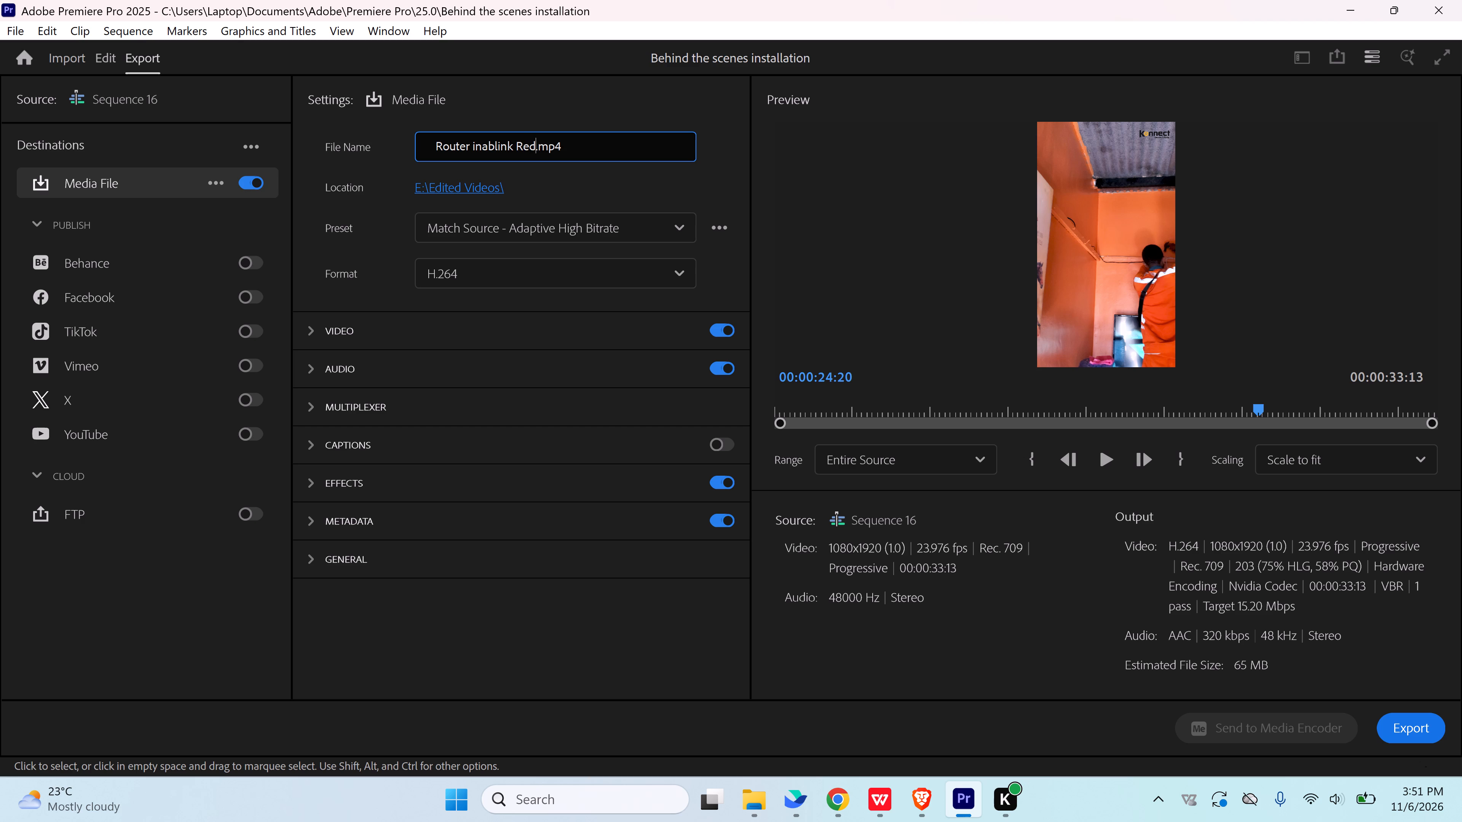
click(574, 112)
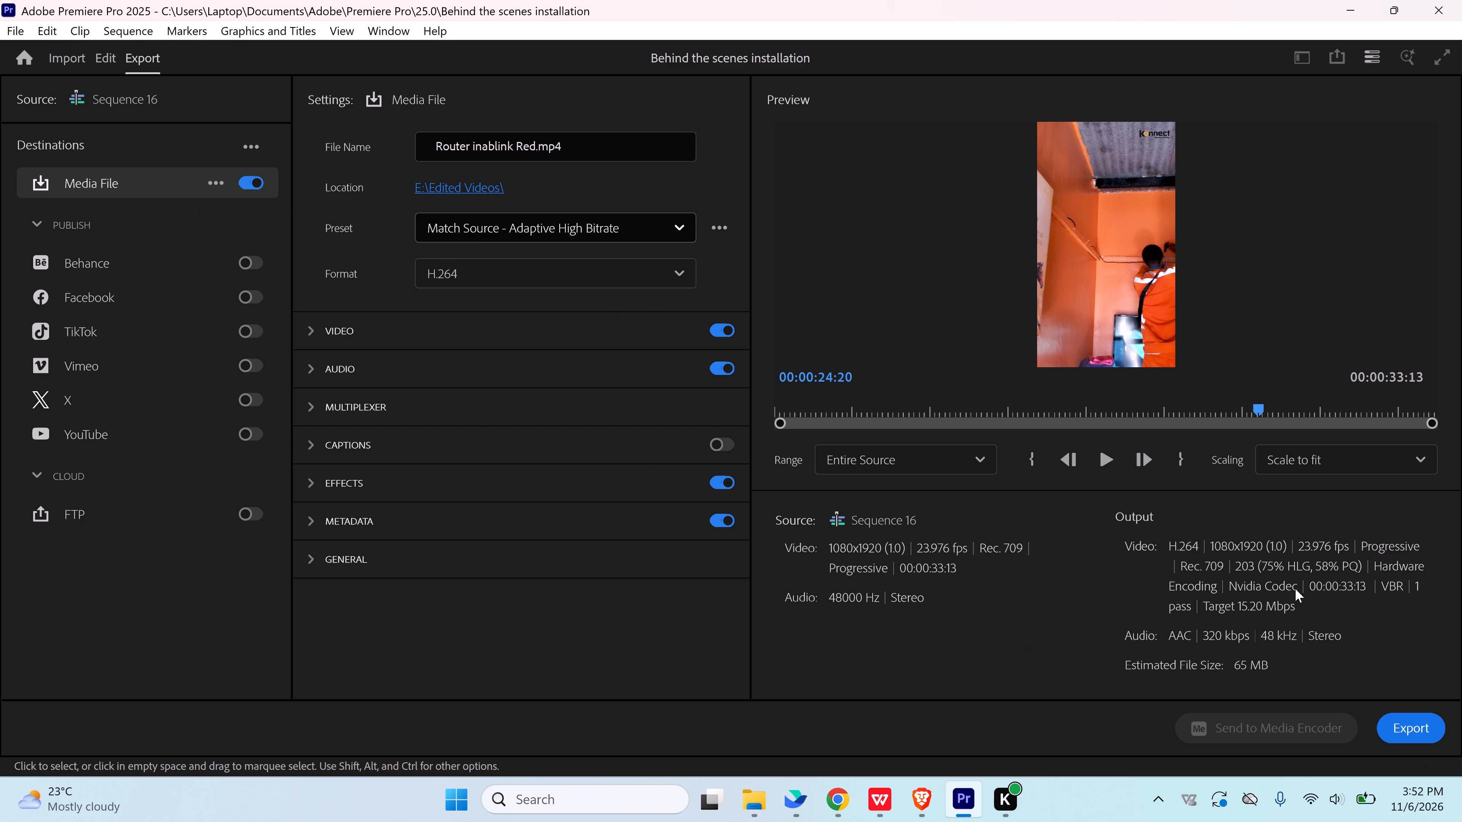
click(1411, 727)
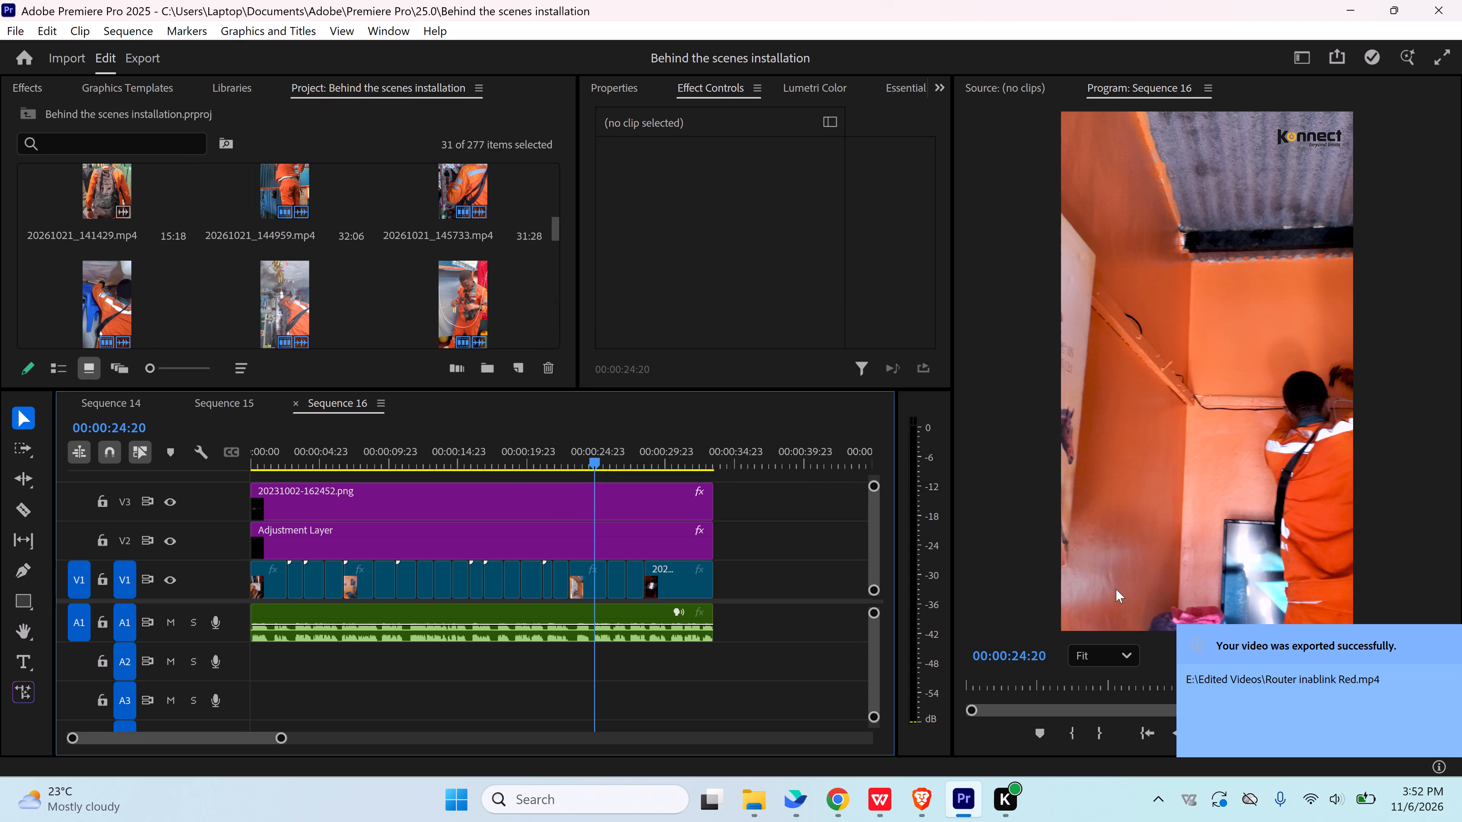
click(805, 514)
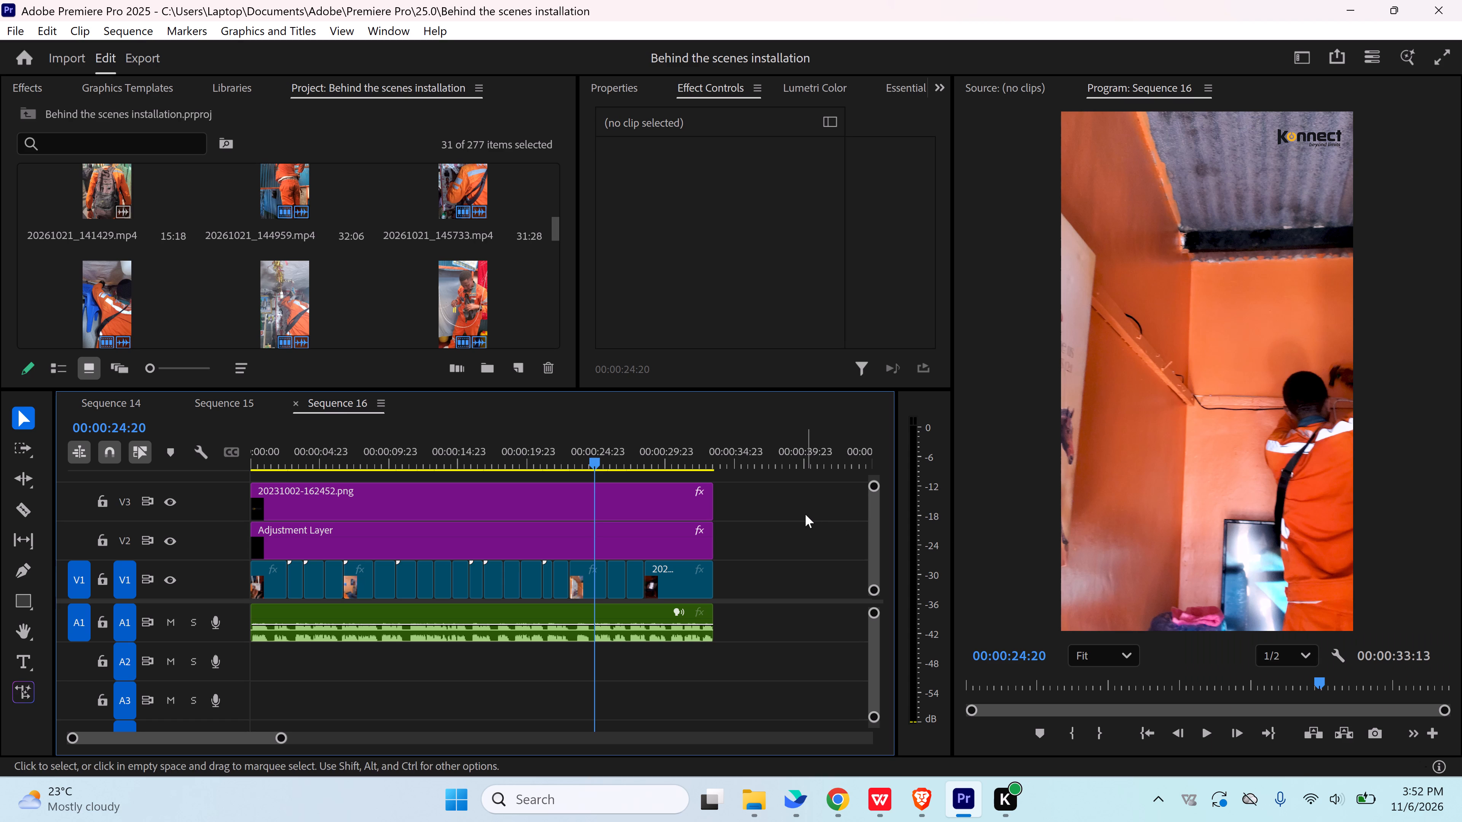
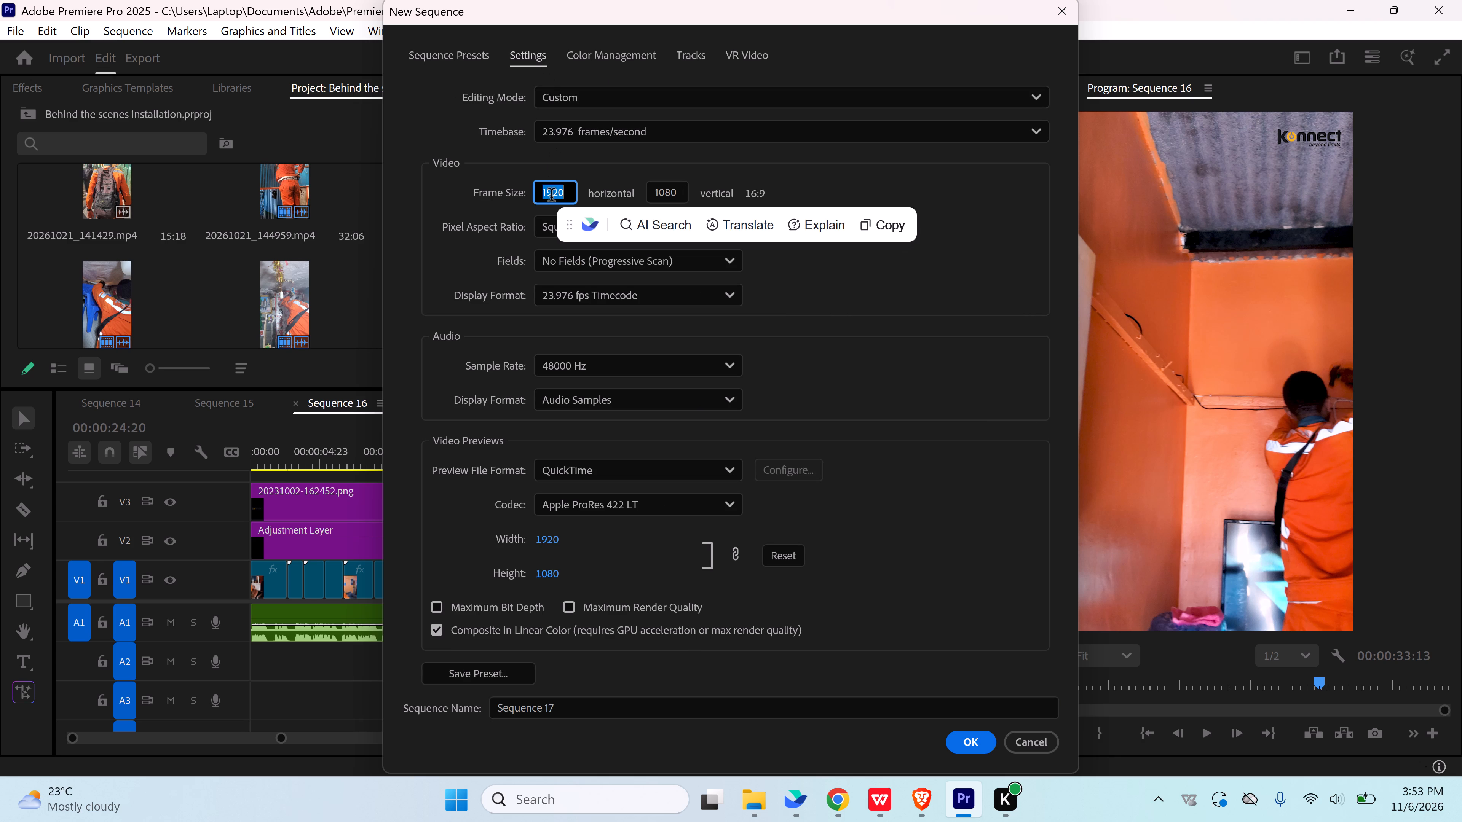
Create a new sequence with a custom frame size of 1080 horizontal by 1920 vertical.
text(1080)
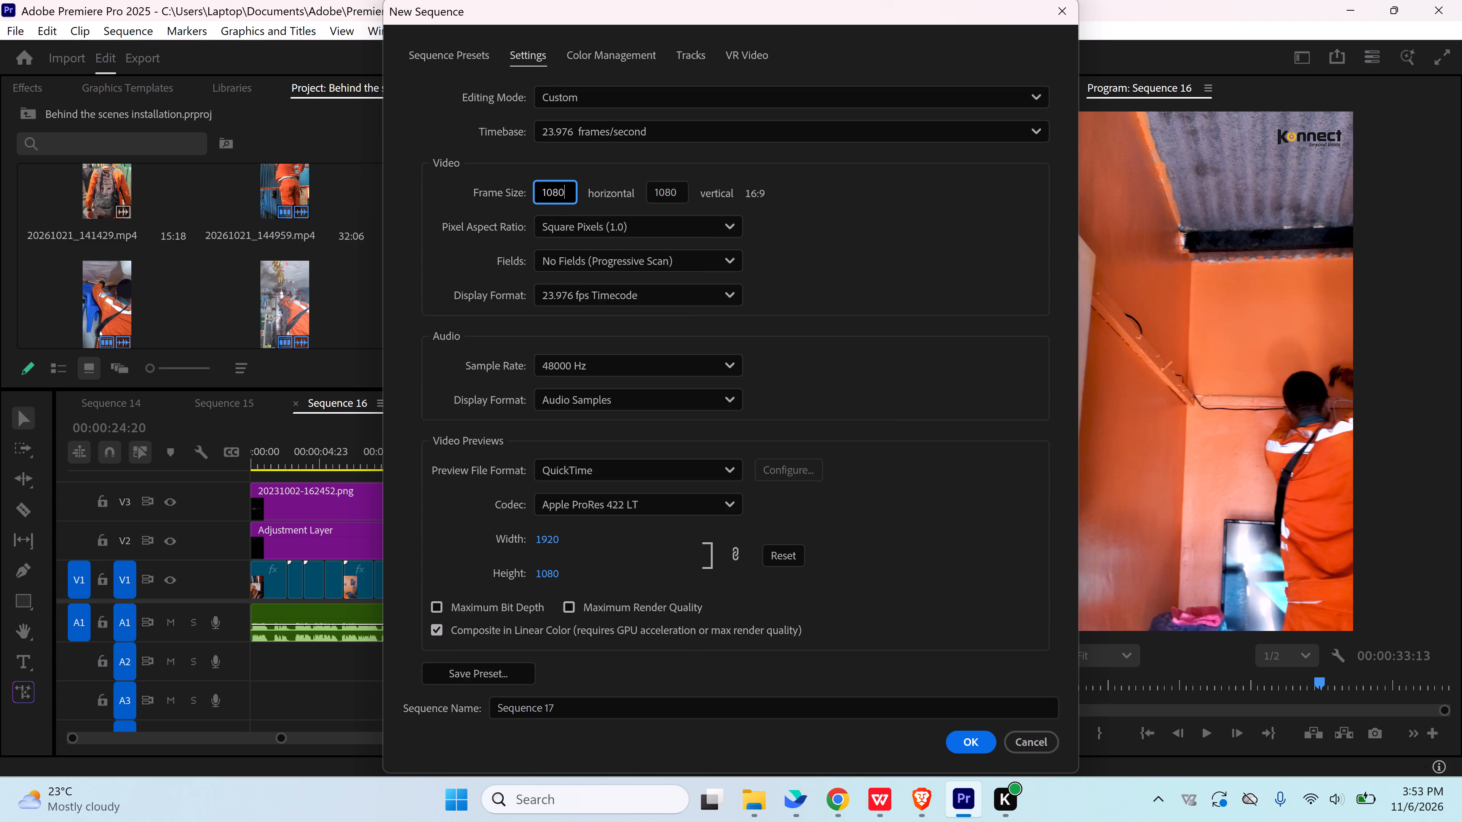
double_click(669, 189)
text(1920)
click(822, 201)
click(976, 742)
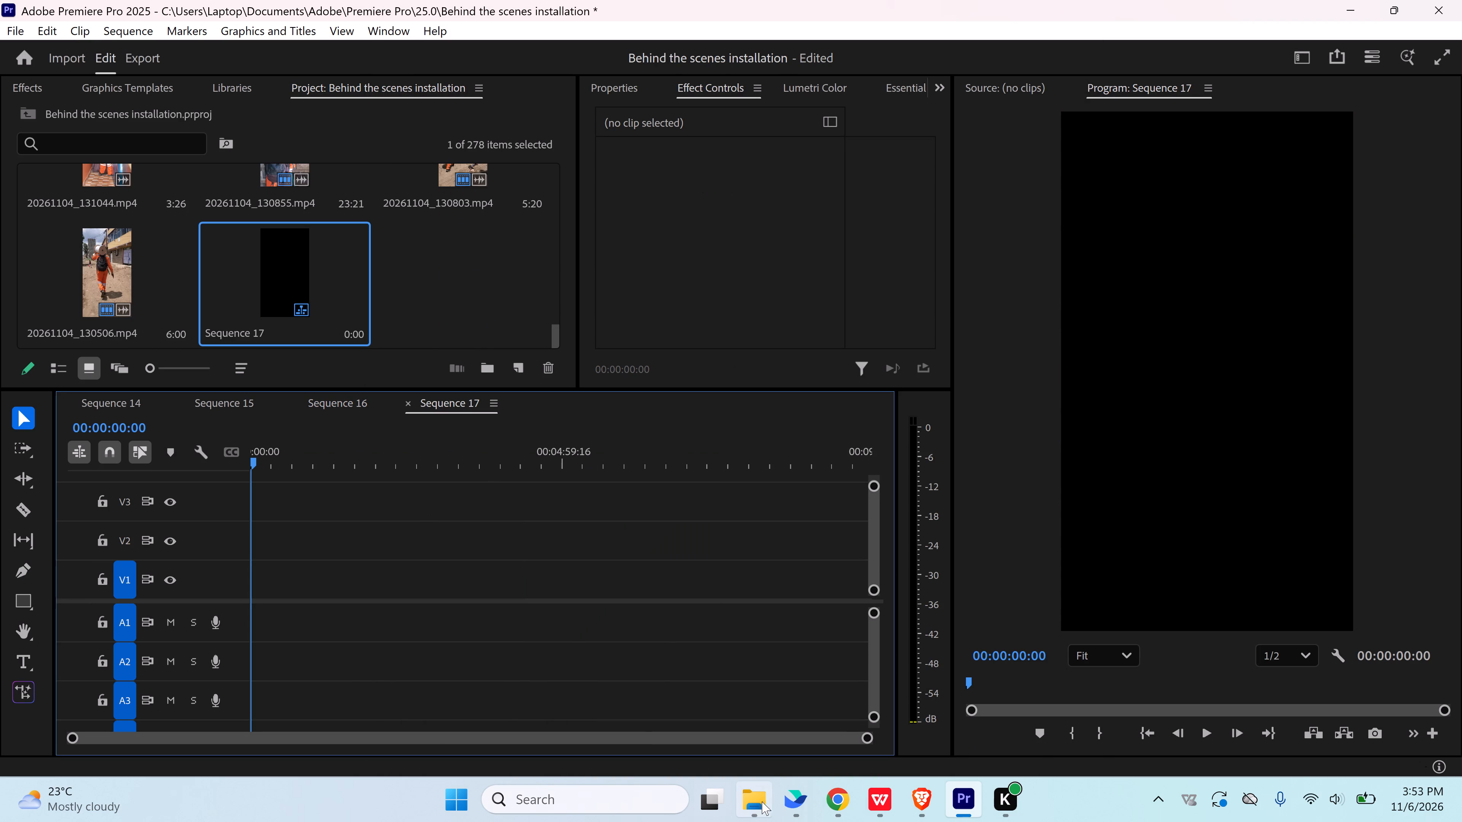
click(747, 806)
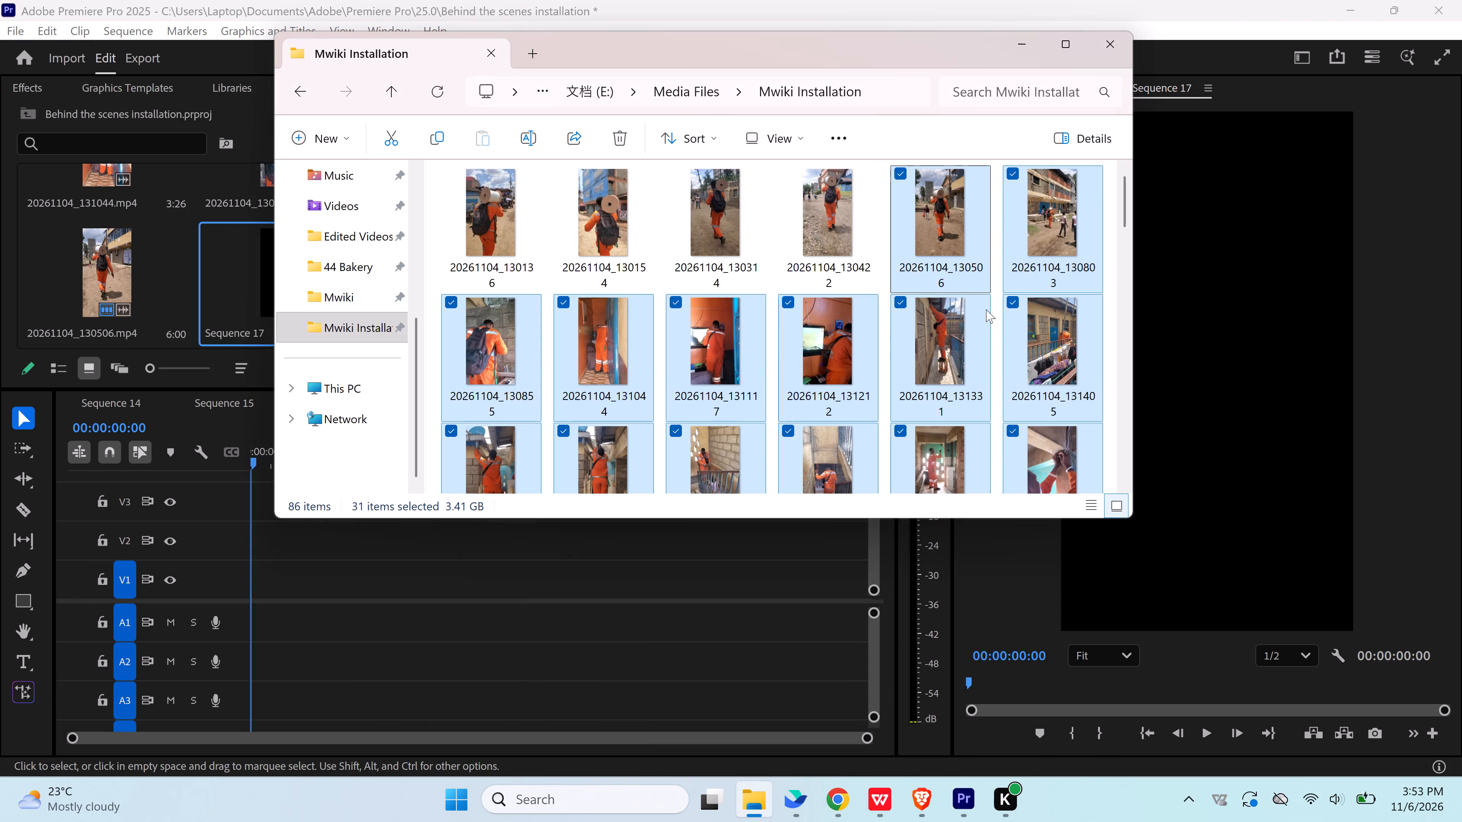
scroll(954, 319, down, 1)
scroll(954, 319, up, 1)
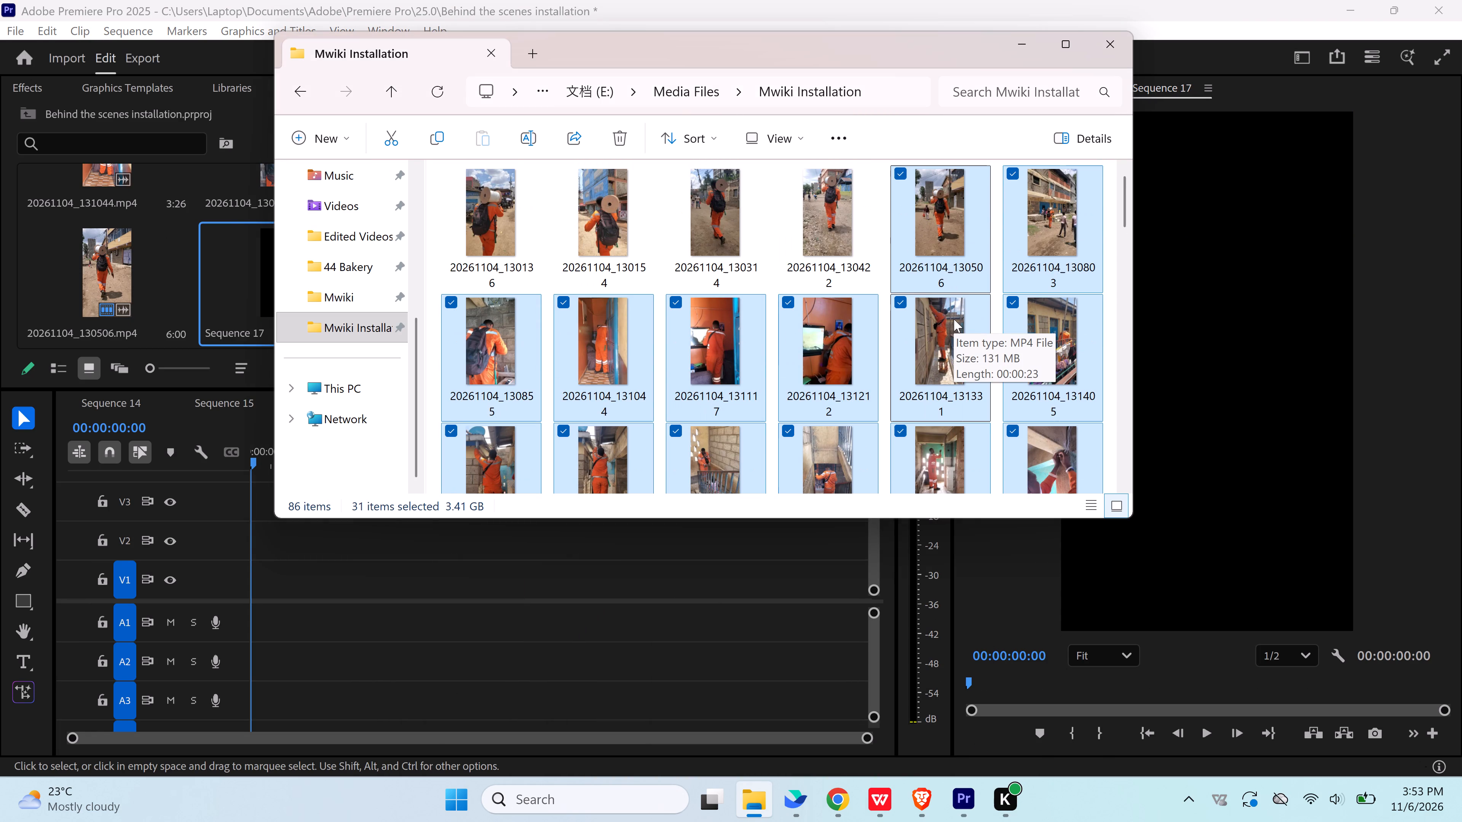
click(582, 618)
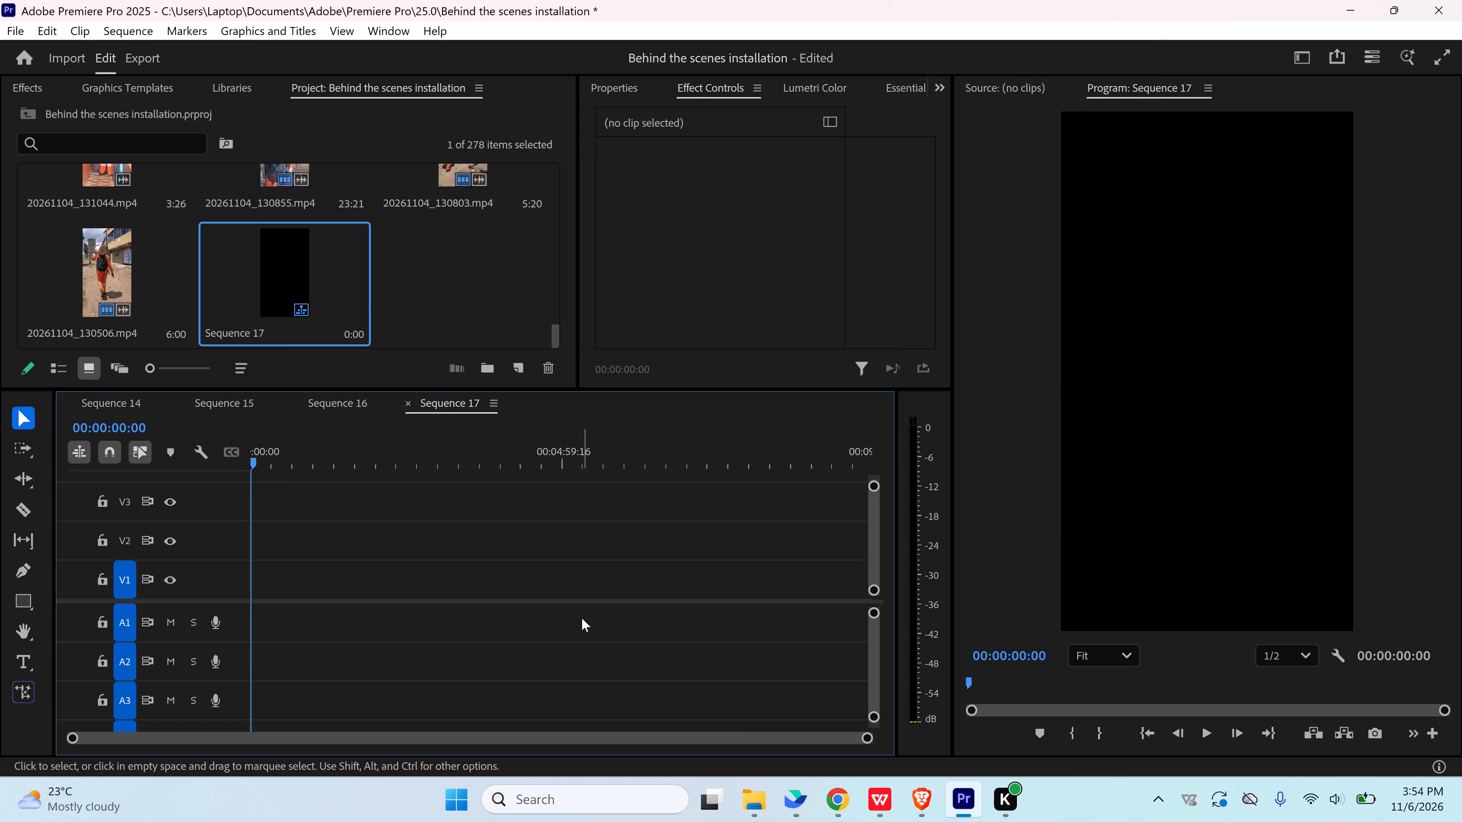
Save the Behind the scenes installation project.
key(ctrl+s)
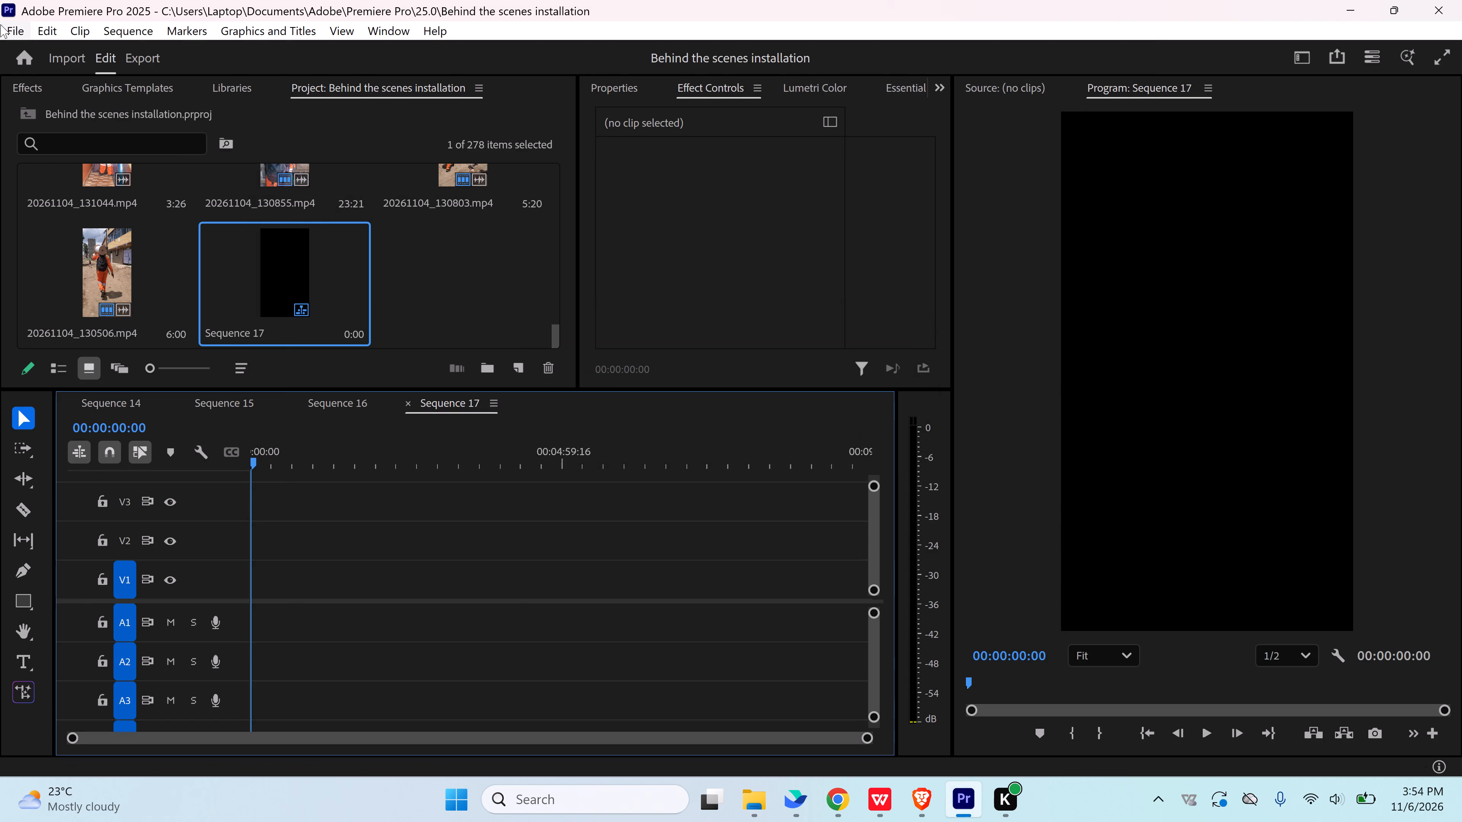
Close the Behind the scenes installation project.
click(7, 28)
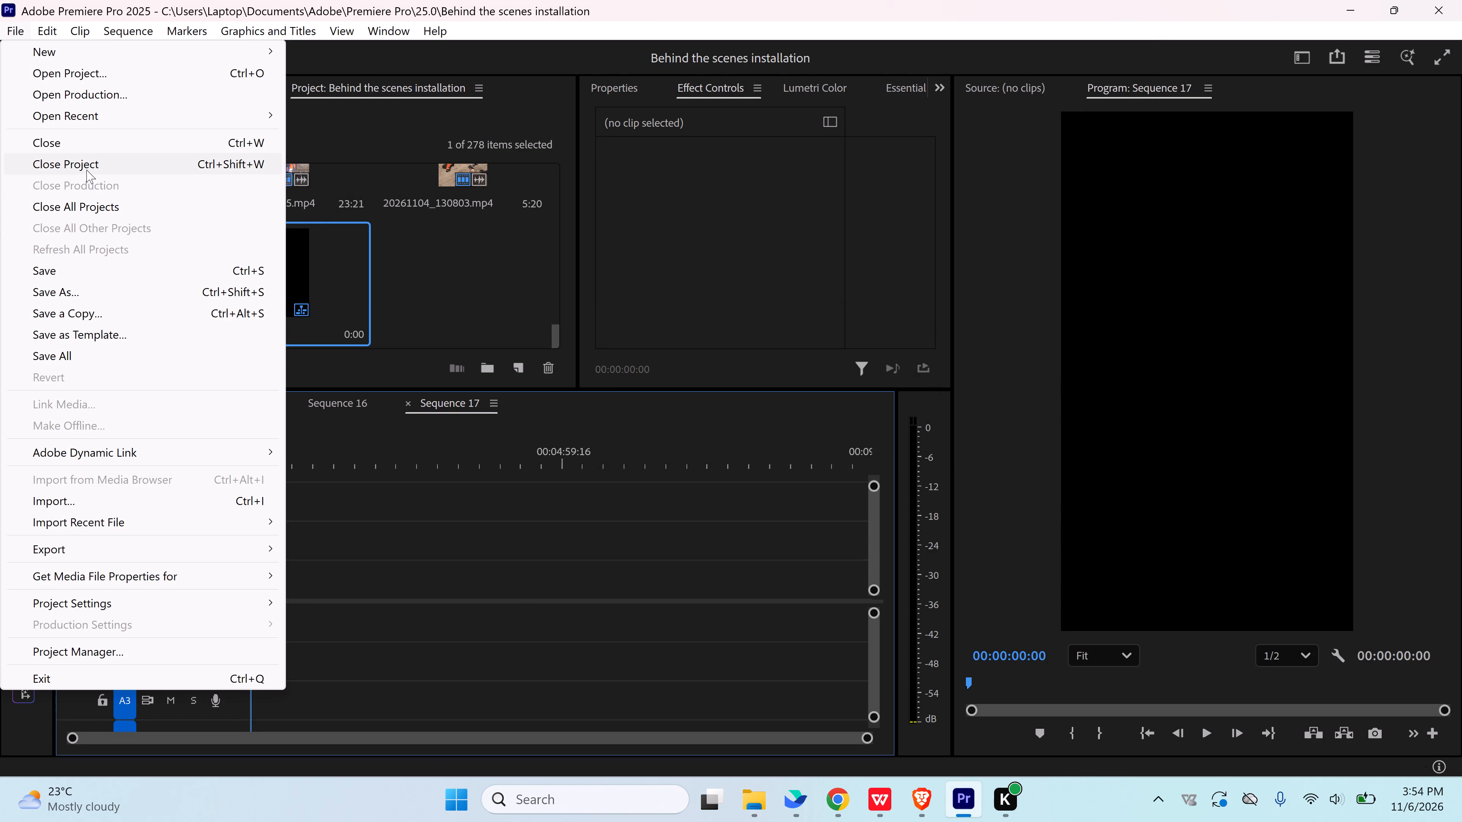